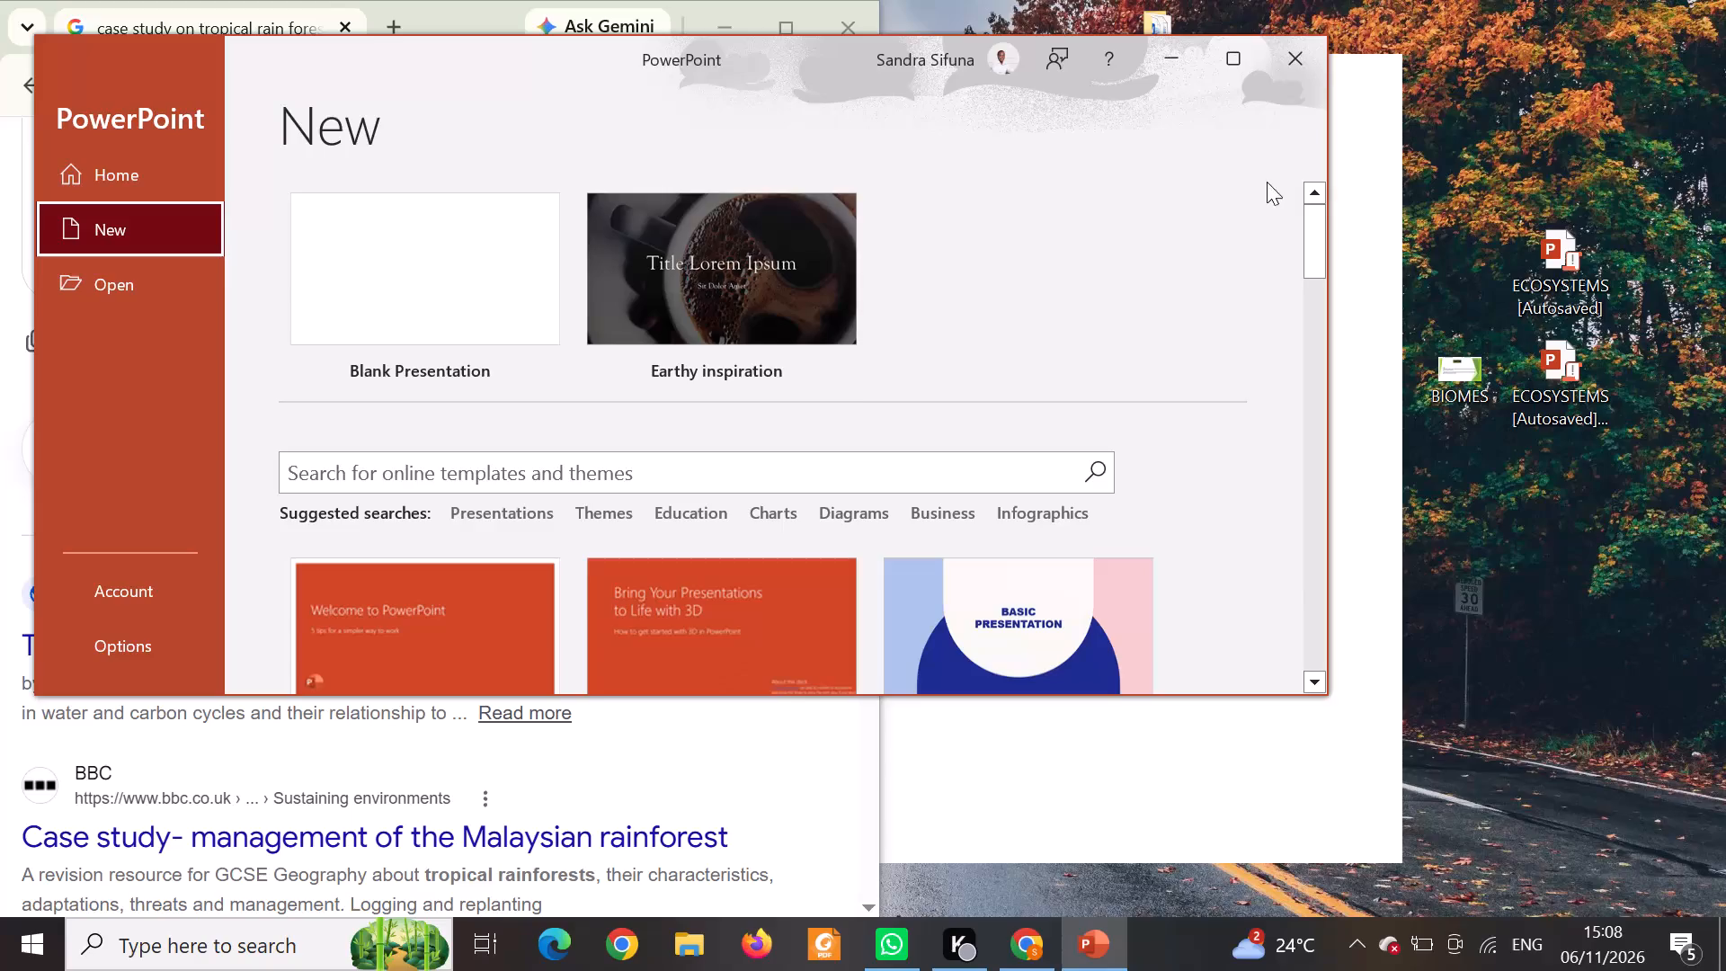
# Create a new presentation from the Earthy inspiration template.
pyautogui.click(745, 271)
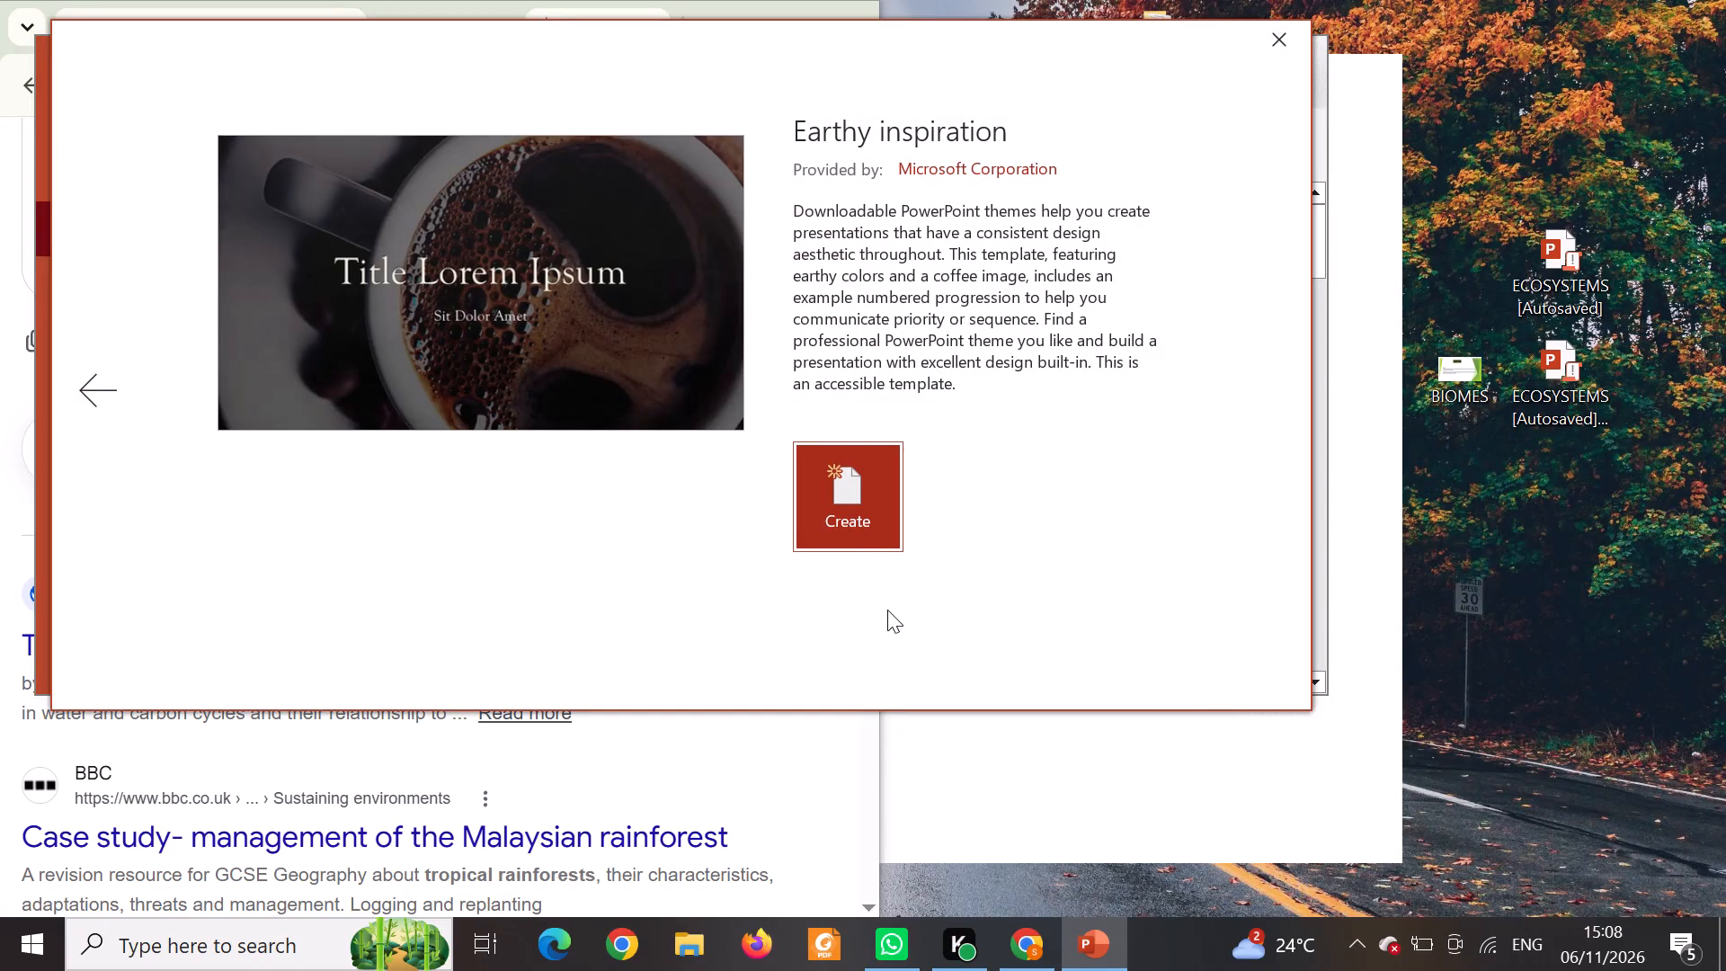
pyautogui.click(862, 527)
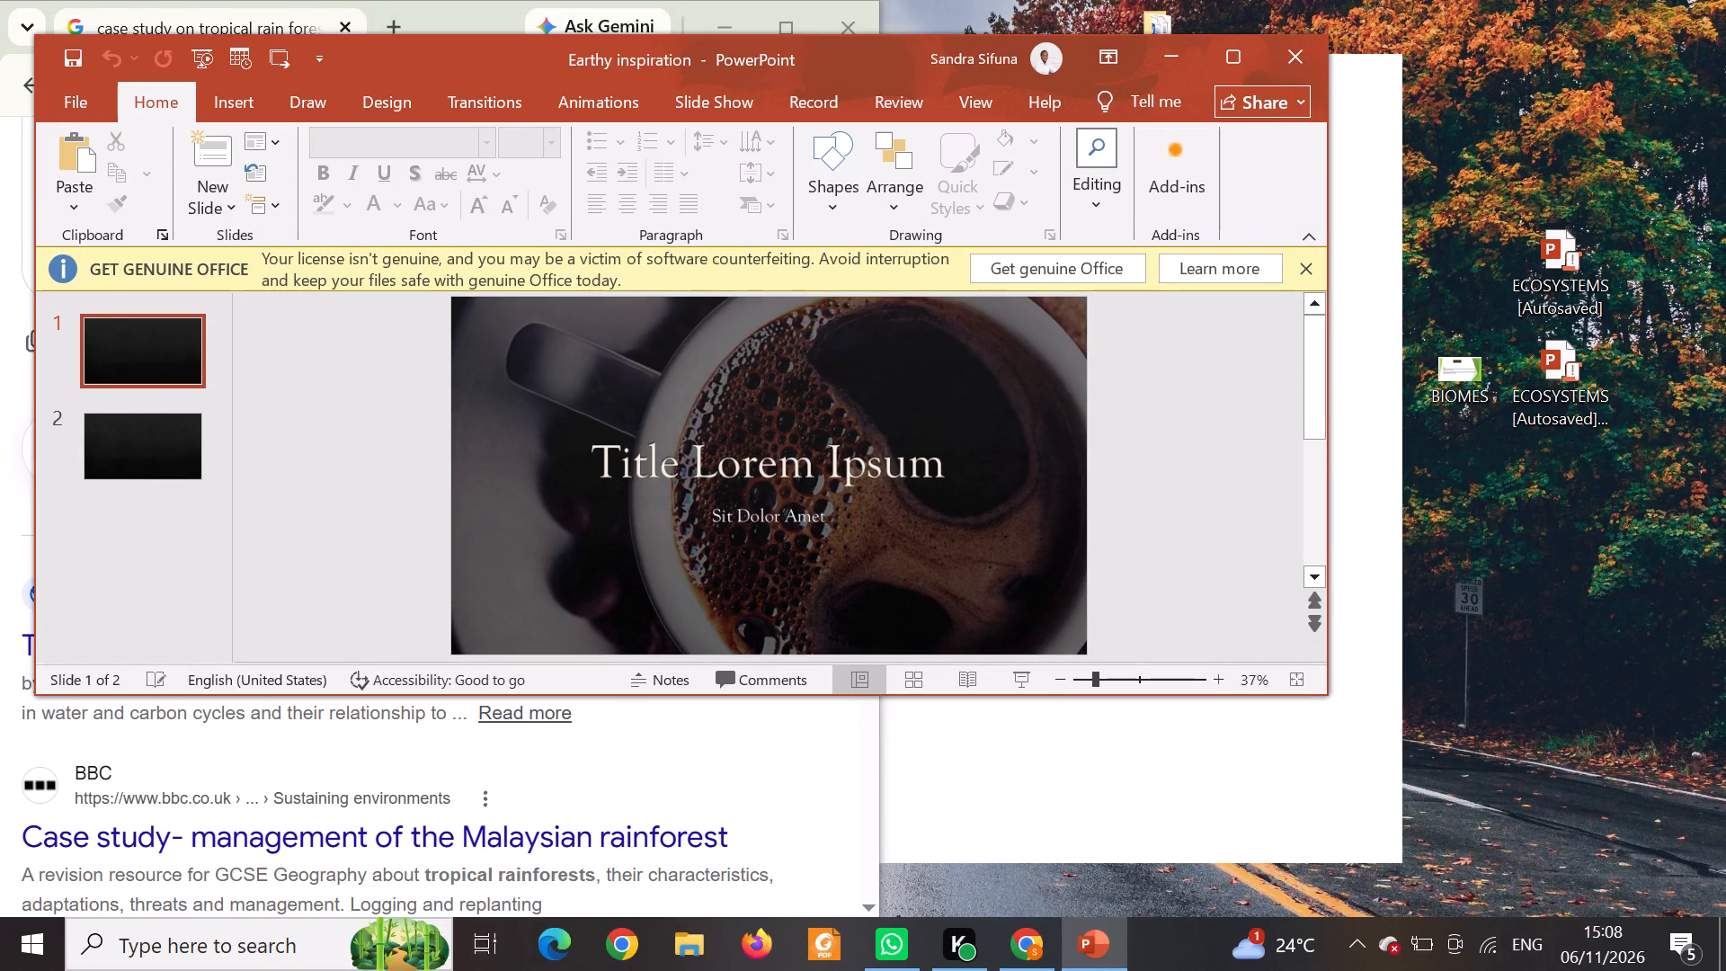
# Maximize the presentation window and replace the title slide's placeholder subtitle with the presenter's name.
pyautogui.click(834, 514)
pyautogui.click(826, 515)
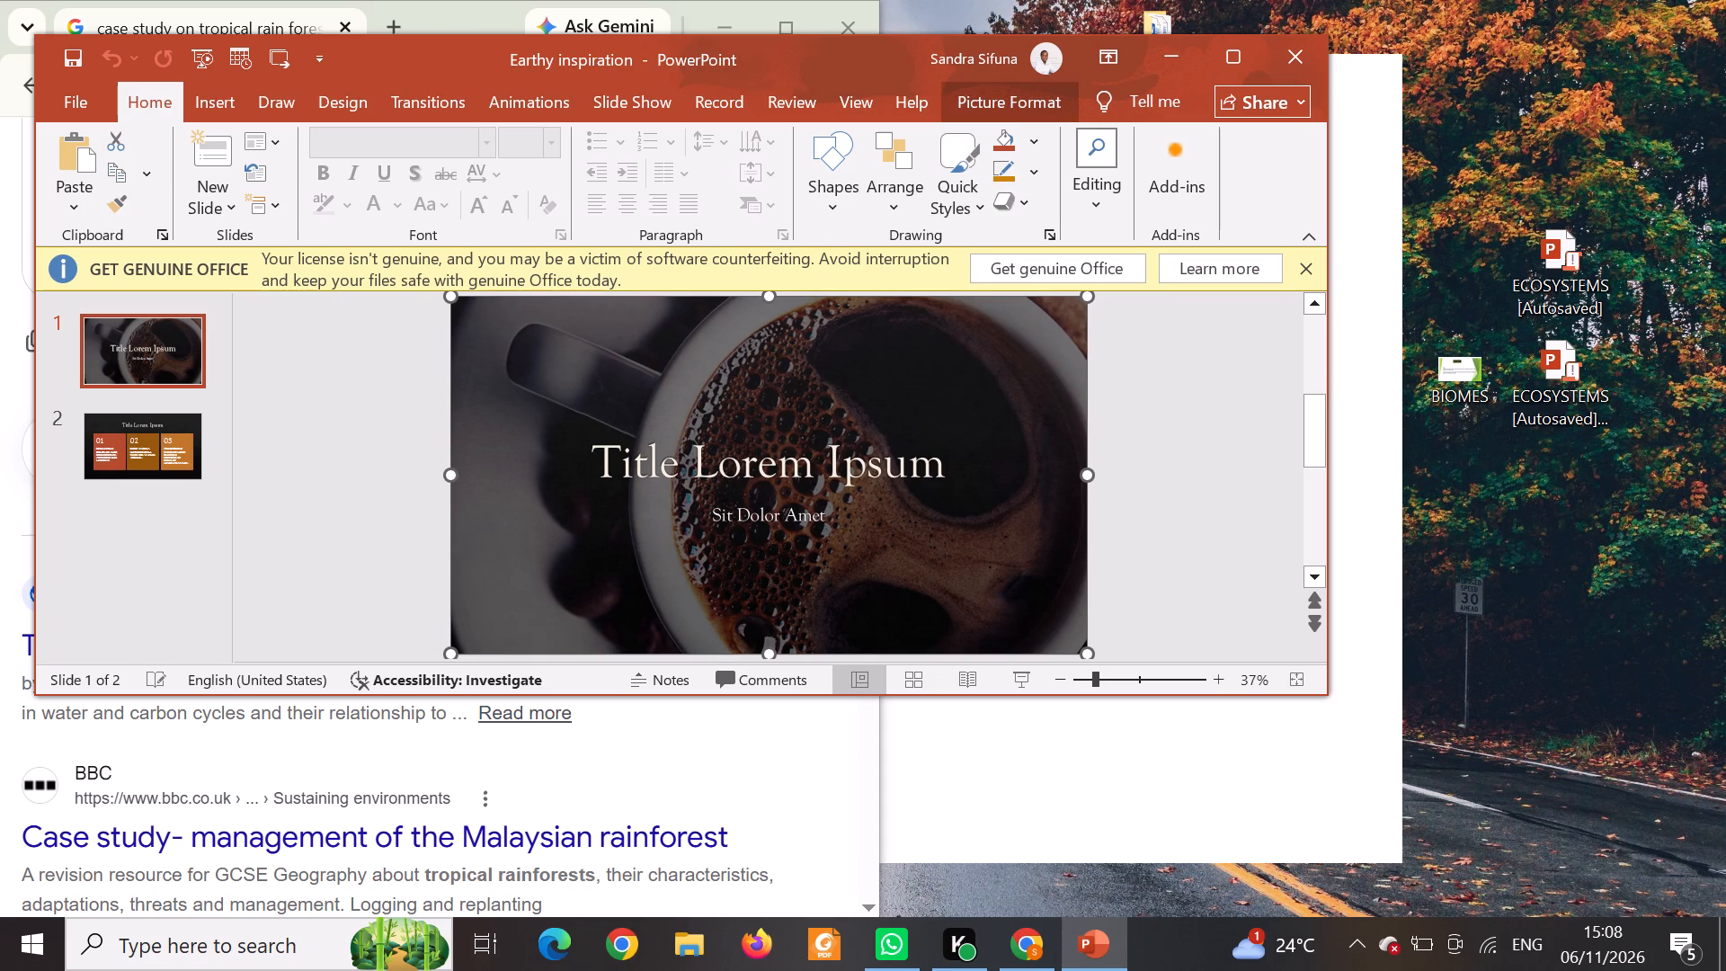
pyautogui.click(826, 515)
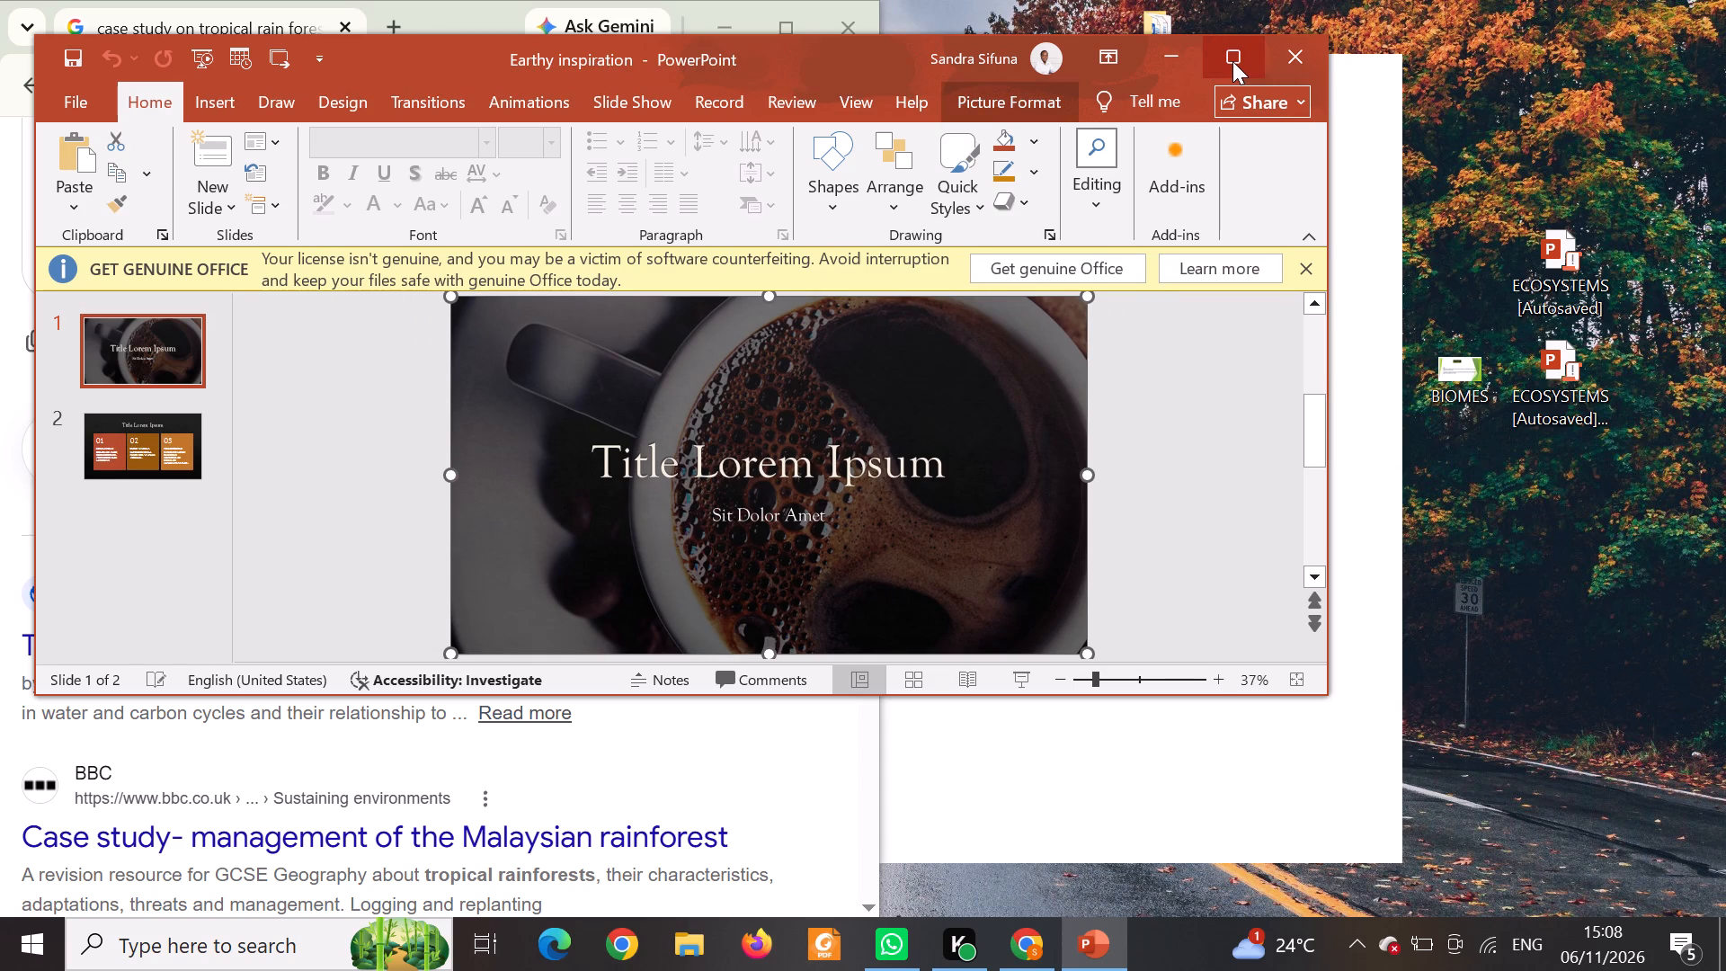
pyautogui.click(1232, 61)
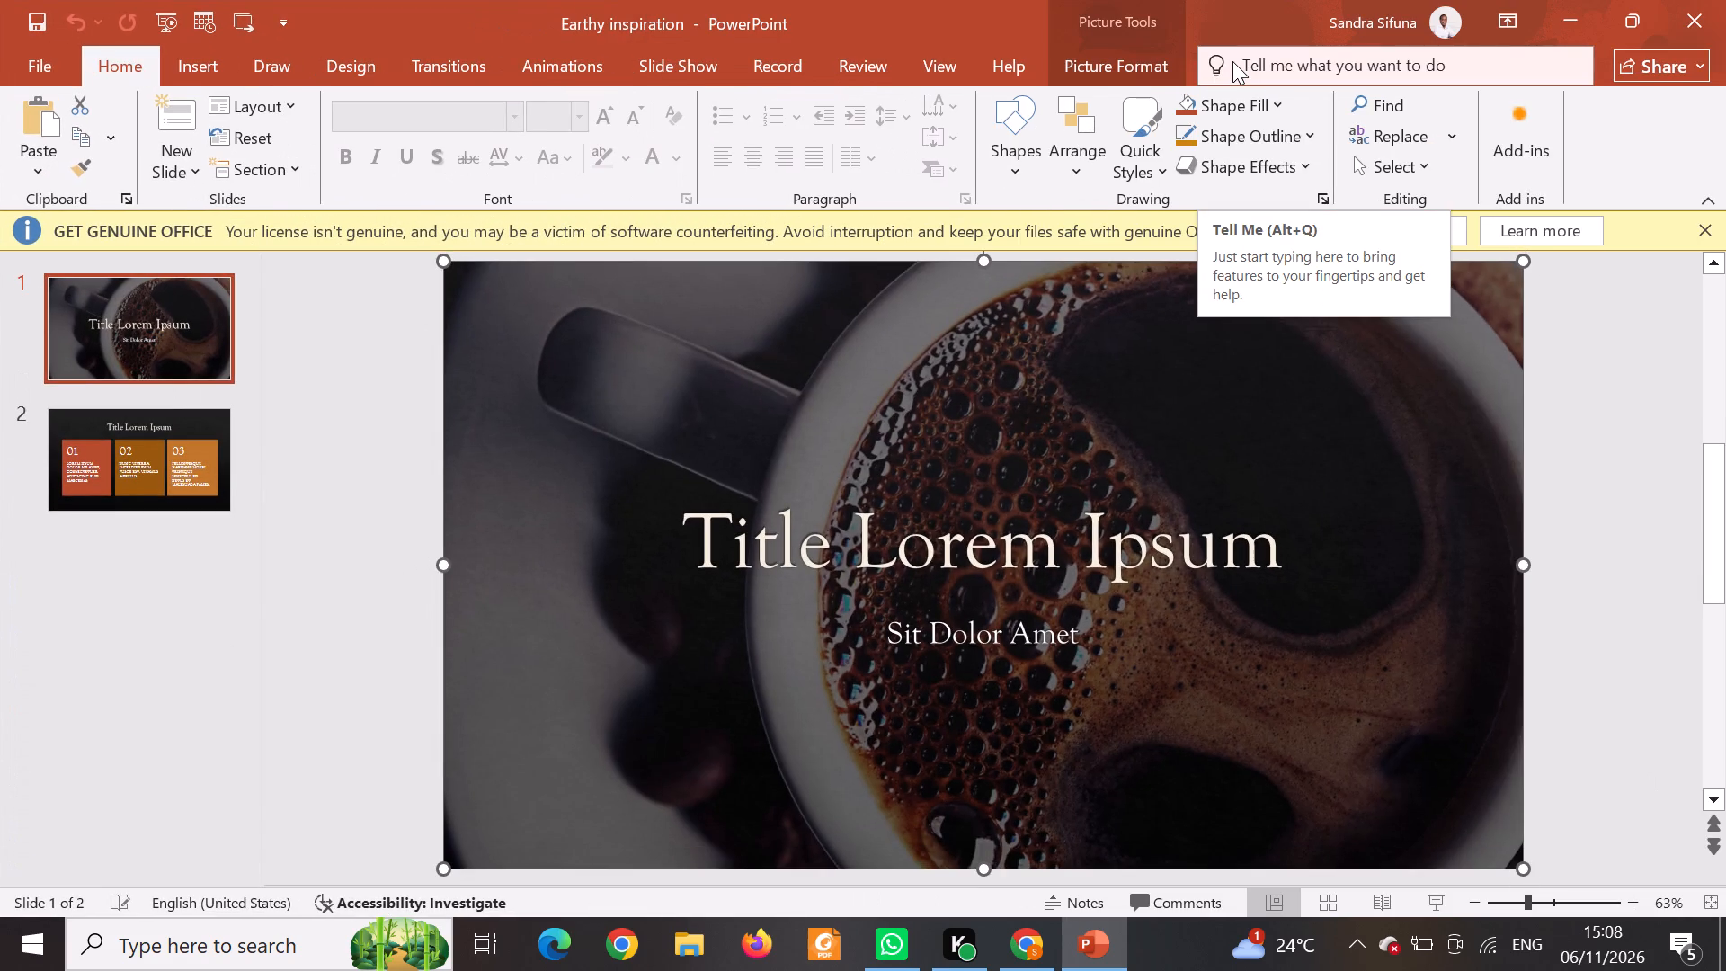
pyautogui.doubleClick(1100, 621)
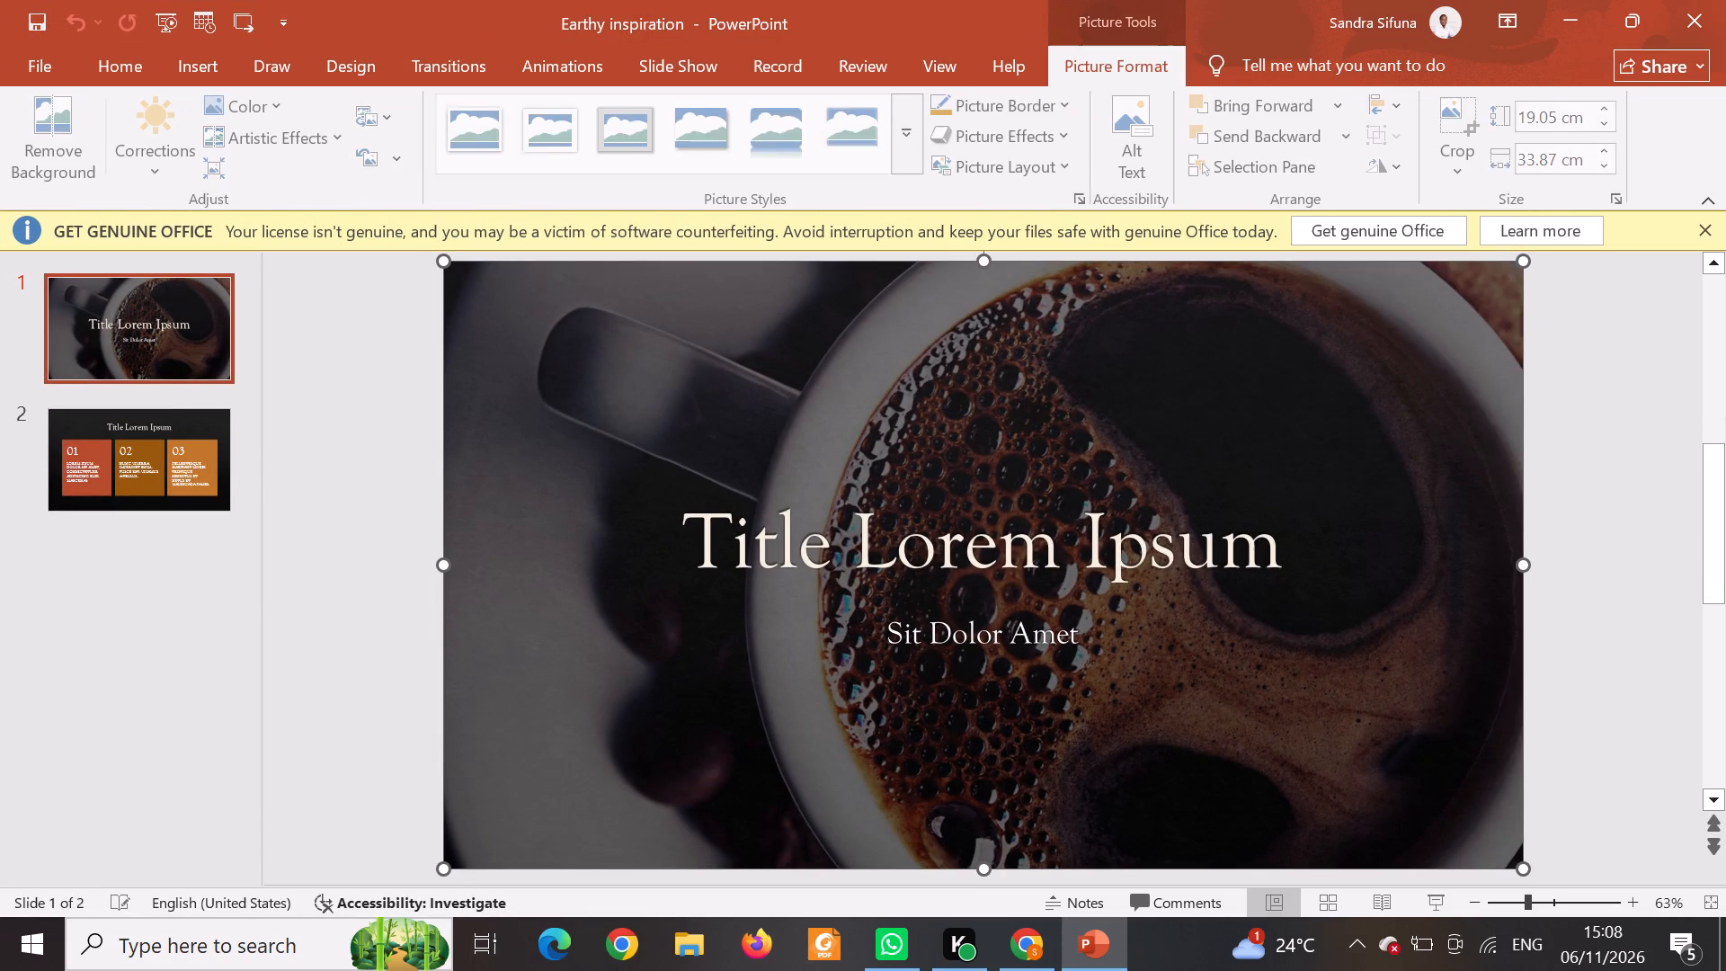
pyautogui.click(1091, 659)
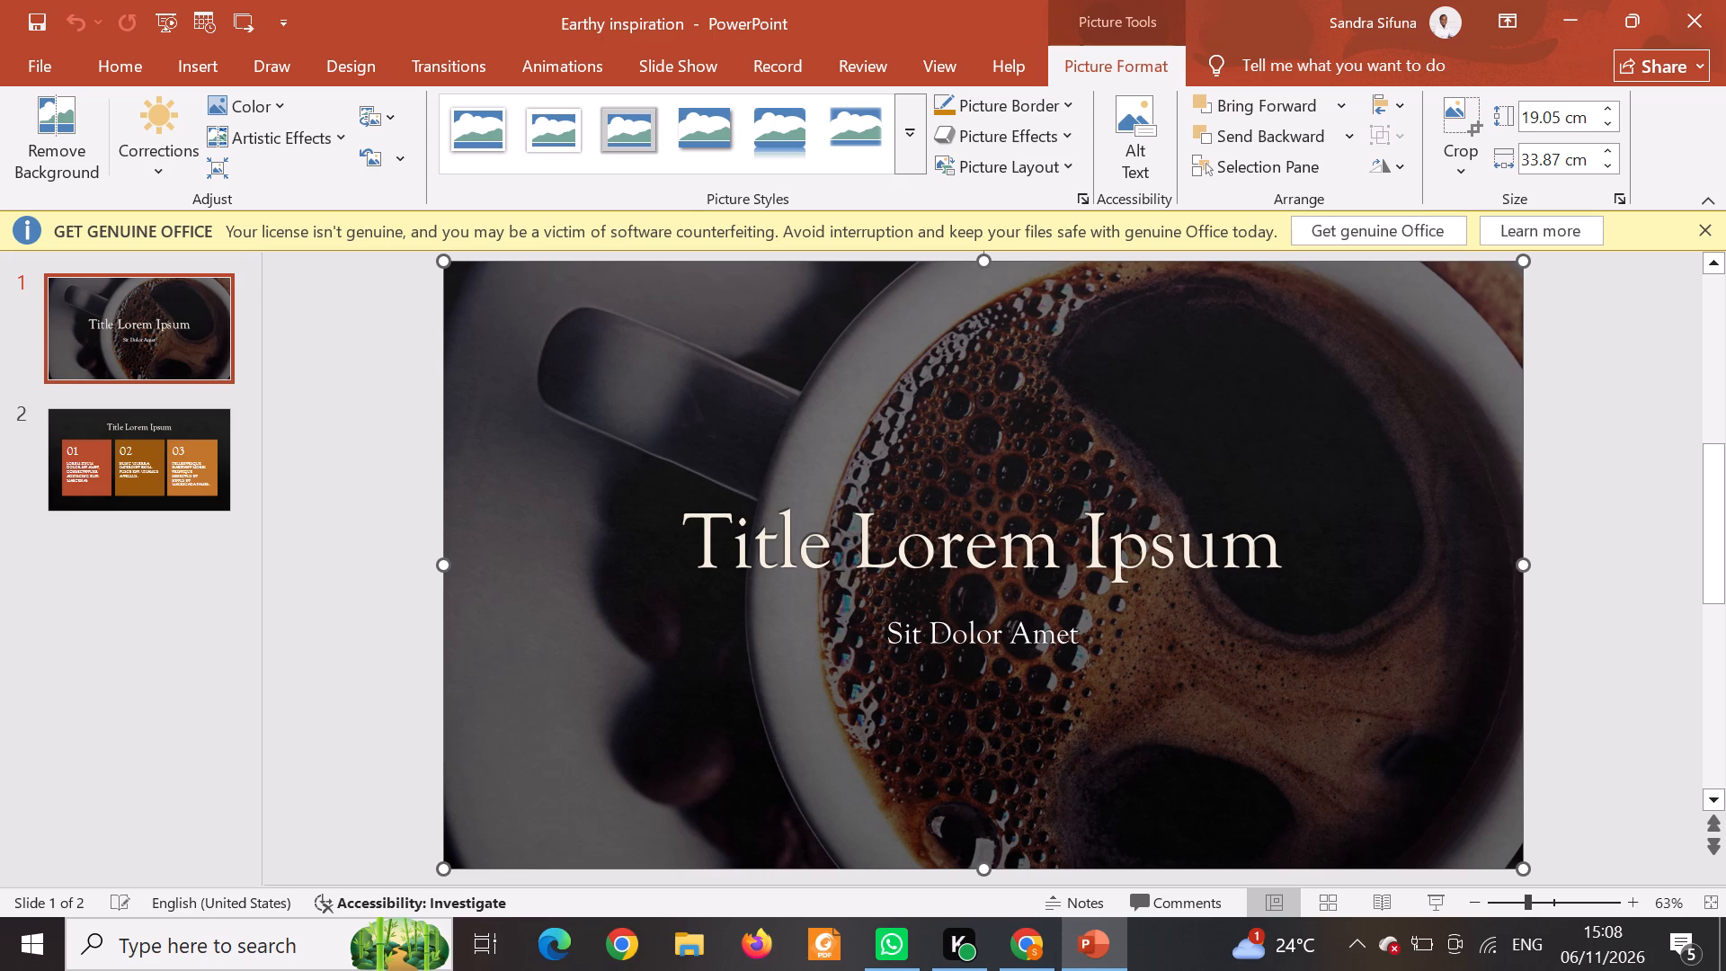
pyautogui.click(1072, 650)
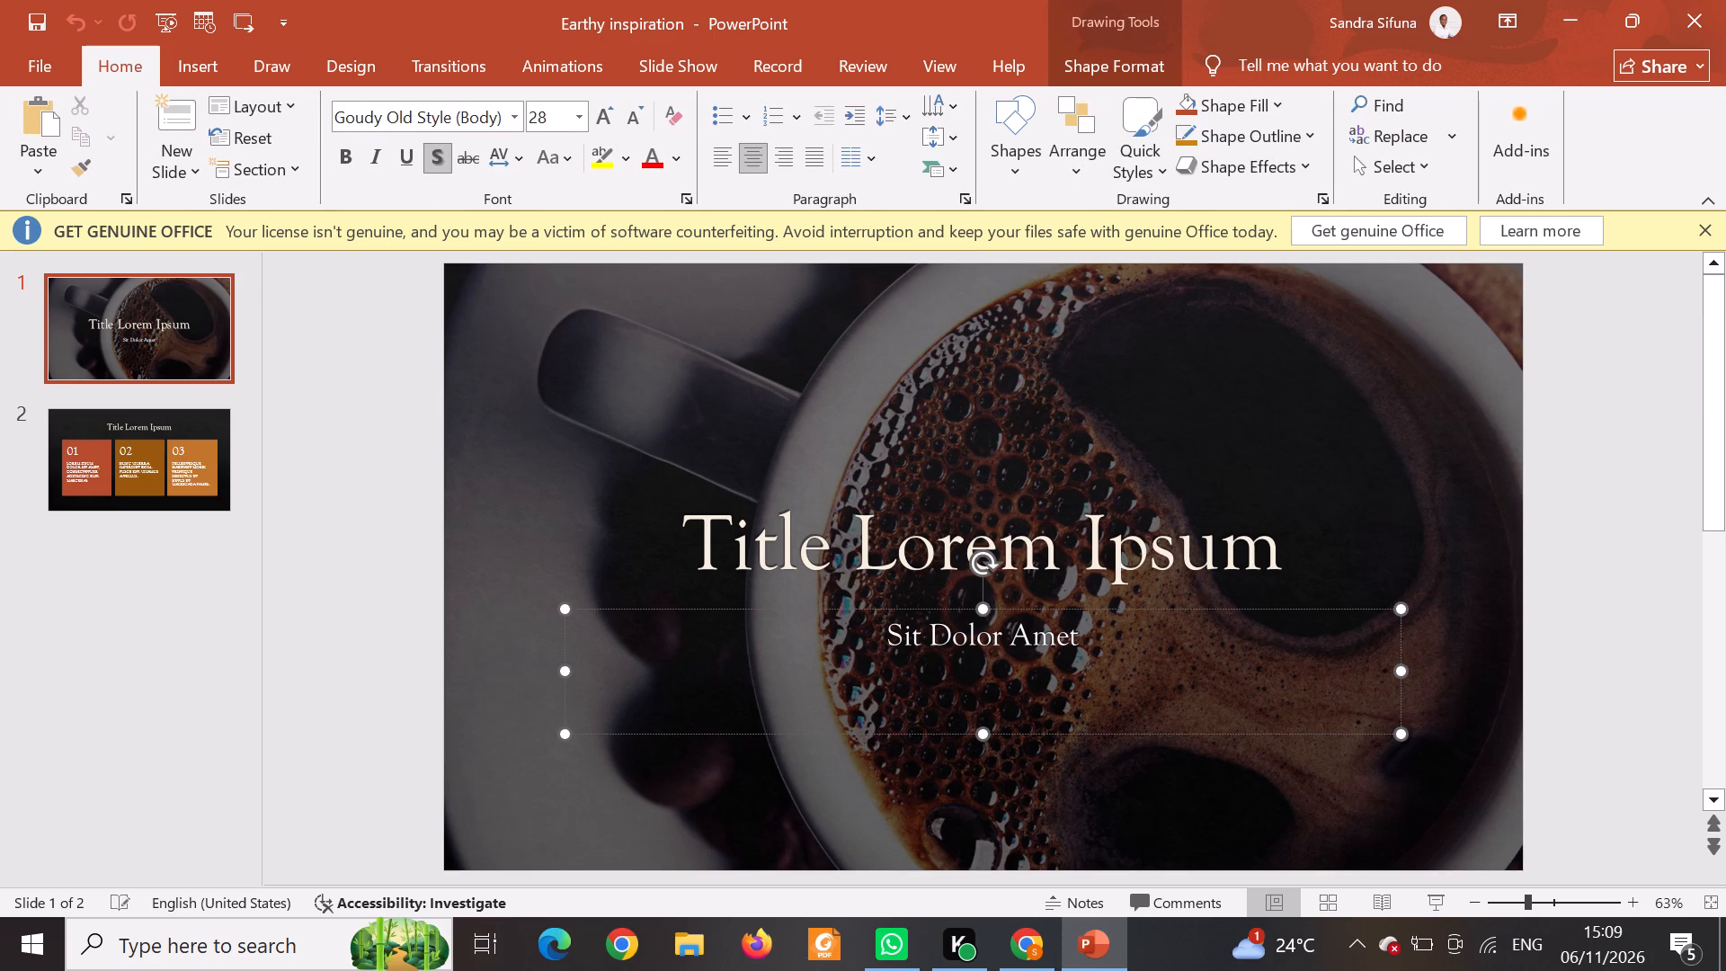
pyautogui.click(1097, 646)
pyautogui.press('BackSpace')
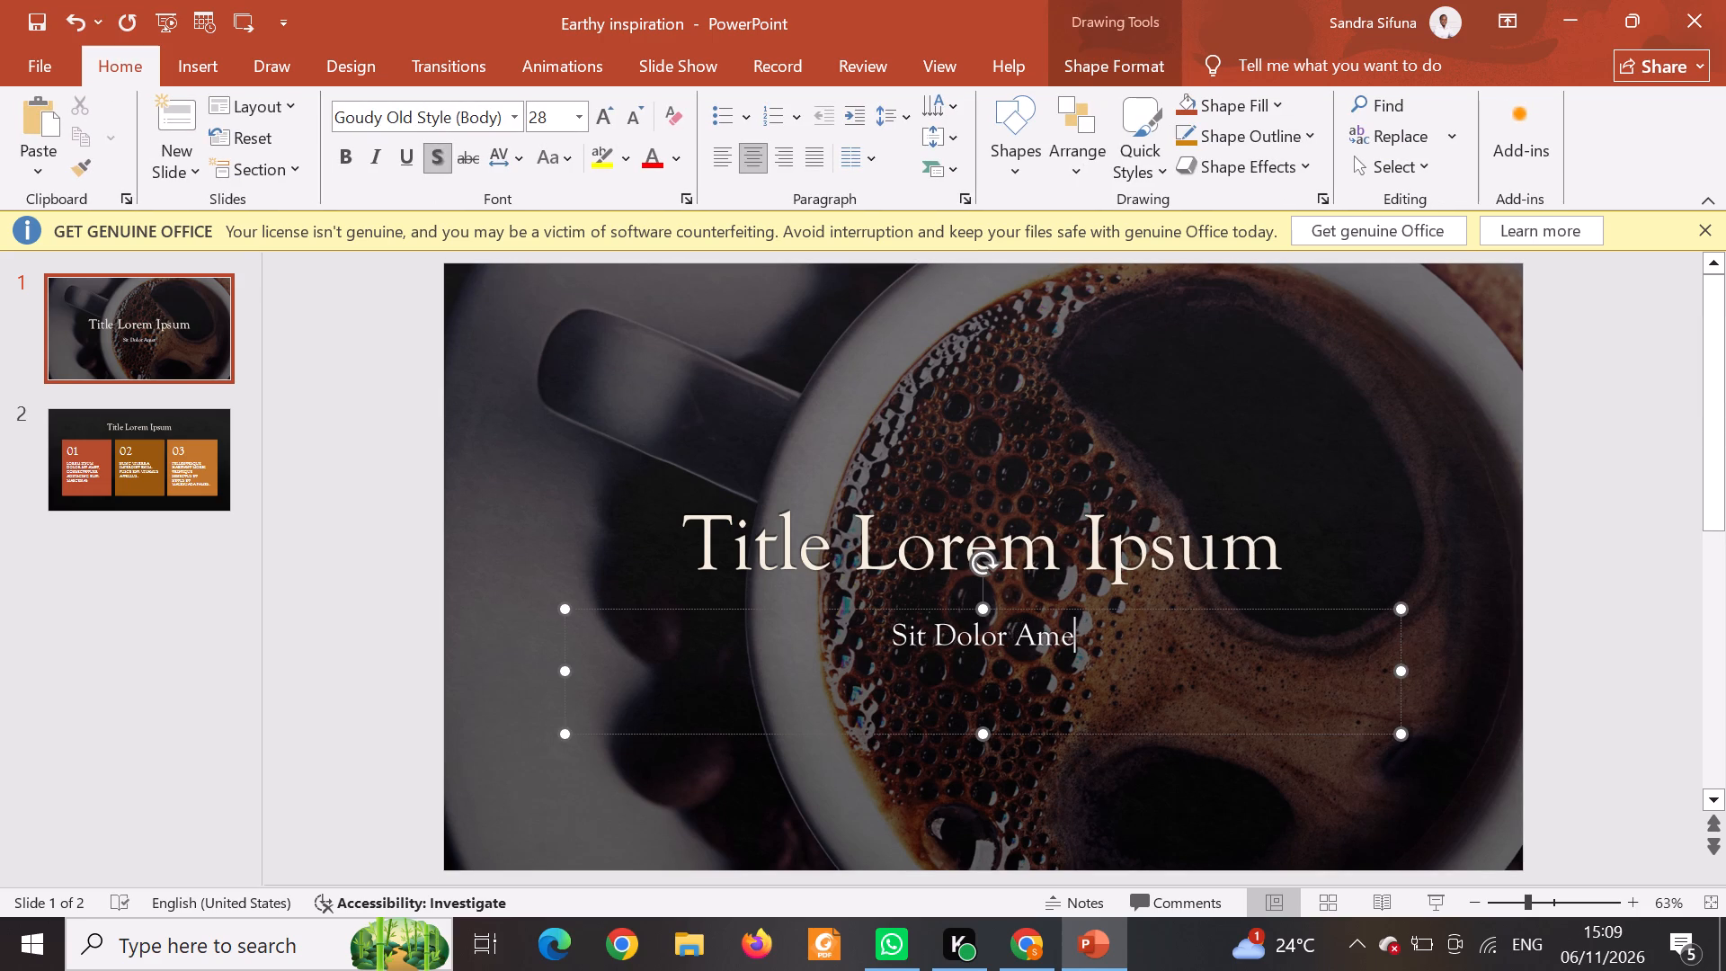
pyautogui.press('BackSpace')
pyautogui.press('BackSpace')
pyautogui.press('BackSpace')
pyautogui.press('BackSpace')
pyautogui.press('BackSpace')
pyautogui.press('BackSpace')
pyautogui.press('BackSpace')
pyautogui.press('BackSpace')
pyautogui.press('BackSpace')
pyautogui.press('BackSpace')
pyautogui.press('BackSpace')
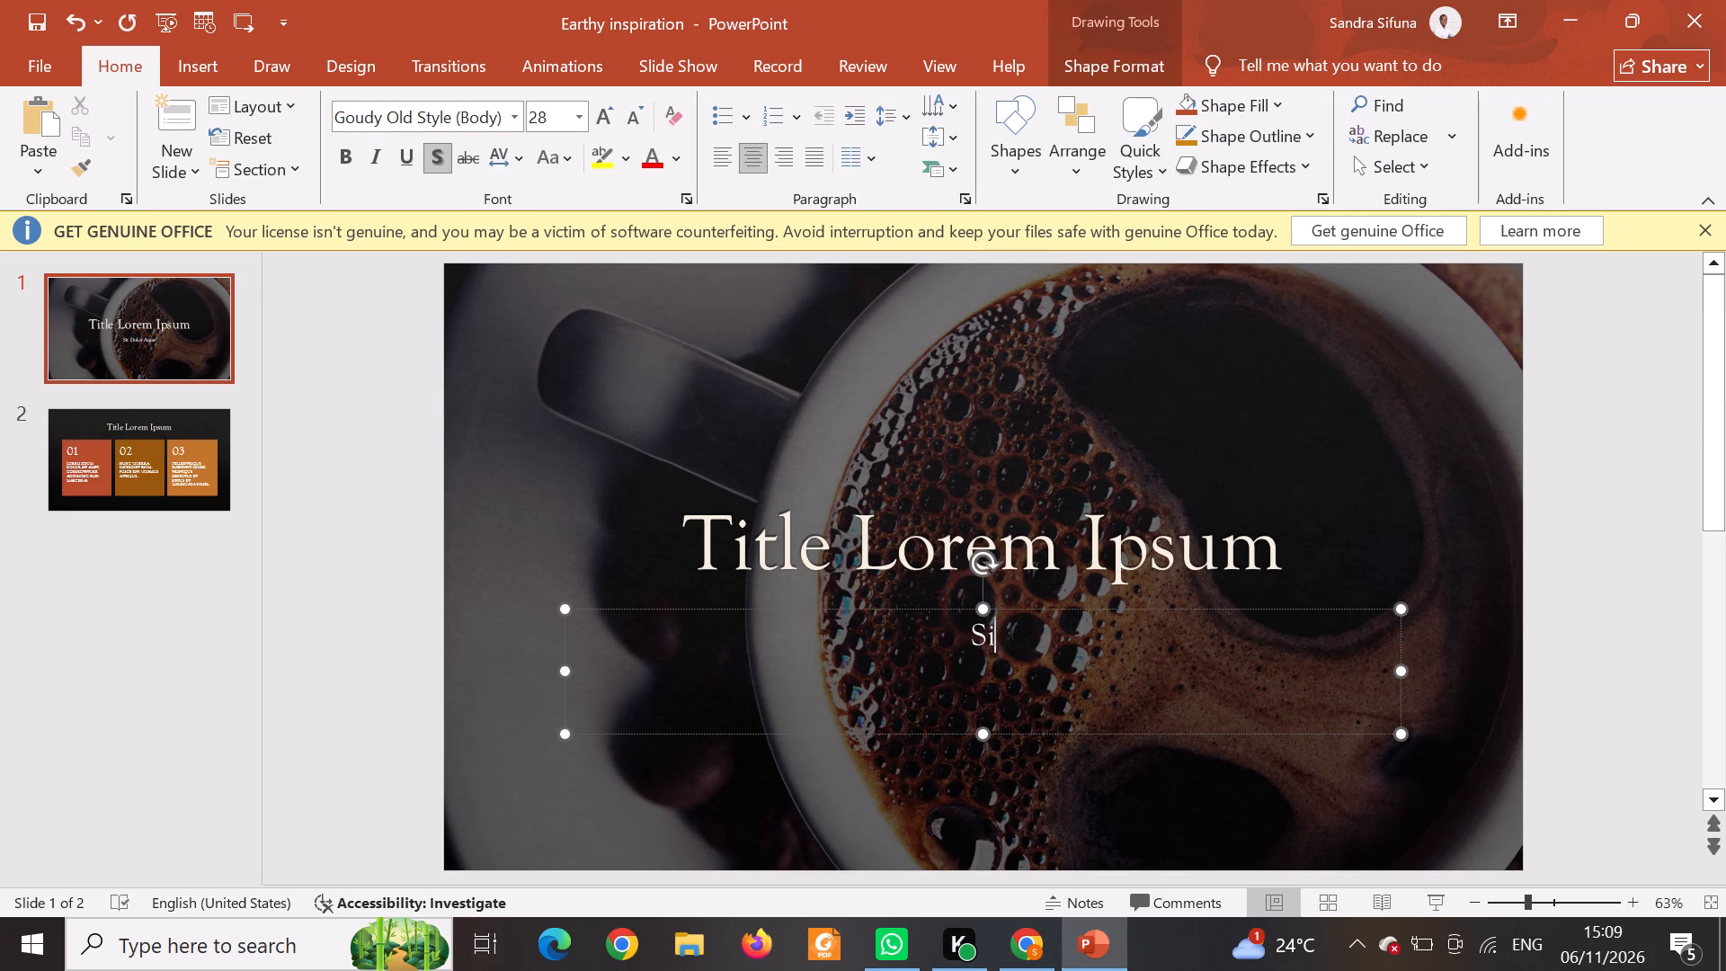
pyautogui.press('BackSpace')
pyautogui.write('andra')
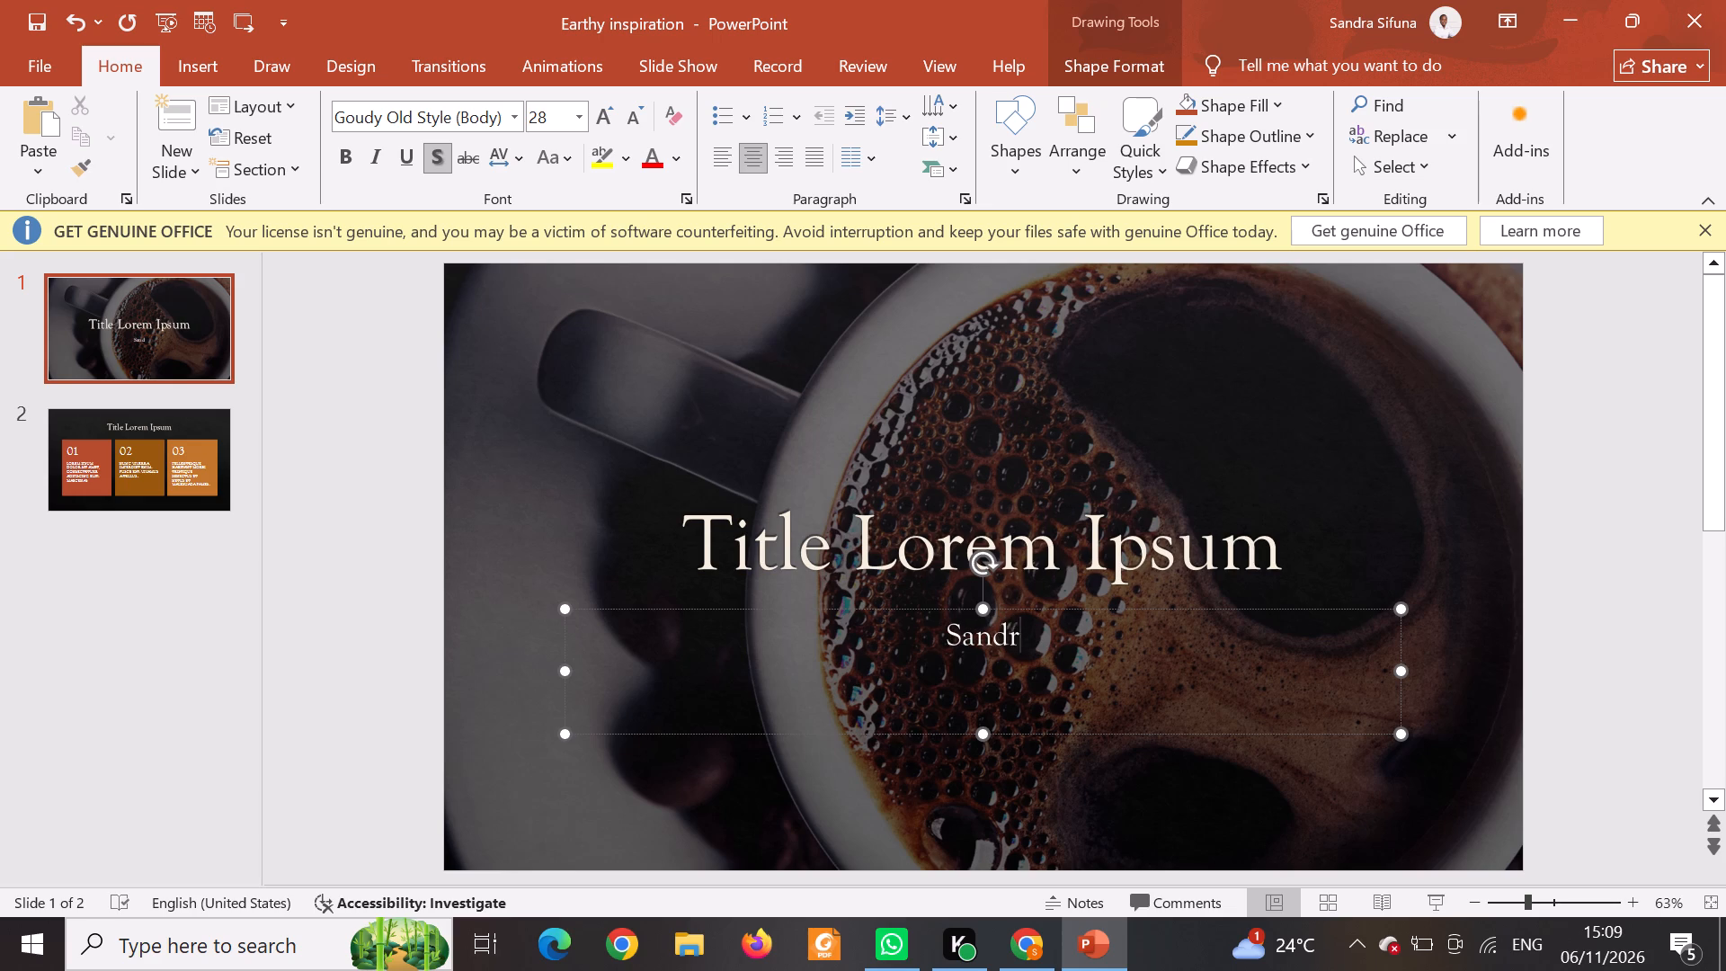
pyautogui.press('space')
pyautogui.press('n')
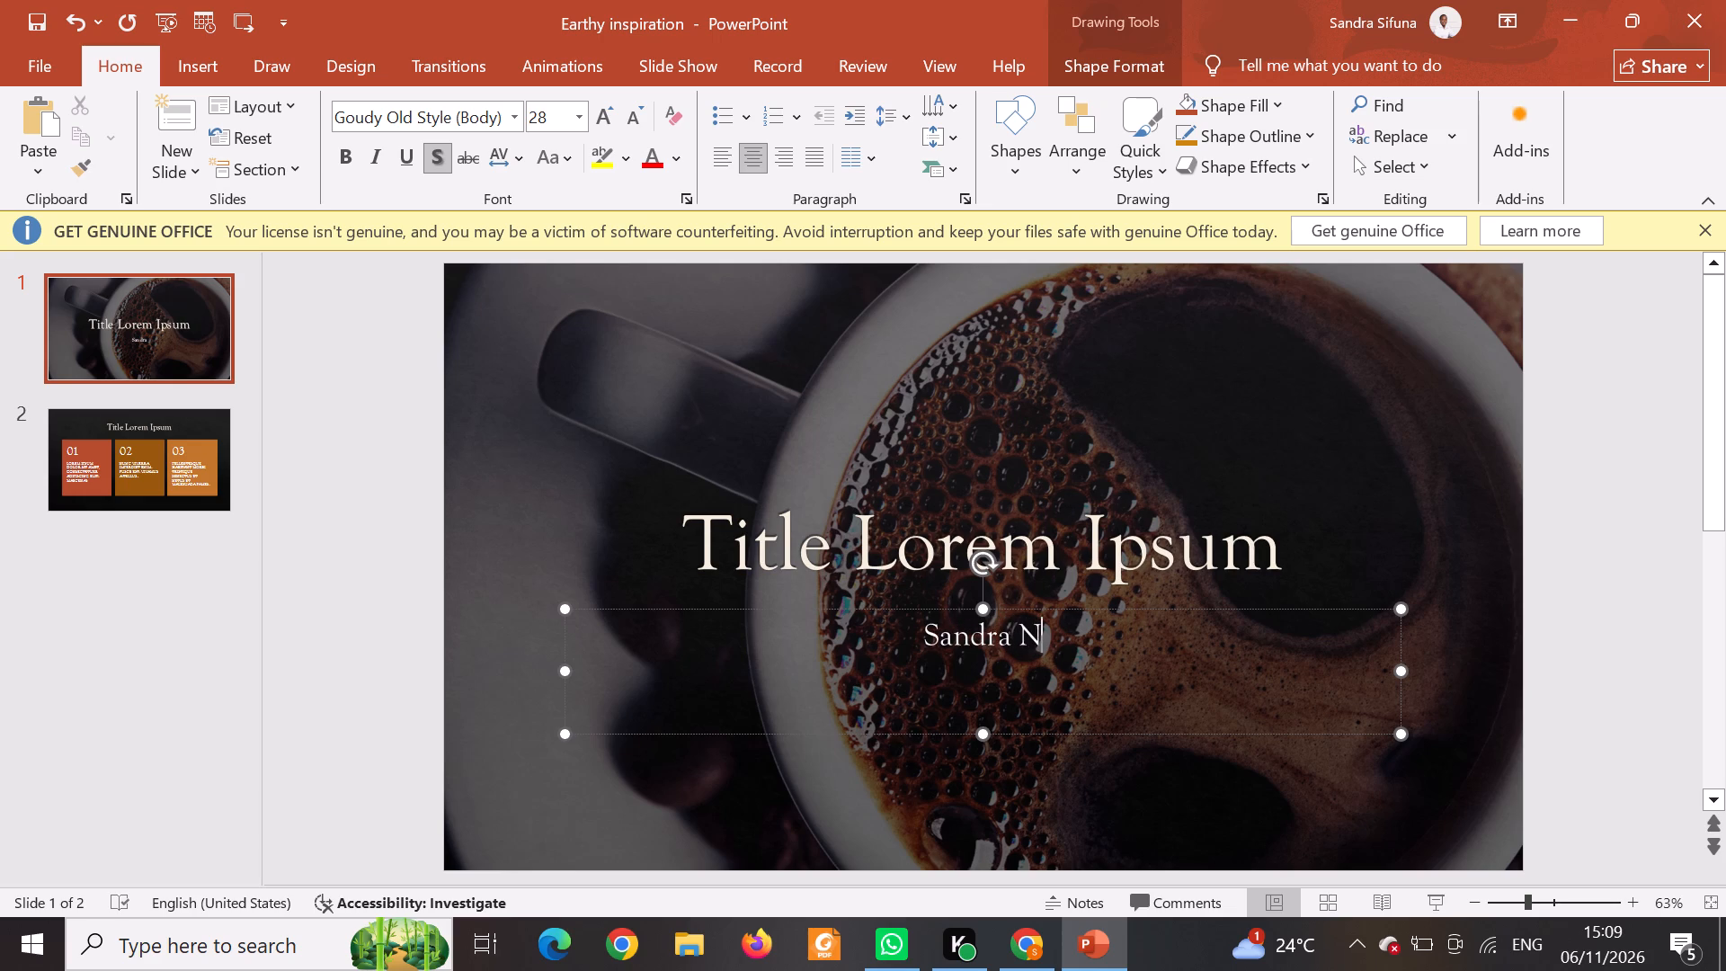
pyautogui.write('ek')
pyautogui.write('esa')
# Replace the title slide's placeholder heading with "Plate Tectonics".
pyautogui.click(1283, 550)
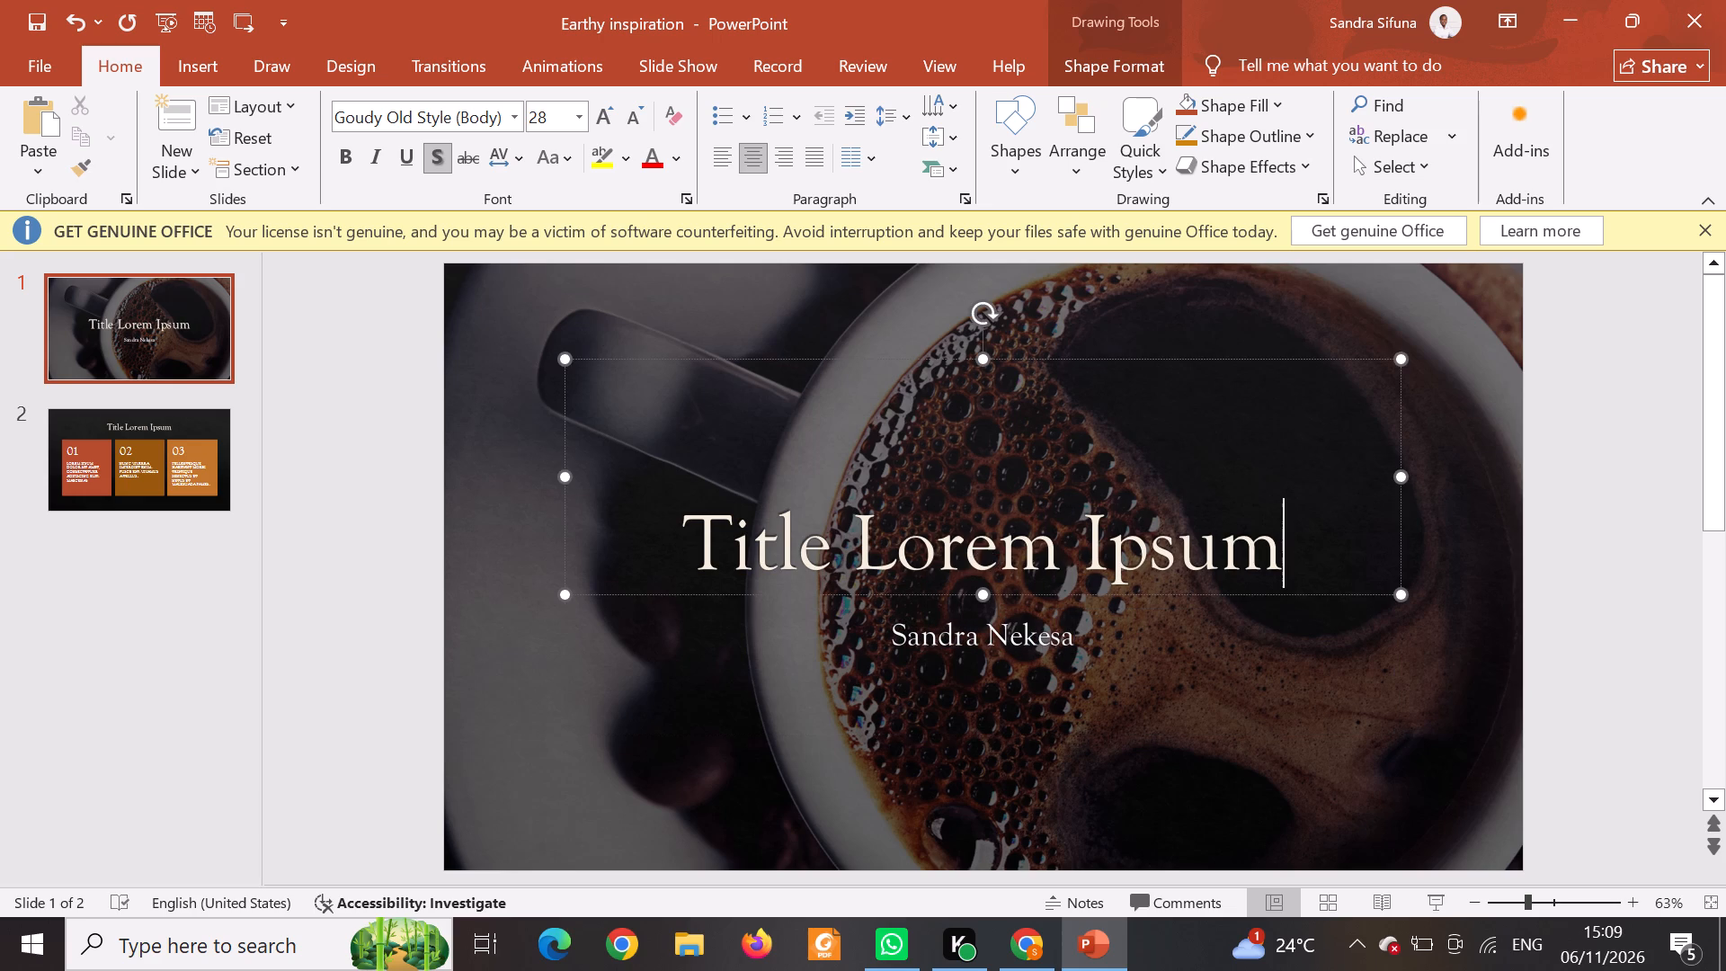
pyautogui.press('BackSpace')
pyautogui.press('BackSpace')
pyautogui.press('BackSpace')
pyautogui.press('BackSpace')
pyautogui.press('BackSpace')
pyautogui.press('BackSpace')
pyautogui.press('BackSpace')
pyautogui.press('BackSpace')
pyautogui.press('BackSpace')
pyautogui.press('BackSpace')
pyautogui.press('BackSpace')
pyautogui.press('BackSpace')
pyautogui.press('BackSpace')
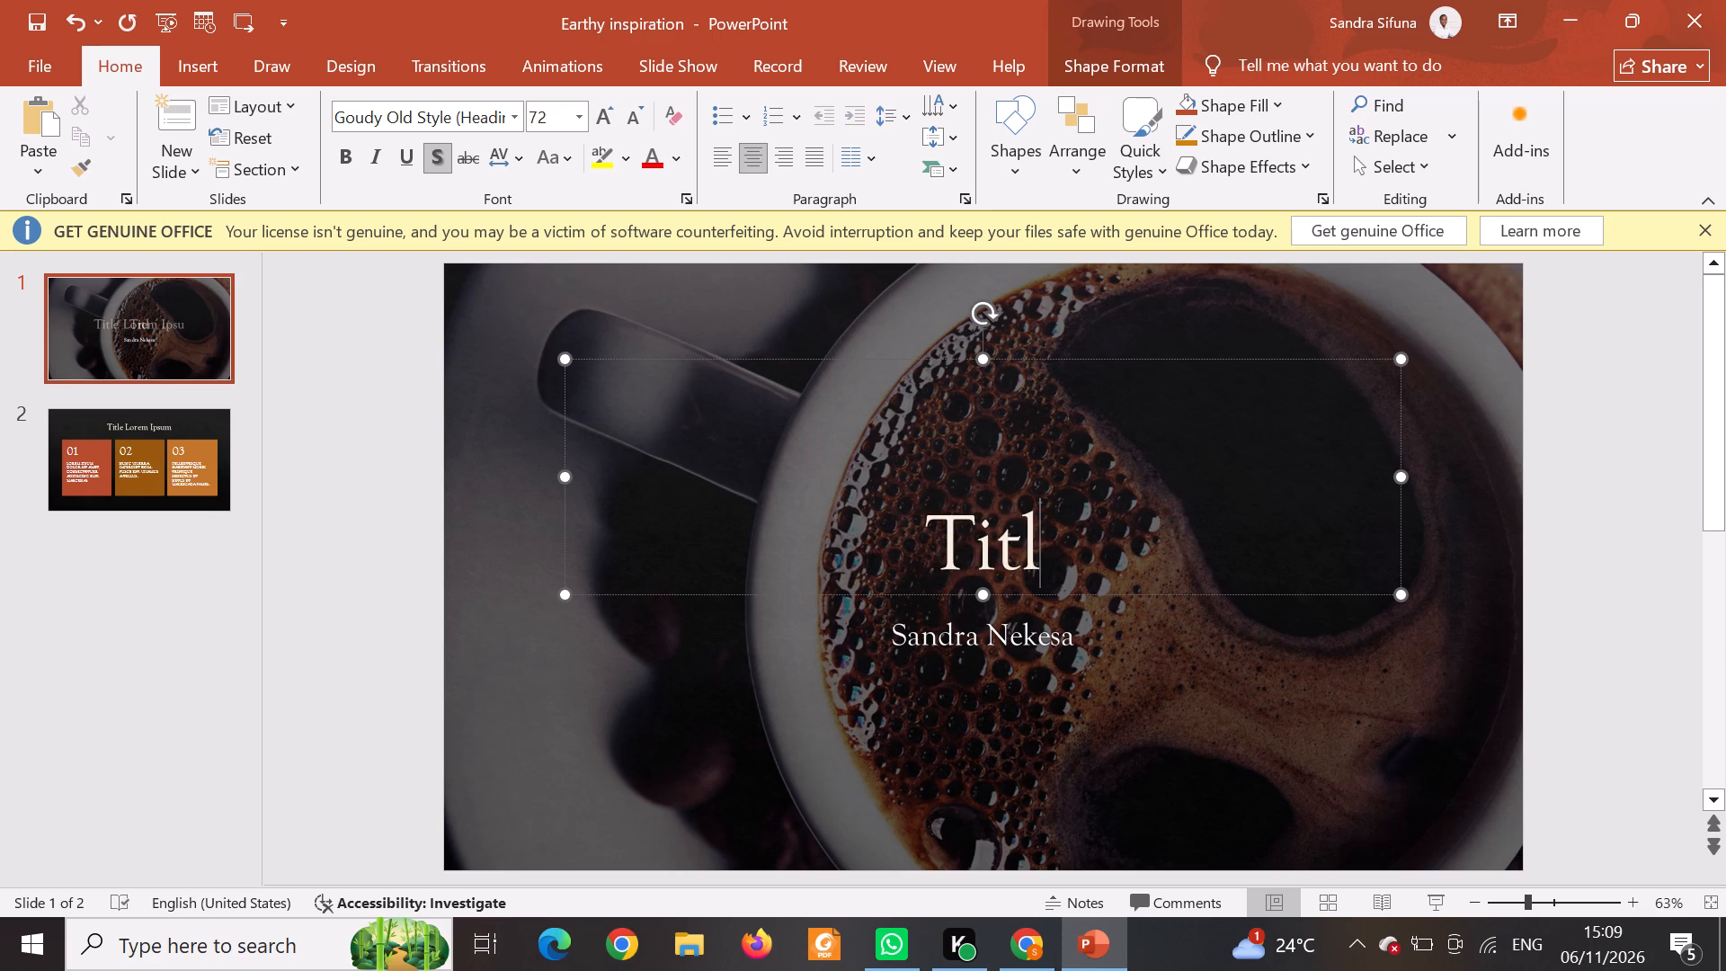
pyautogui.press('BackSpace')
pyautogui.press('BackSpace')
pyautogui.press('BackSpace')
pyautogui.press('BackSpace')
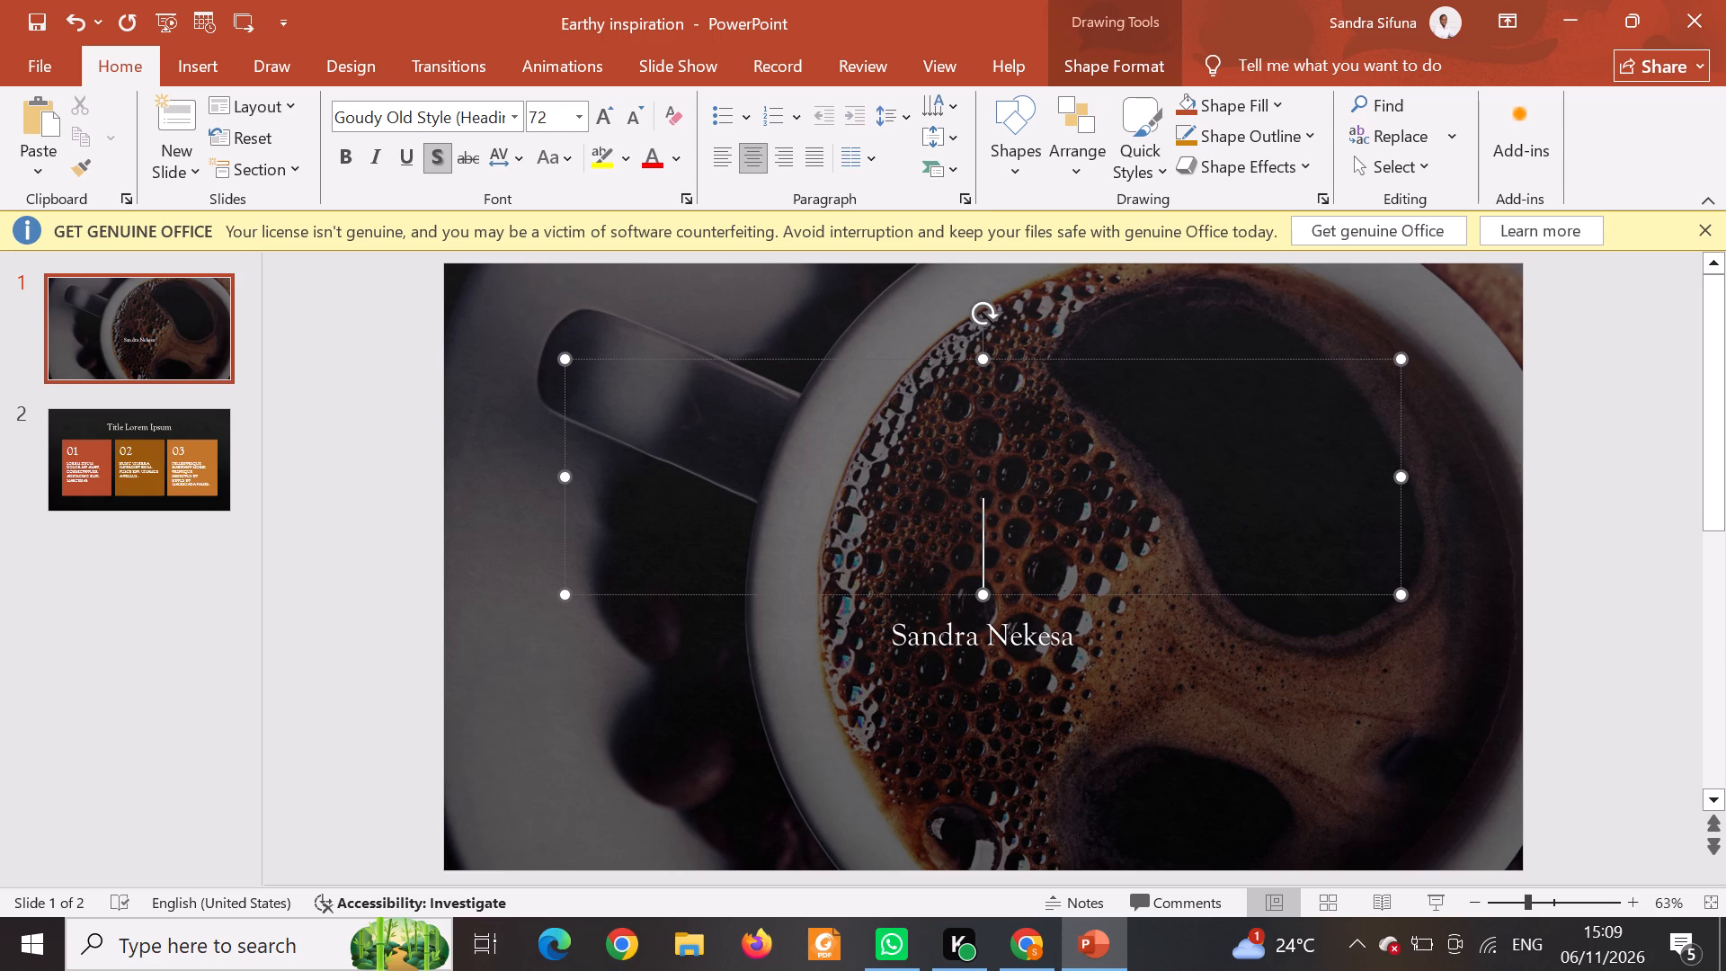
pyautogui.press('p')
pyautogui.write('late')
pyautogui.press('space')
pyautogui.write('ectonics')
# Add a new slide with the Title and Content layout after slide 2.
pyautogui.click(137, 416)
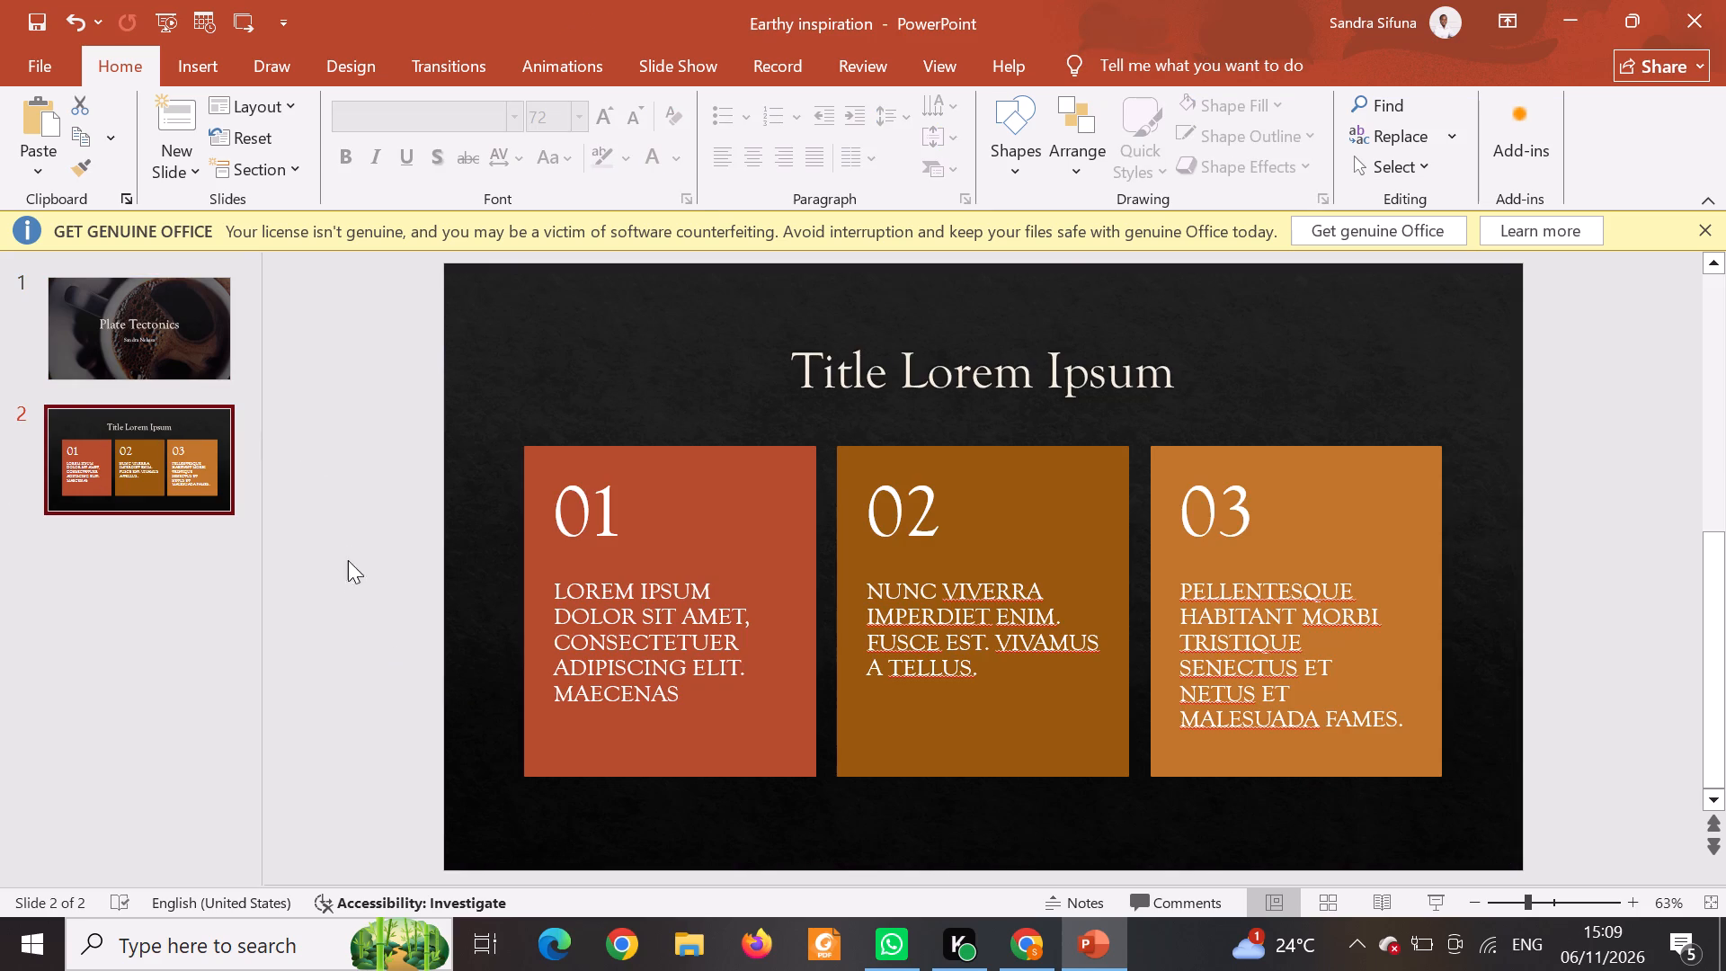
pyautogui.click(148, 494)
pyautogui.click(160, 148)
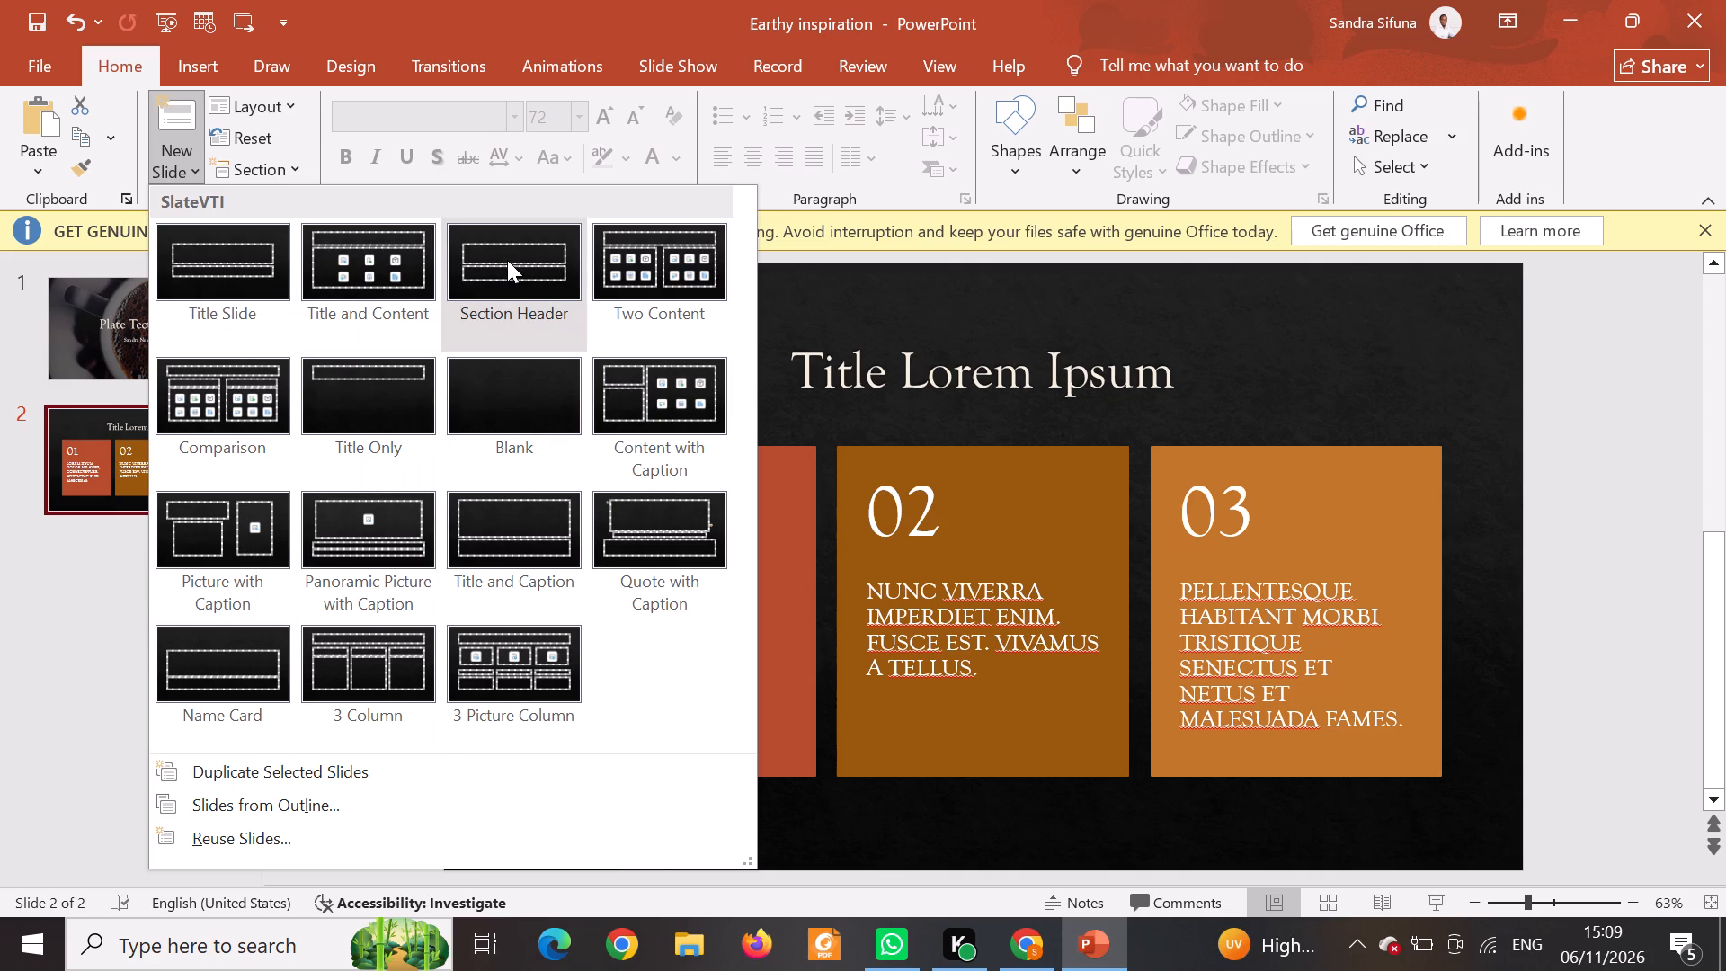
pyautogui.click(376, 260)
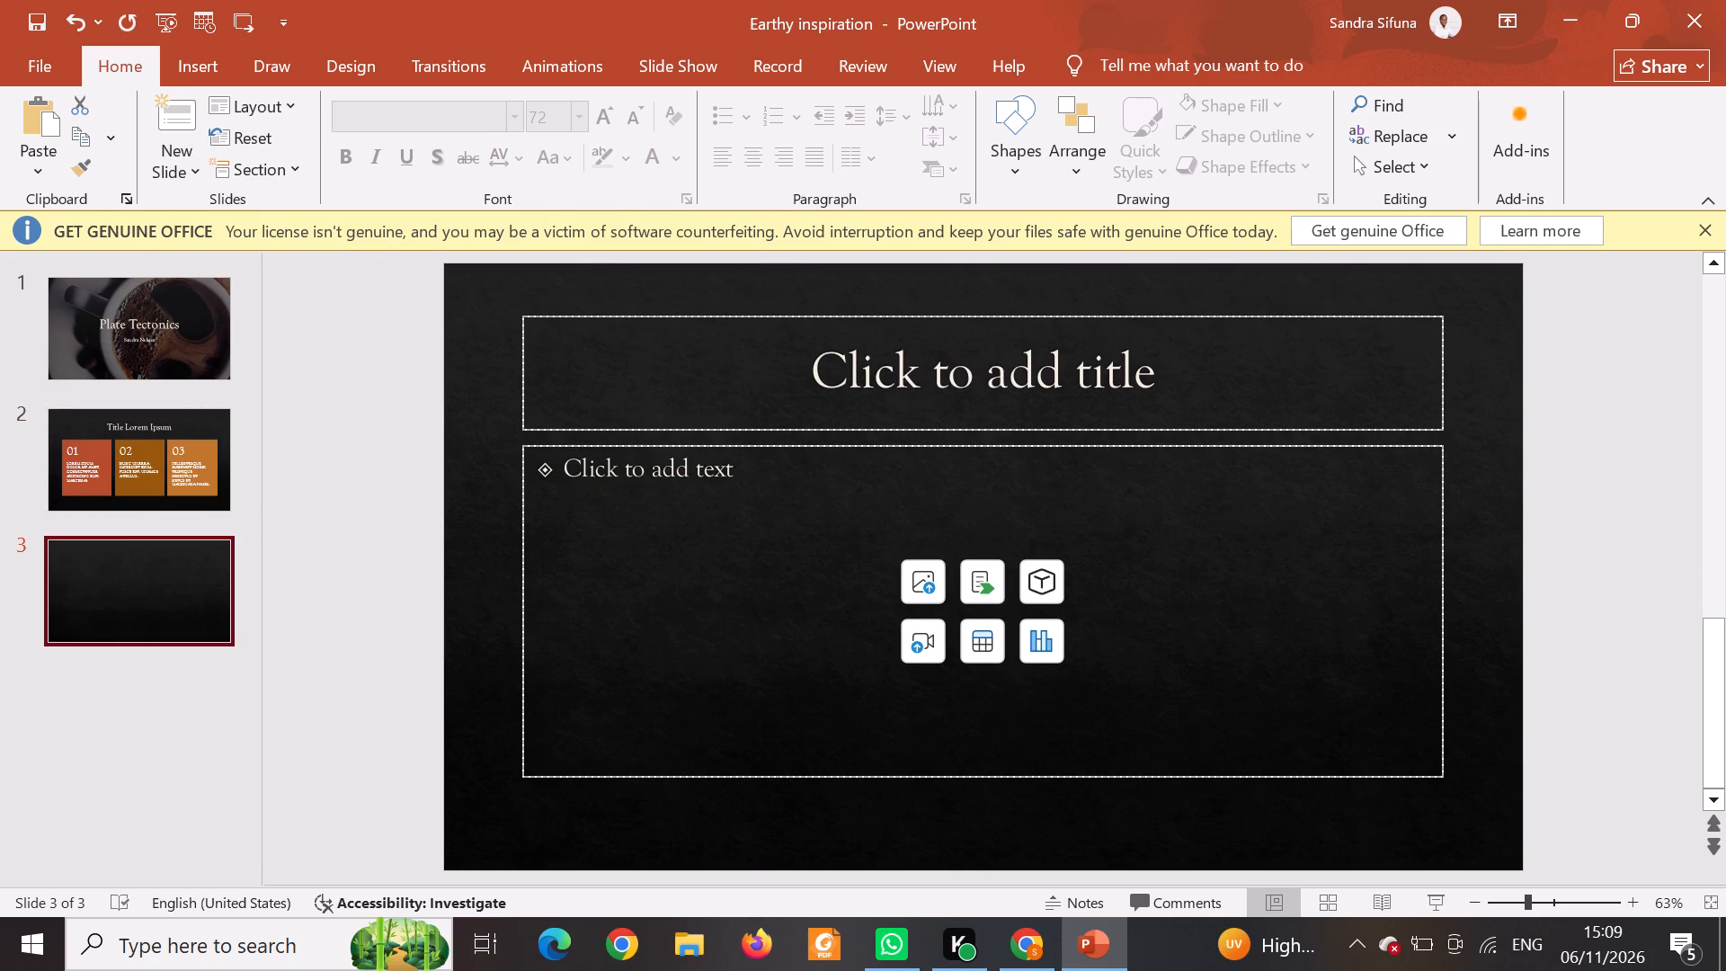
# Enter "Interior Structure of the Earth" as the title of slide 3.
pyautogui.click(680, 397)
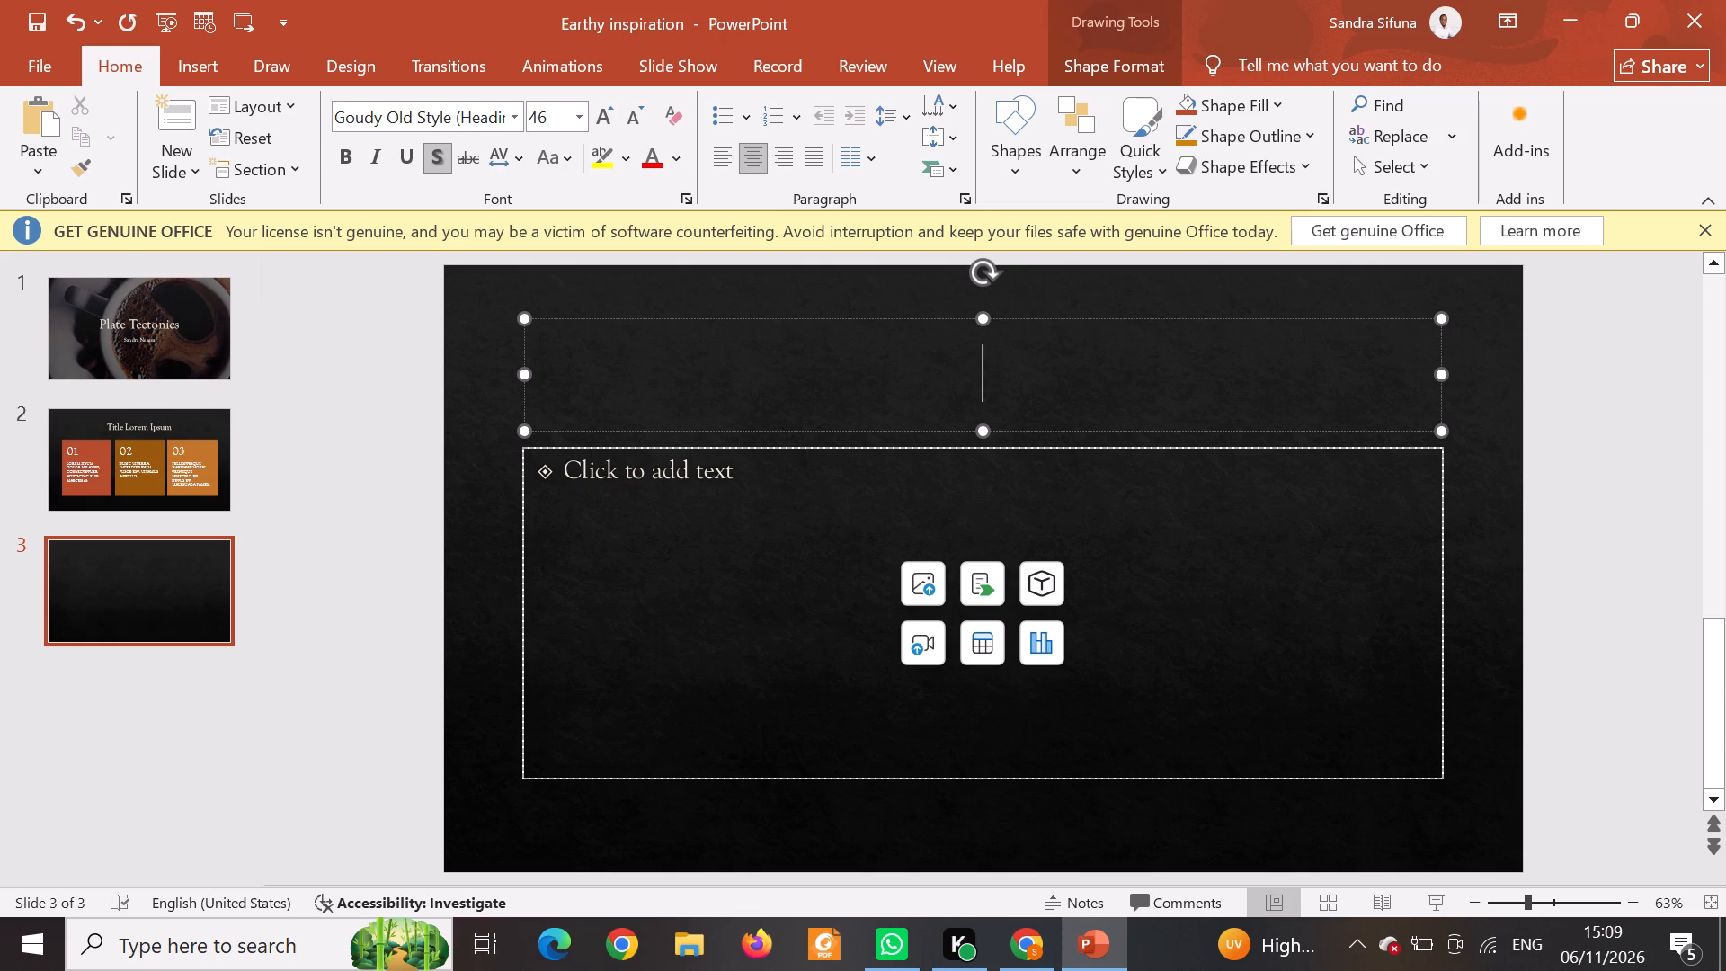
pyautogui.write('ntero')
pyautogui.press('BackSpace')
pyautogui.write('ior')
pyautogui.press('space')
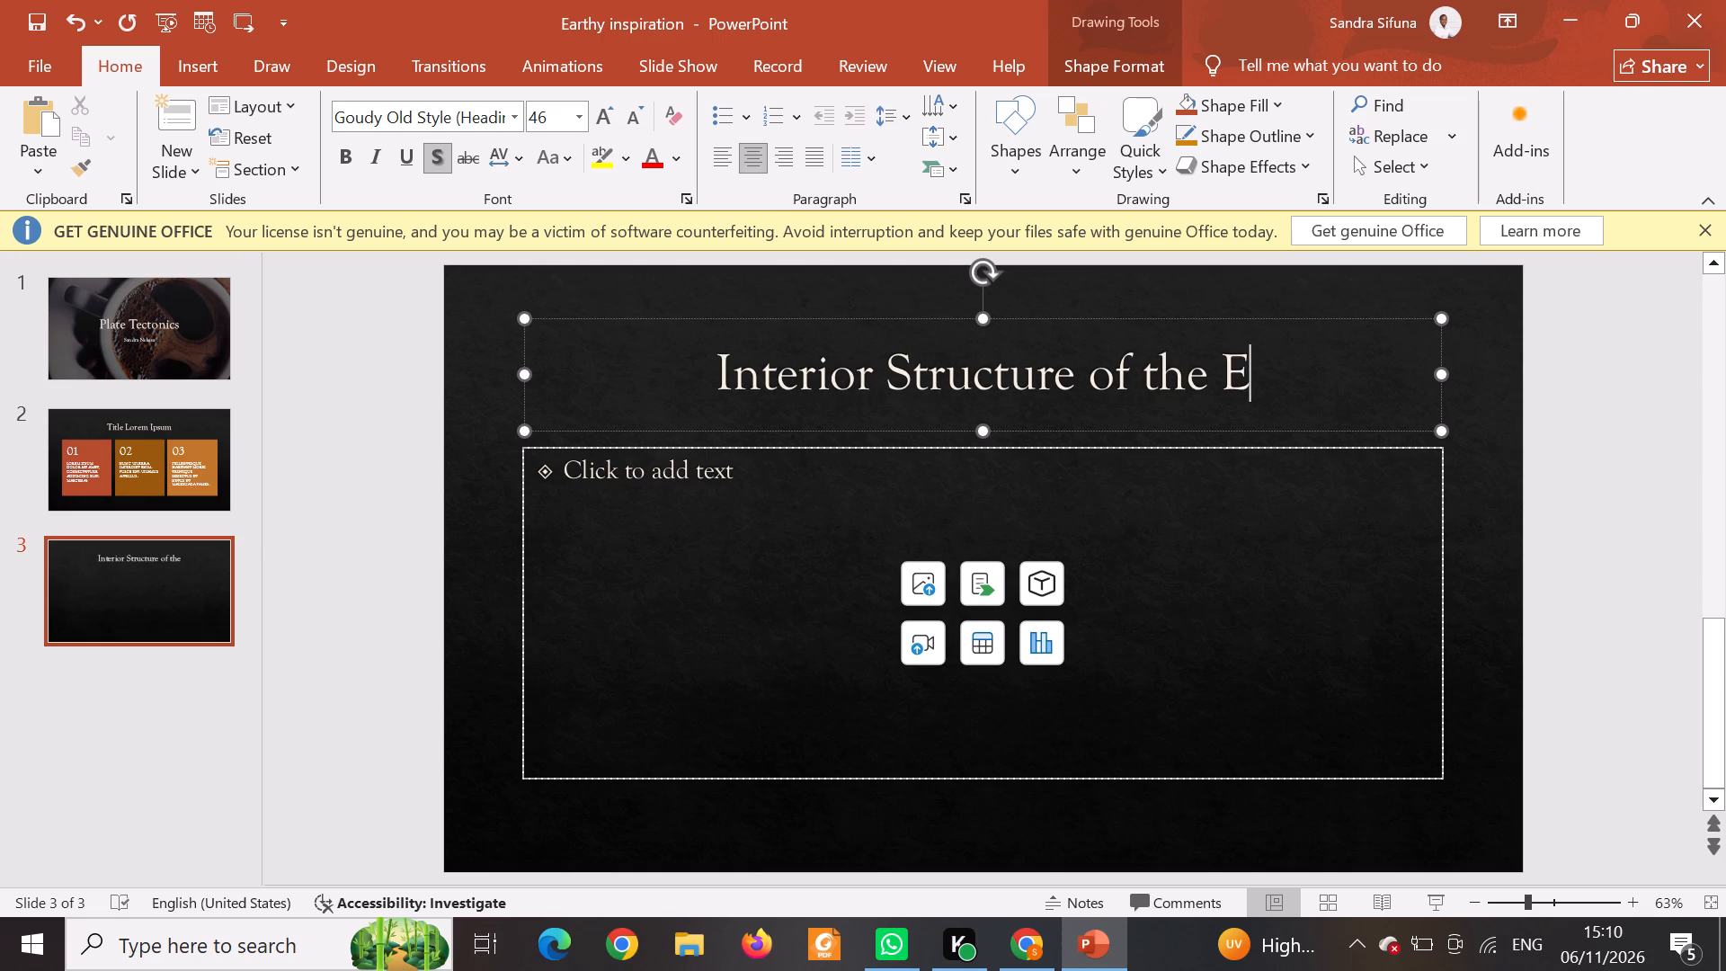
pyautogui.write('ar')
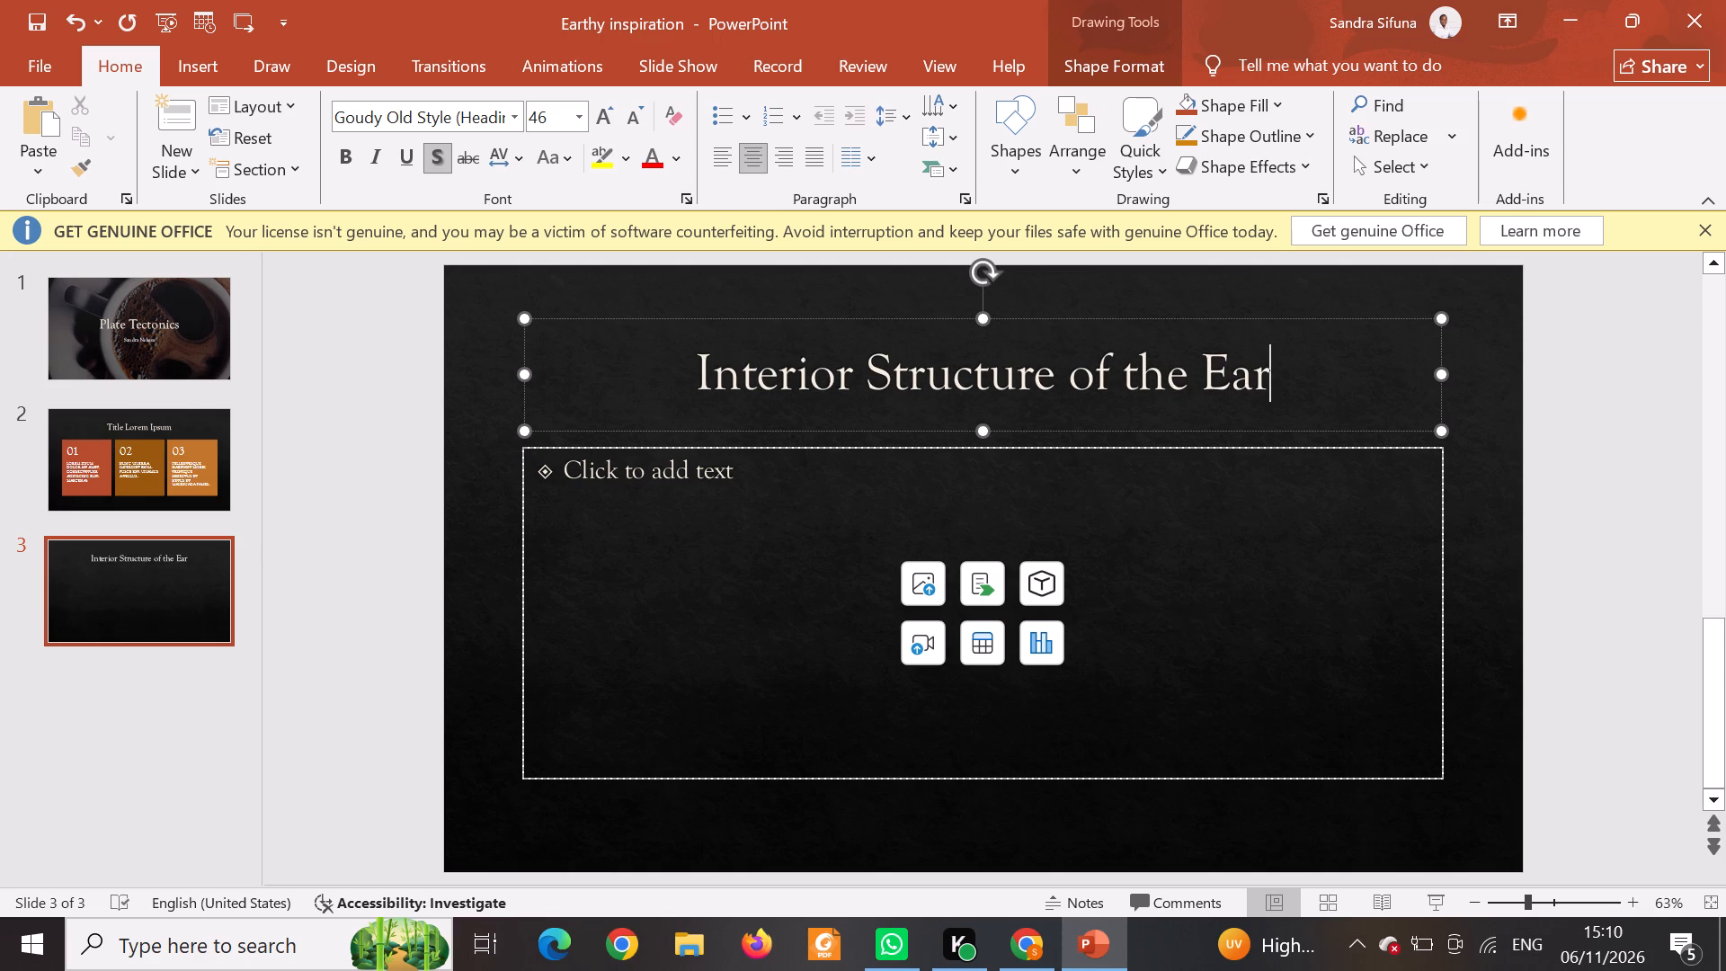
pyautogui.write('th')
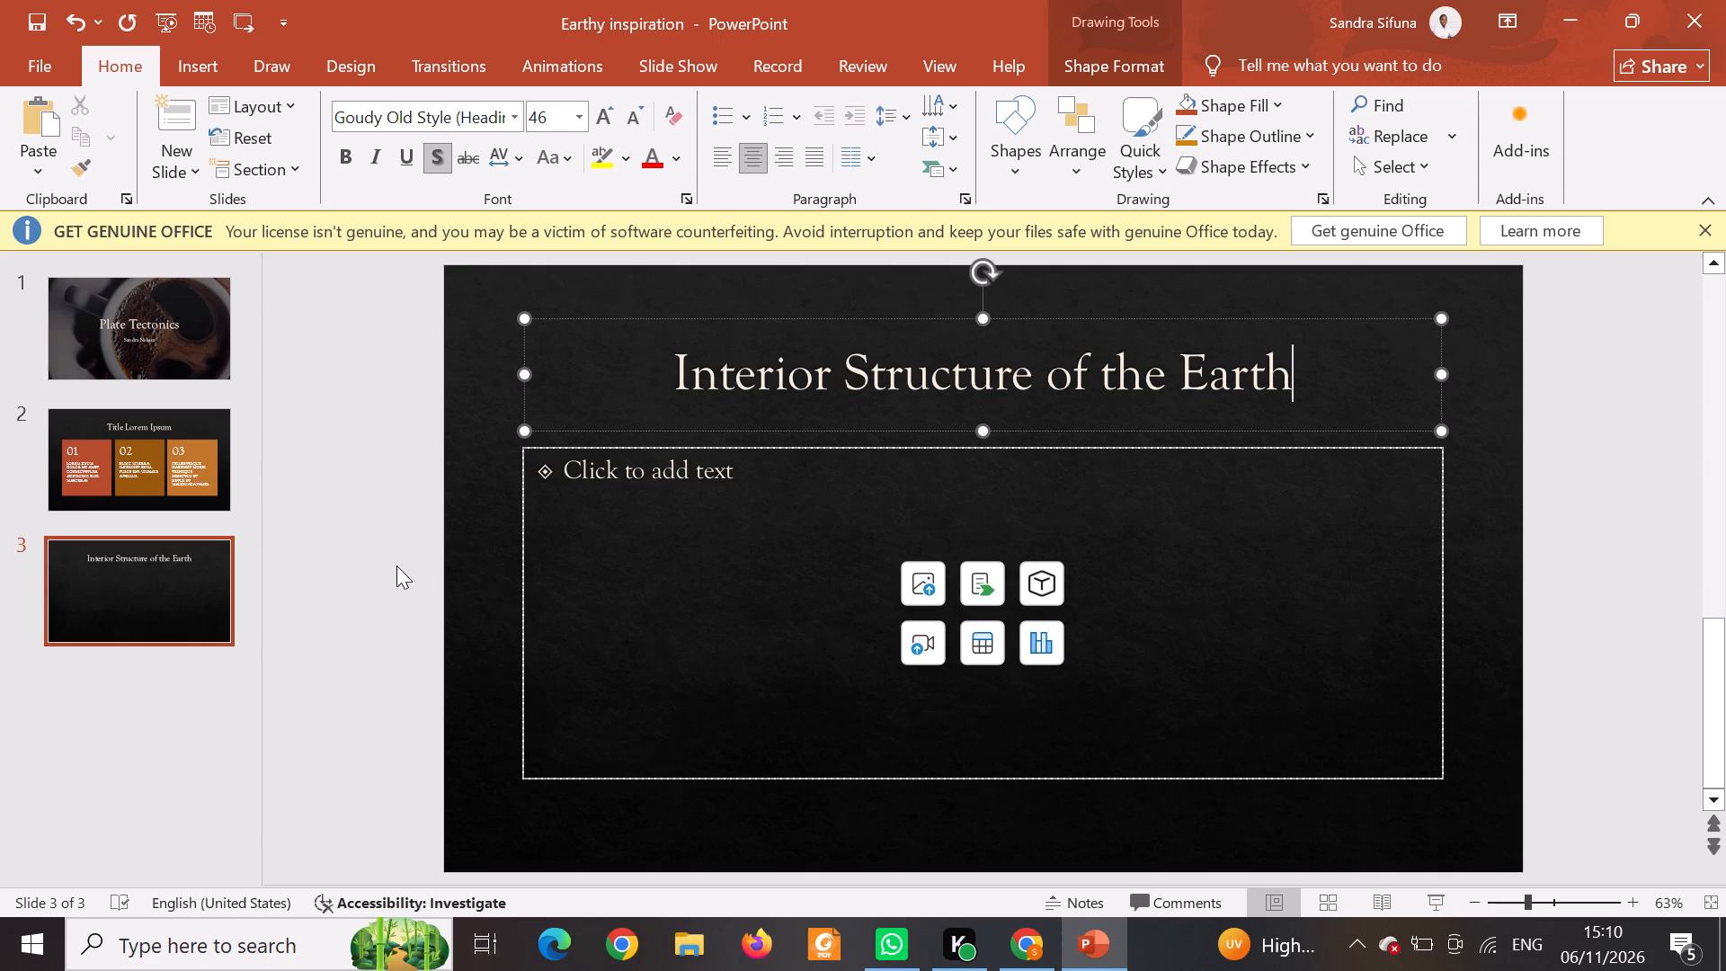
# Enter "L.o;" as the first bullet in slide 3's content area and start a new bullet below it.
pyautogui.click(578, 497)
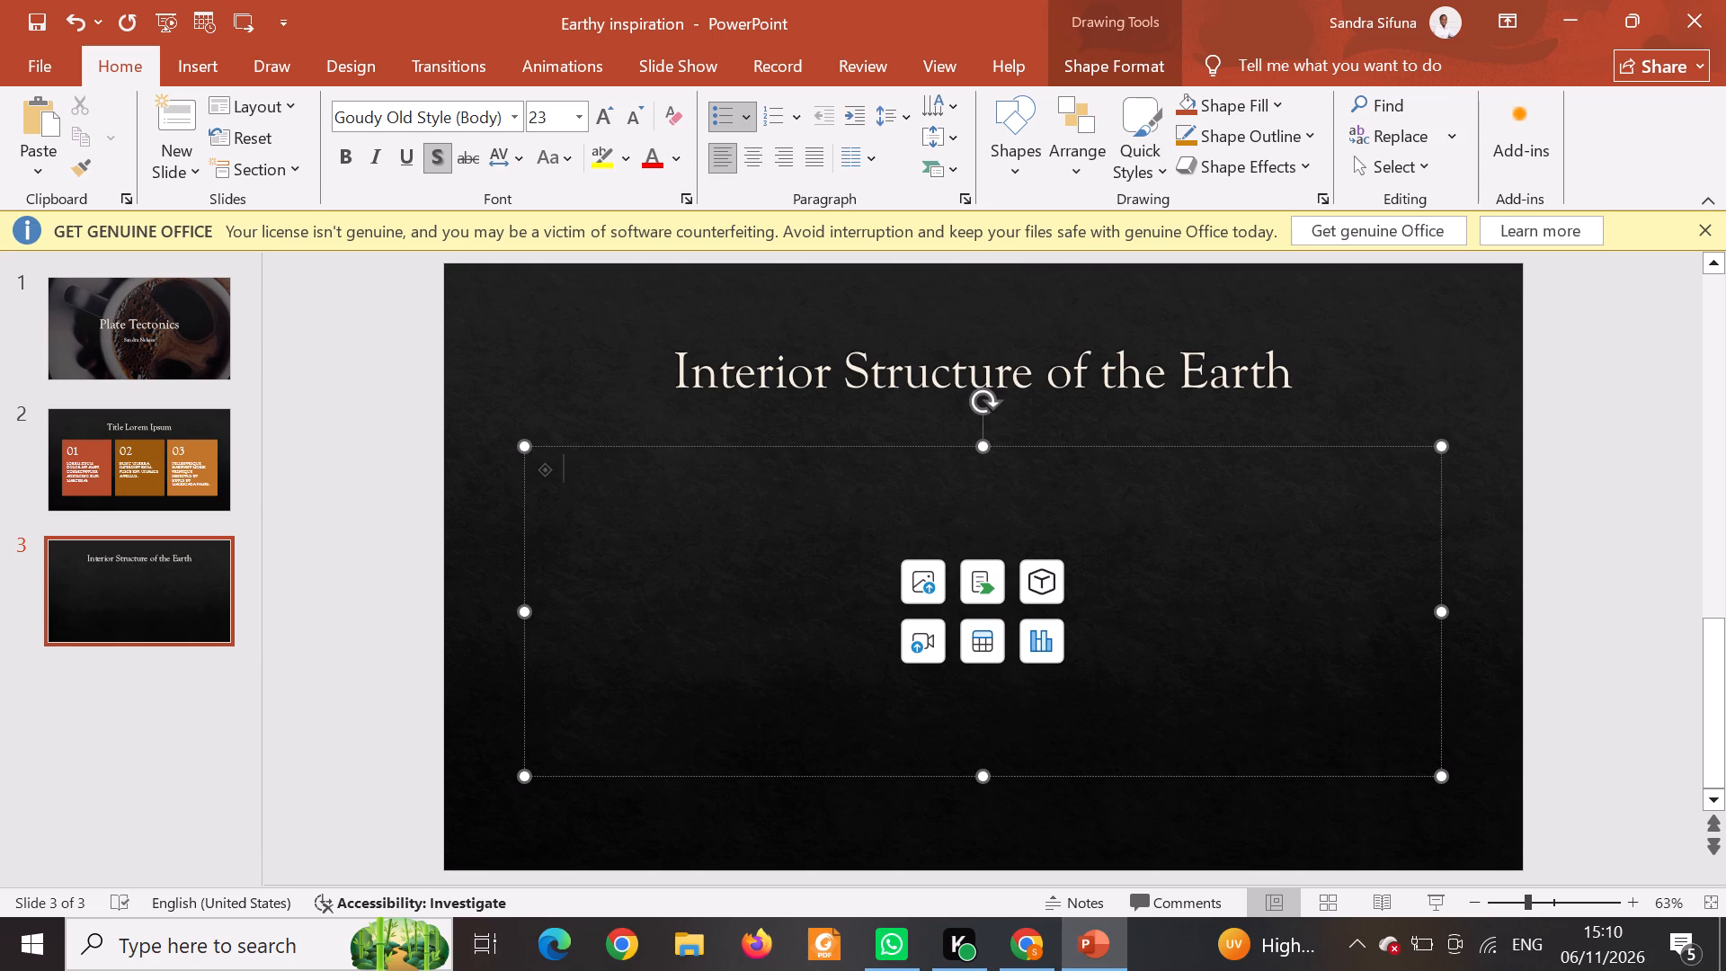
pyautogui.press('l')
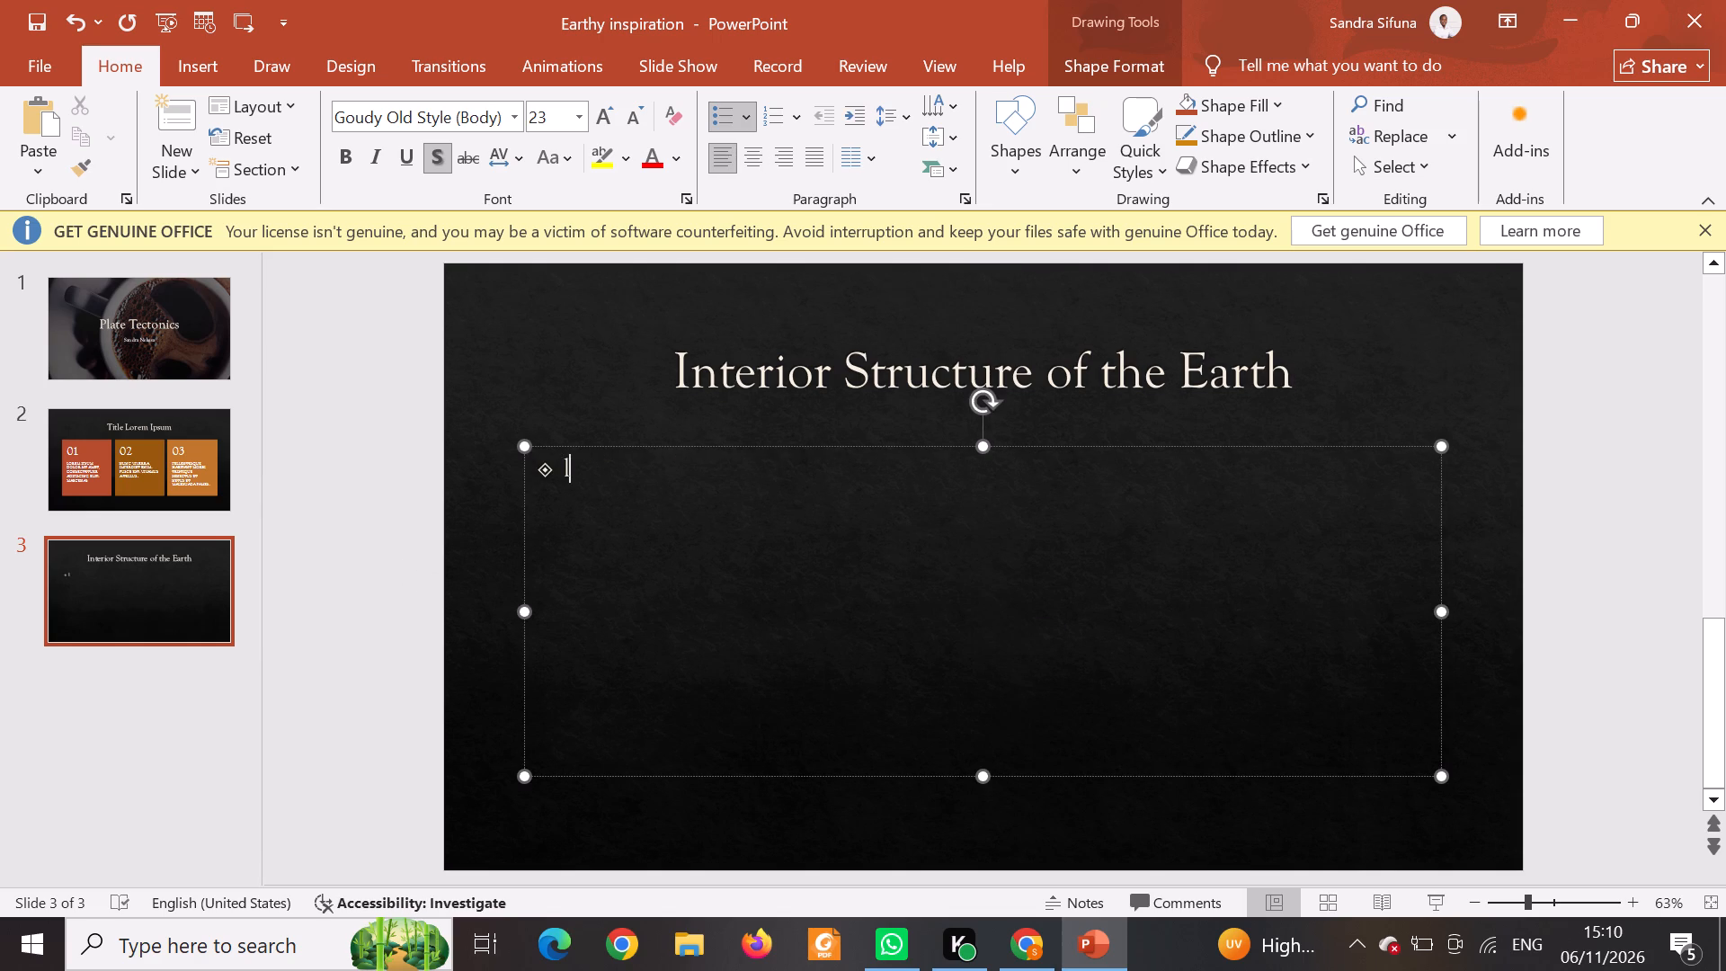
pyautogui.press('BackSpace')
pyautogui.press("'")
pyautogui.press('BackSpace')
pyautogui.press(';')
pyautogui.press('Return')
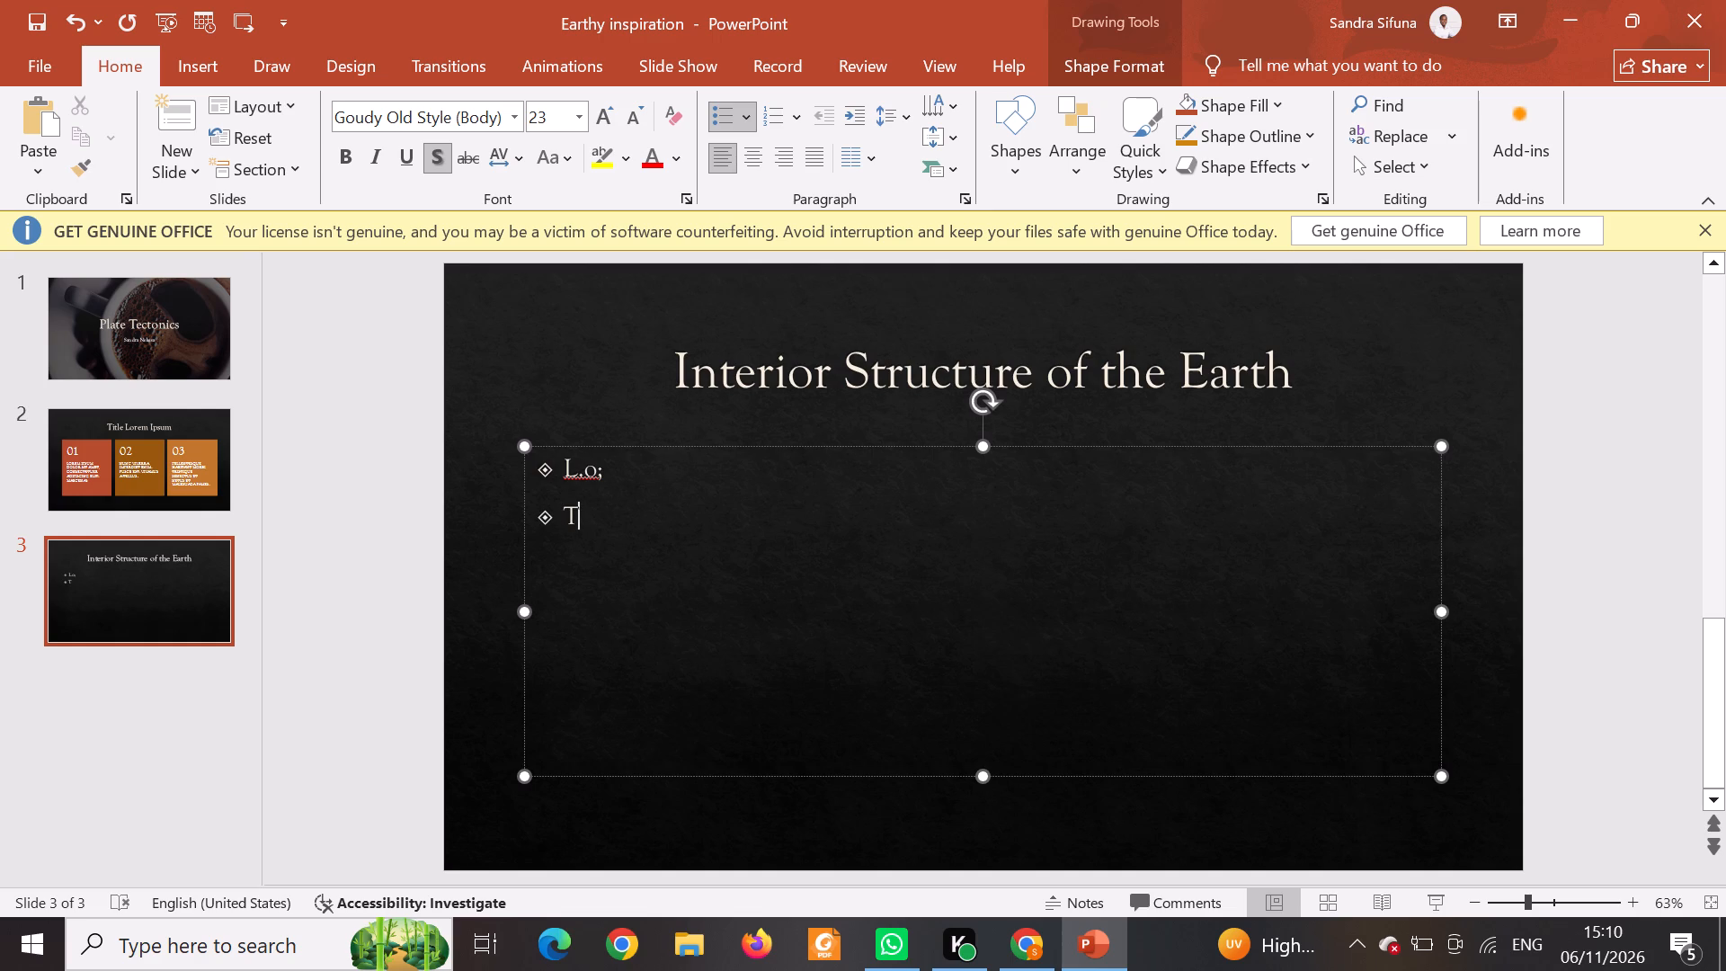
# Write the second bullet on slide 3 as "-To know the characteristics of the layers of the earth".
pyautogui.press('BackSpace')
pyautogui.press('-')
pyautogui.press('BackSpace')
pyautogui.write('O K')
pyautogui.press('BackSpace')
pyautogui.press('BackSpace')
pyautogui.press('BackSpace')
pyautogui.write('o know')
pyautogui.press('space')
pyautogui.write('the characteristo')
pyautogui.press('BackSpace')
pyautogui.write('ics')
pyautogui.press('space')
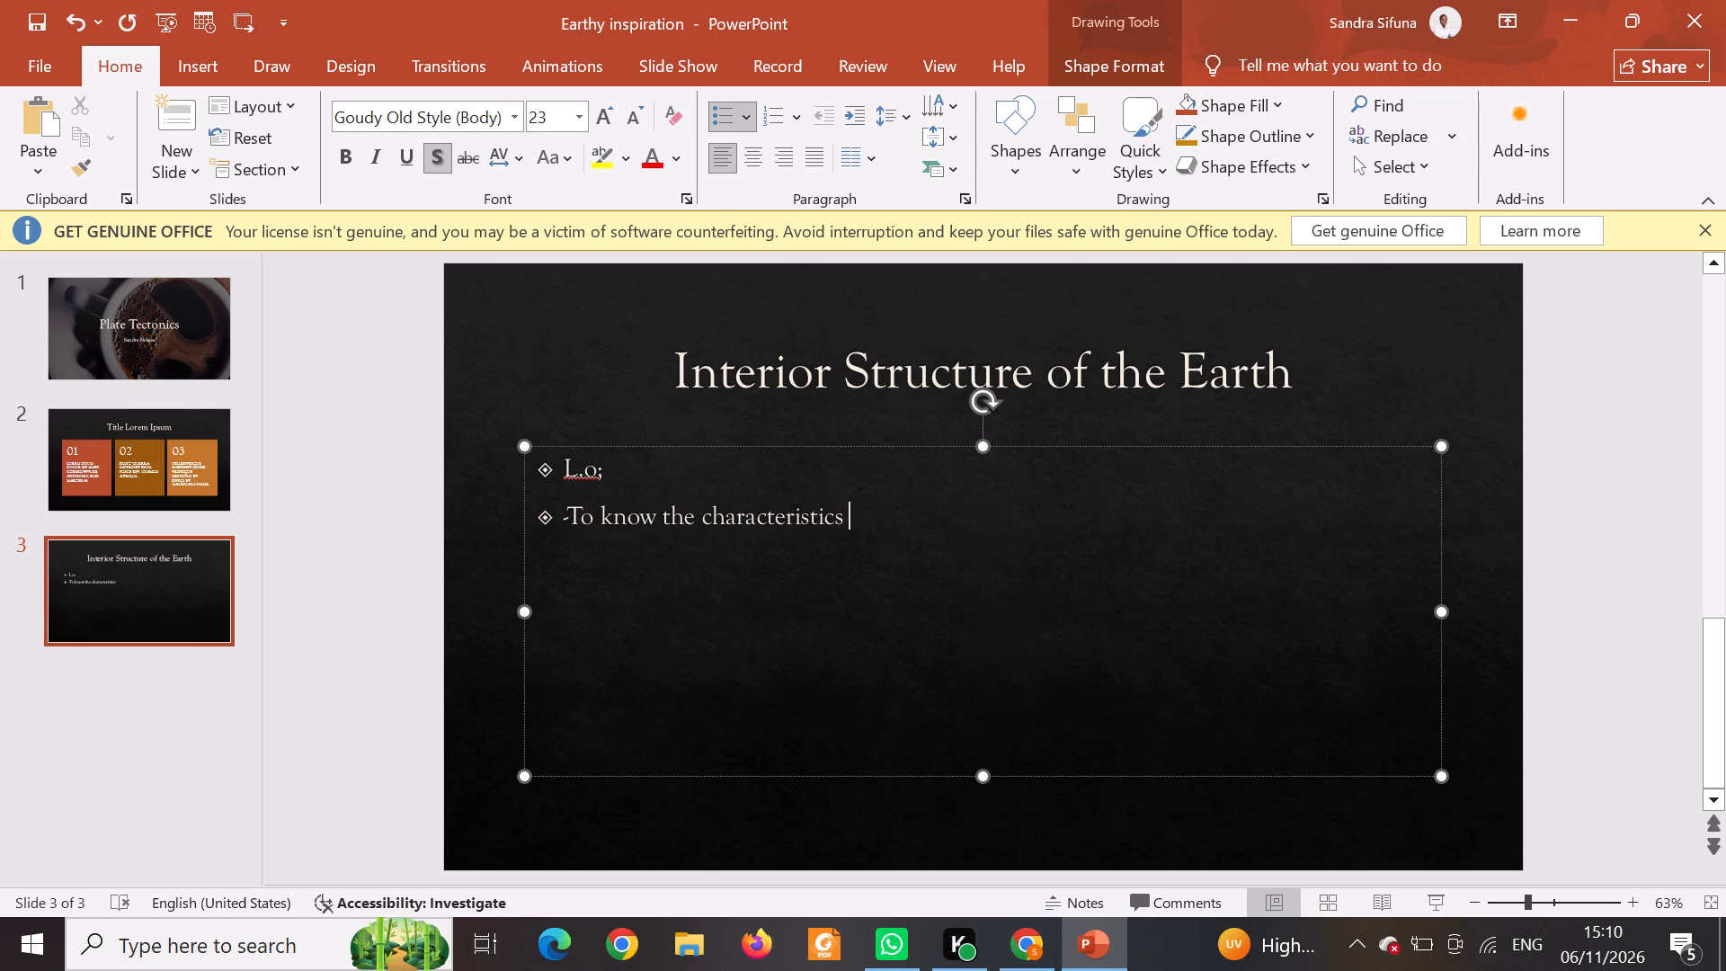
pyautogui.write('of the layers')
pyautogui.press('space')
pyautogui.press('o')
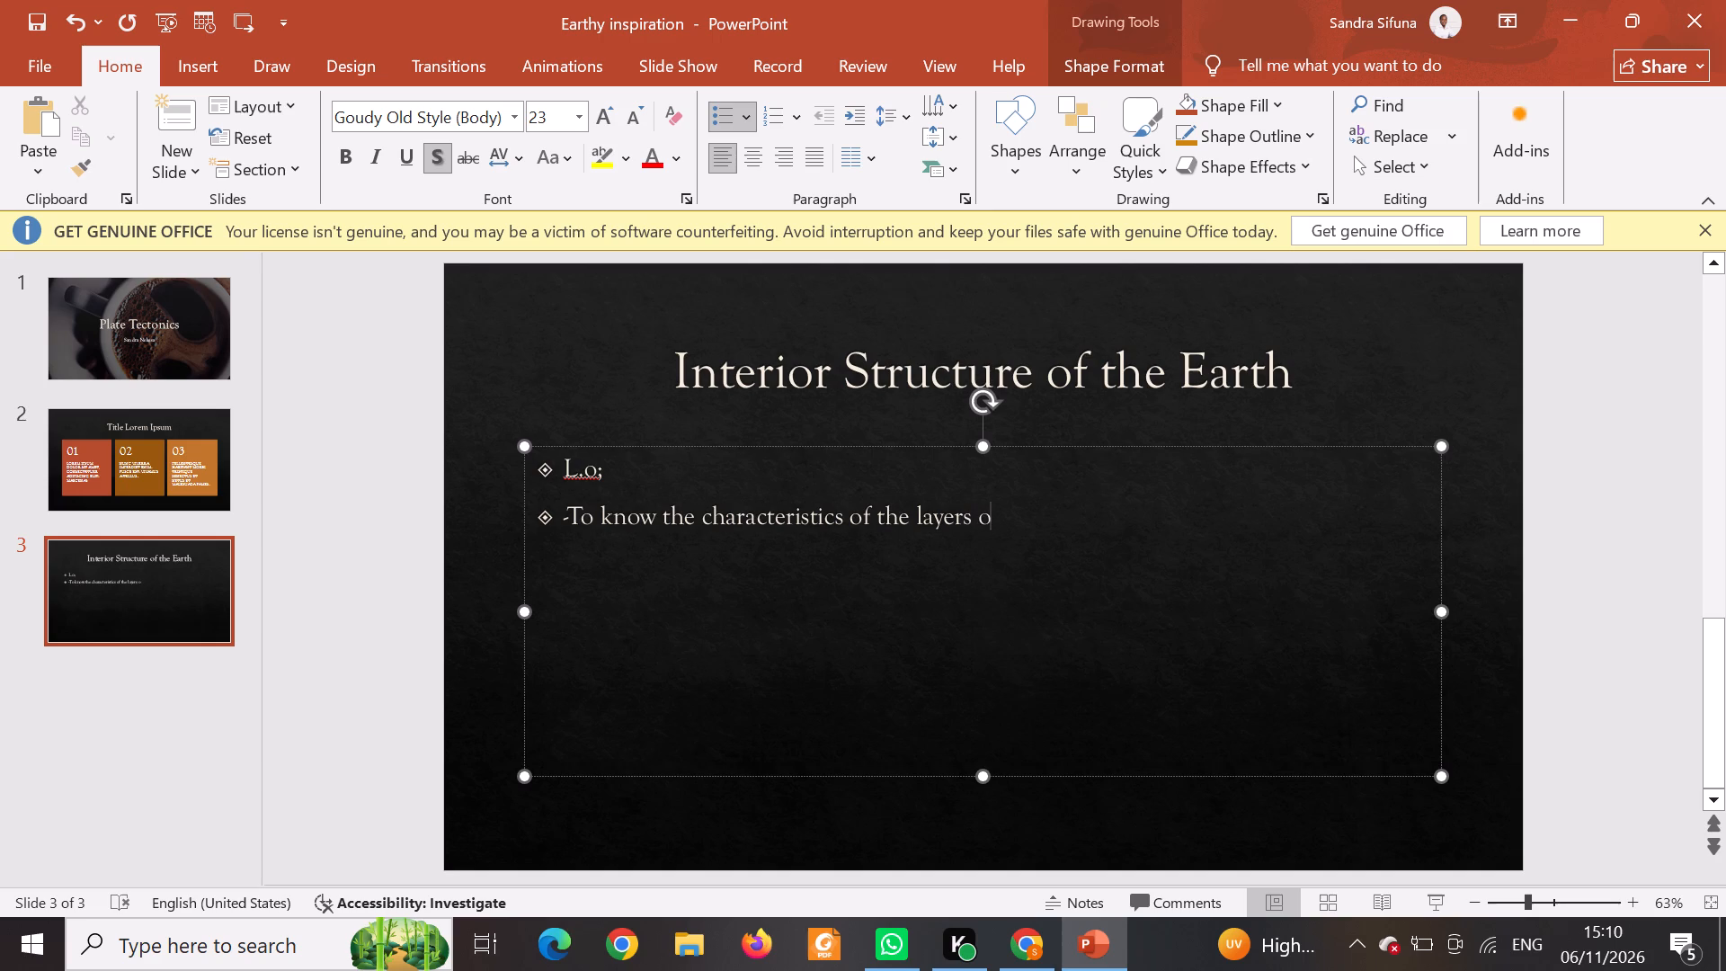
pyautogui.write('f the earth')
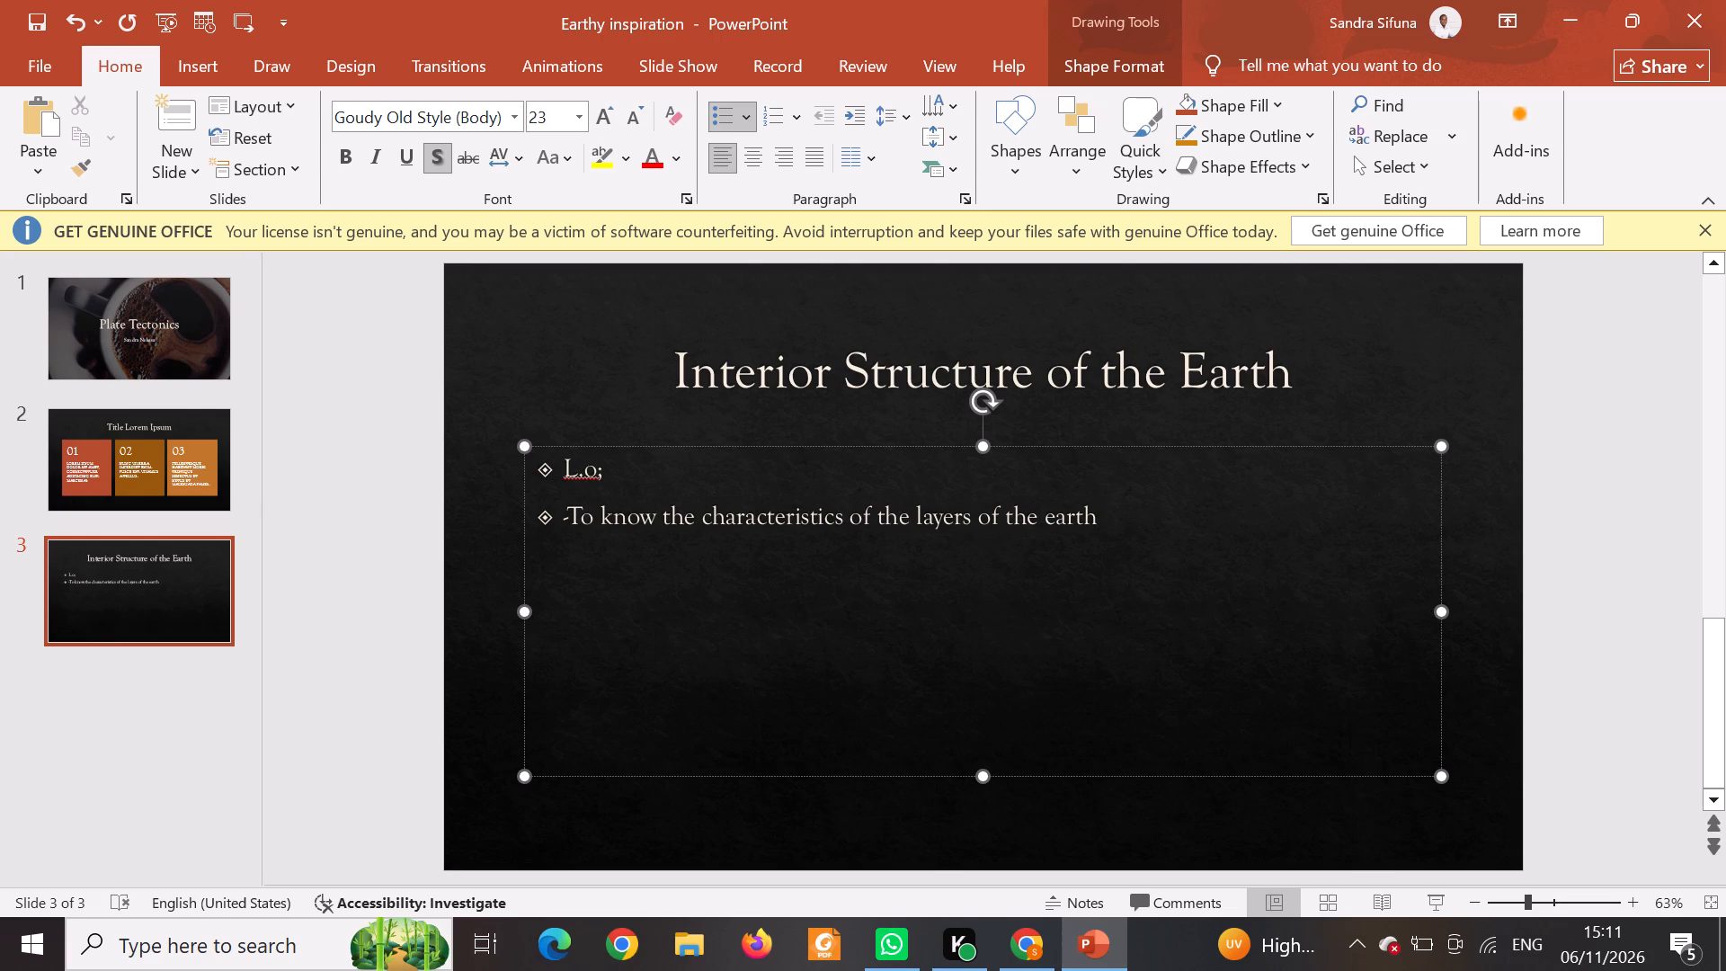
pyautogui.press('k')
pyautogui.press('BackSpace')
# Add a third bullet on slide 3 reading "-To know the names and locations of the main tectonic plates and how they move".
pyautogui.press('space')
pyautogui.press('Return')
pyautogui.press('-')
pyautogui.write('o k')
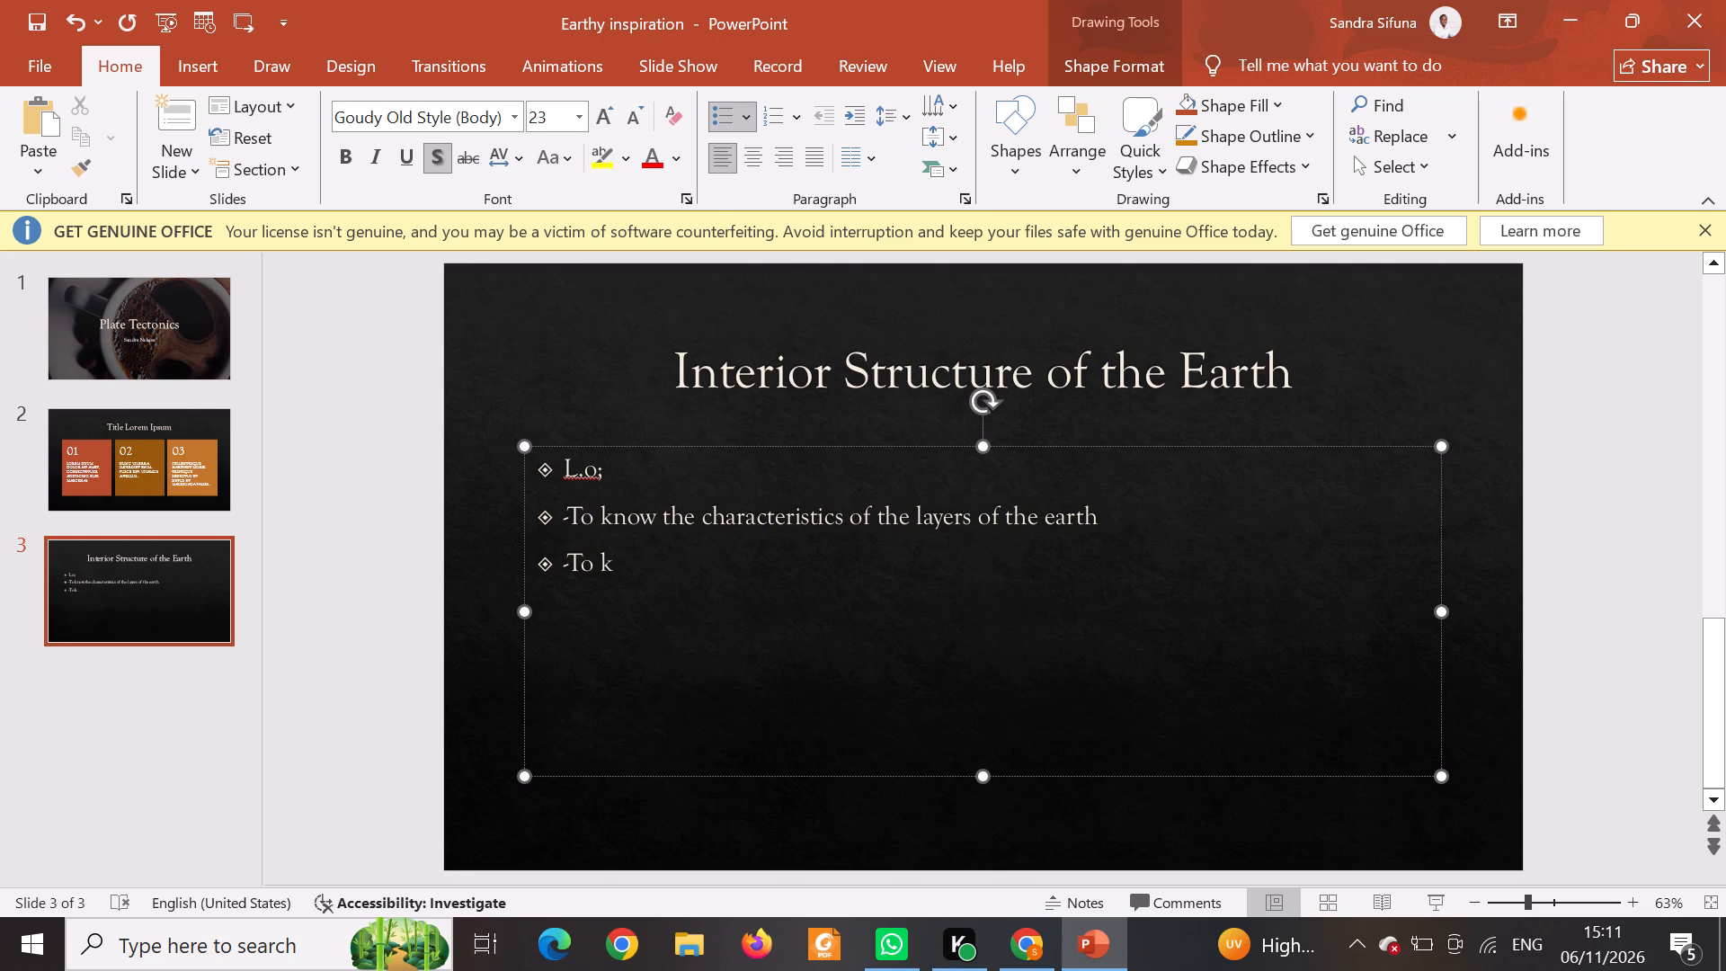
pyautogui.press('n')
pyautogui.write('oe')
pyautogui.press('BackSpace')
pyautogui.write('w')
pyautogui.press('space')
pyautogui.write('the names')
pyautogui.press('space')
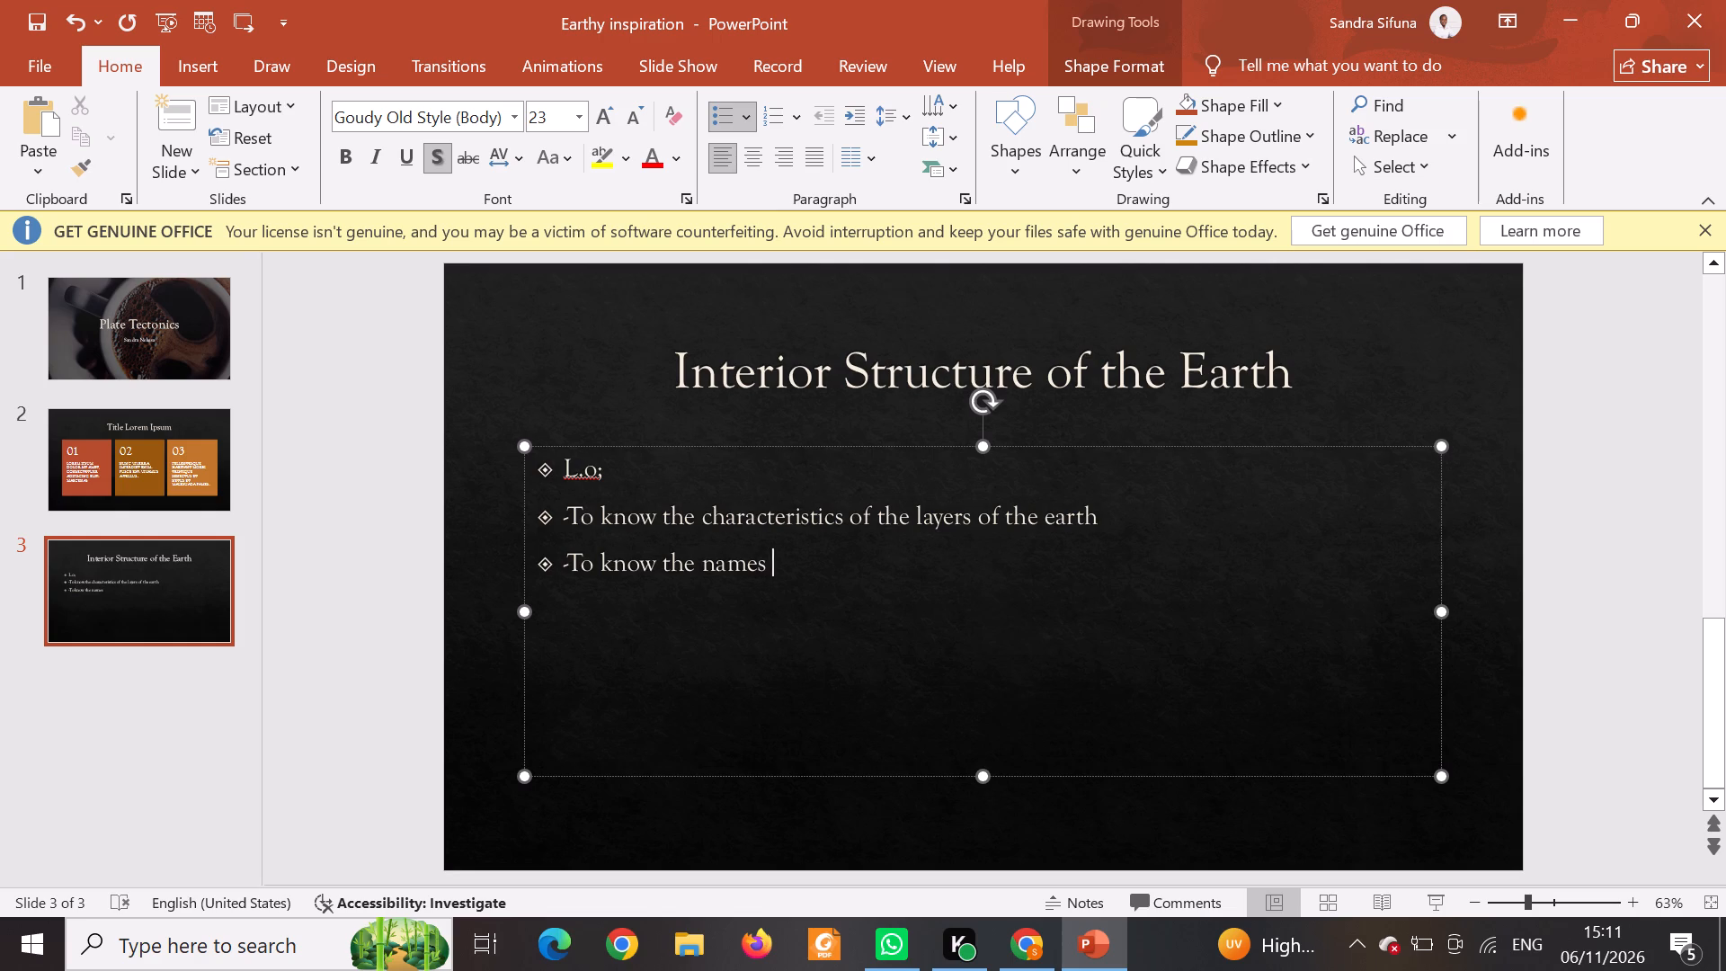
pyautogui.write('ana')
pyautogui.press('BackSpace')
pyautogui.write('d locations')
pyautogui.press('space')
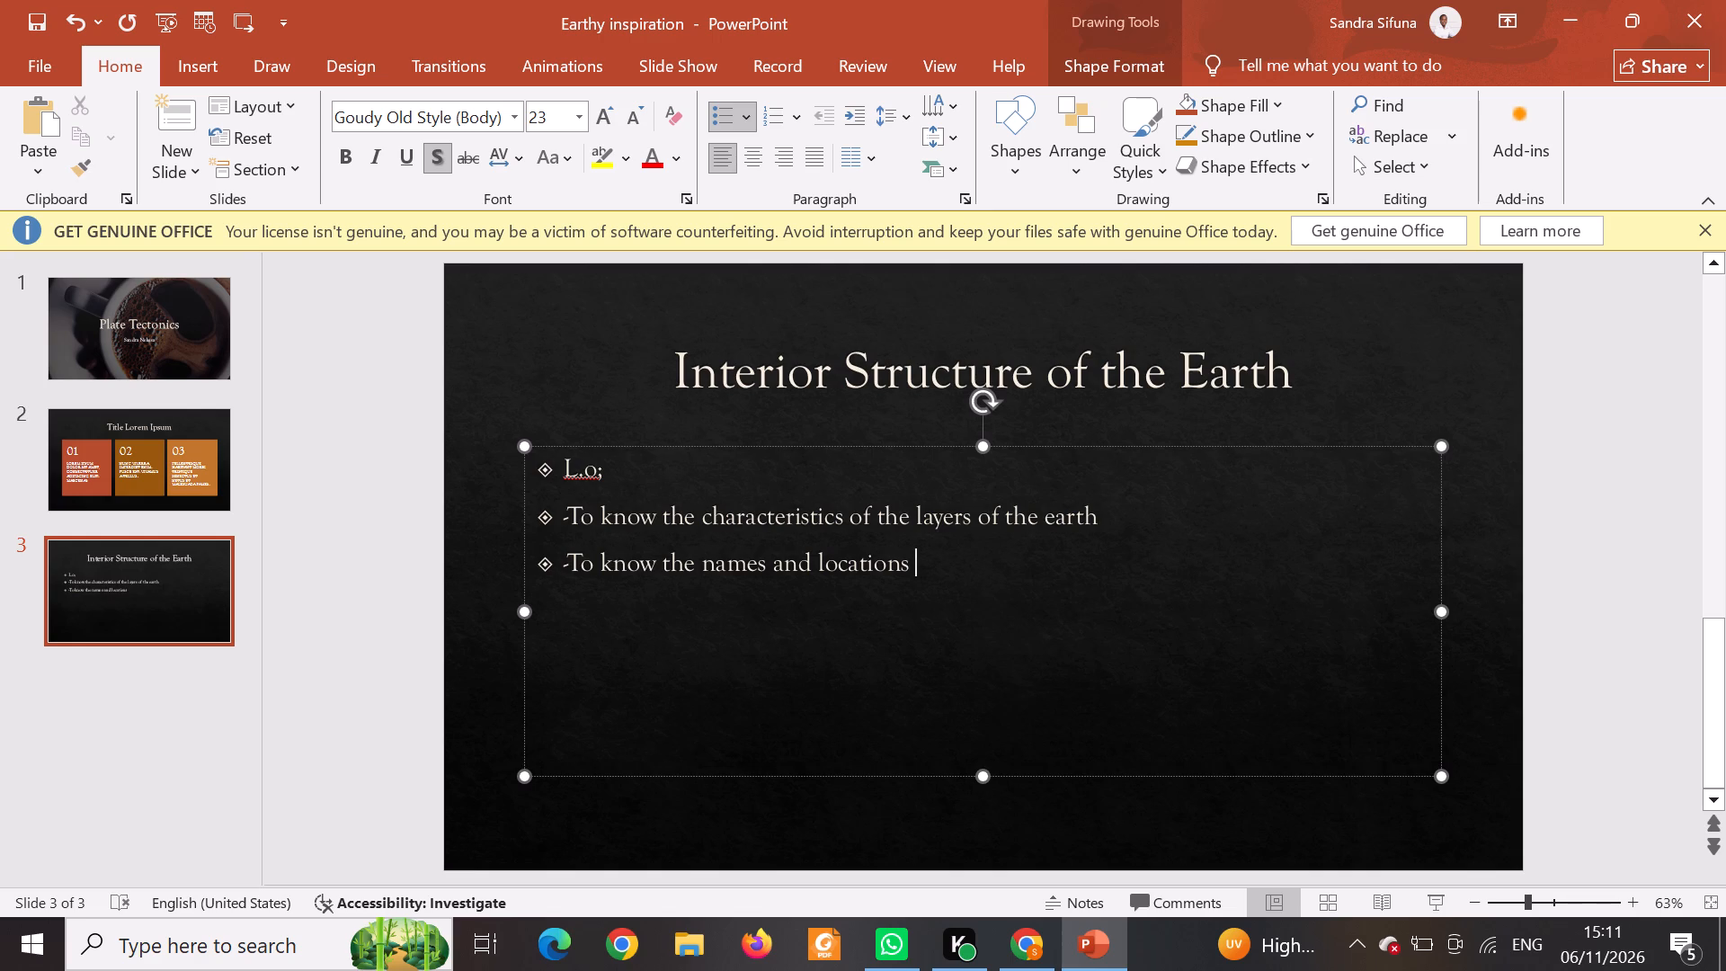
pyautogui.write('of')
pyautogui.press('space')
pyautogui.write('the')
pyautogui.press('space')
pyautogui.write('main tectoni')
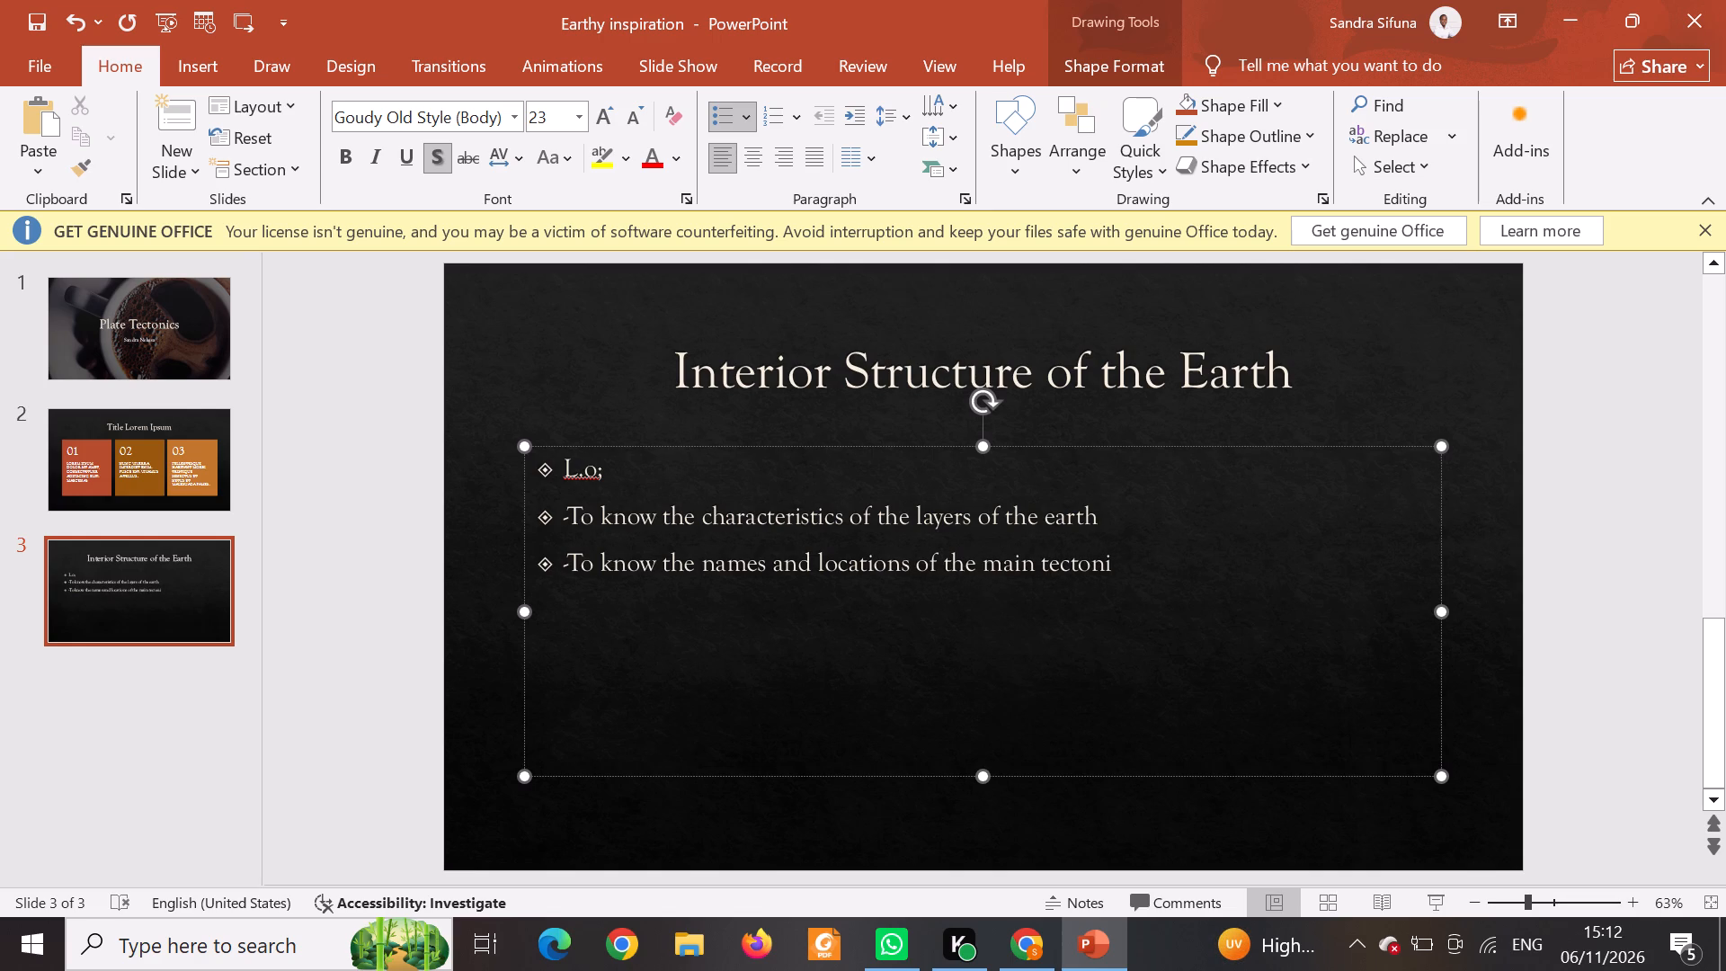
pyautogui.write('c')
pyautogui.press('space')
pyautogui.write('plates and how they')
pyautogui.press('space')
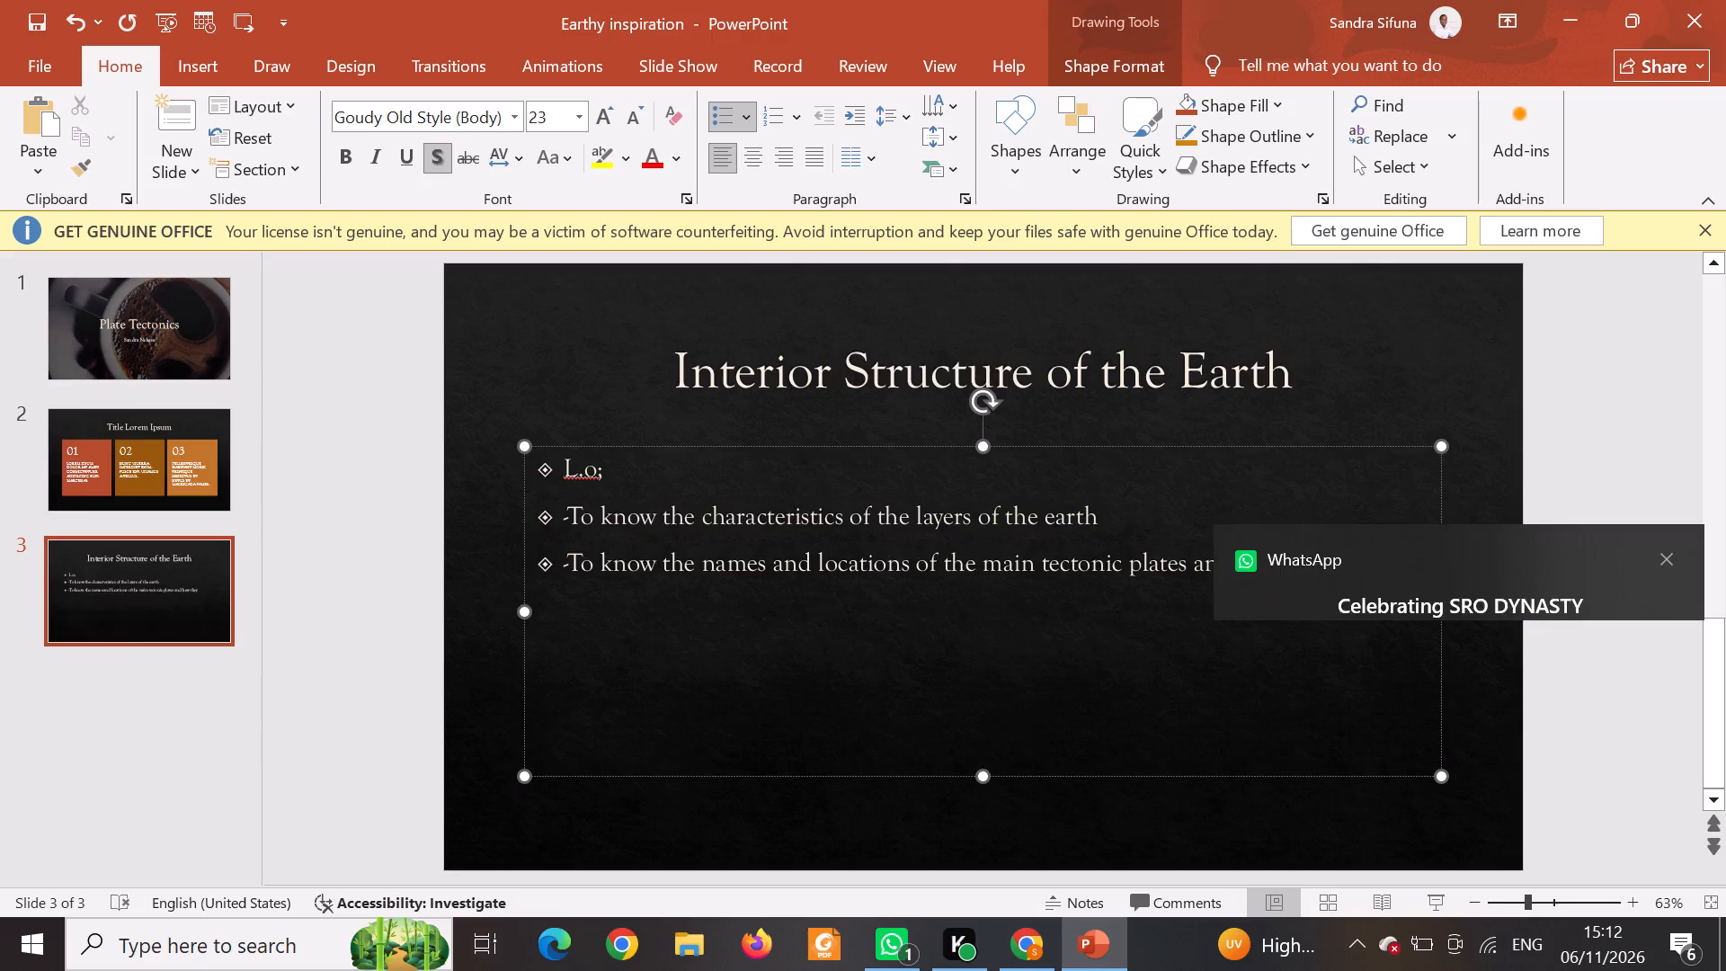
pyautogui.press('BackSpace')
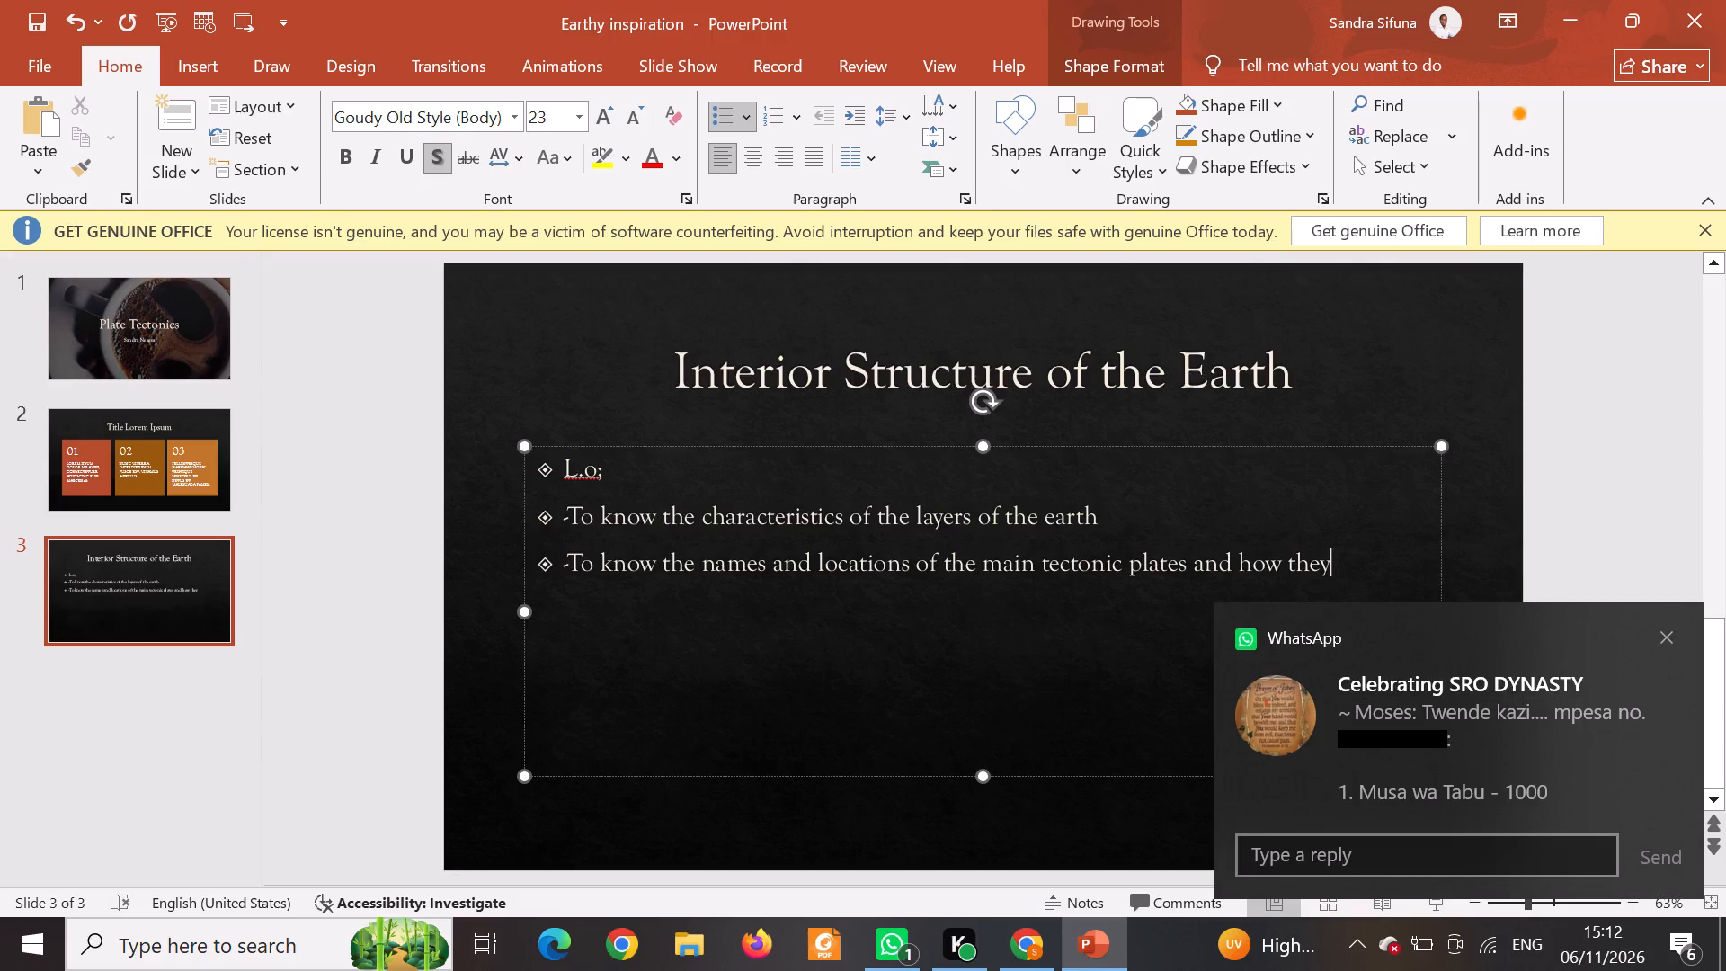
pyautogui.press('BackSpace')
pyautogui.press('BackSpace')
pyautogui.press('BackSpace')
pyautogui.press('BackSpace')
pyautogui.write('they')
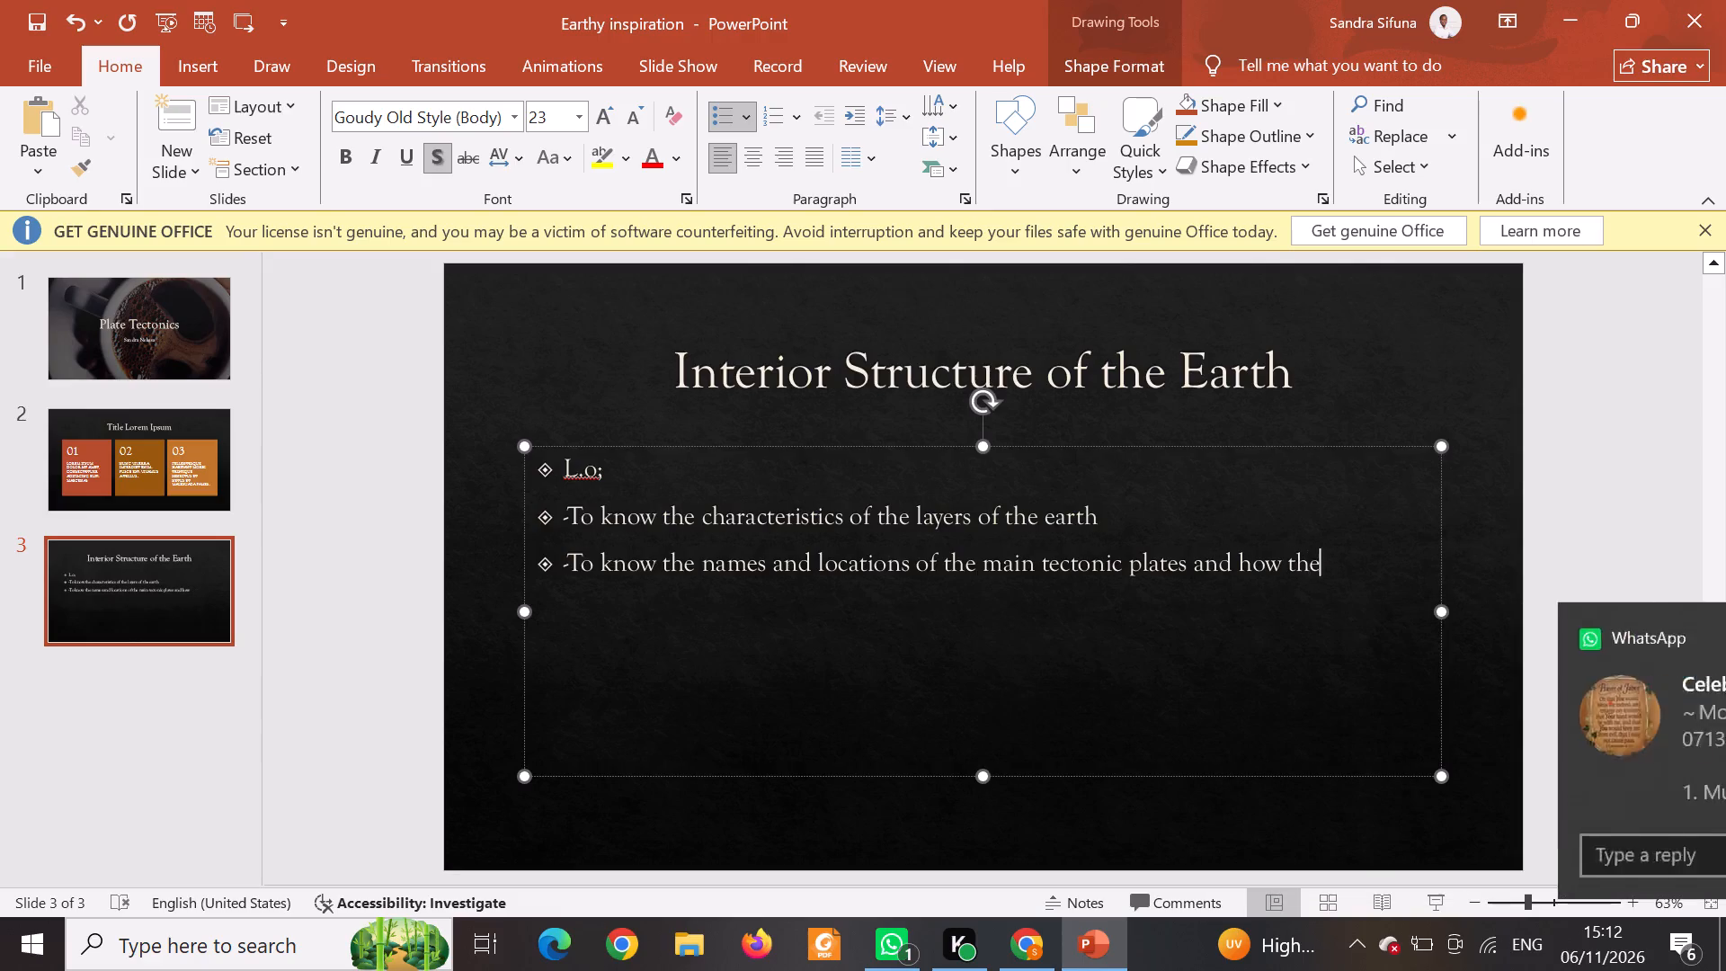
pyautogui.press('space')
pyautogui.write('move')
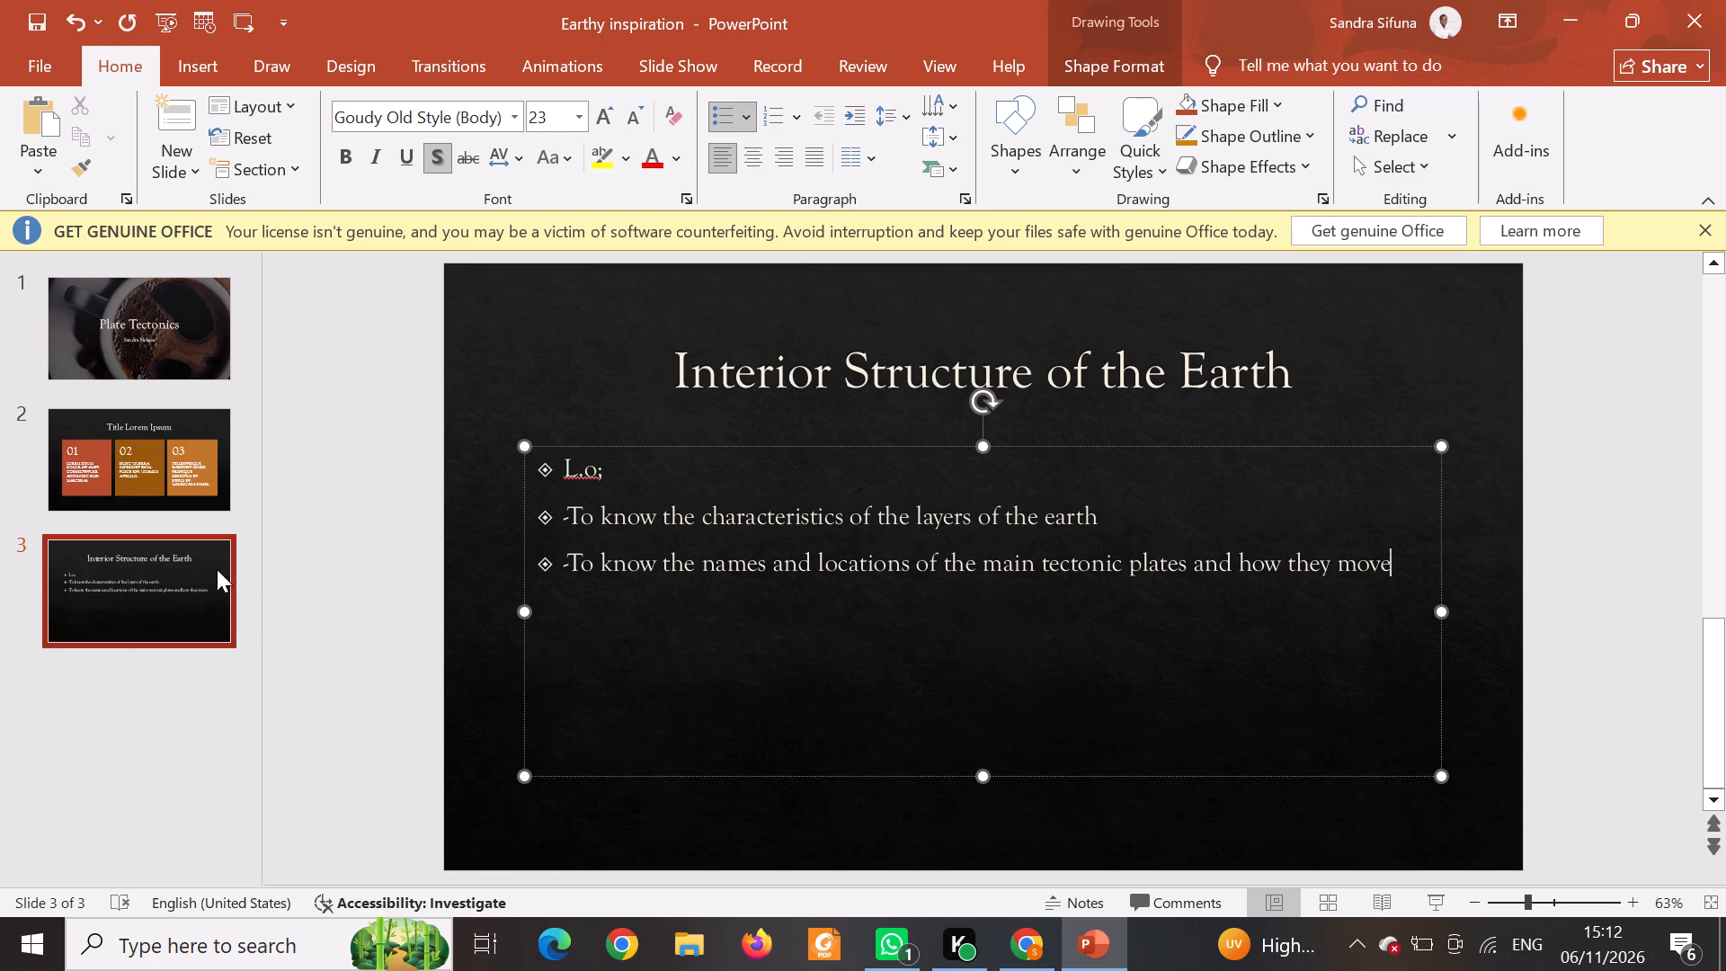
# Add a new slide with the Title Only layout after slide 3.
pyautogui.click(182, 166)
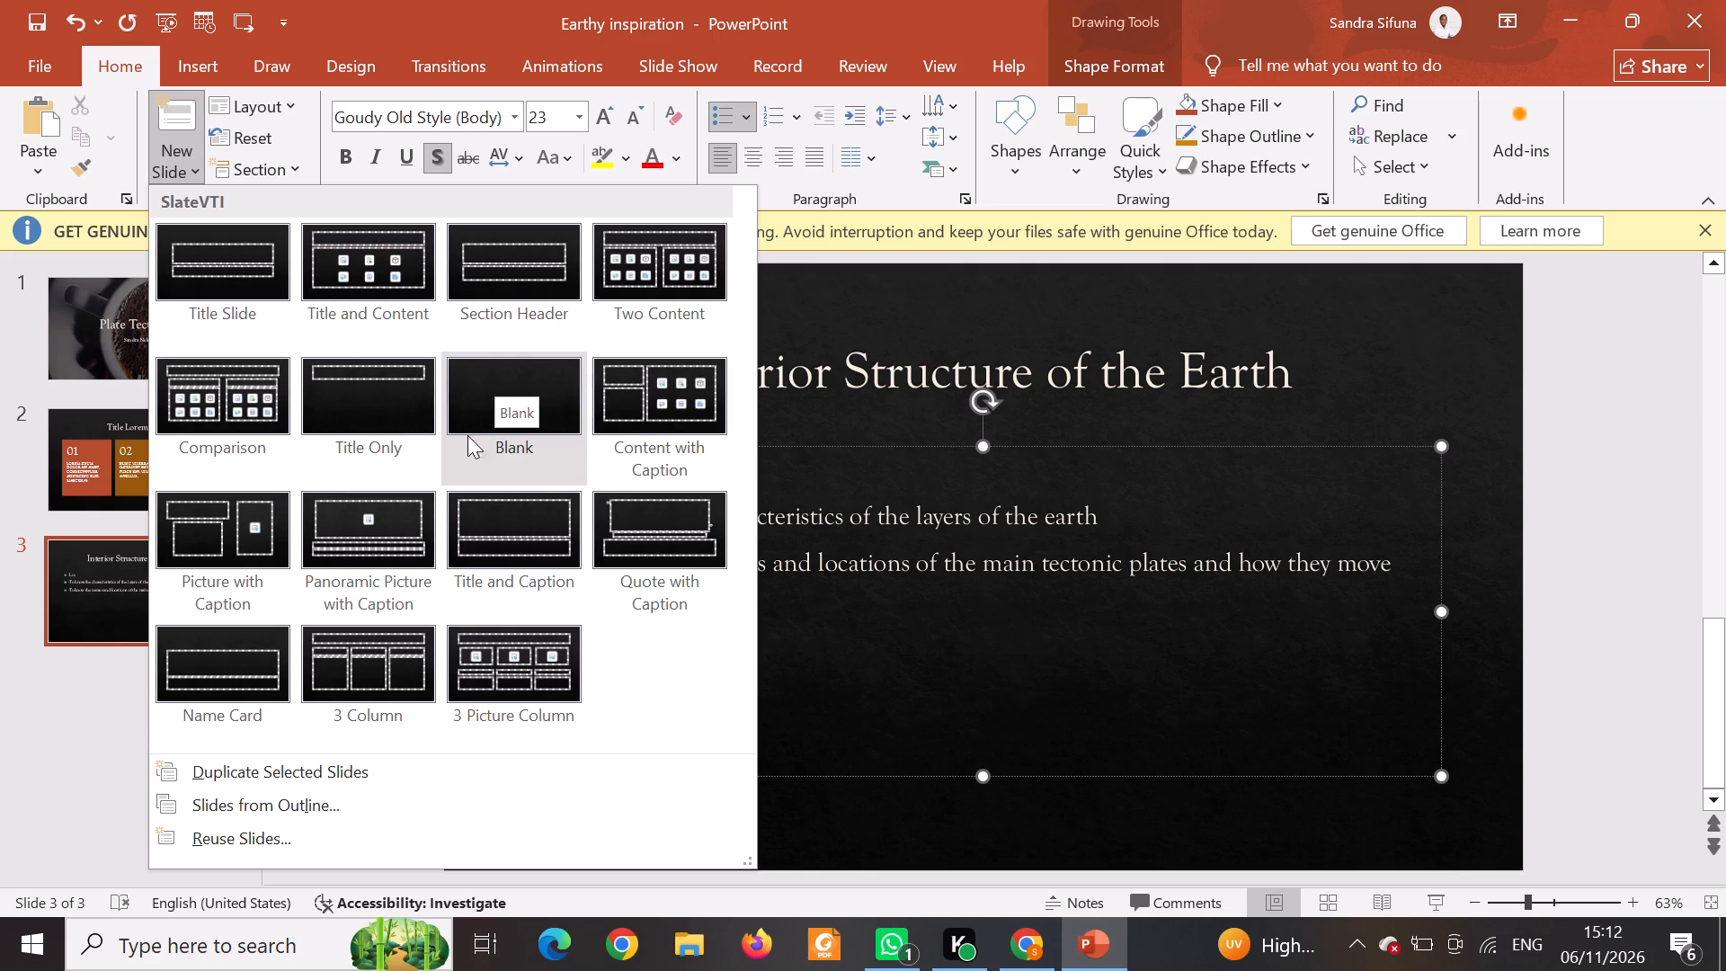
pyautogui.click(351, 388)
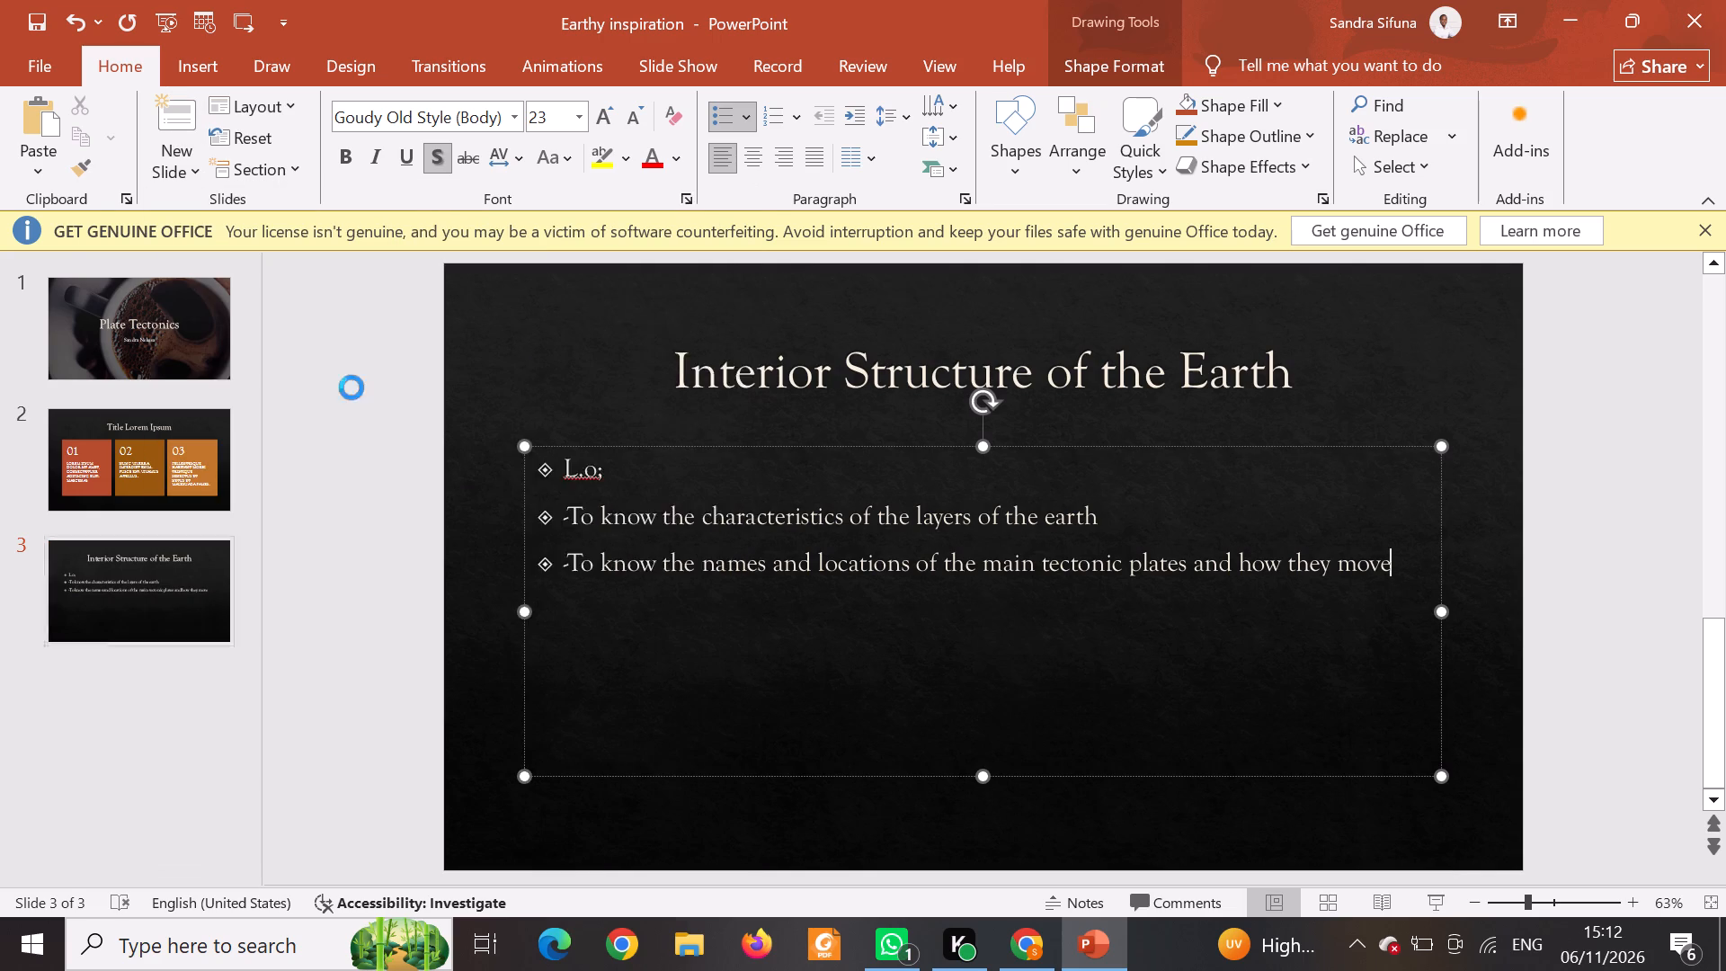
pyautogui.click(686, 550)
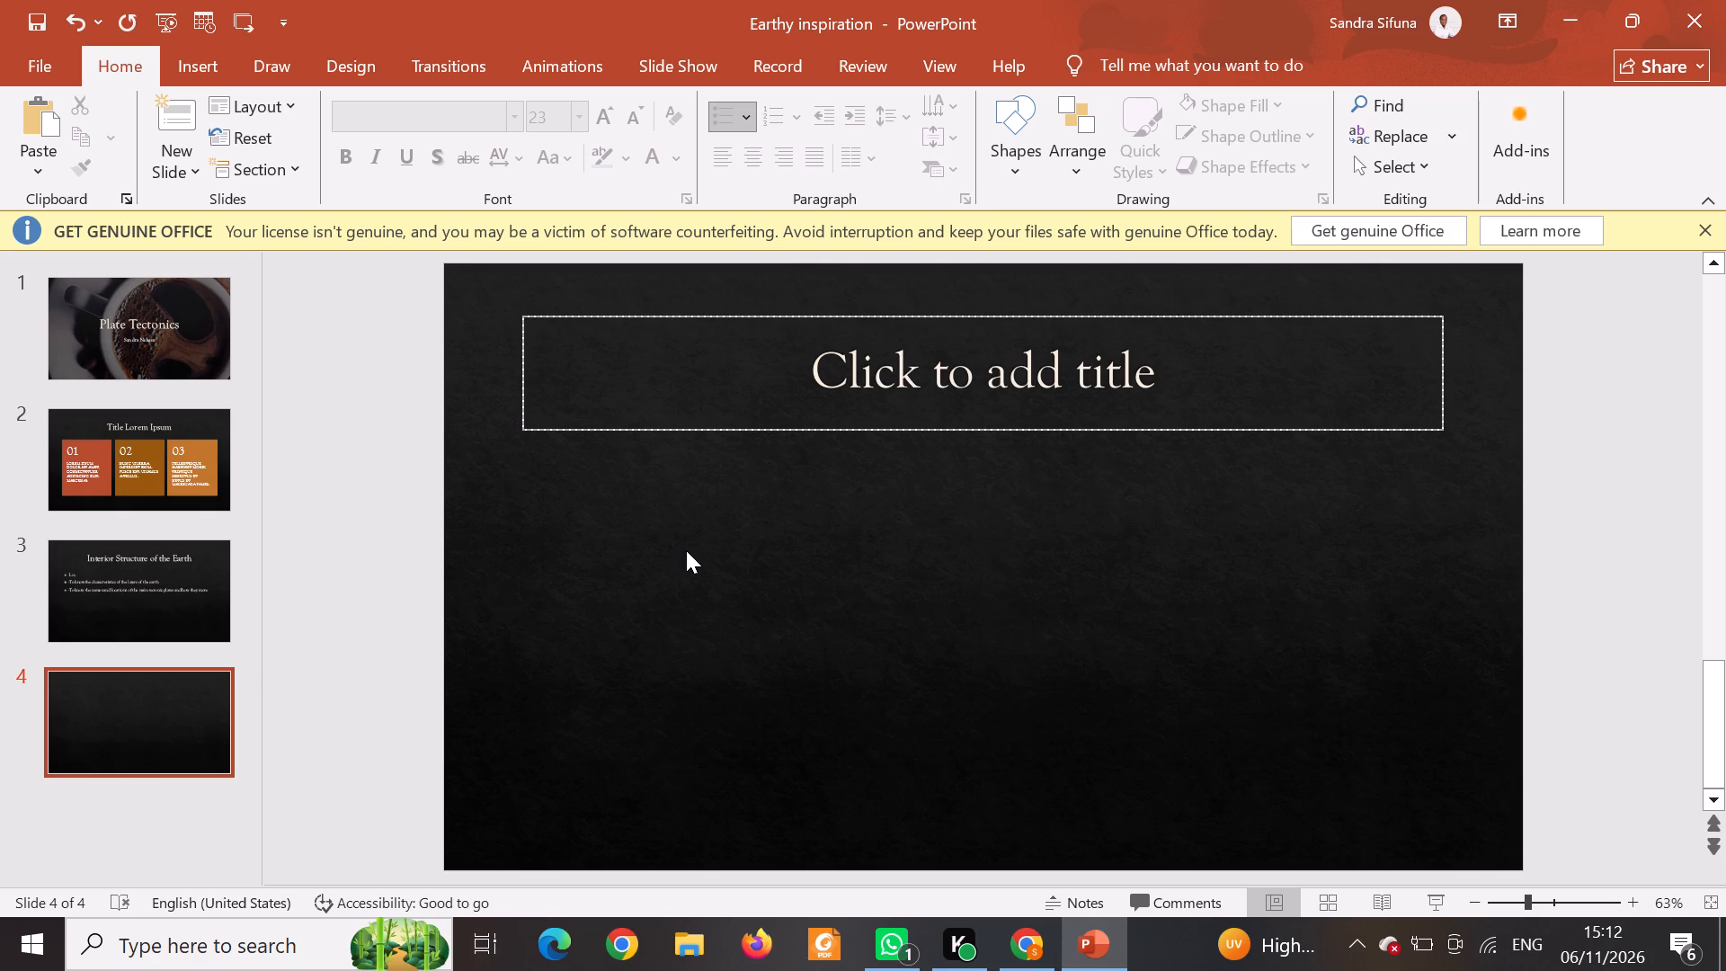
# Enter "The earth consists of 4 sections namely;" as the title of slide 4 and start a new line below it.
pyautogui.click(638, 385)
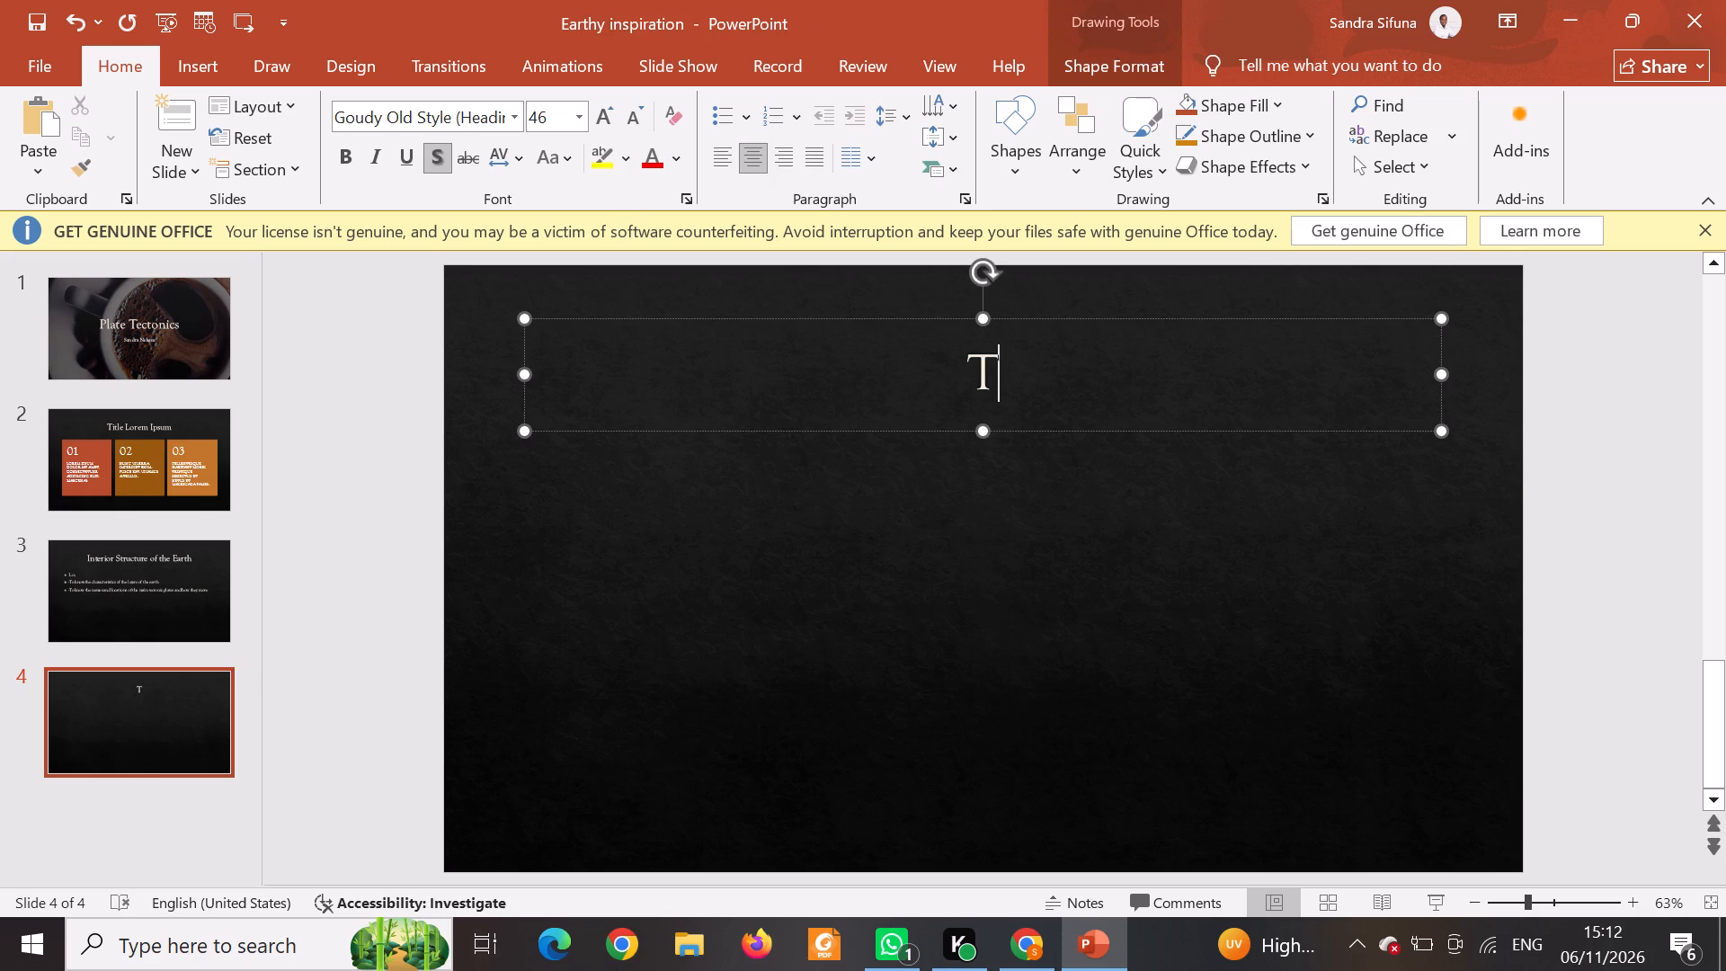
pyautogui.write('he')
pyautogui.press('space')
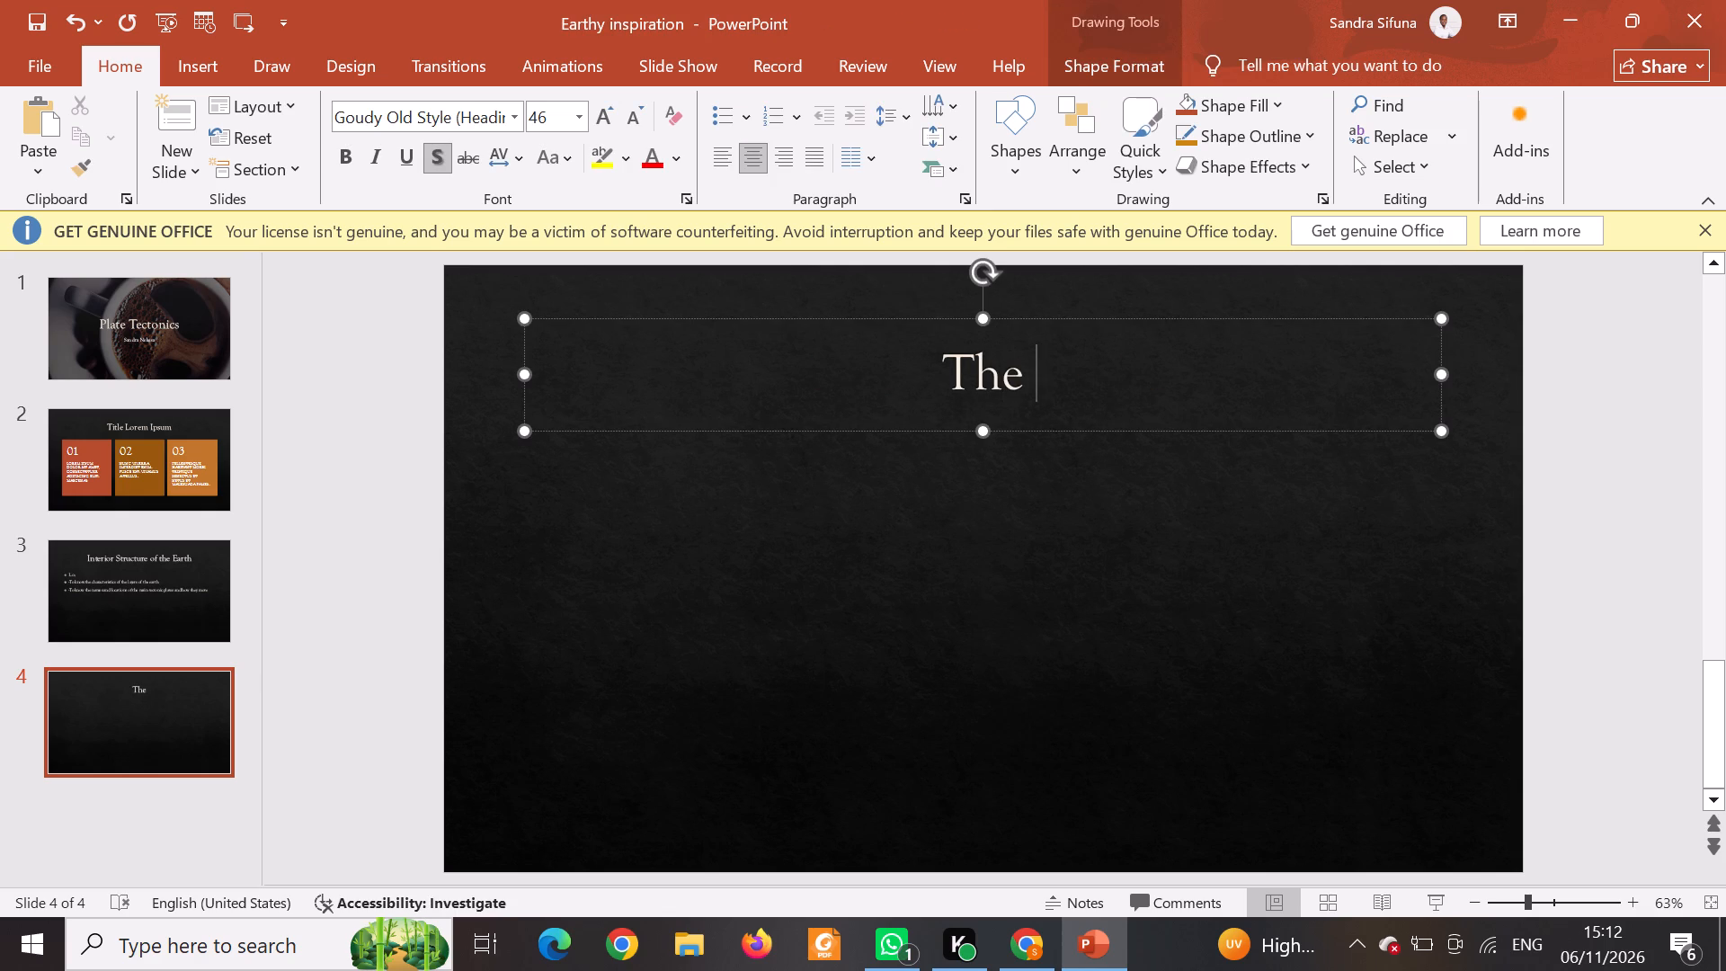
pyautogui.write('earth consists')
pyautogui.press('space')
pyautogui.press('o')
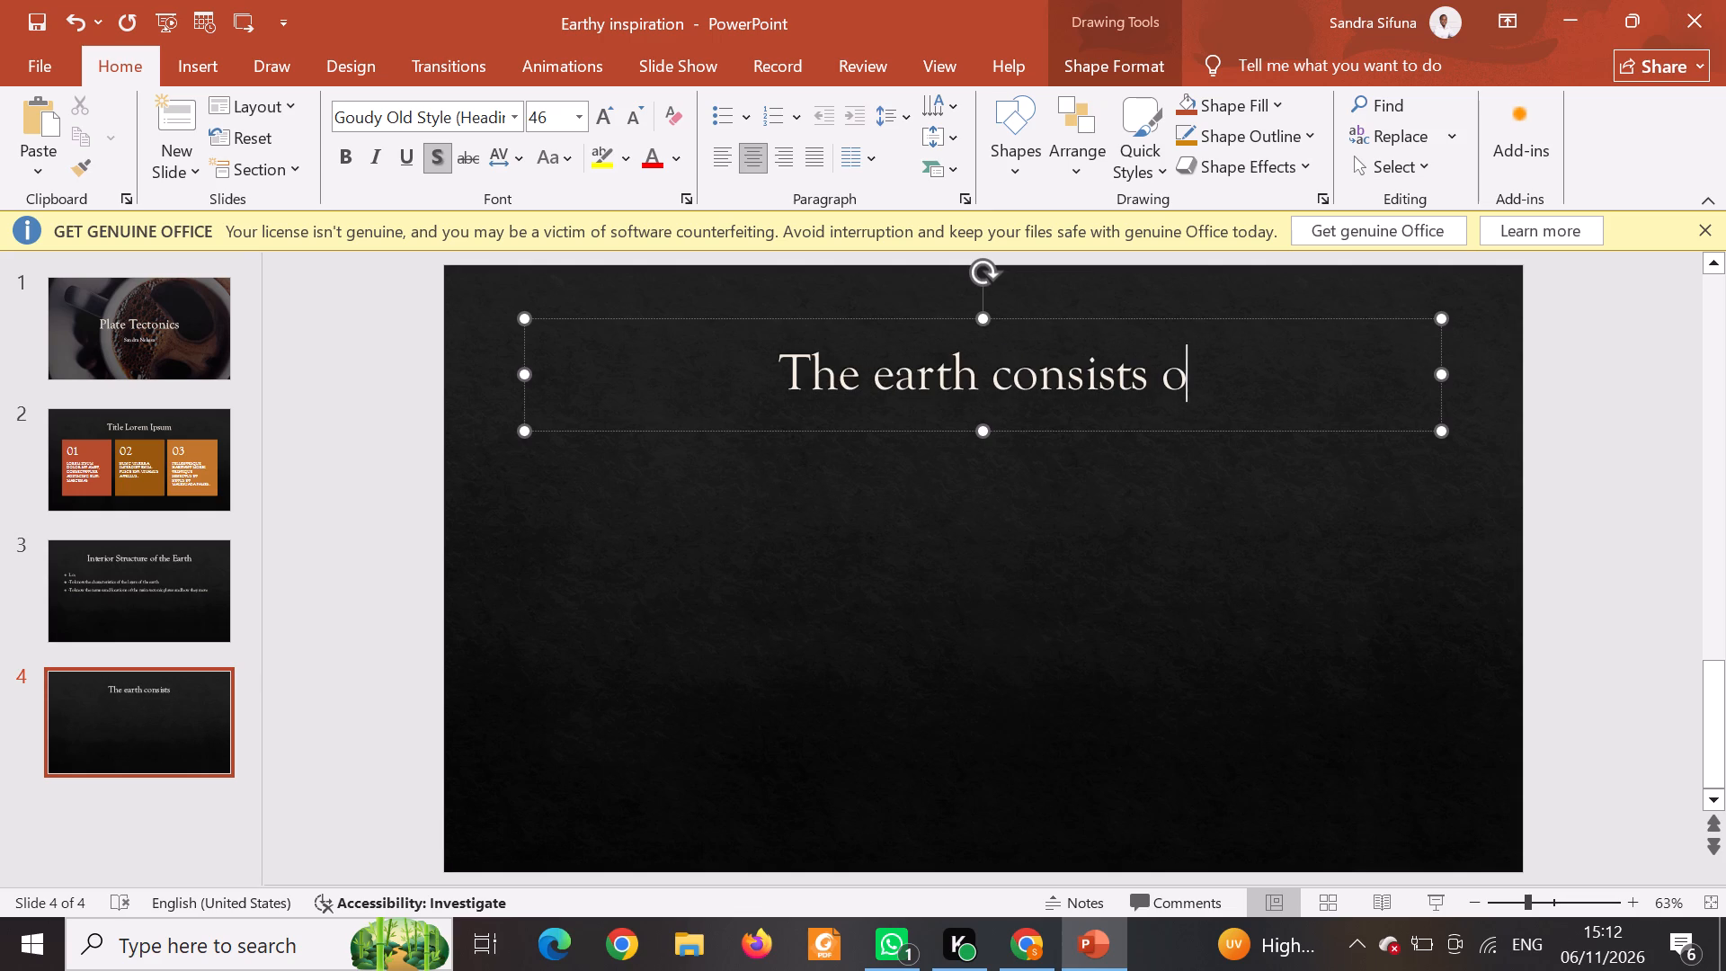
pyautogui.write('f')
pyautogui.press('space')
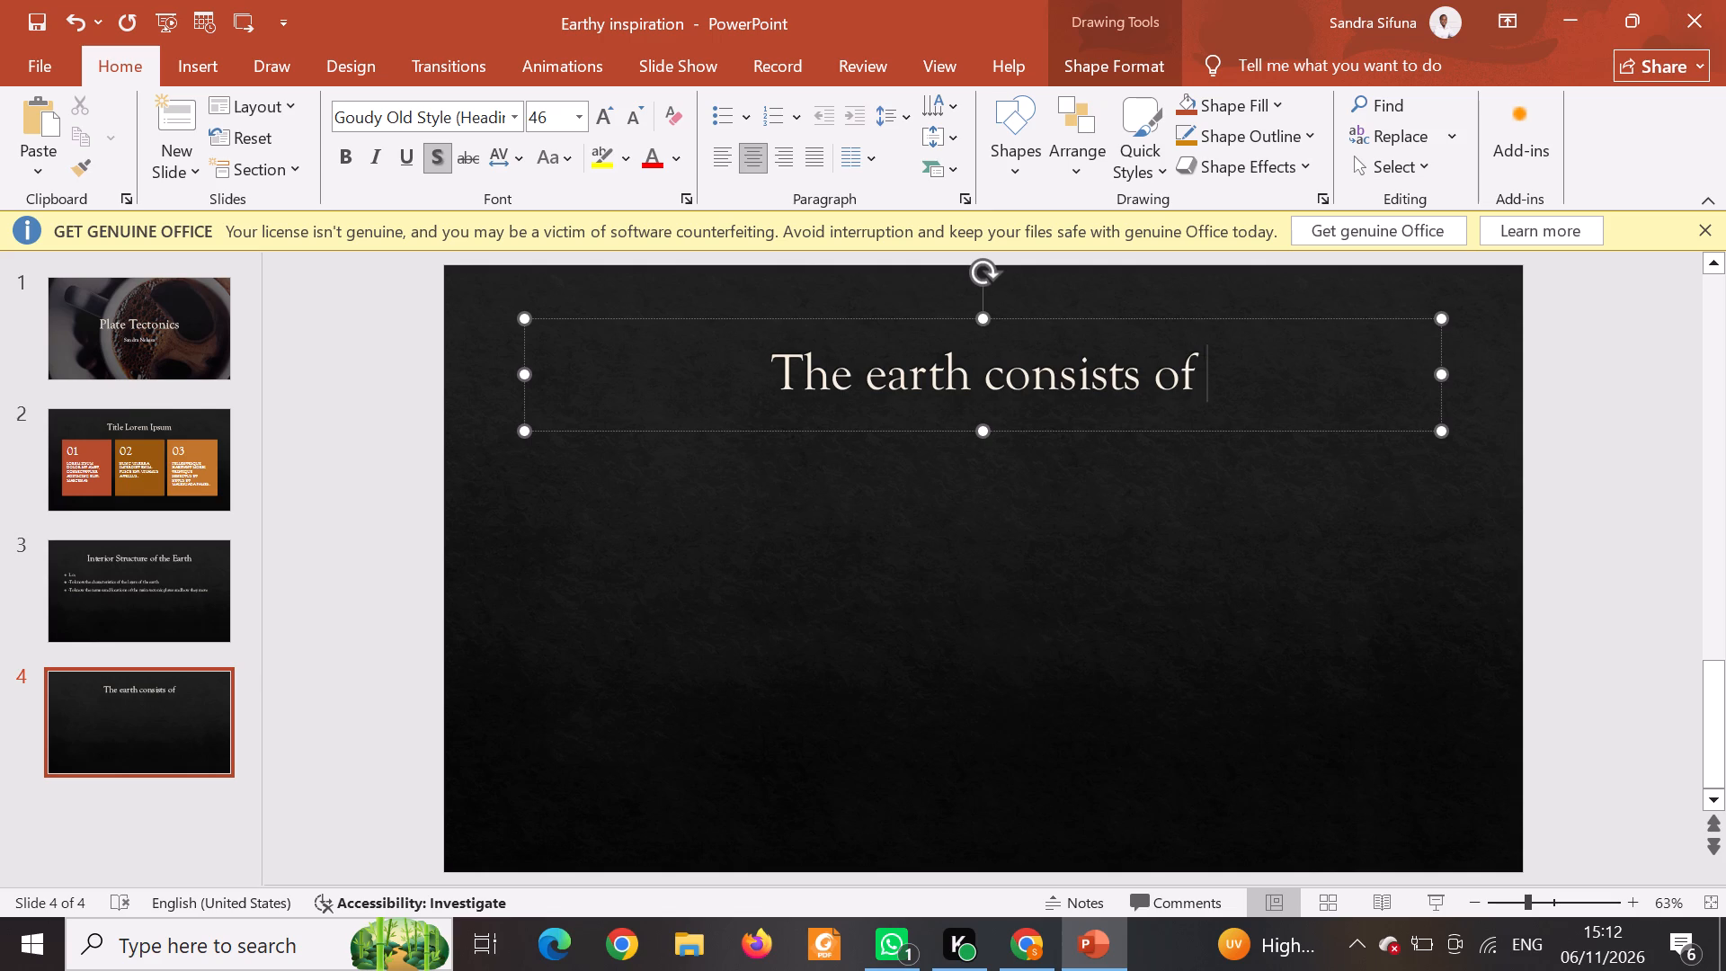
pyautogui.press('4')
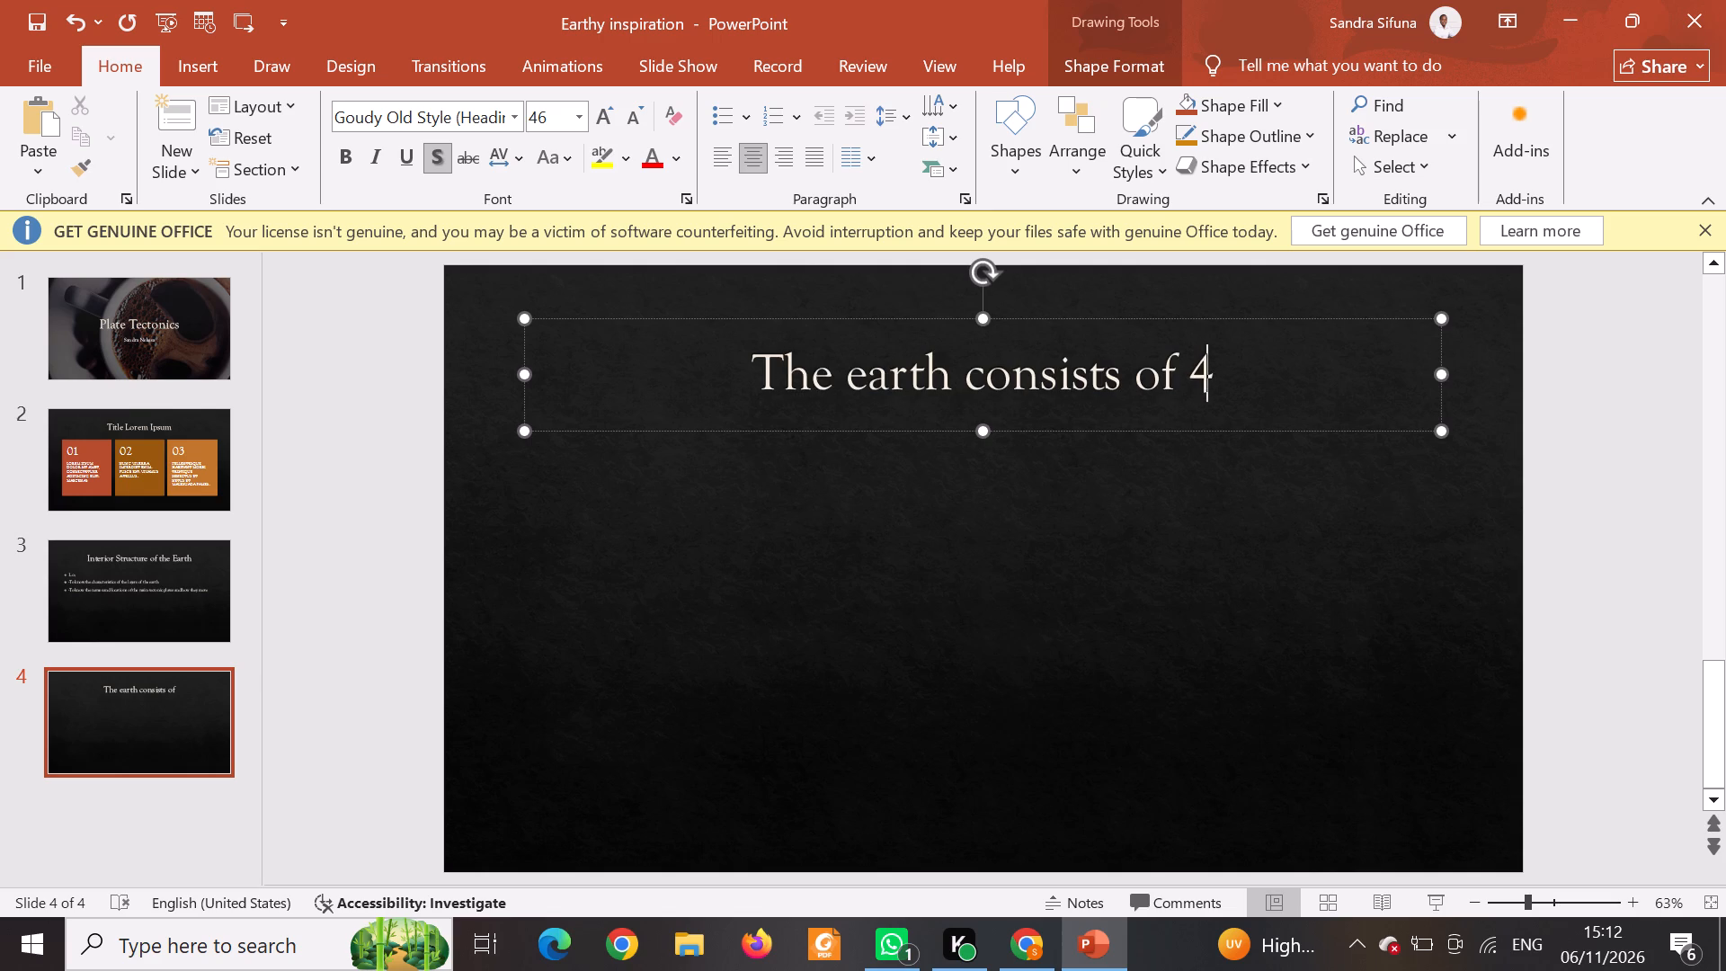
pyautogui.press('space')
pyautogui.write('sections')
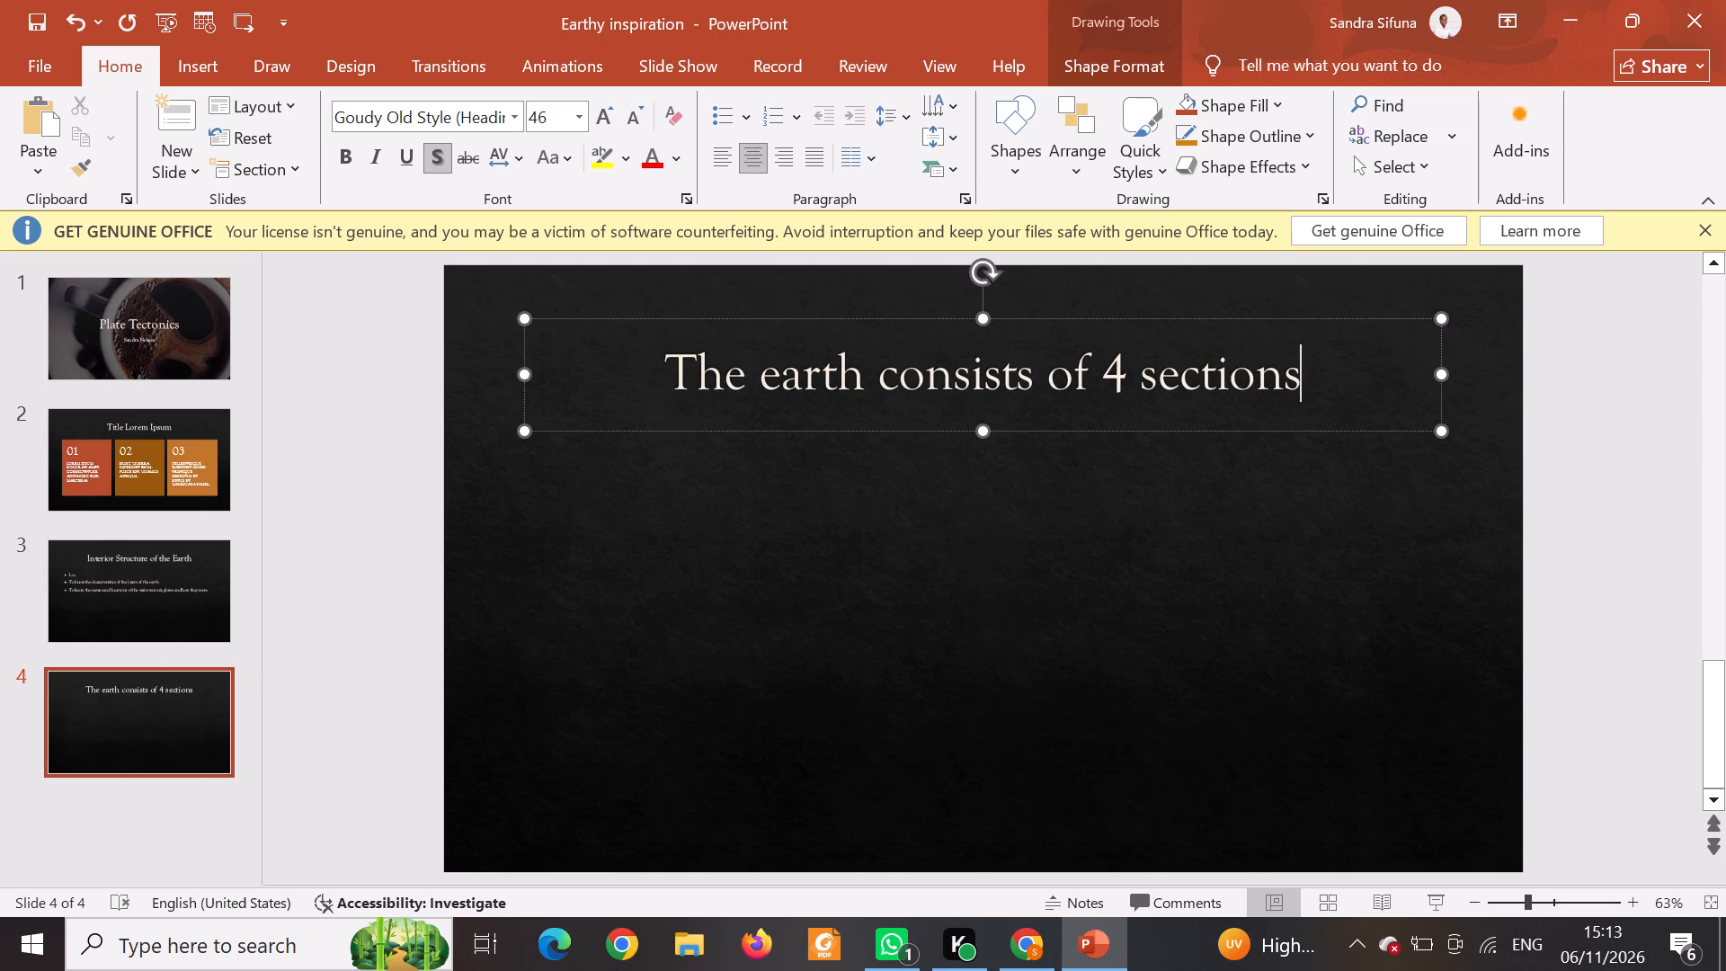
pyautogui.press('space')
pyautogui.write('namely')
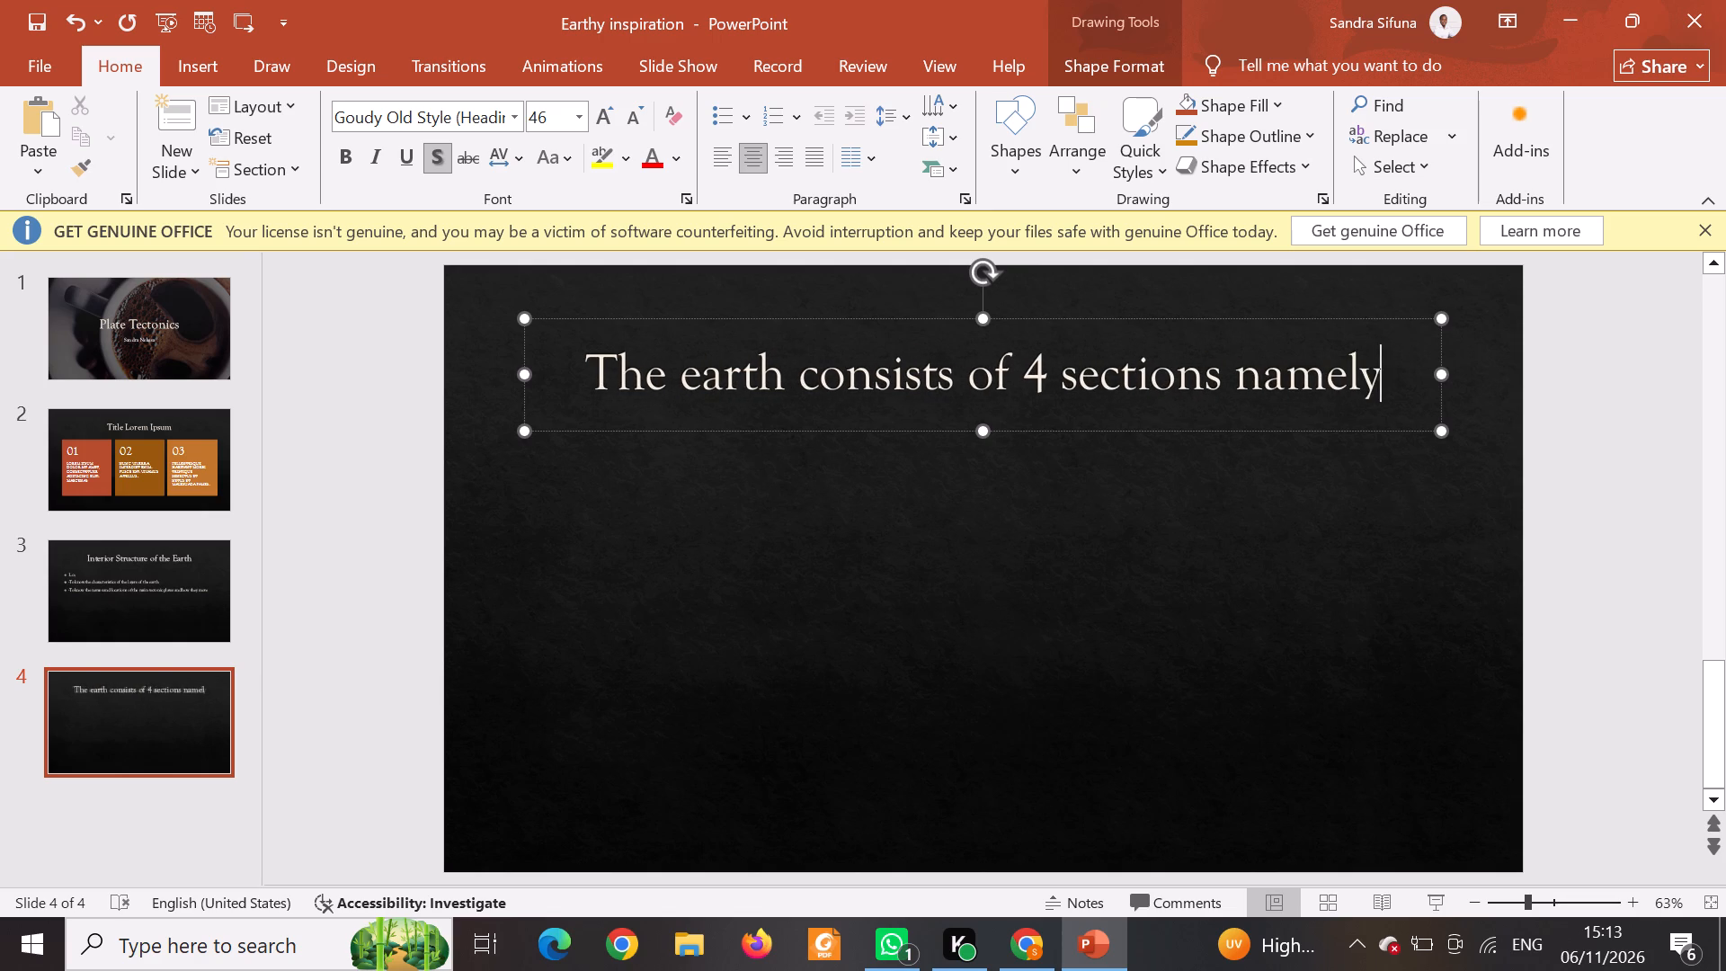
pyautogui.press(';')
pyautogui.press('Return')
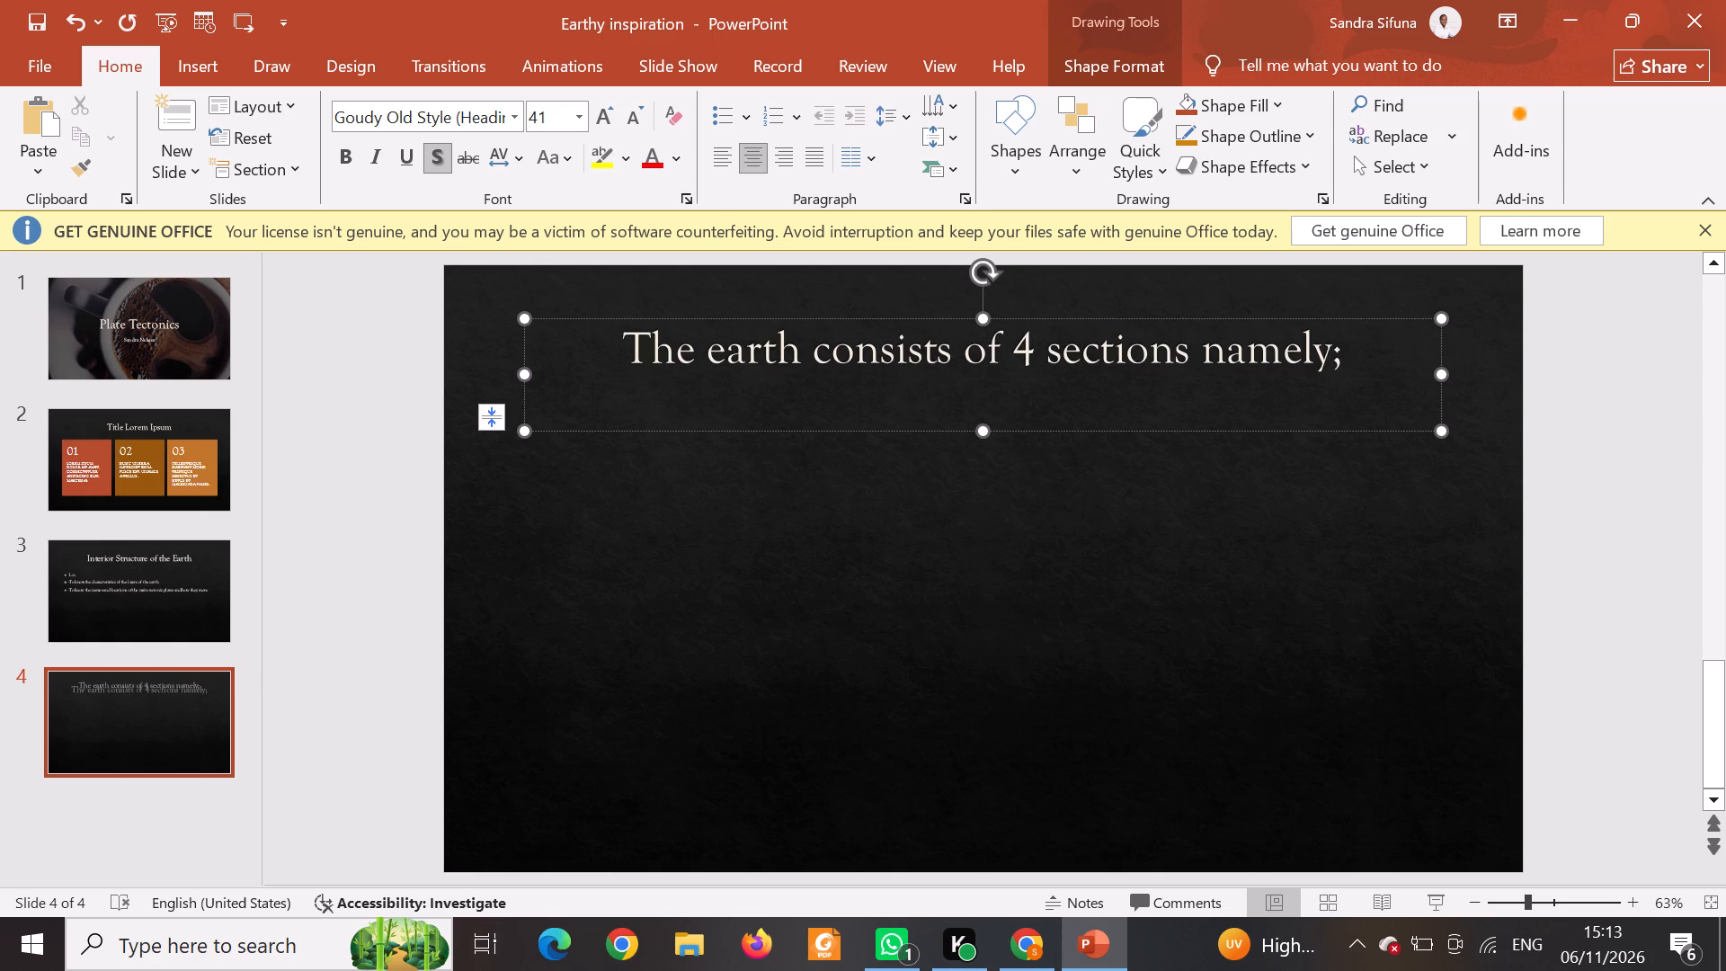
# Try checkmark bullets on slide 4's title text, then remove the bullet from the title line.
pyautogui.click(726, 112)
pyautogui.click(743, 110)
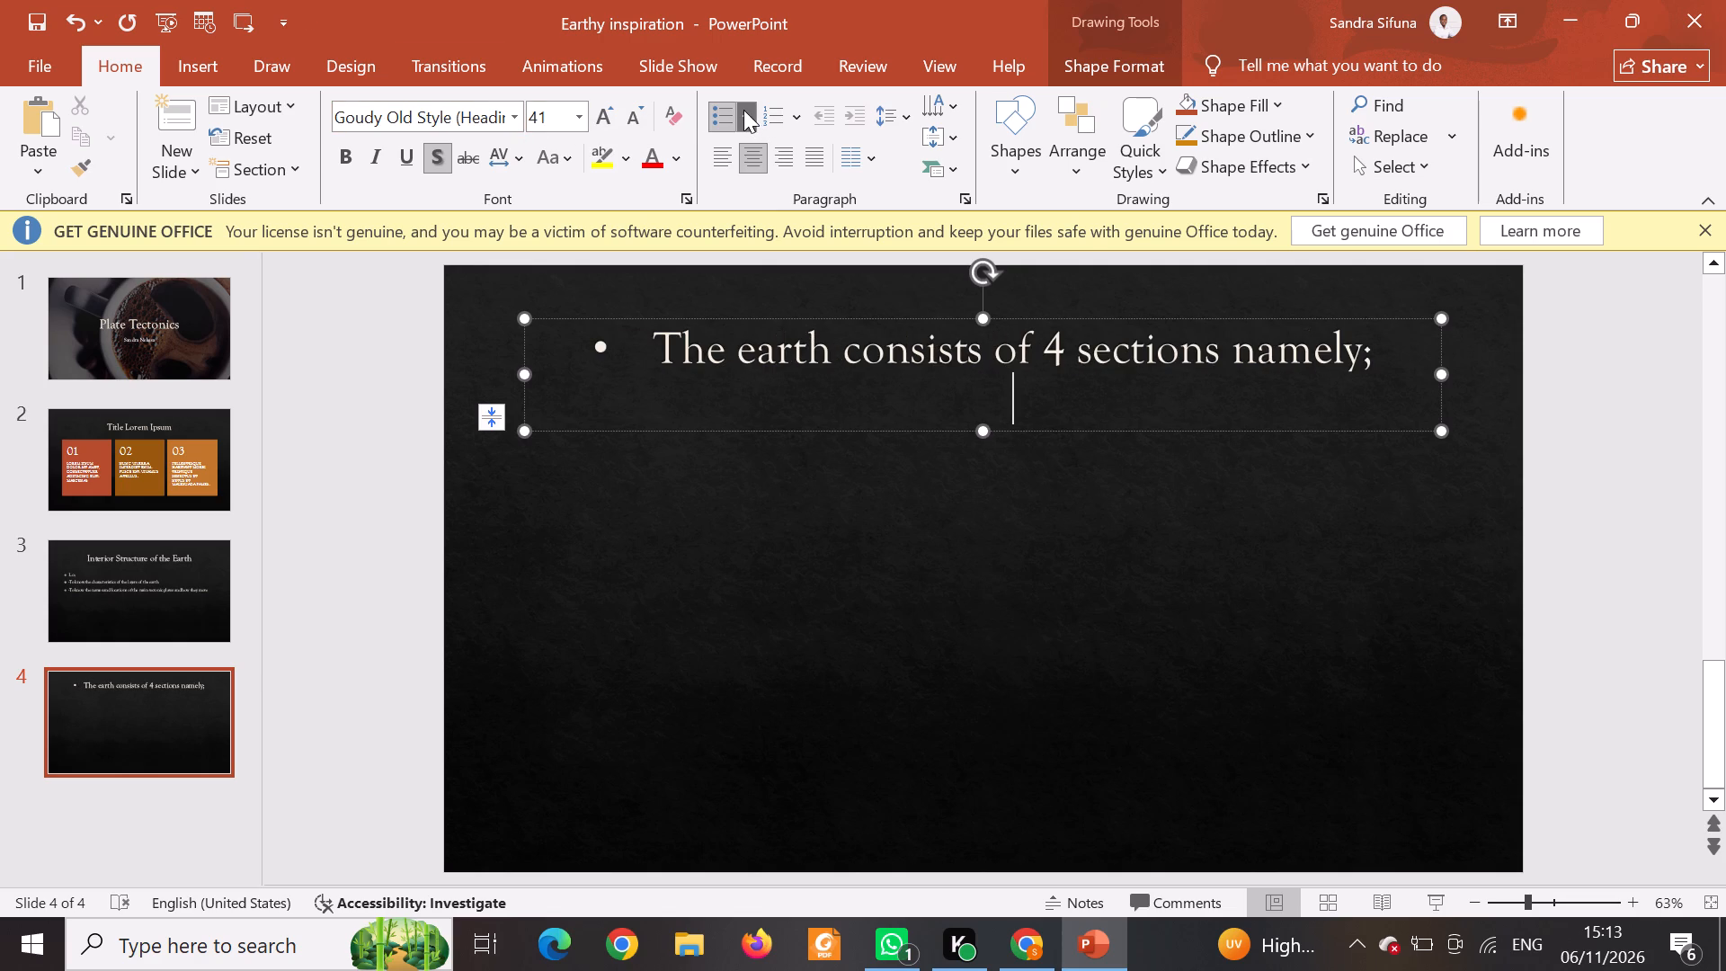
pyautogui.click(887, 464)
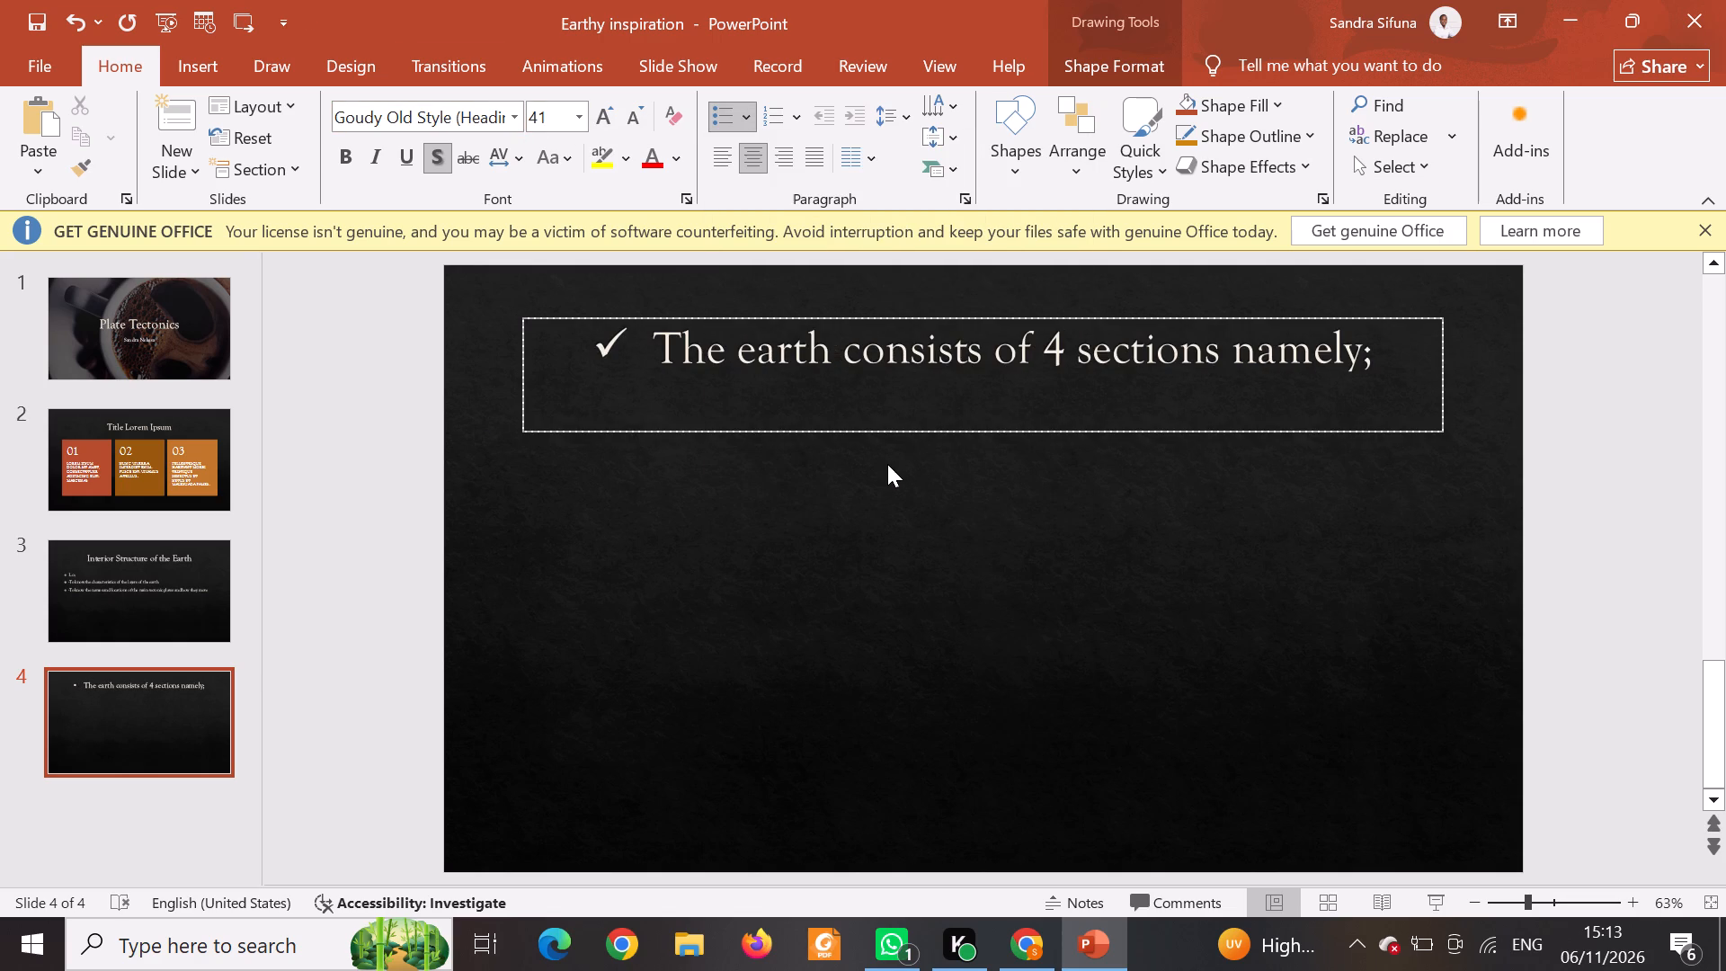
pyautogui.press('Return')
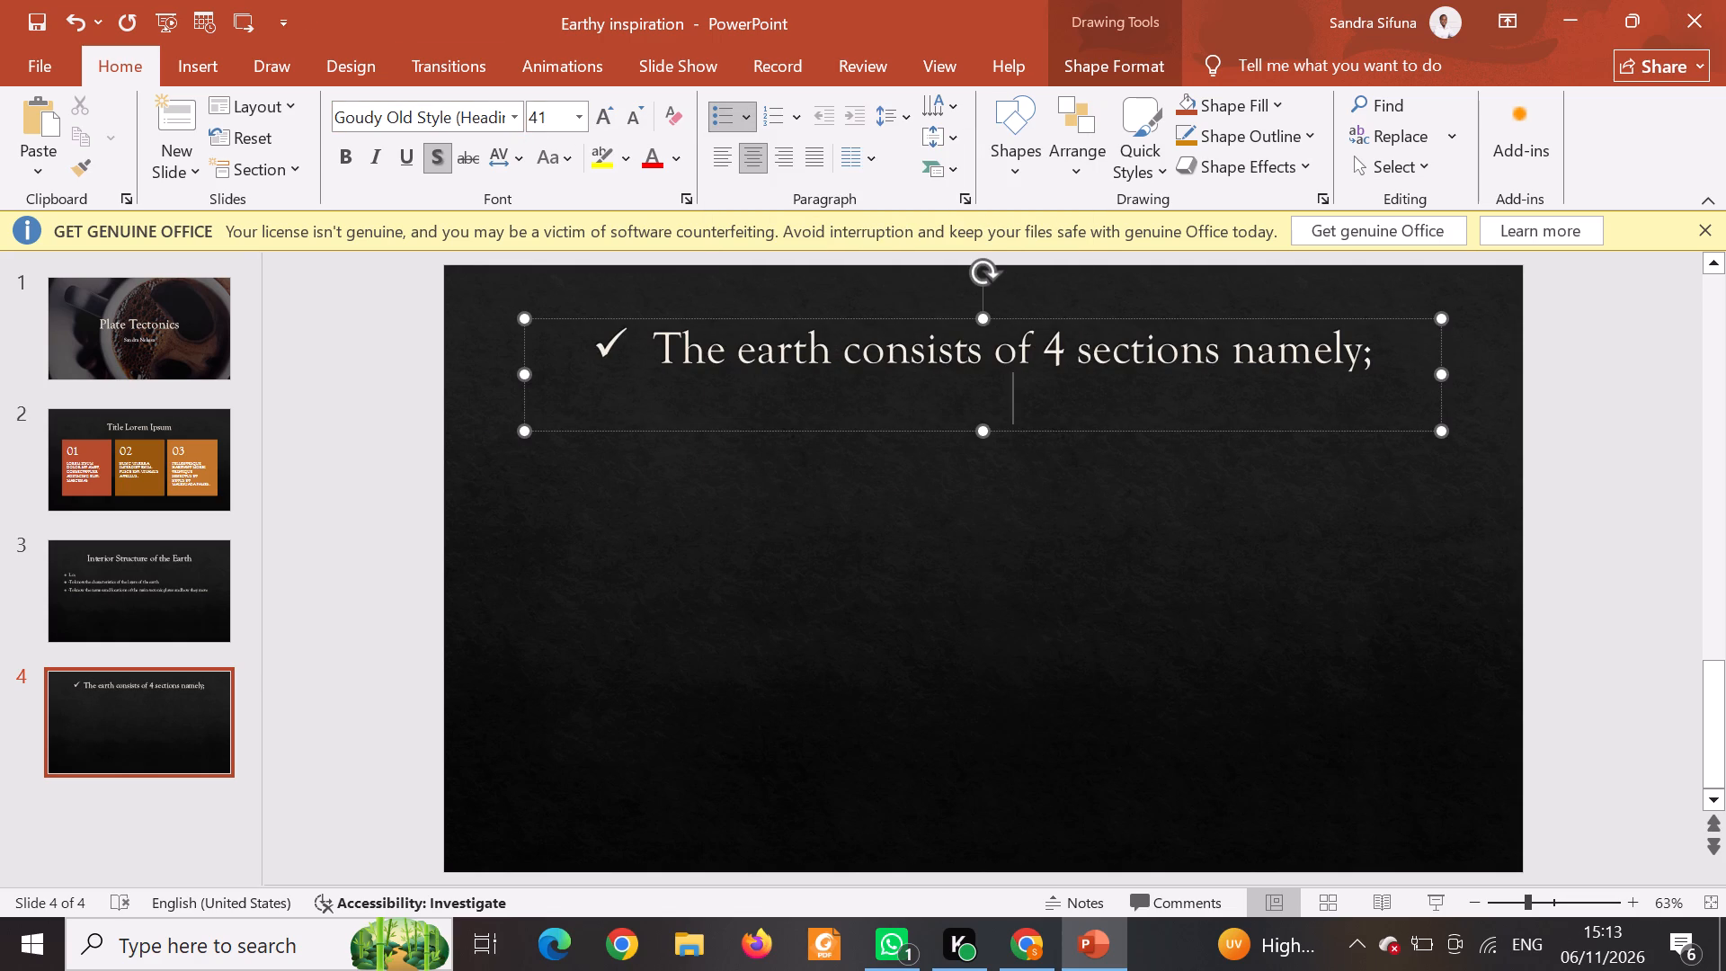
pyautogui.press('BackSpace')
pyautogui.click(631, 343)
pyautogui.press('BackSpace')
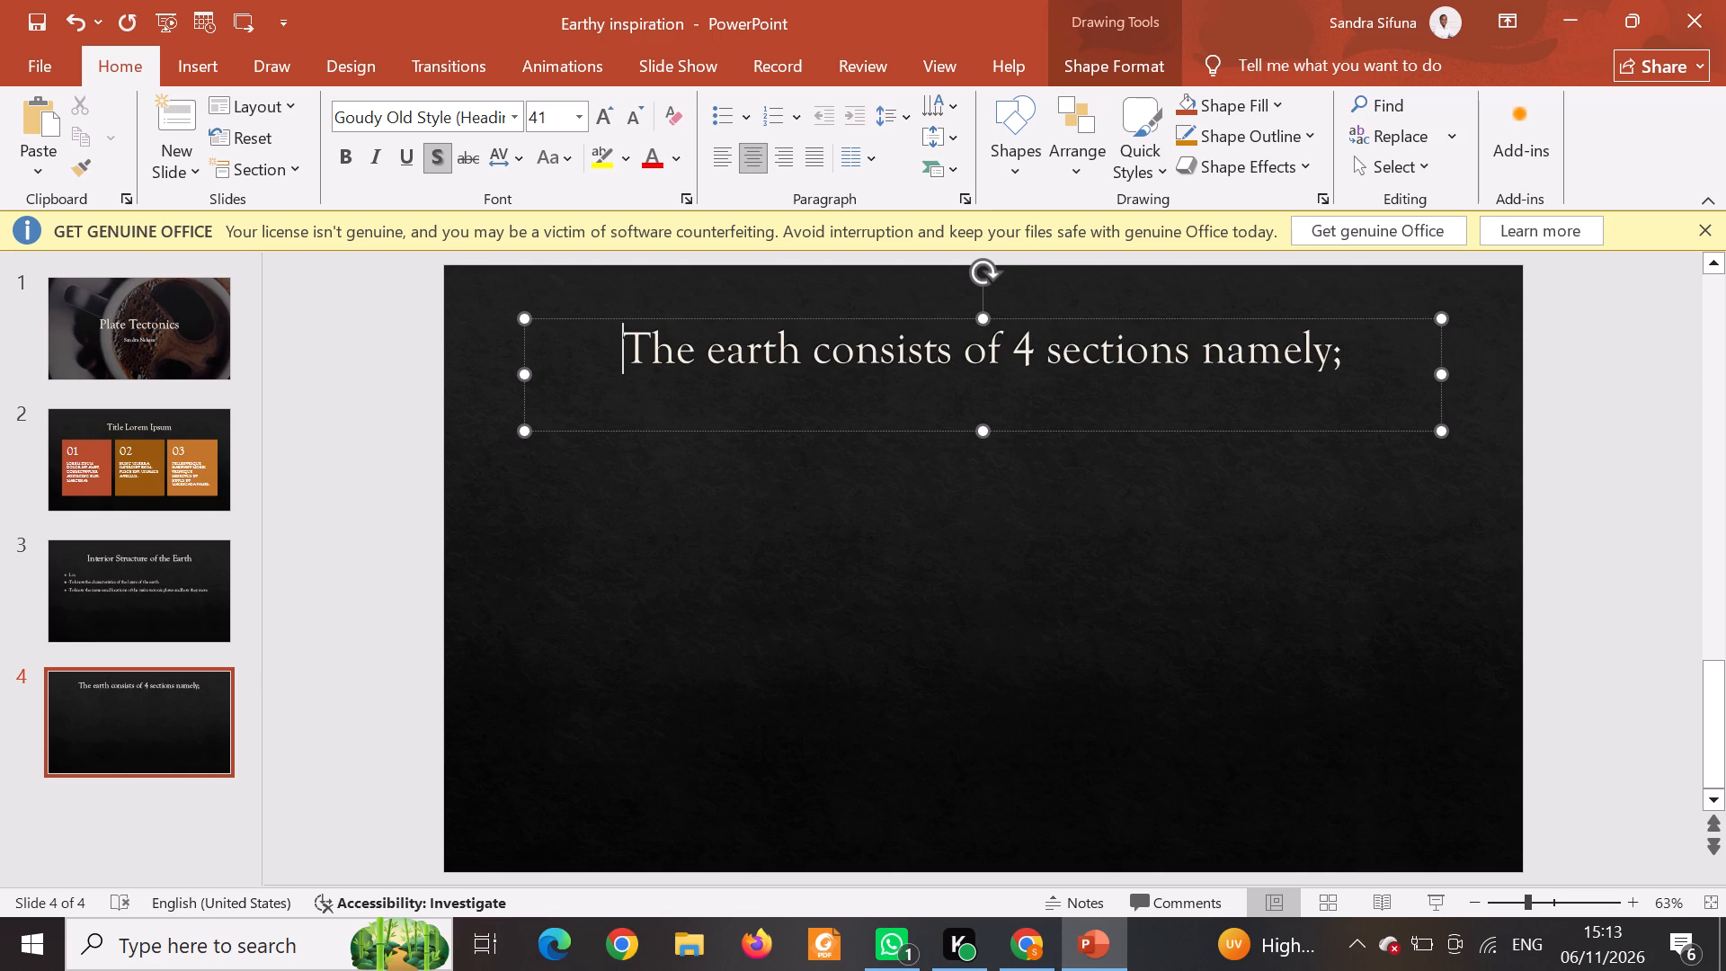
# Enlarge slide 4's title box by extending its lower edge down to near the bottom of the slide.
pyautogui.click(1382, 376)
pyautogui.press('Return')
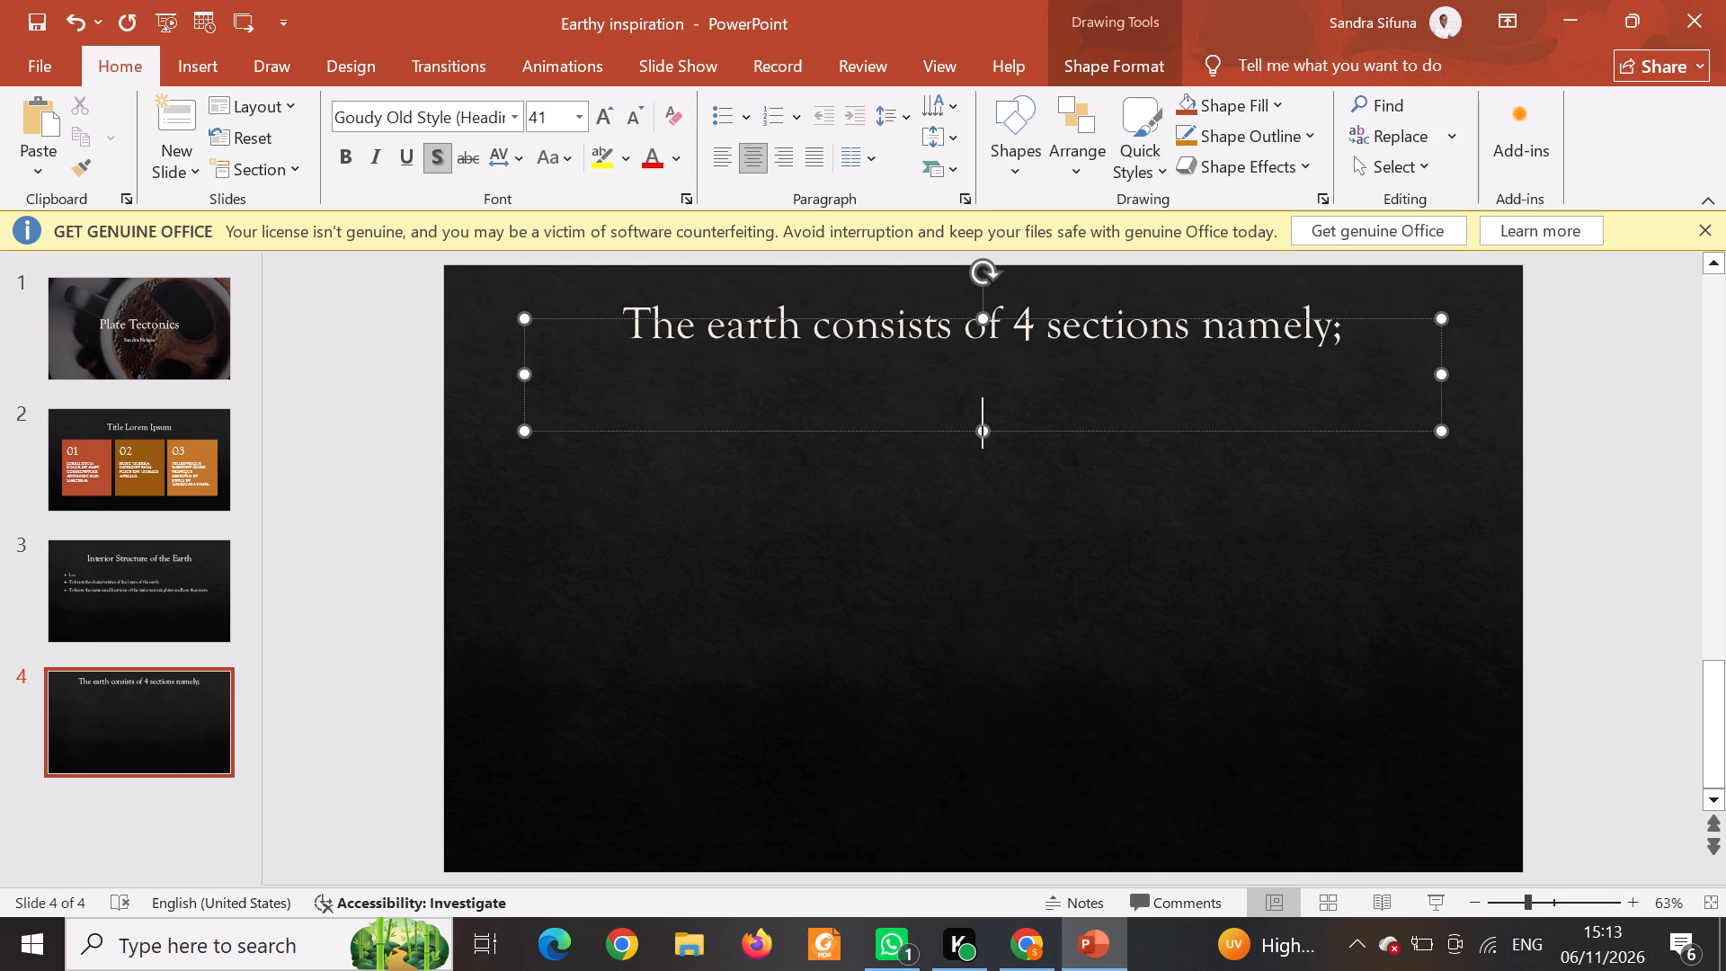
pyautogui.press('BackSpace')
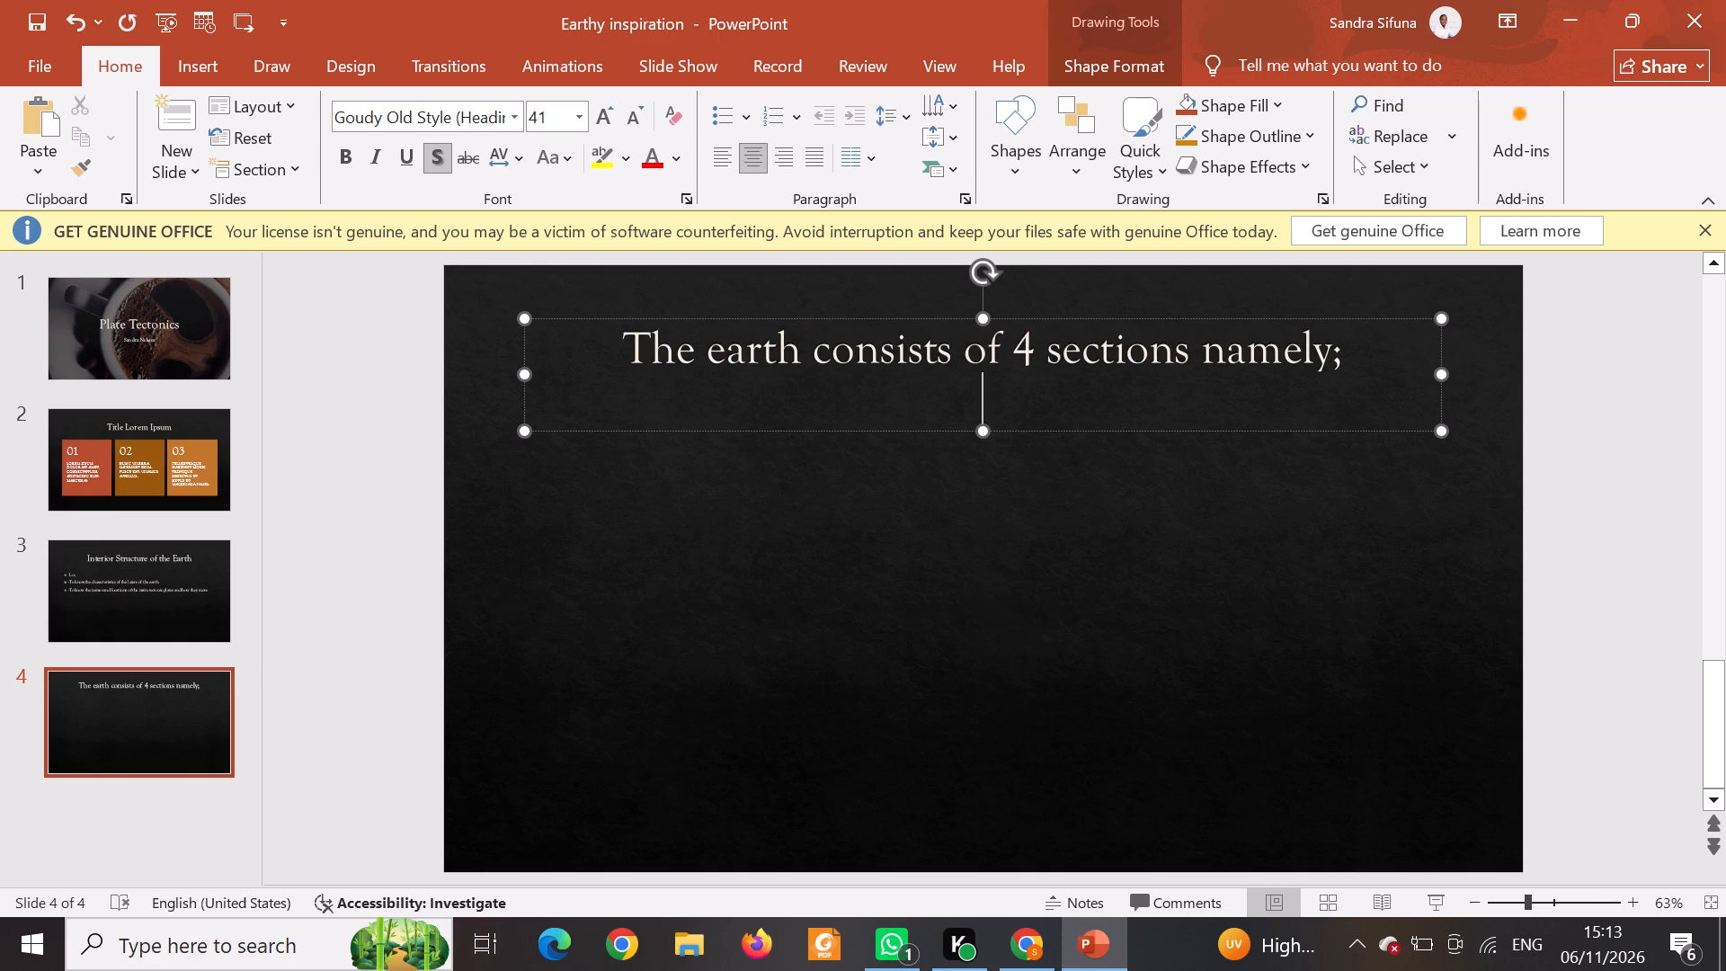
pyautogui.moveTo(985, 439); pyautogui.dragTo(1000, 847)
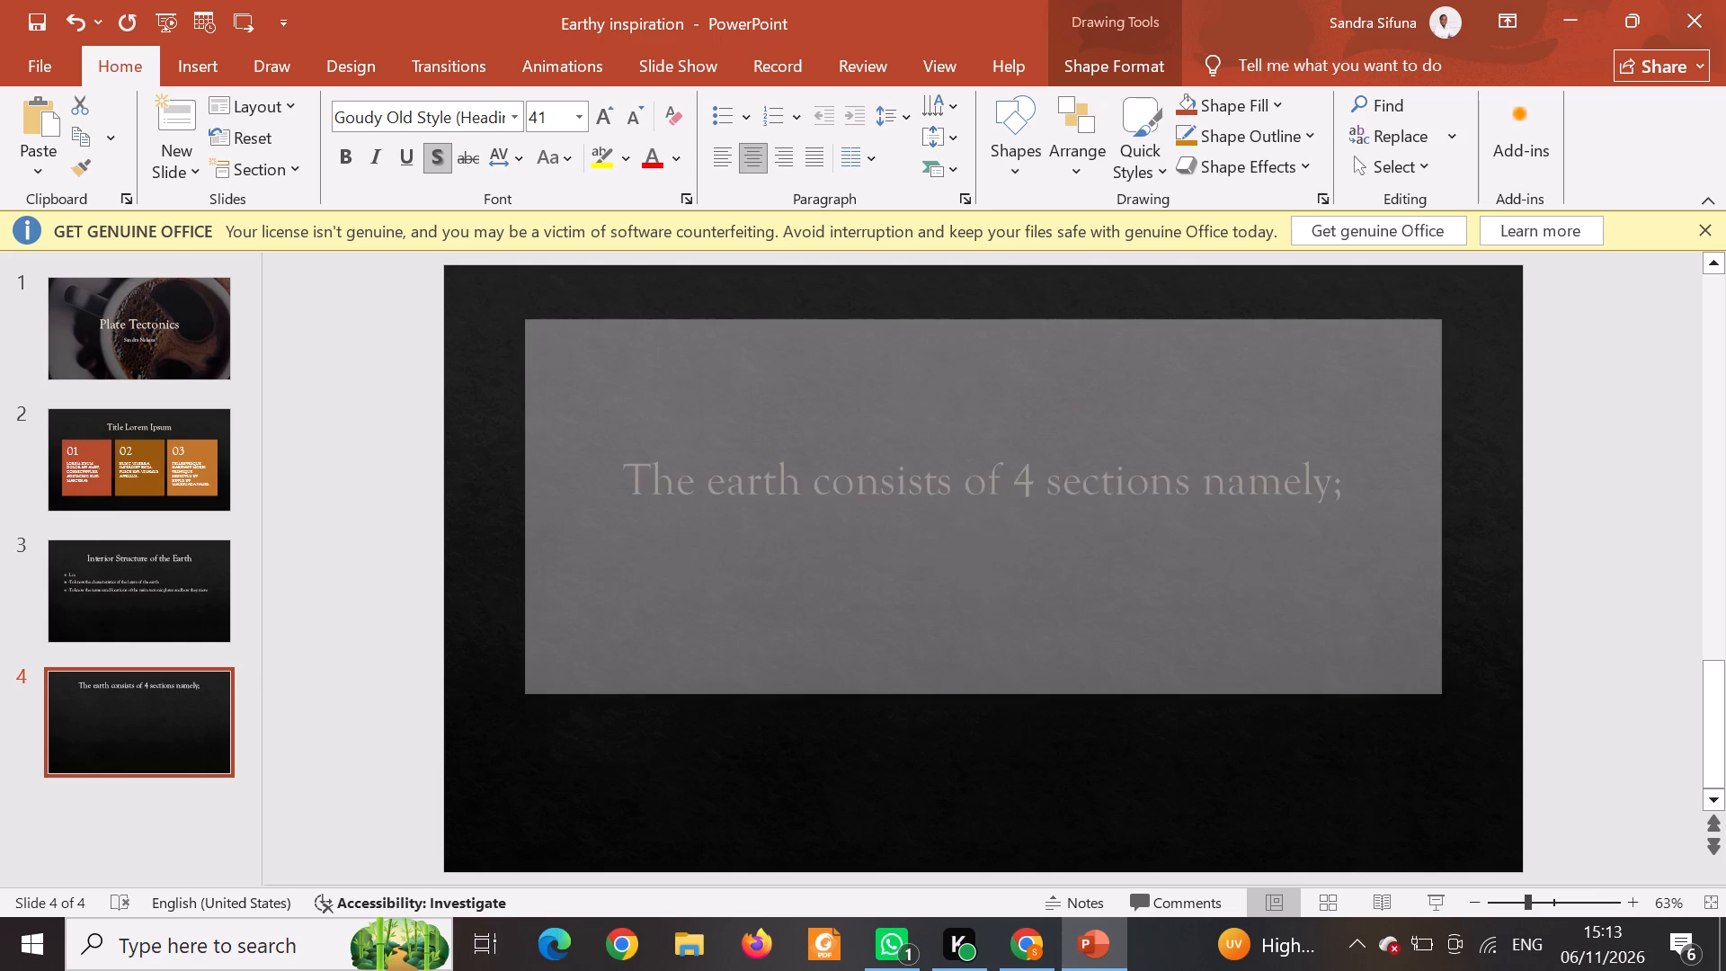
pyautogui.moveTo(1000, 847); pyautogui.dragTo(1010, 803)
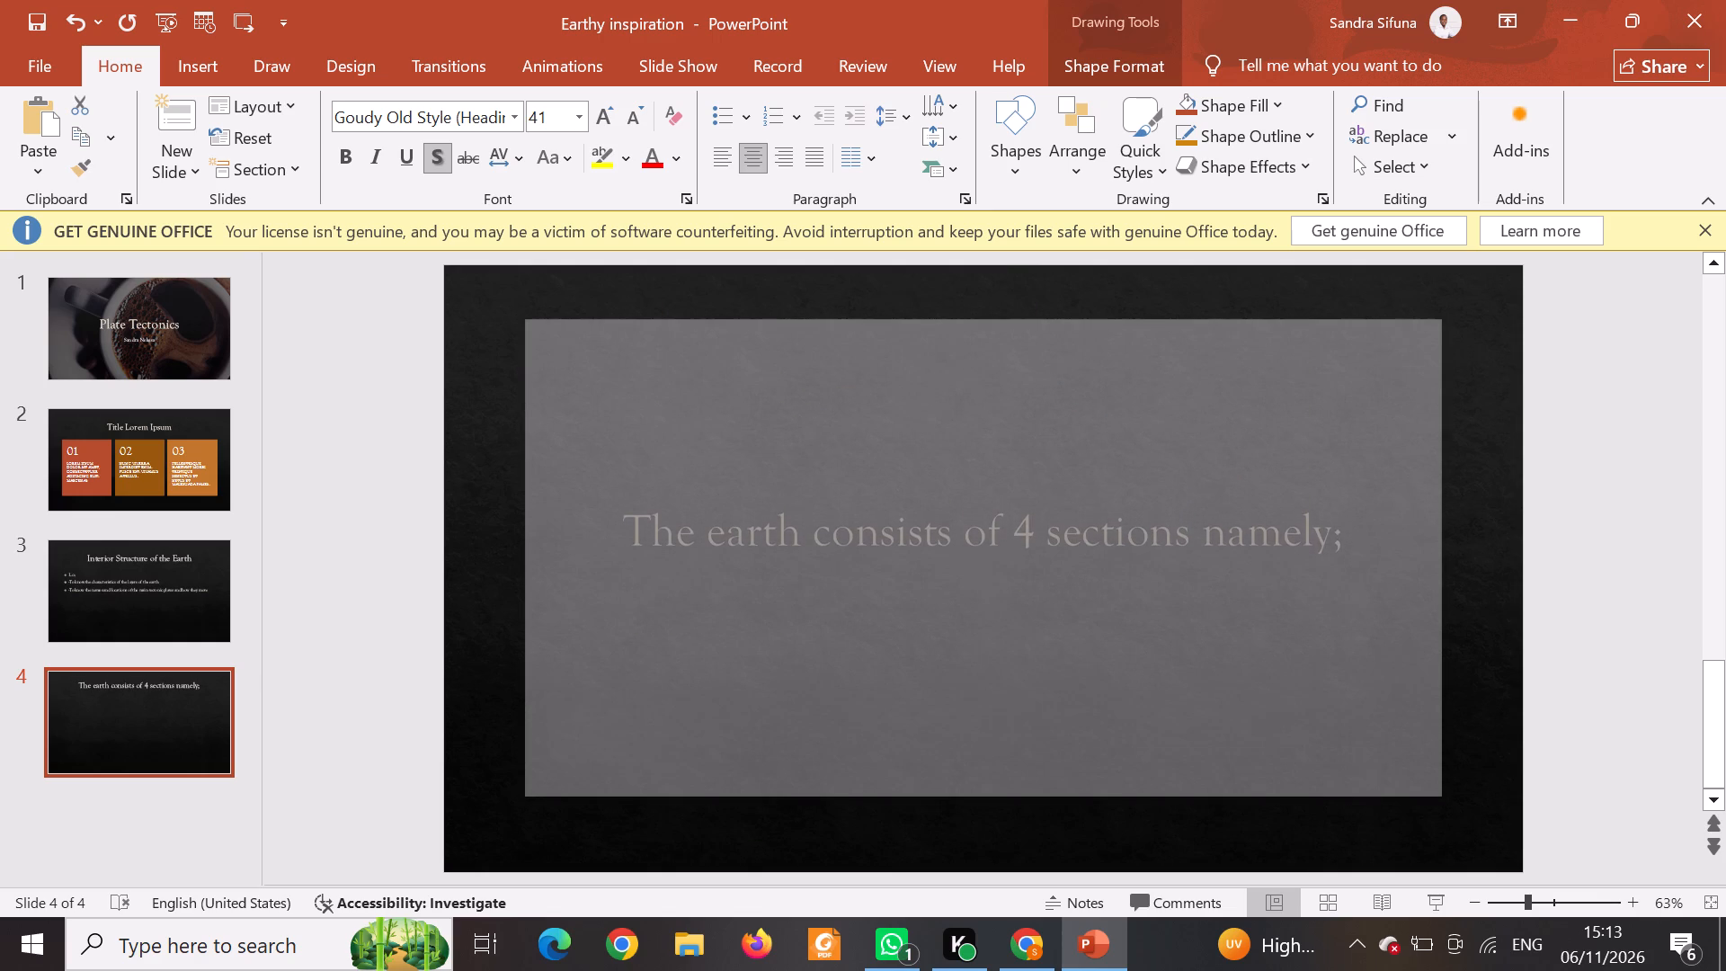
pyautogui.moveTo(1010, 803); pyautogui.dragTo(1010, 837)
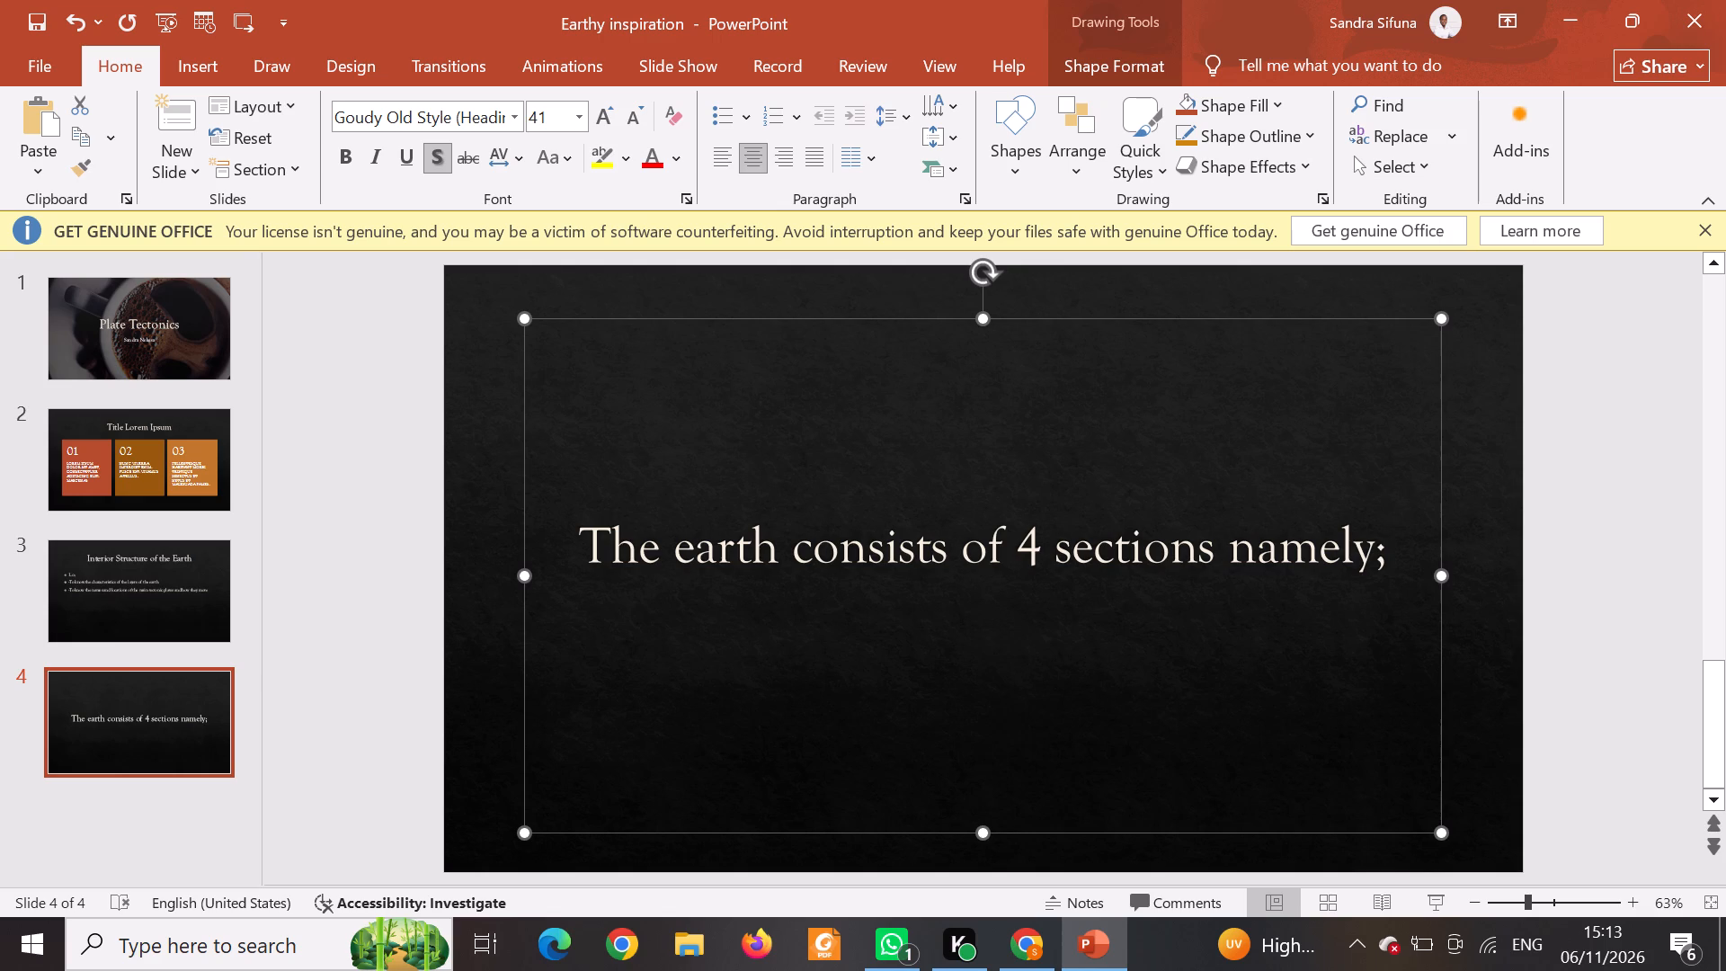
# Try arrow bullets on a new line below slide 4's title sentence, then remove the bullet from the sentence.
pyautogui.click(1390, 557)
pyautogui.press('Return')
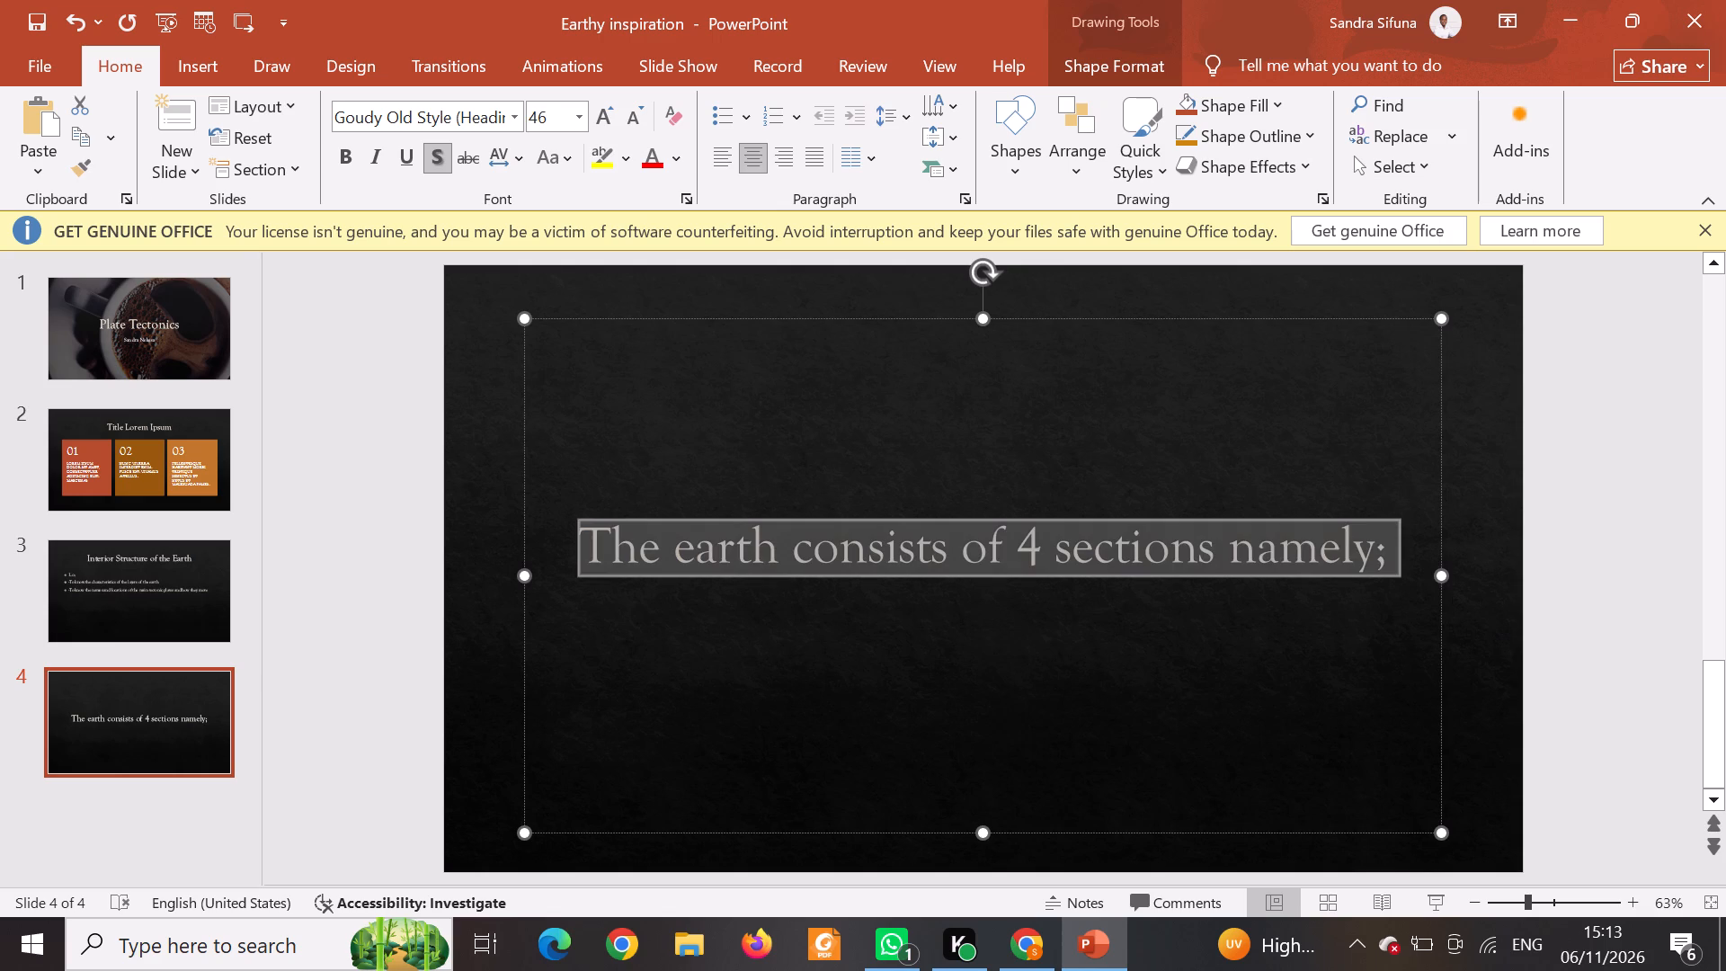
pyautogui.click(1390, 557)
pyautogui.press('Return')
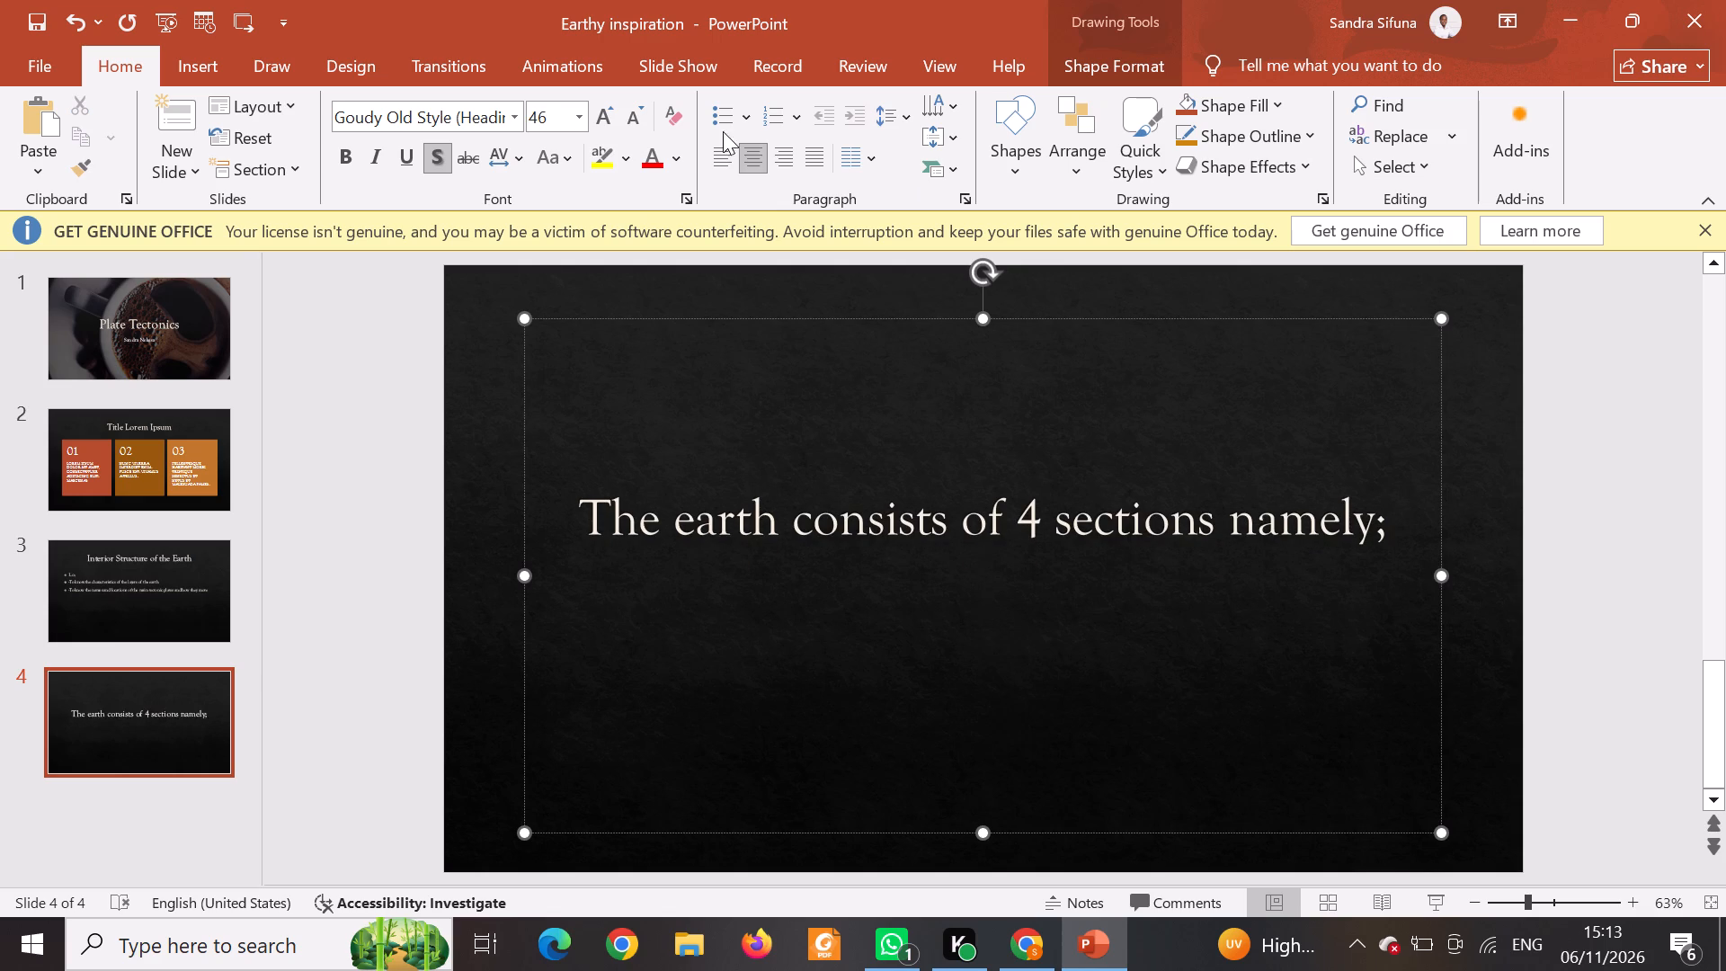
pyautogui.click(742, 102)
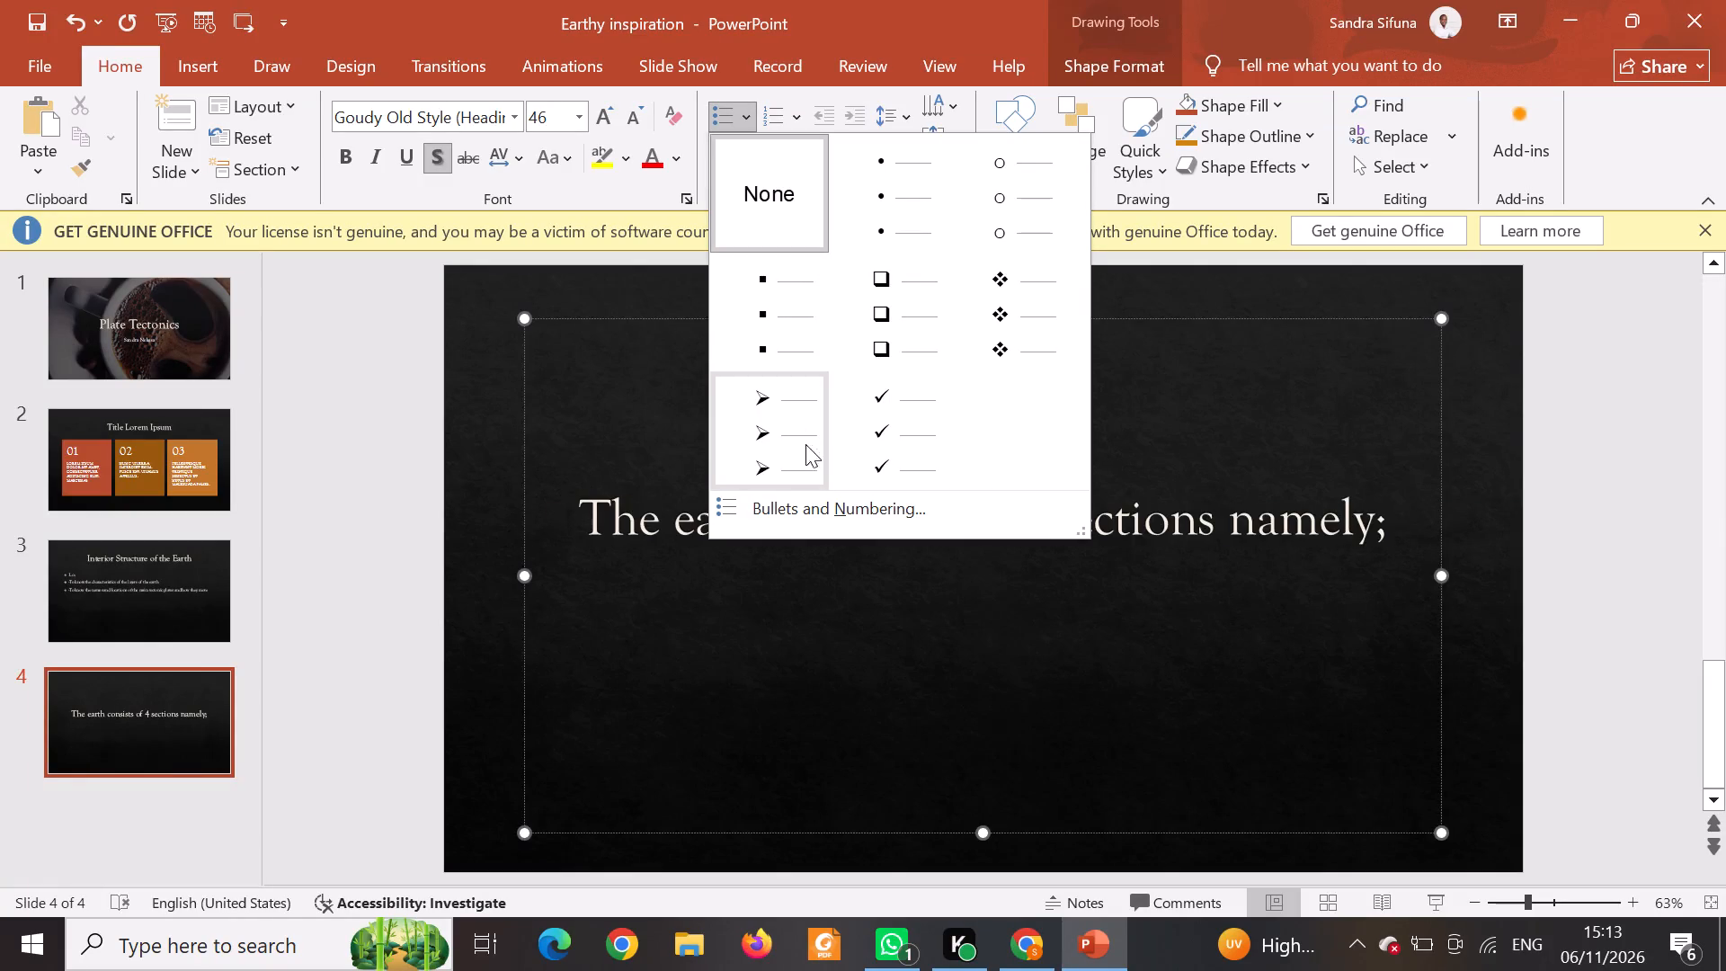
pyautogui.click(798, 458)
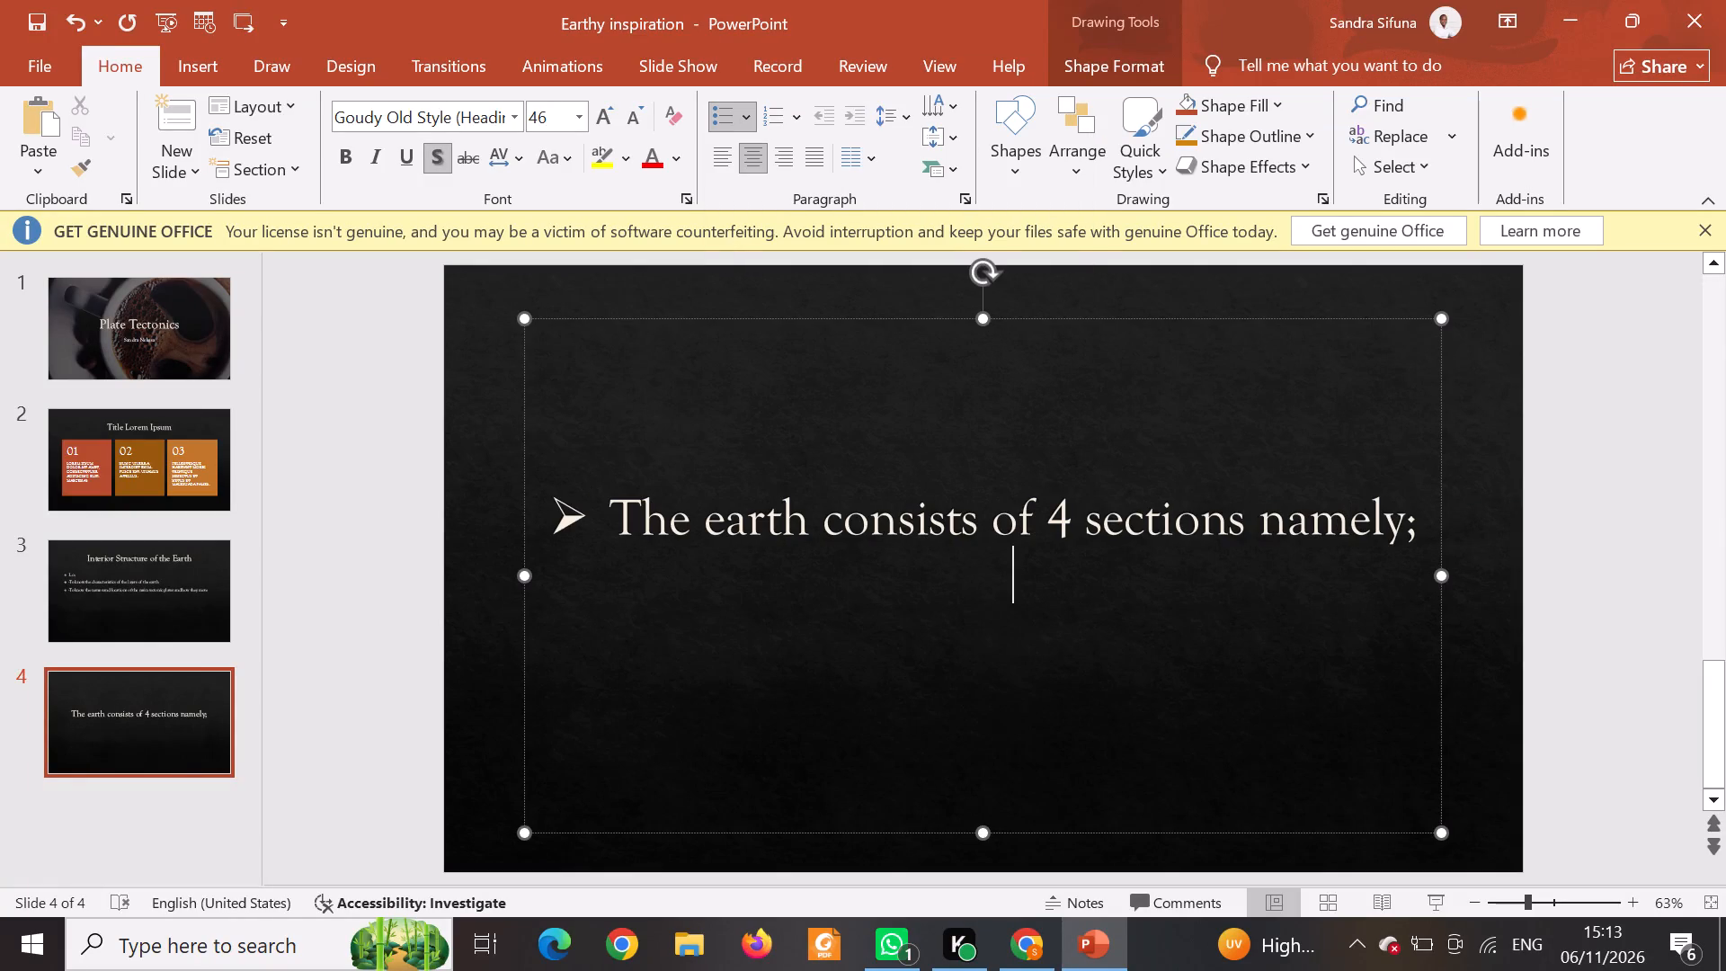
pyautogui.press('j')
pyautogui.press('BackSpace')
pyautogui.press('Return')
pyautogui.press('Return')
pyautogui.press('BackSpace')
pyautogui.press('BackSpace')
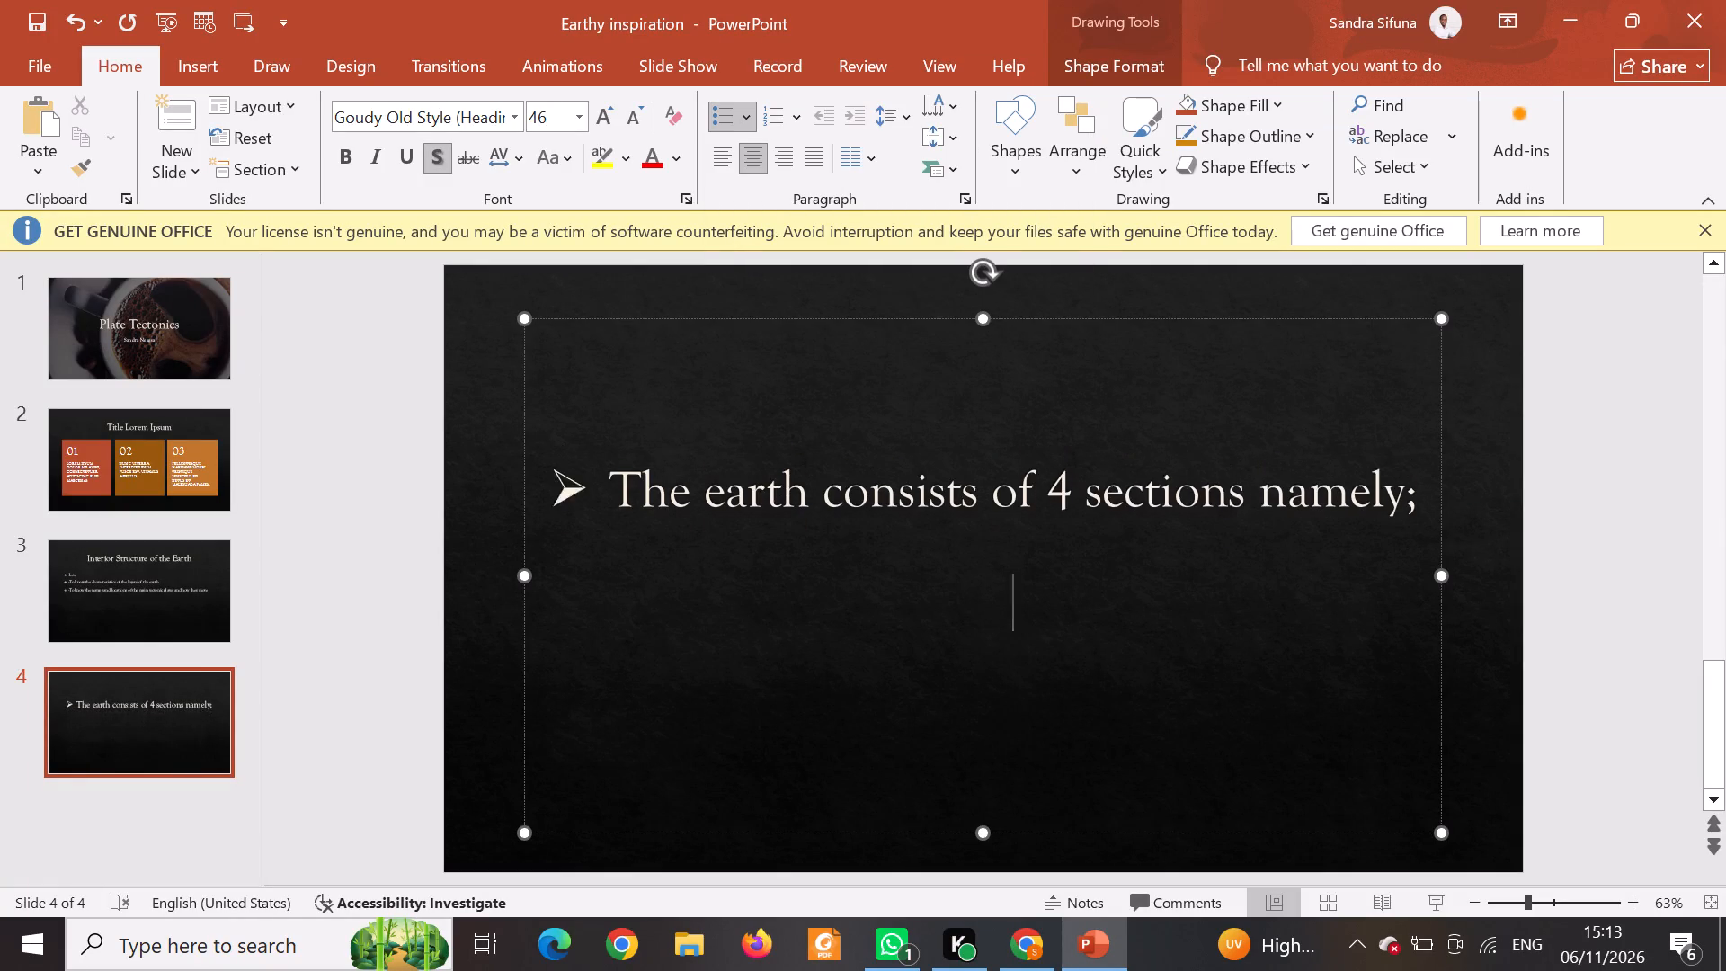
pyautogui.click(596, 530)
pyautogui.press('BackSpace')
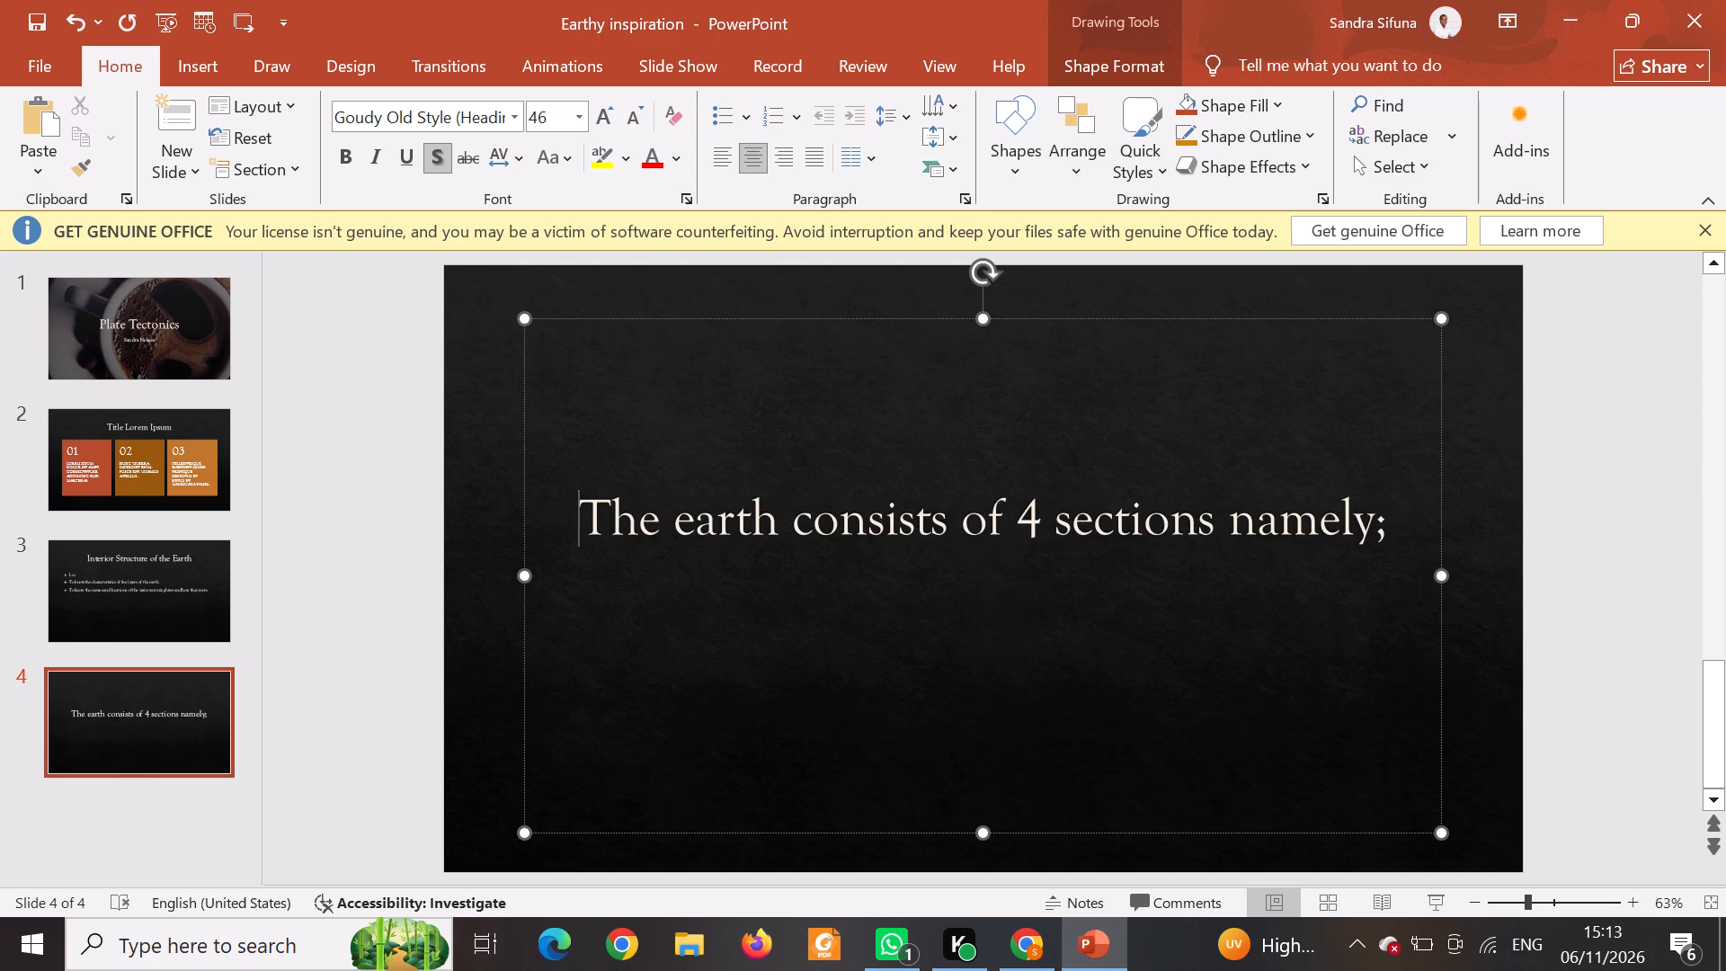
# List "Inner core", "Outer core", "Mantle" and "Crust" on separate lines below the sentence on slide 4.
pyautogui.click(1391, 522)
pyautogui.press('Return')
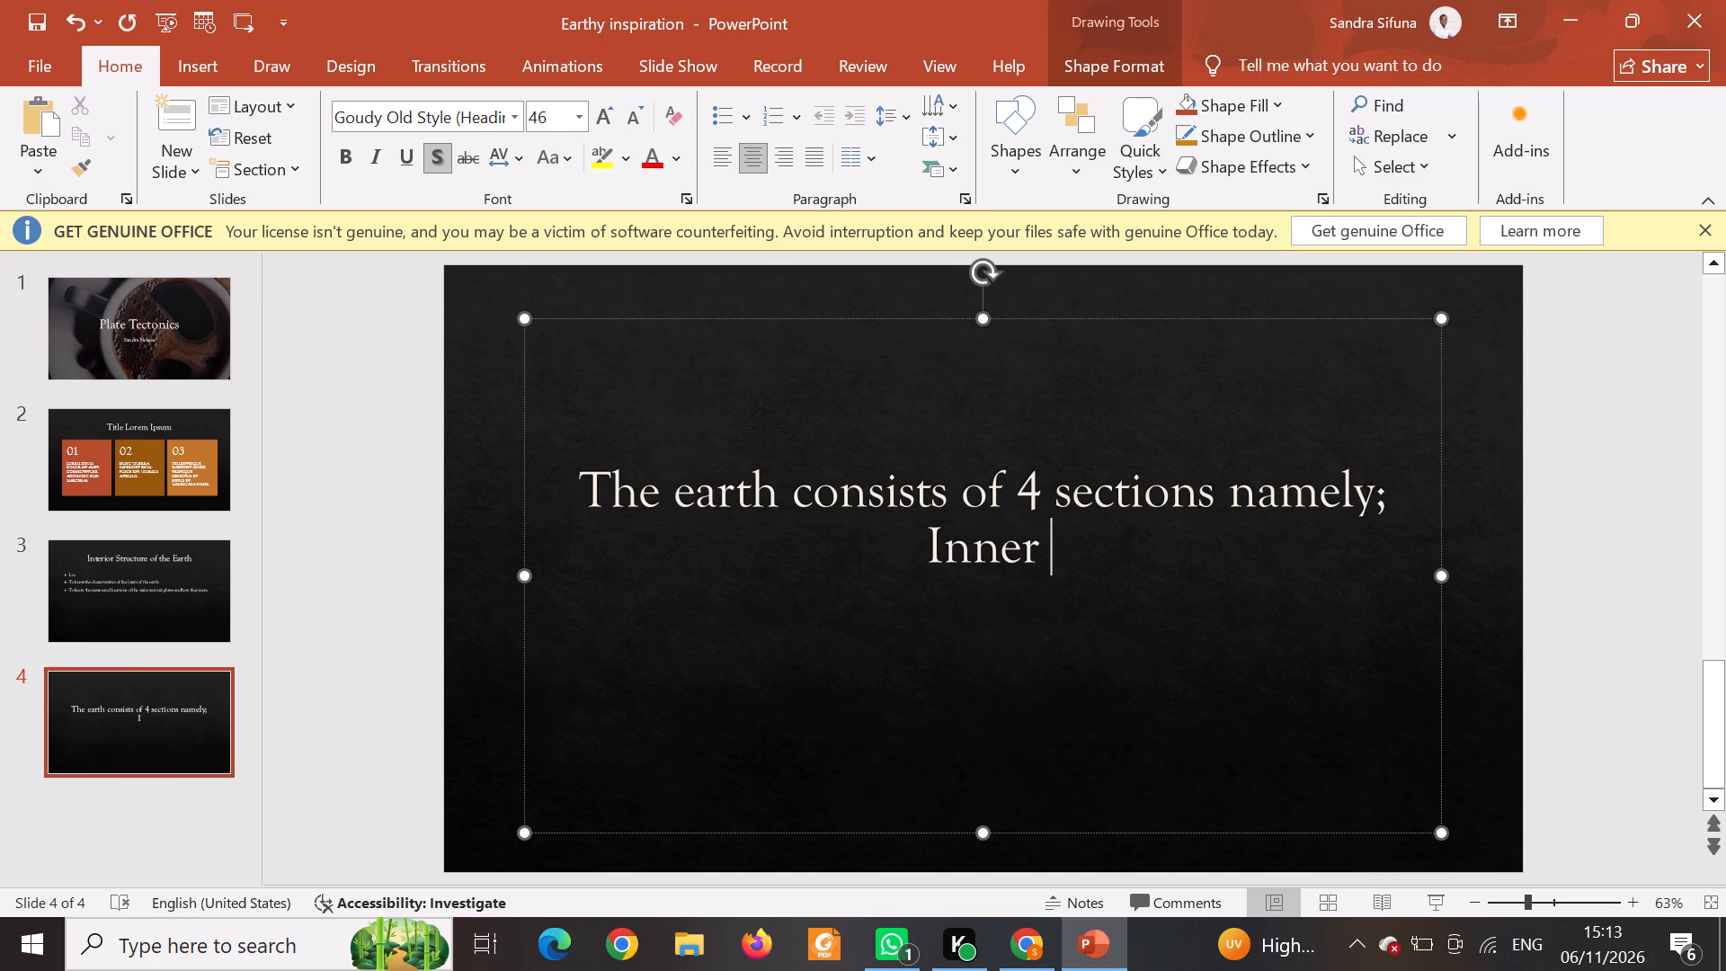
pyautogui.press('c')
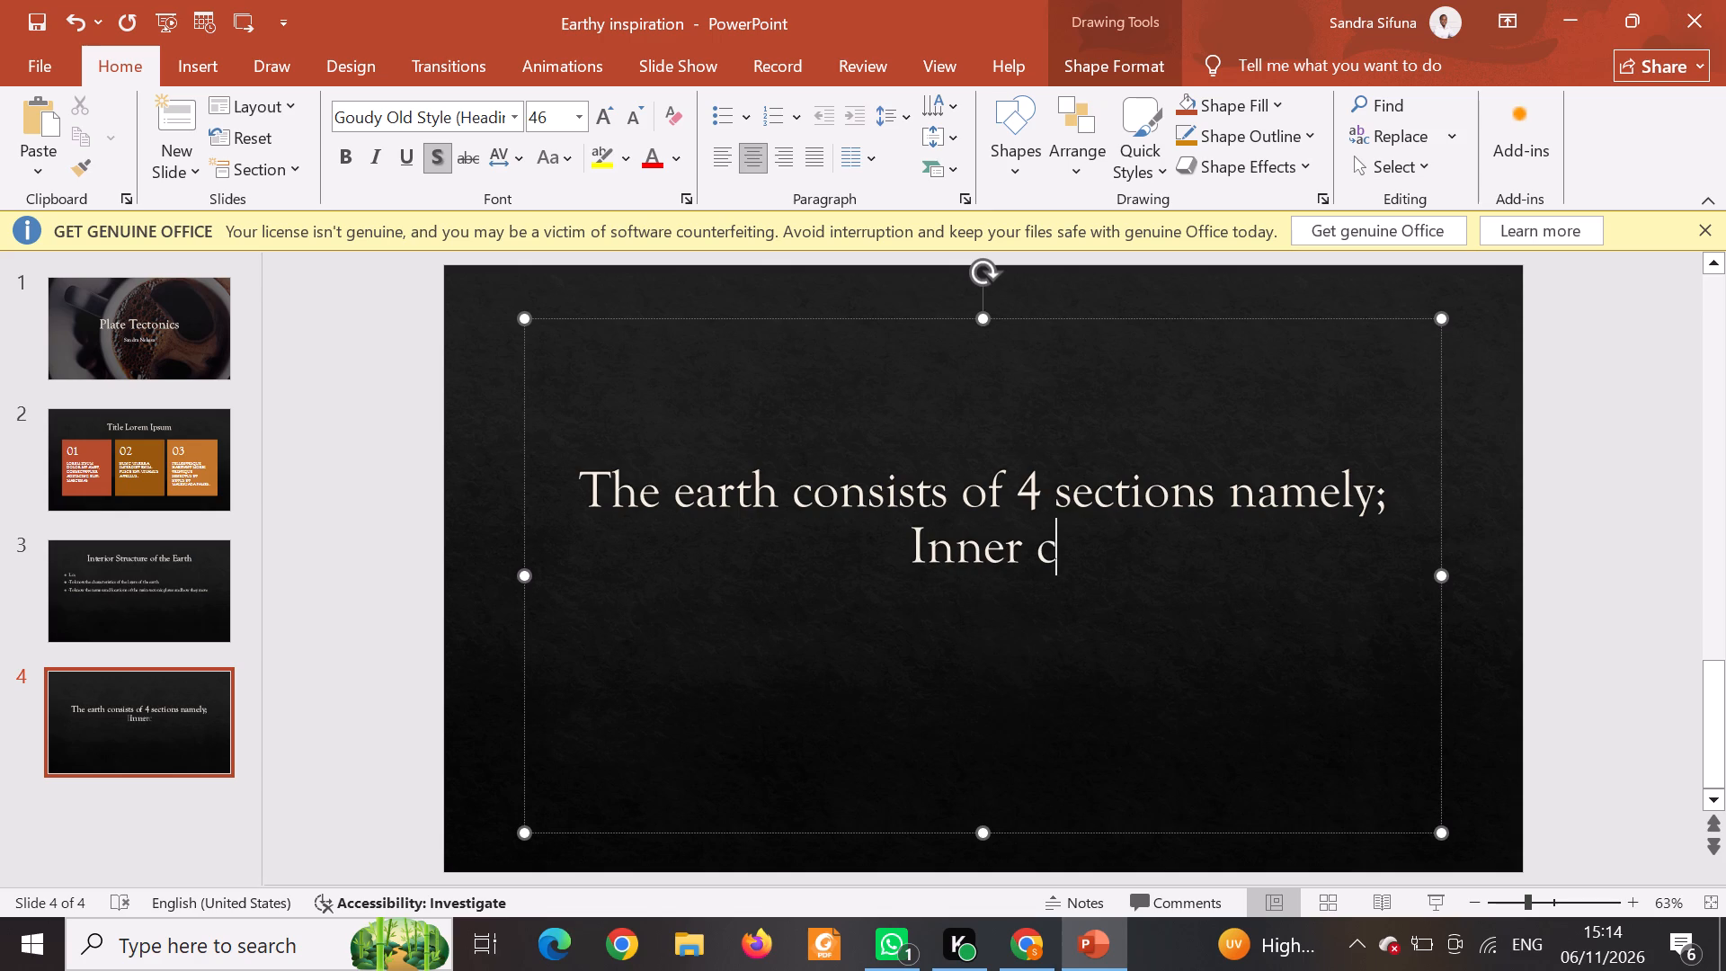
pyautogui.write('ot')
pyautogui.press('BackSpace')
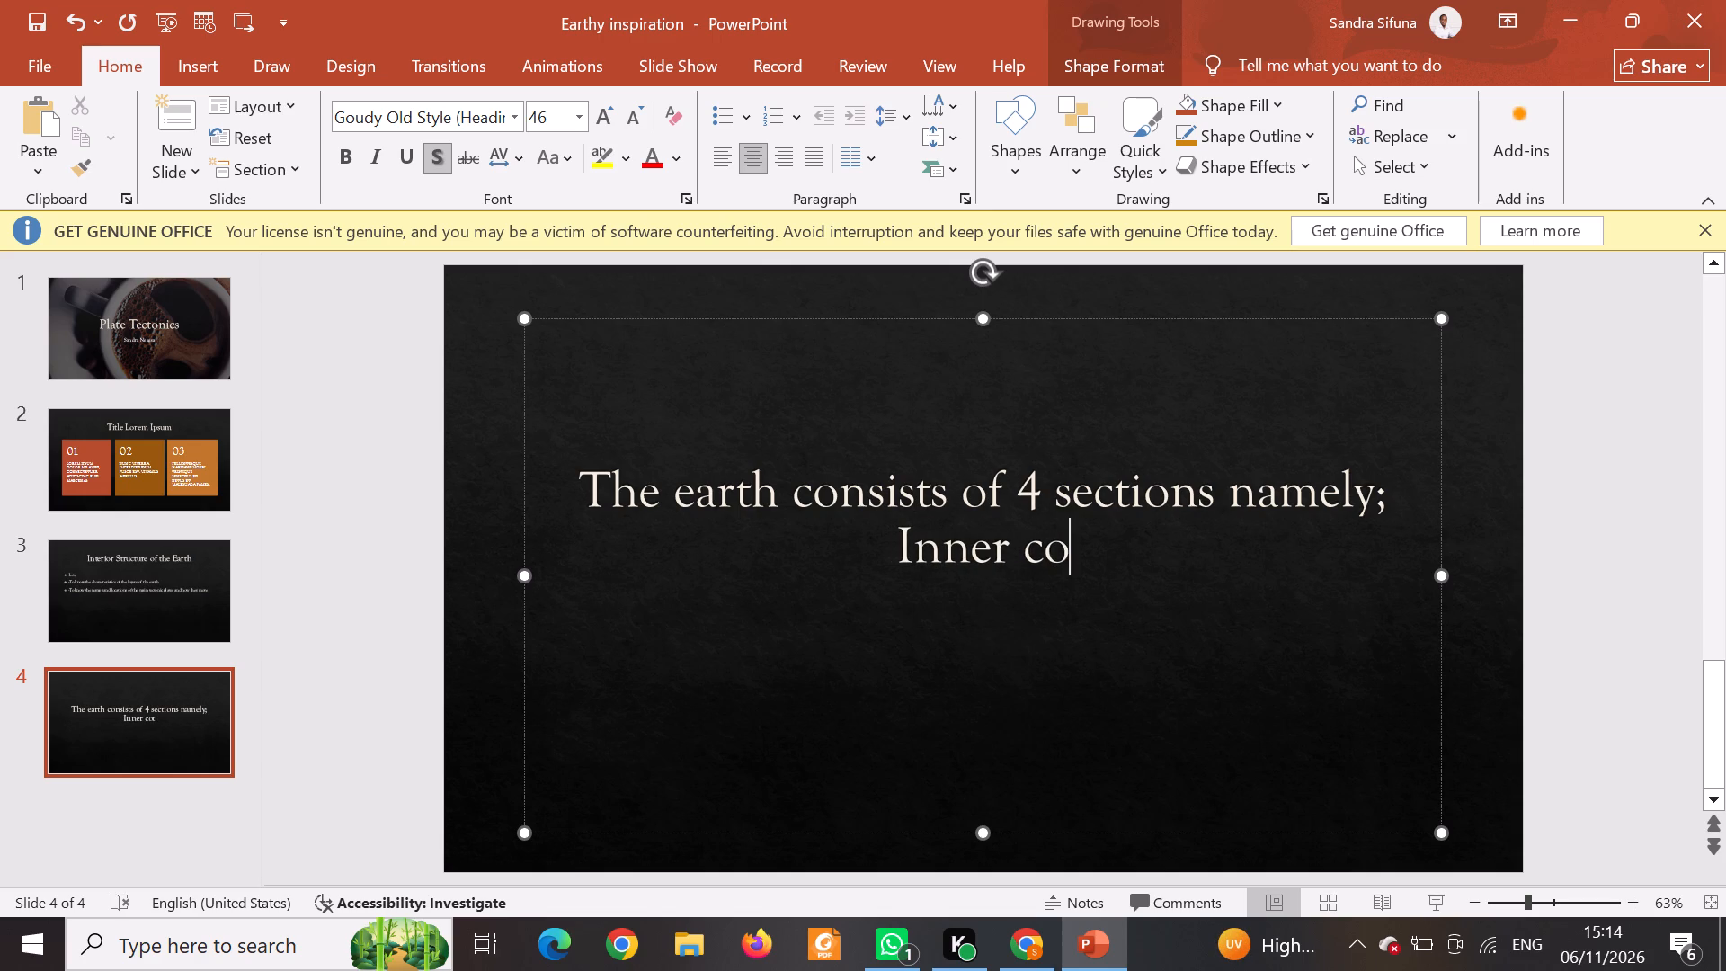
pyautogui.write('re')
pyautogui.press('Return')
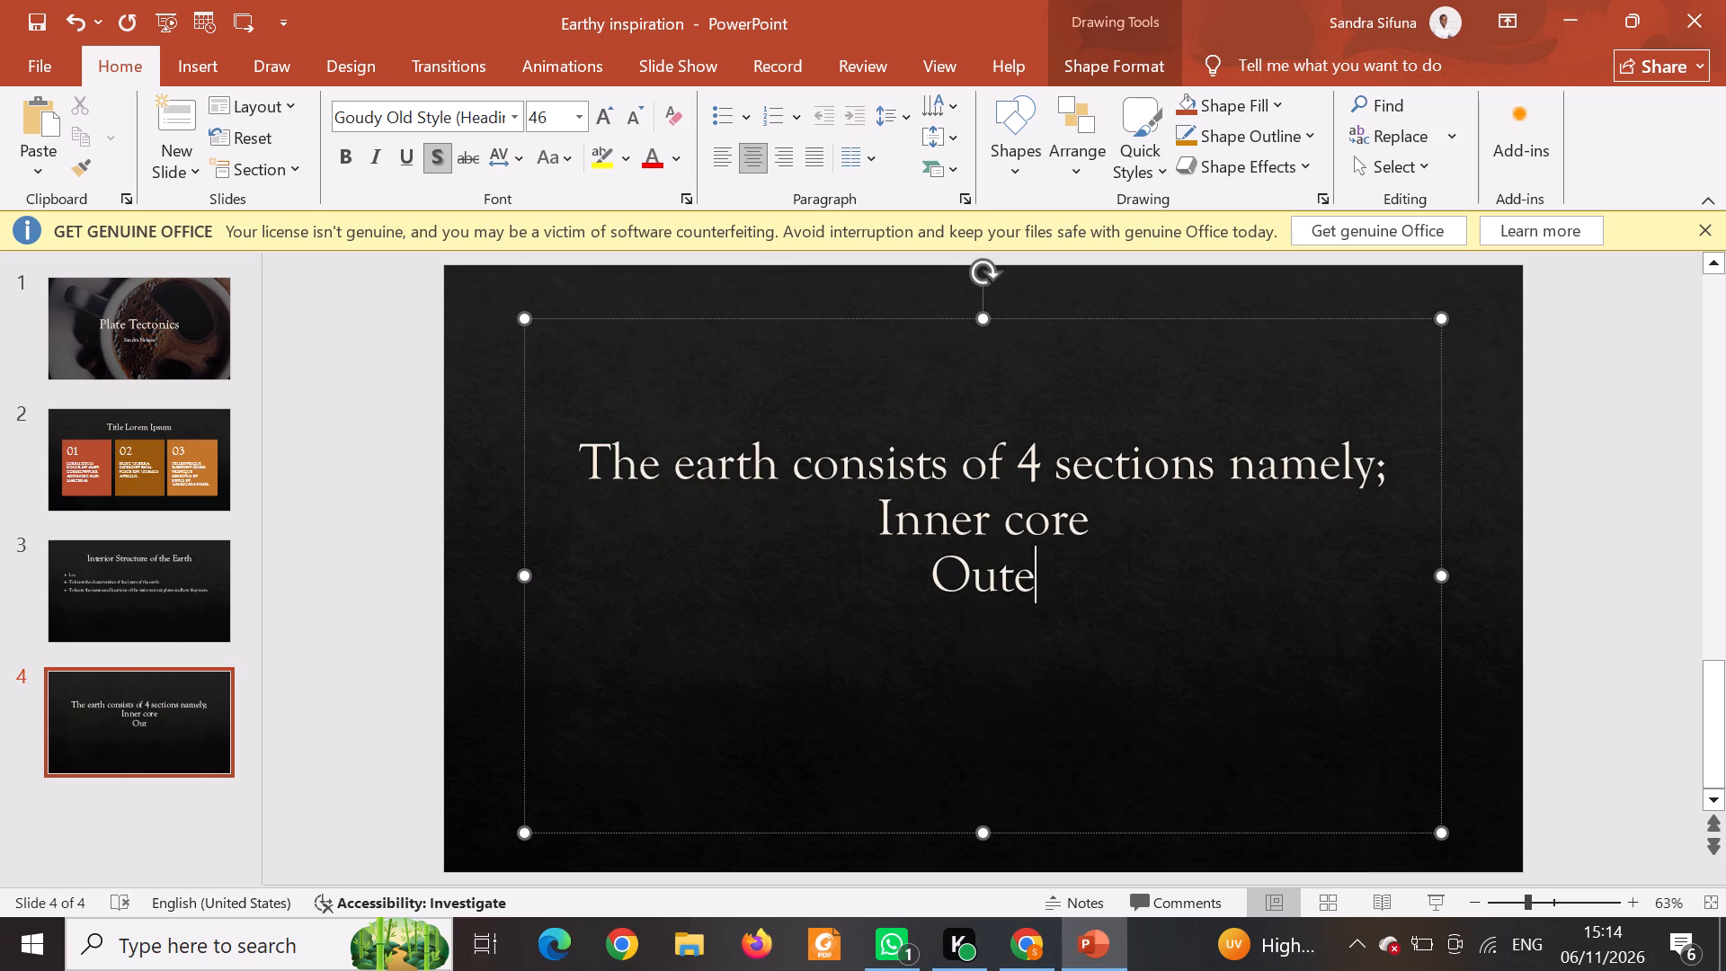
pyautogui.press('Return')
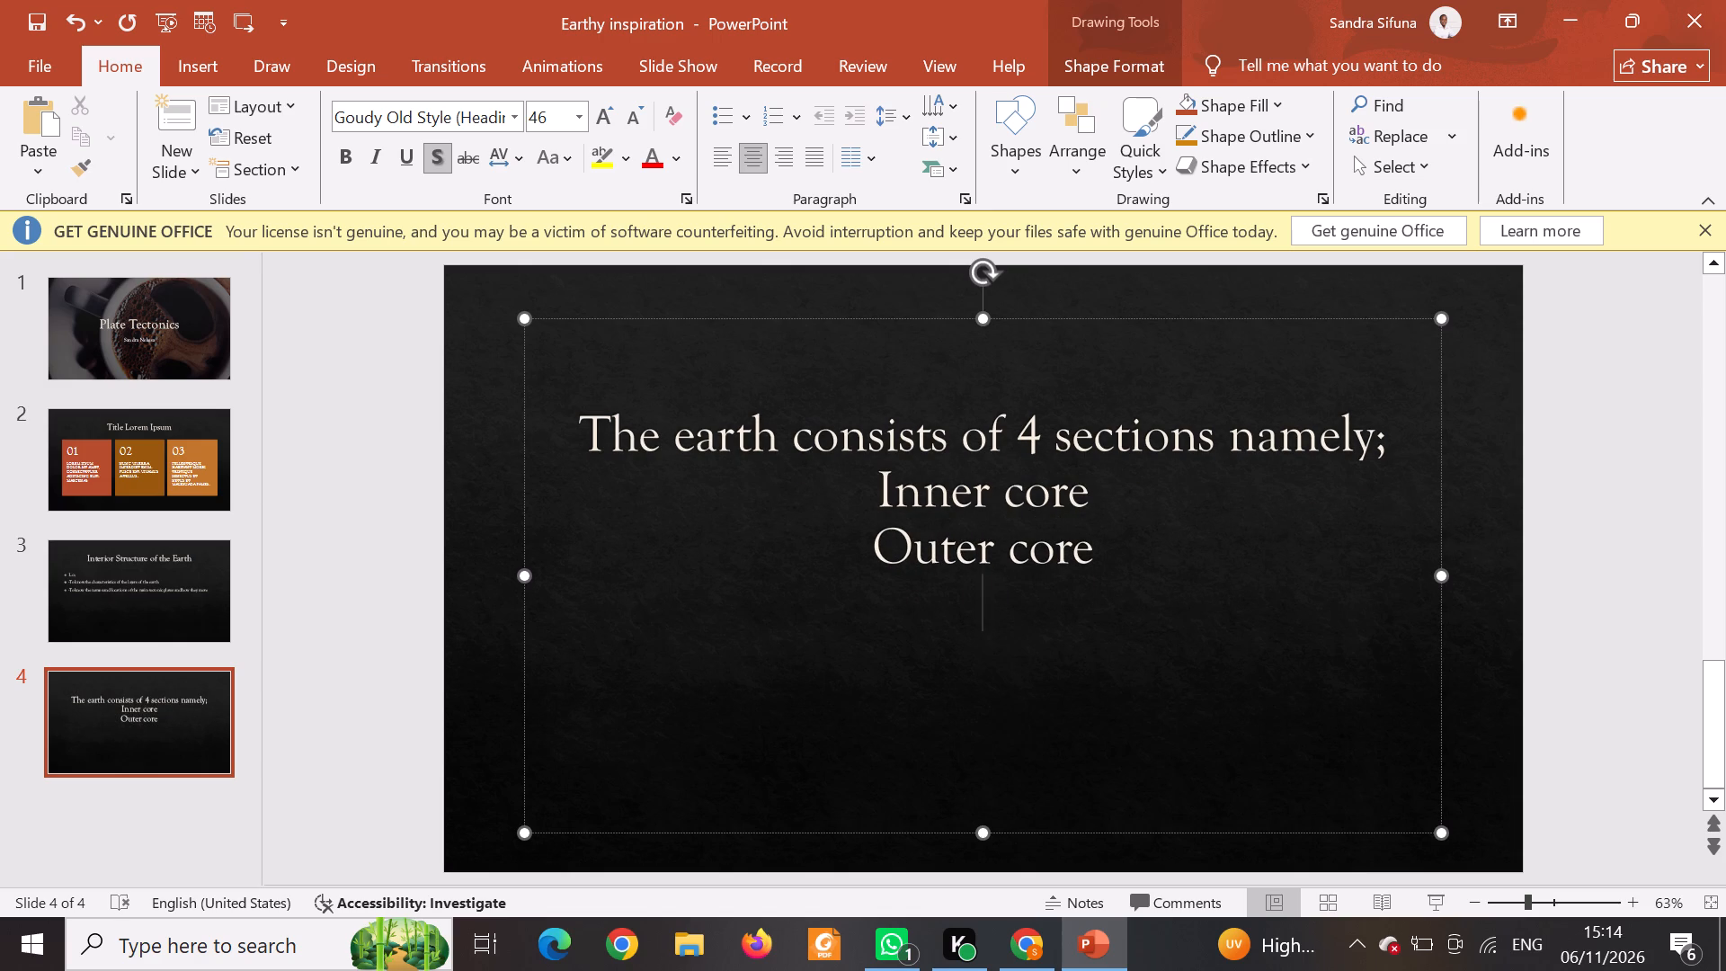
pyautogui.write('antle')
pyautogui.press('space')
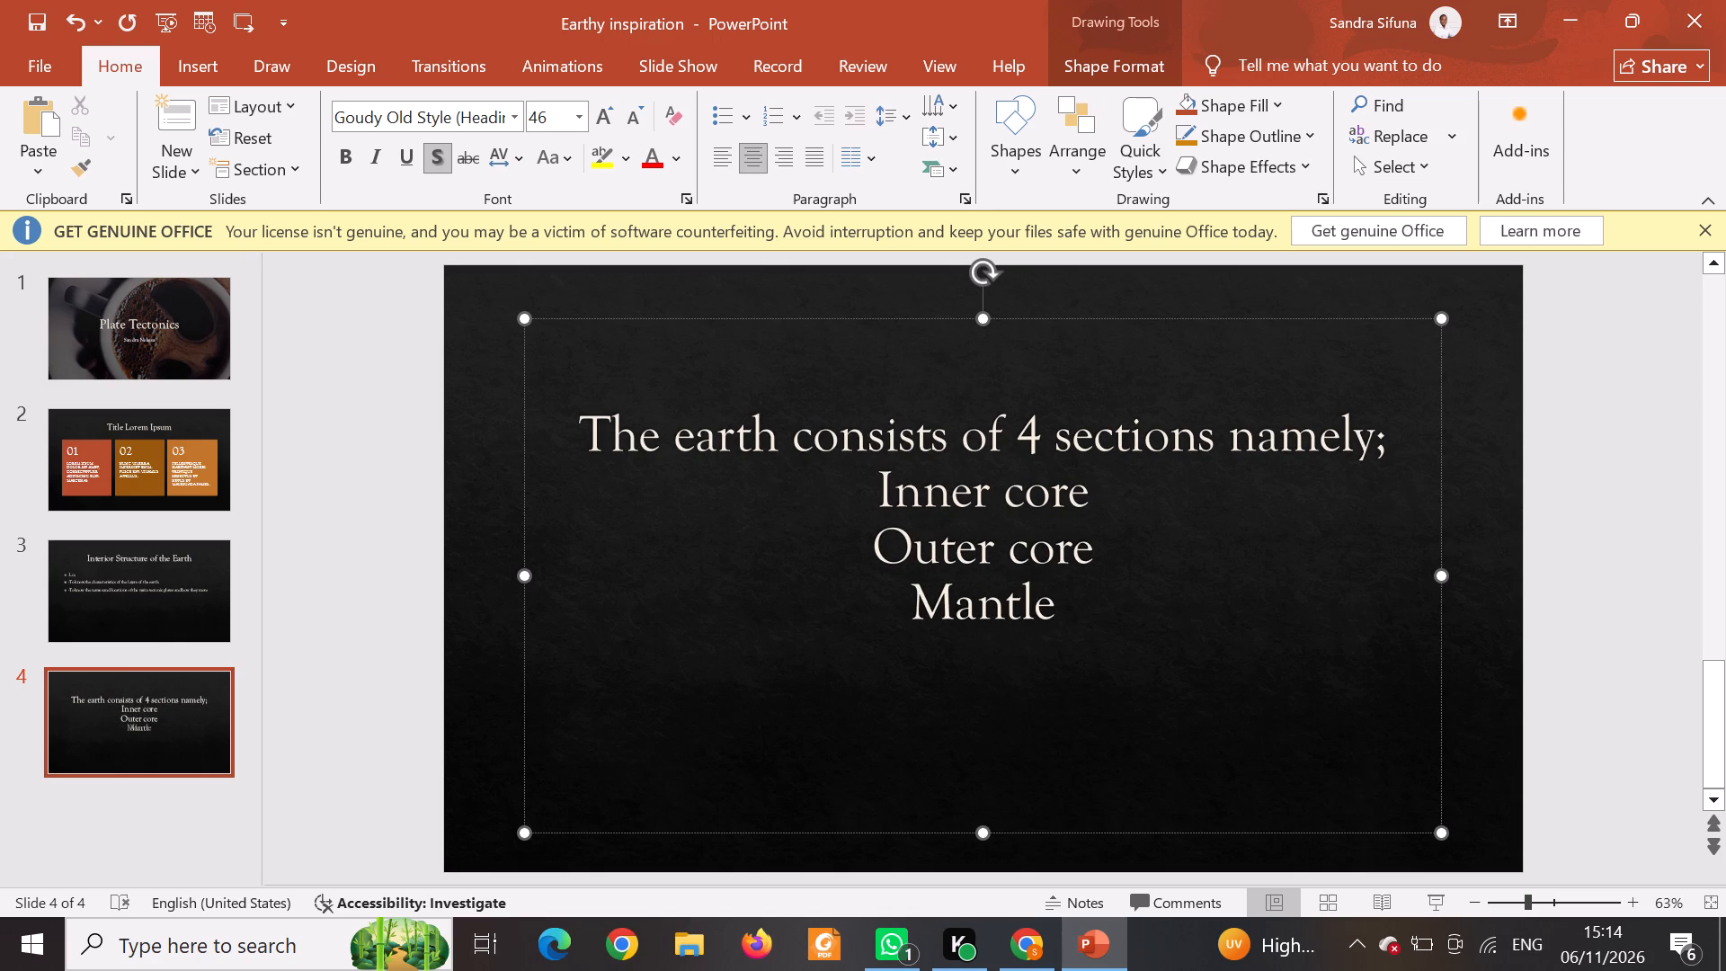
pyautogui.press('Return')
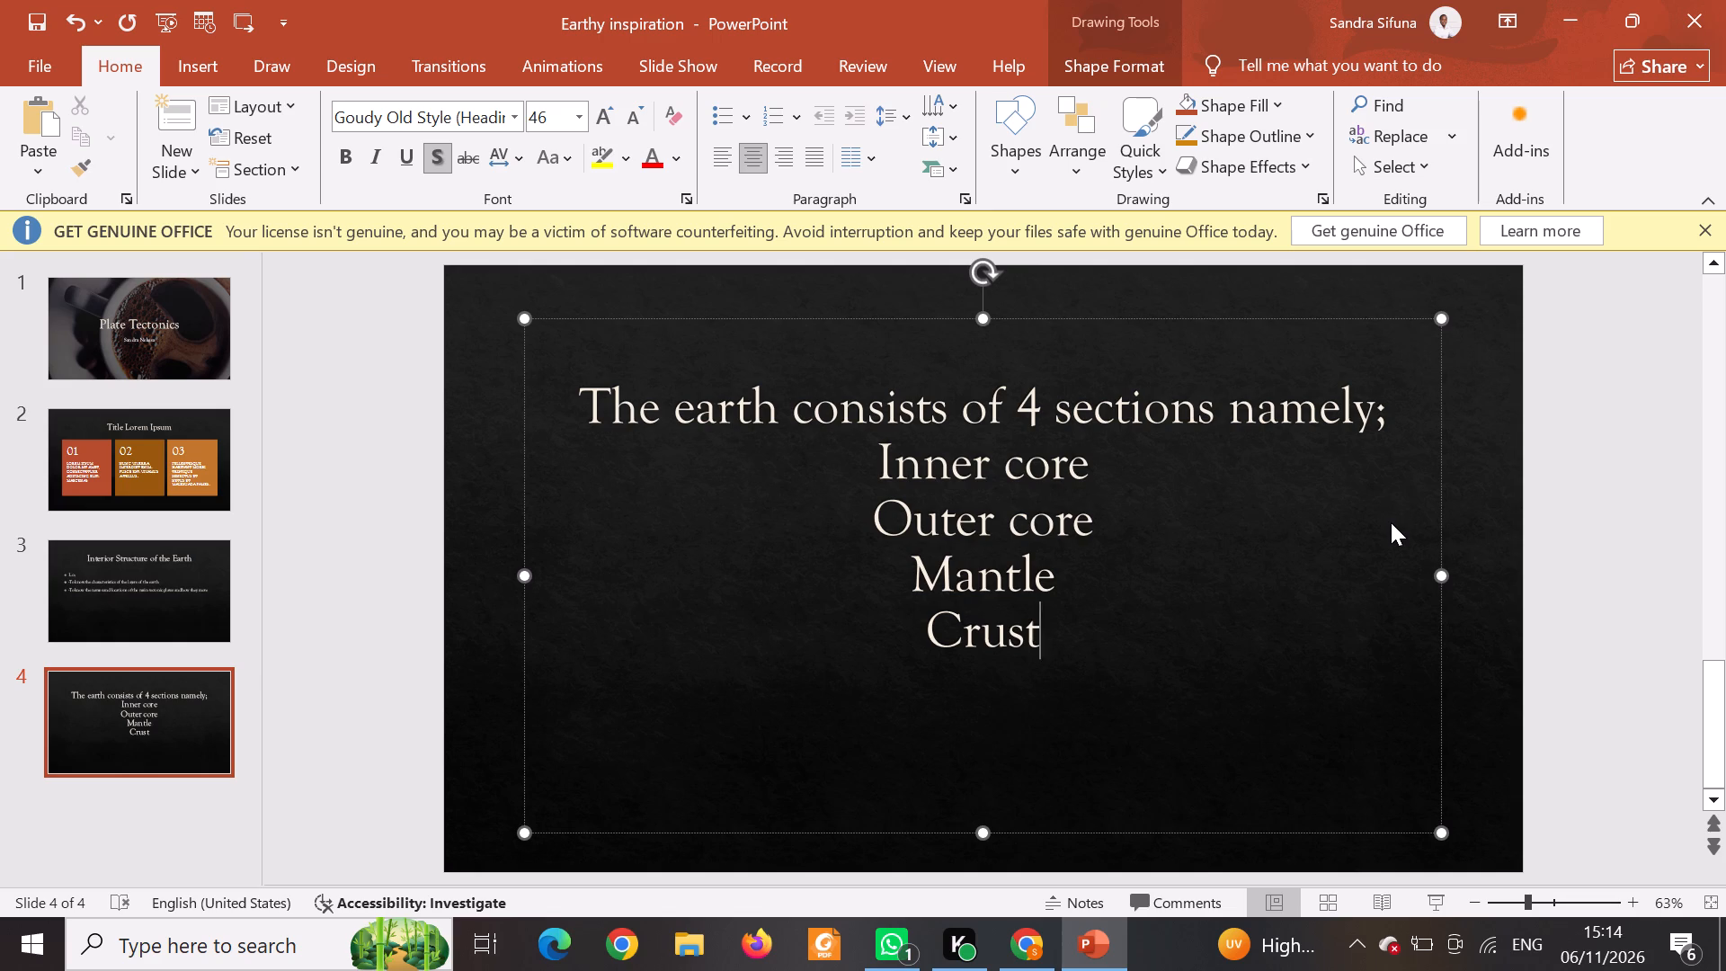
# Apply arrow bullets to the lines from "Inner core" to "Crust" on slide 4.
pyautogui.moveTo(855, 460); pyautogui.dragTo(1069, 705)
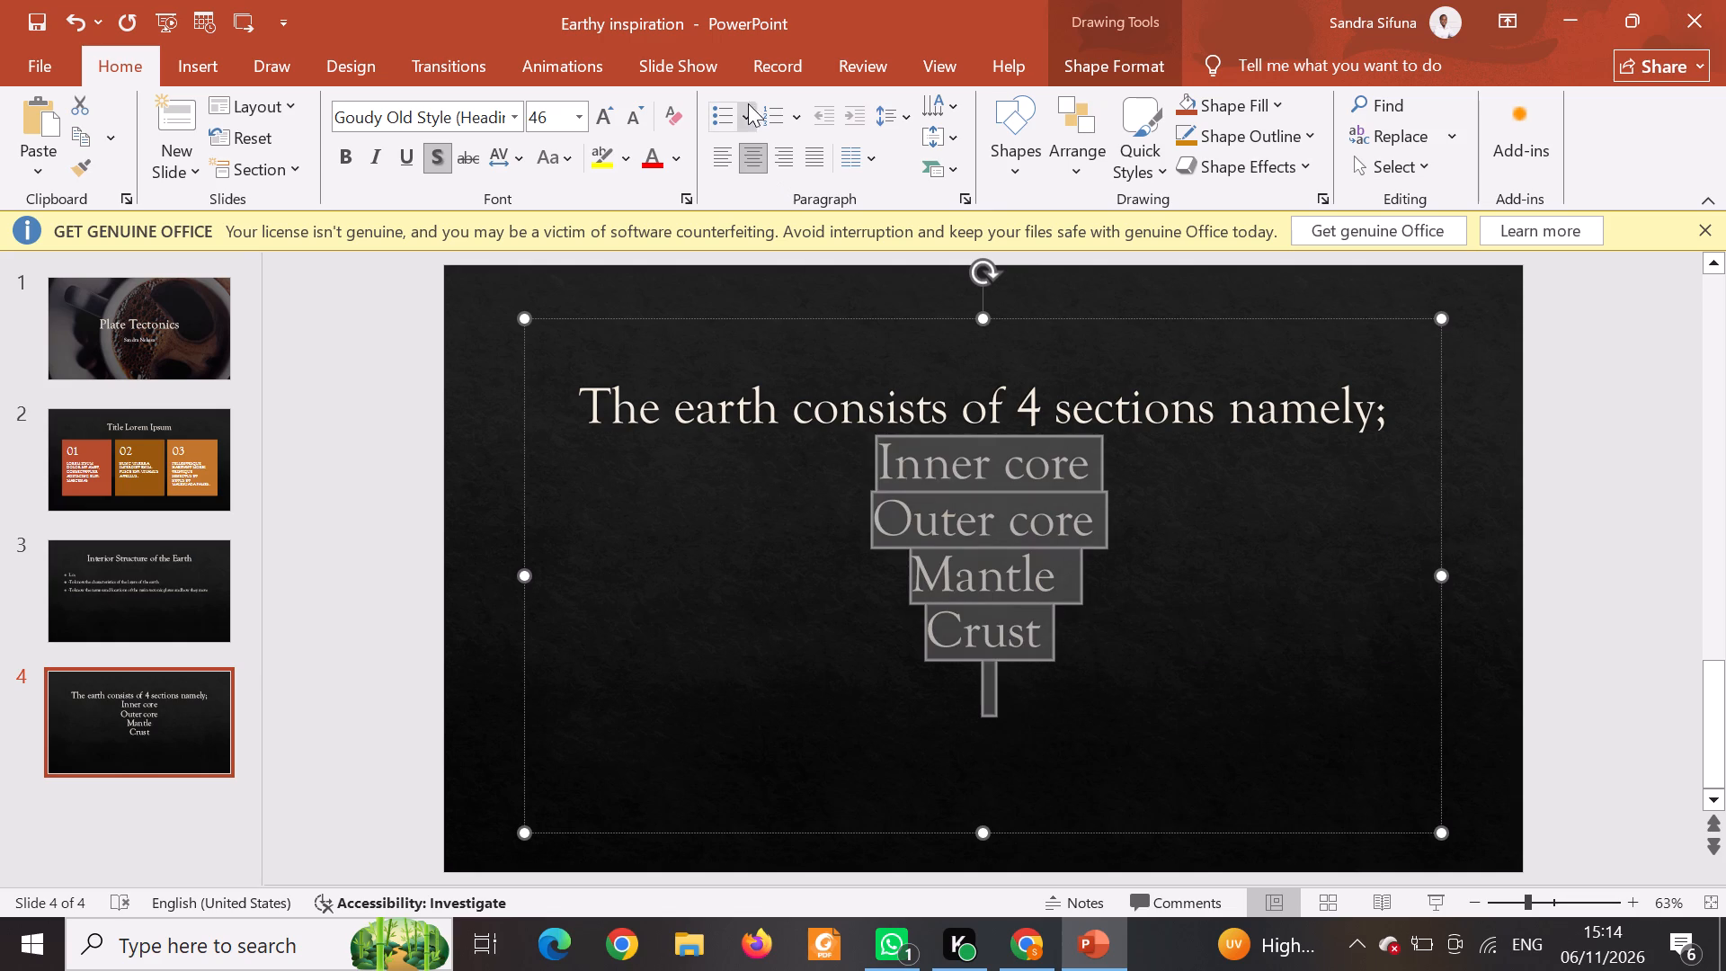
pyautogui.click(743, 97)
pyautogui.click(743, 104)
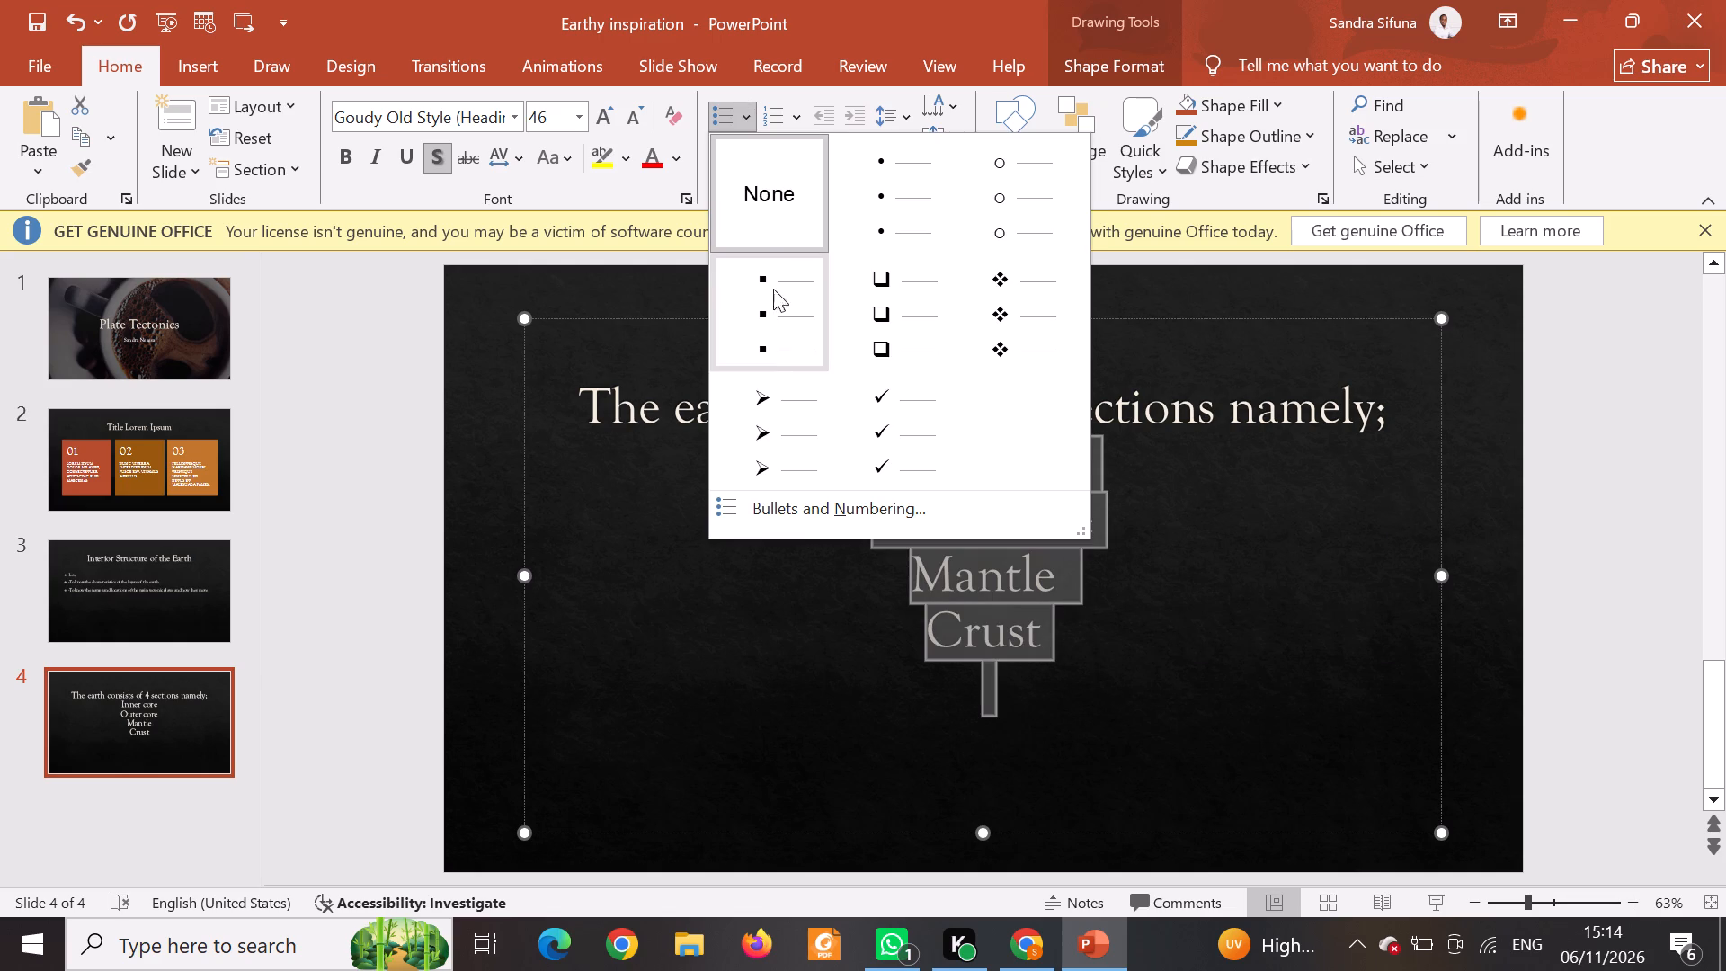
pyautogui.click(811, 432)
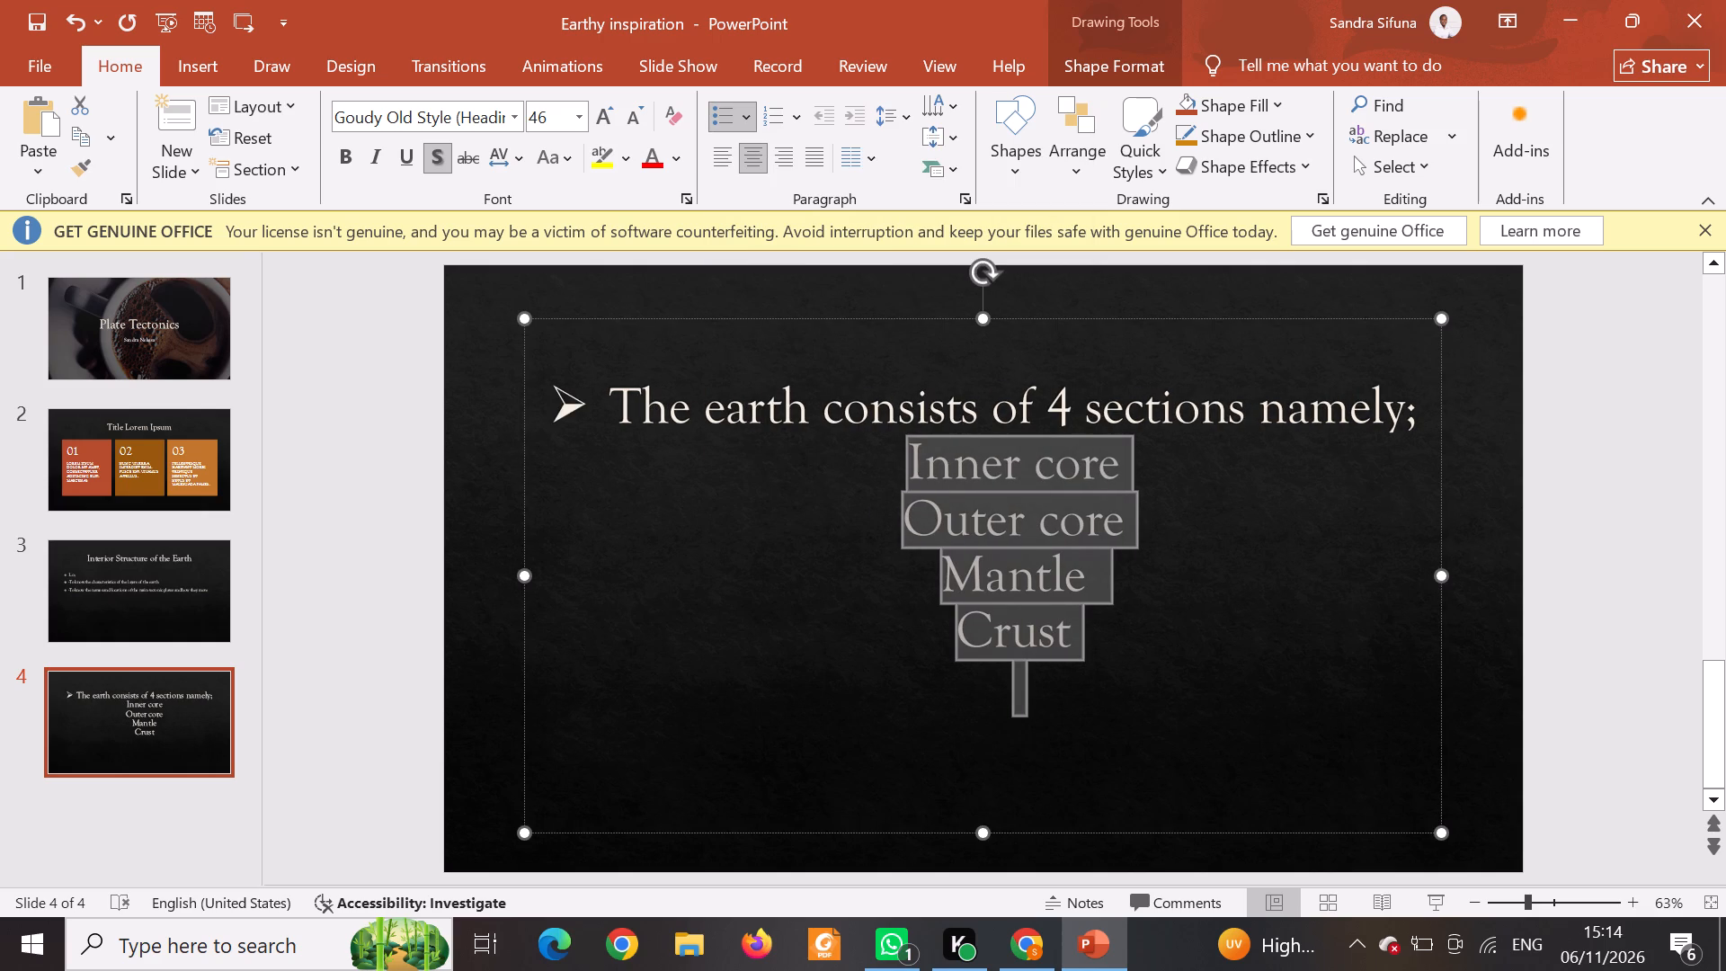
pyautogui.click(694, 501)
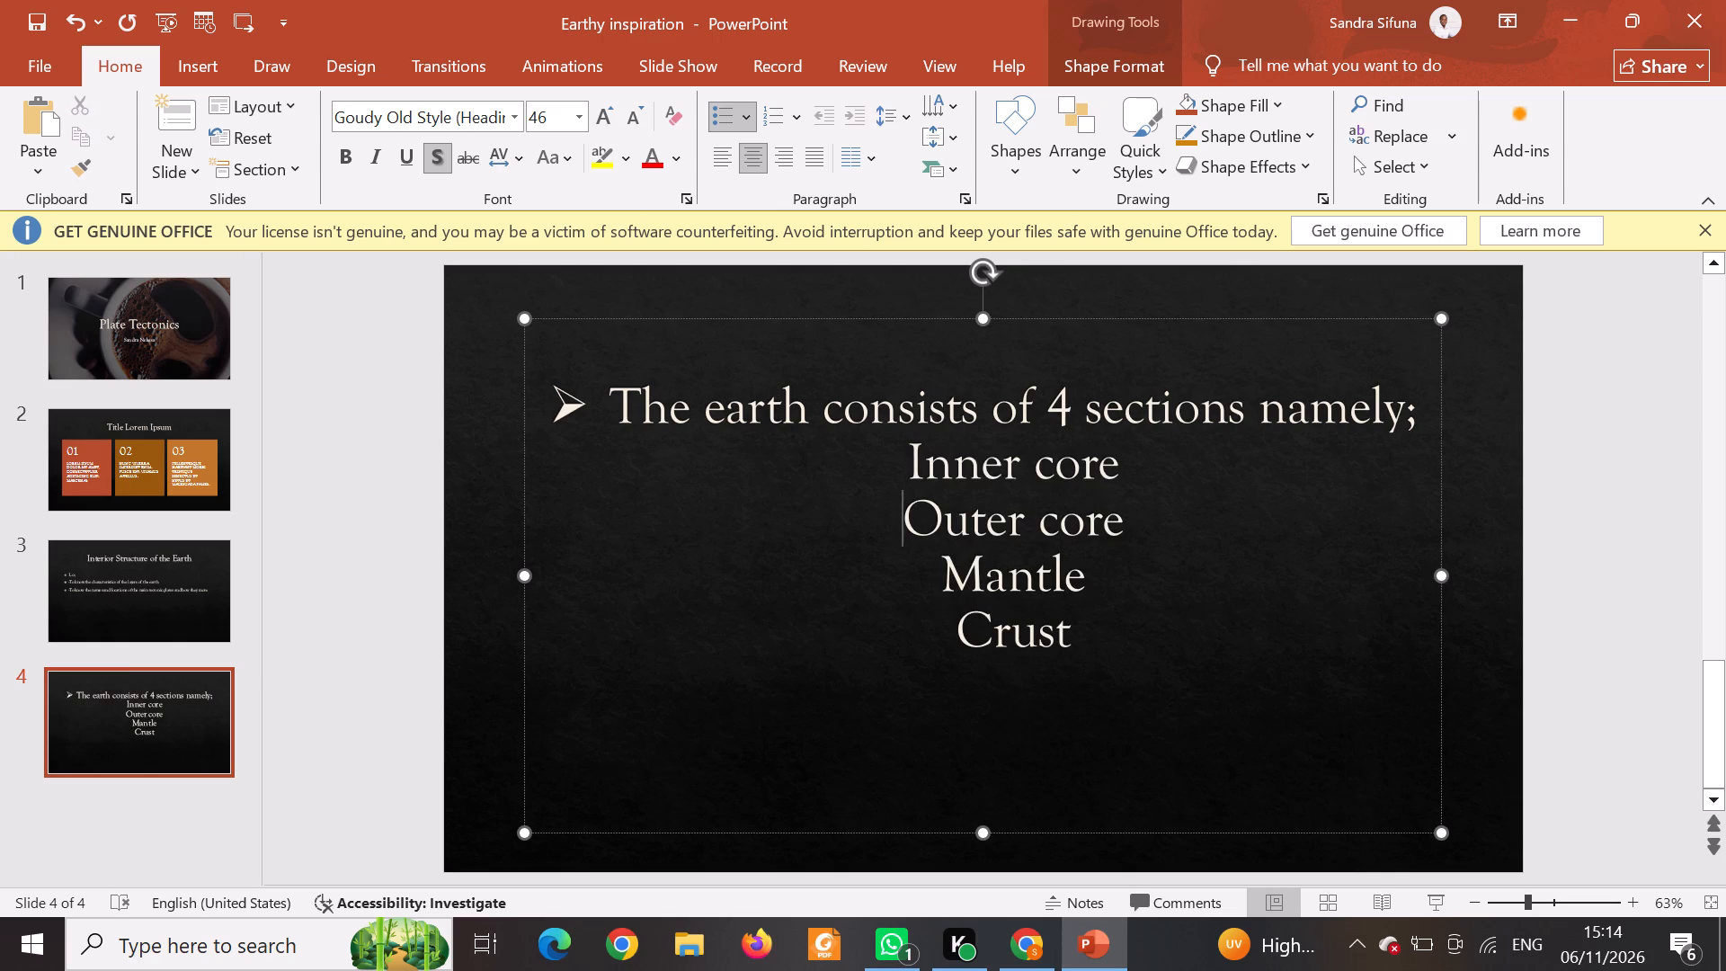
pyautogui.press('Return')
pyautogui.press('BackSpace')
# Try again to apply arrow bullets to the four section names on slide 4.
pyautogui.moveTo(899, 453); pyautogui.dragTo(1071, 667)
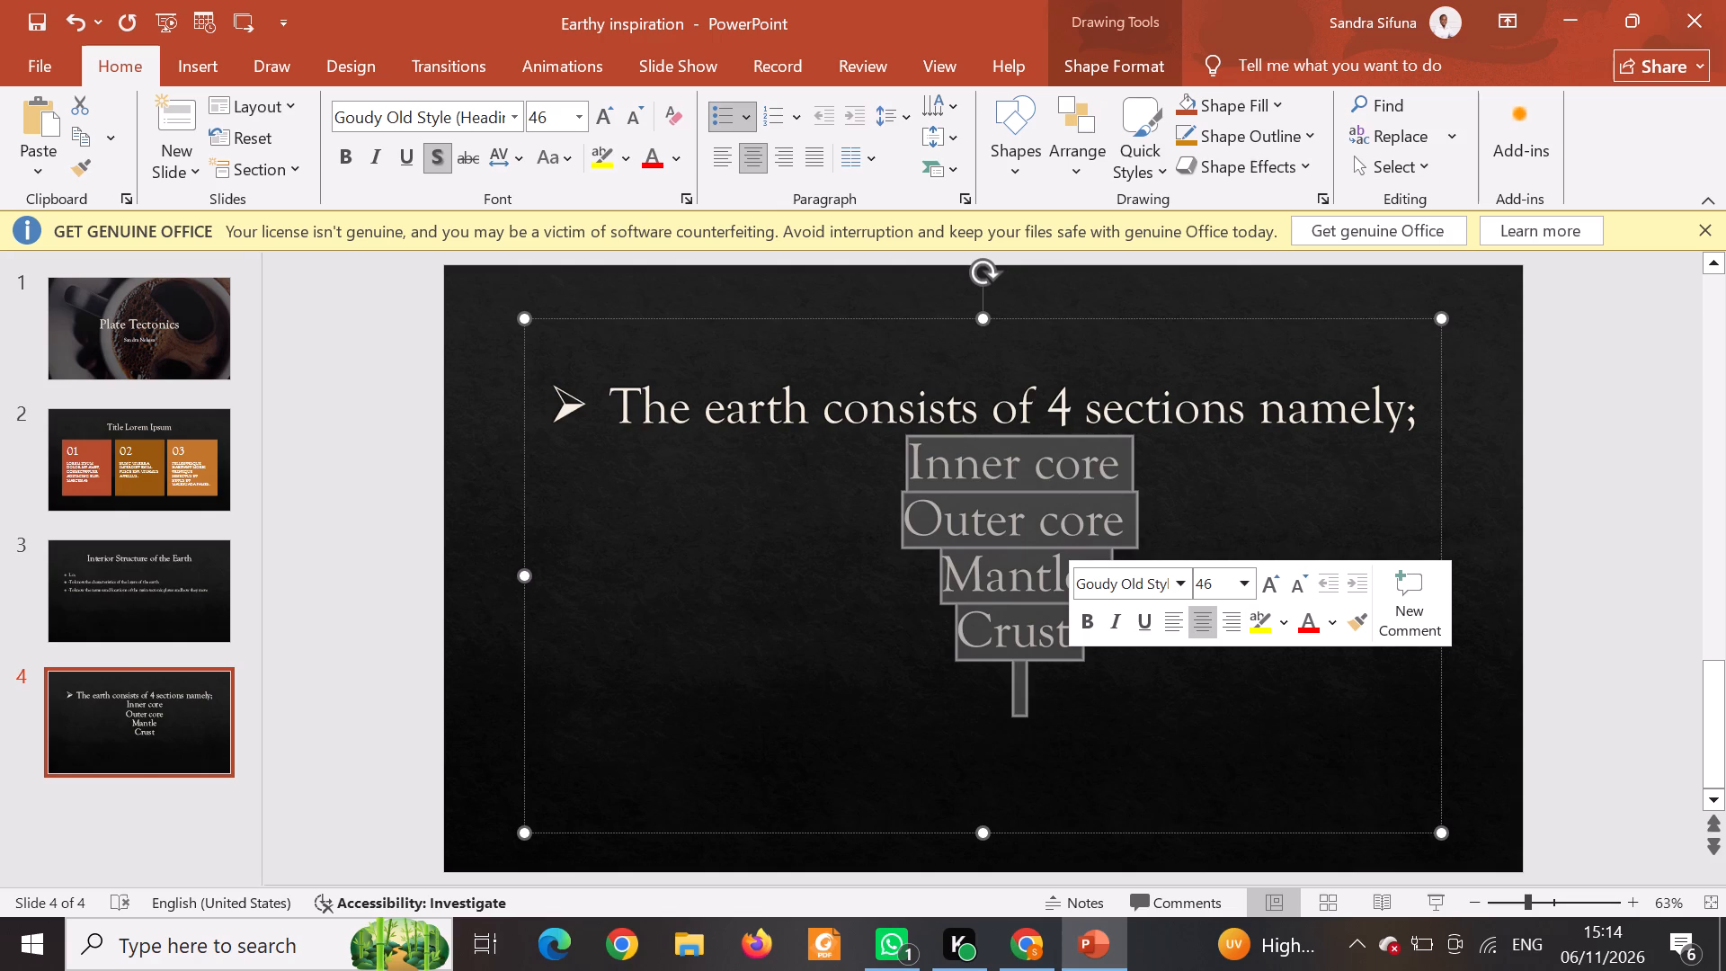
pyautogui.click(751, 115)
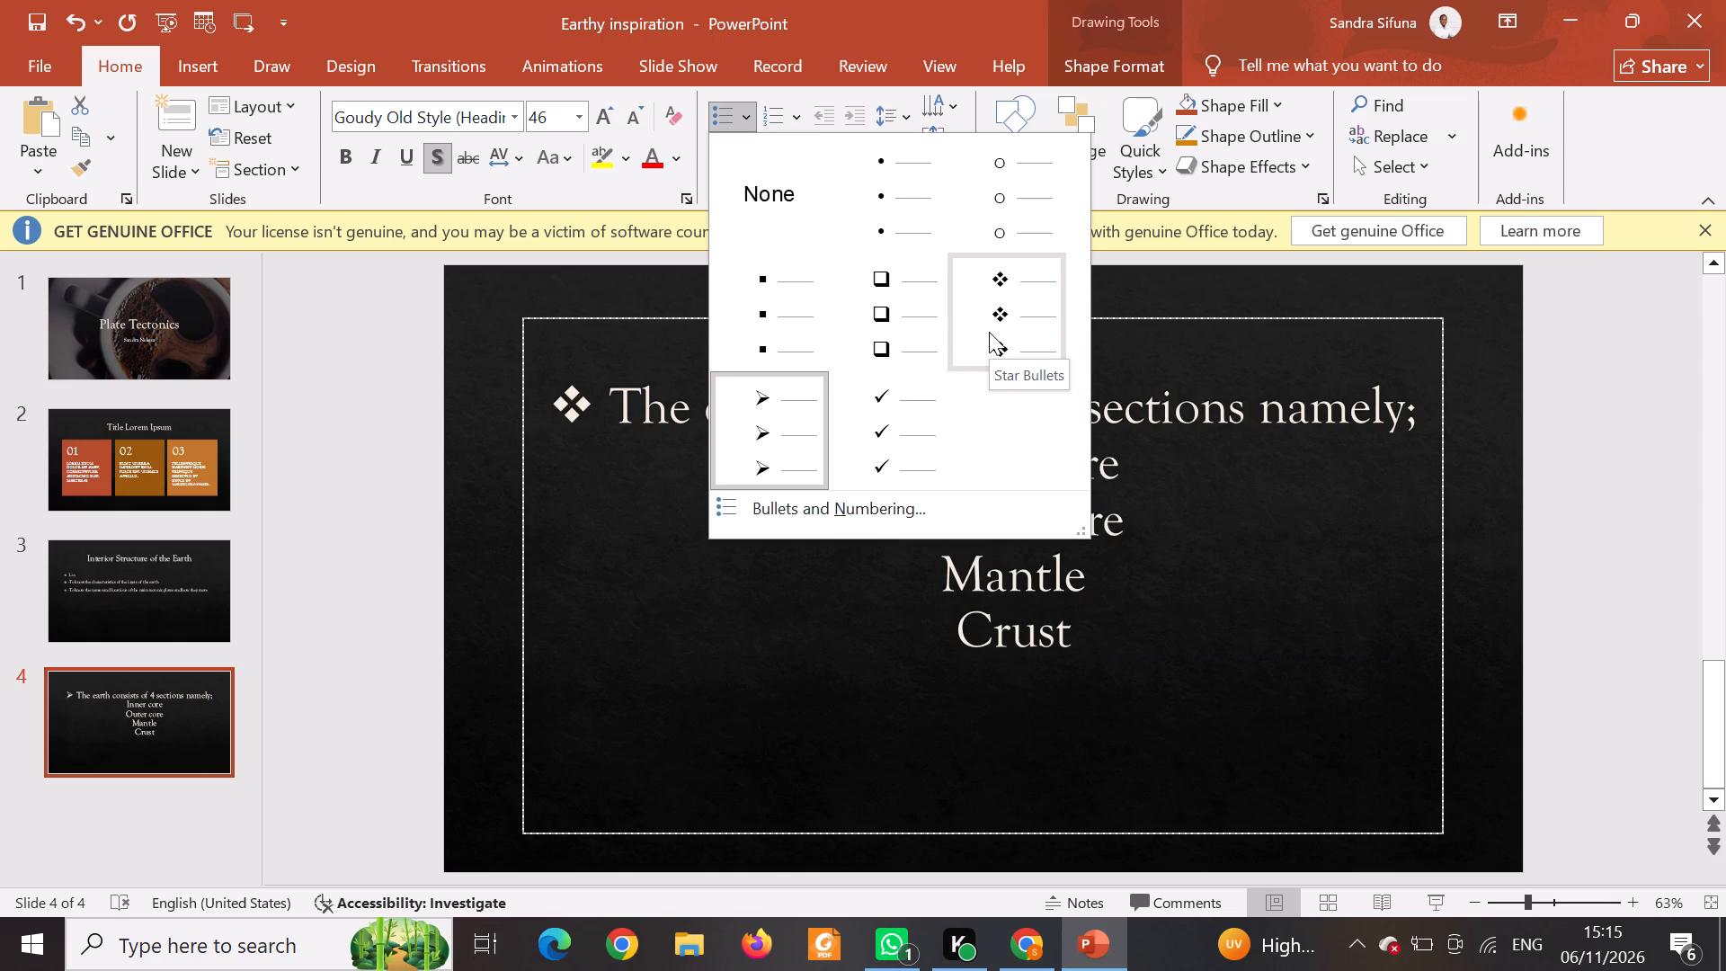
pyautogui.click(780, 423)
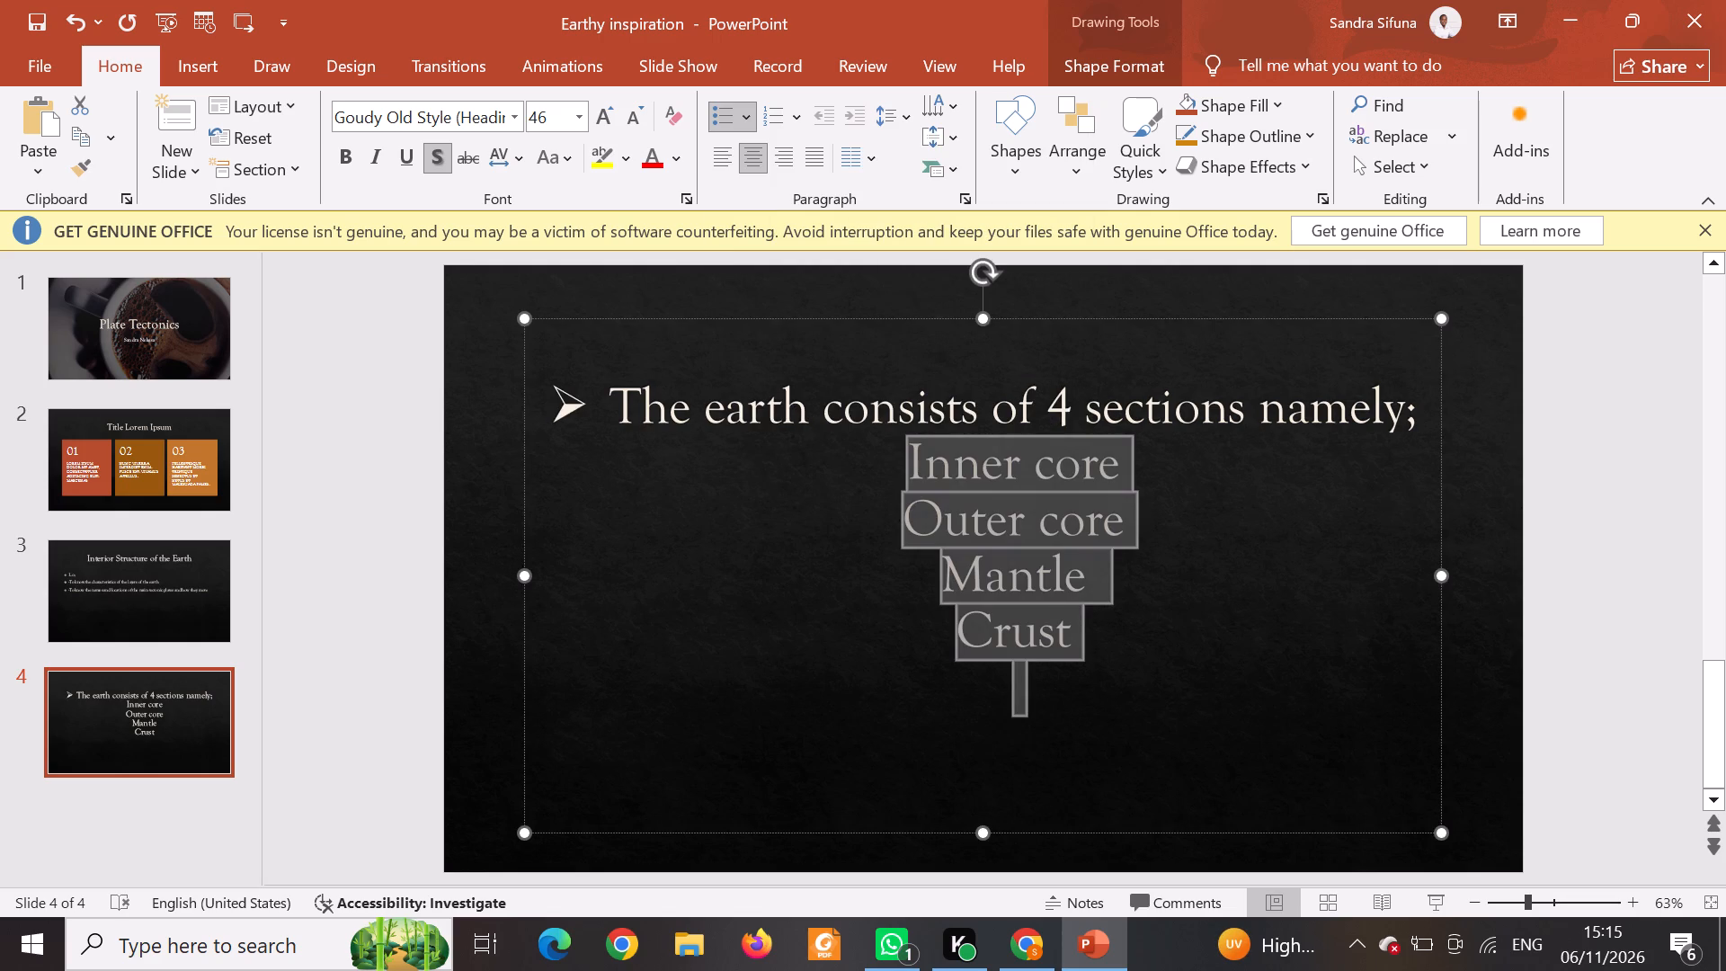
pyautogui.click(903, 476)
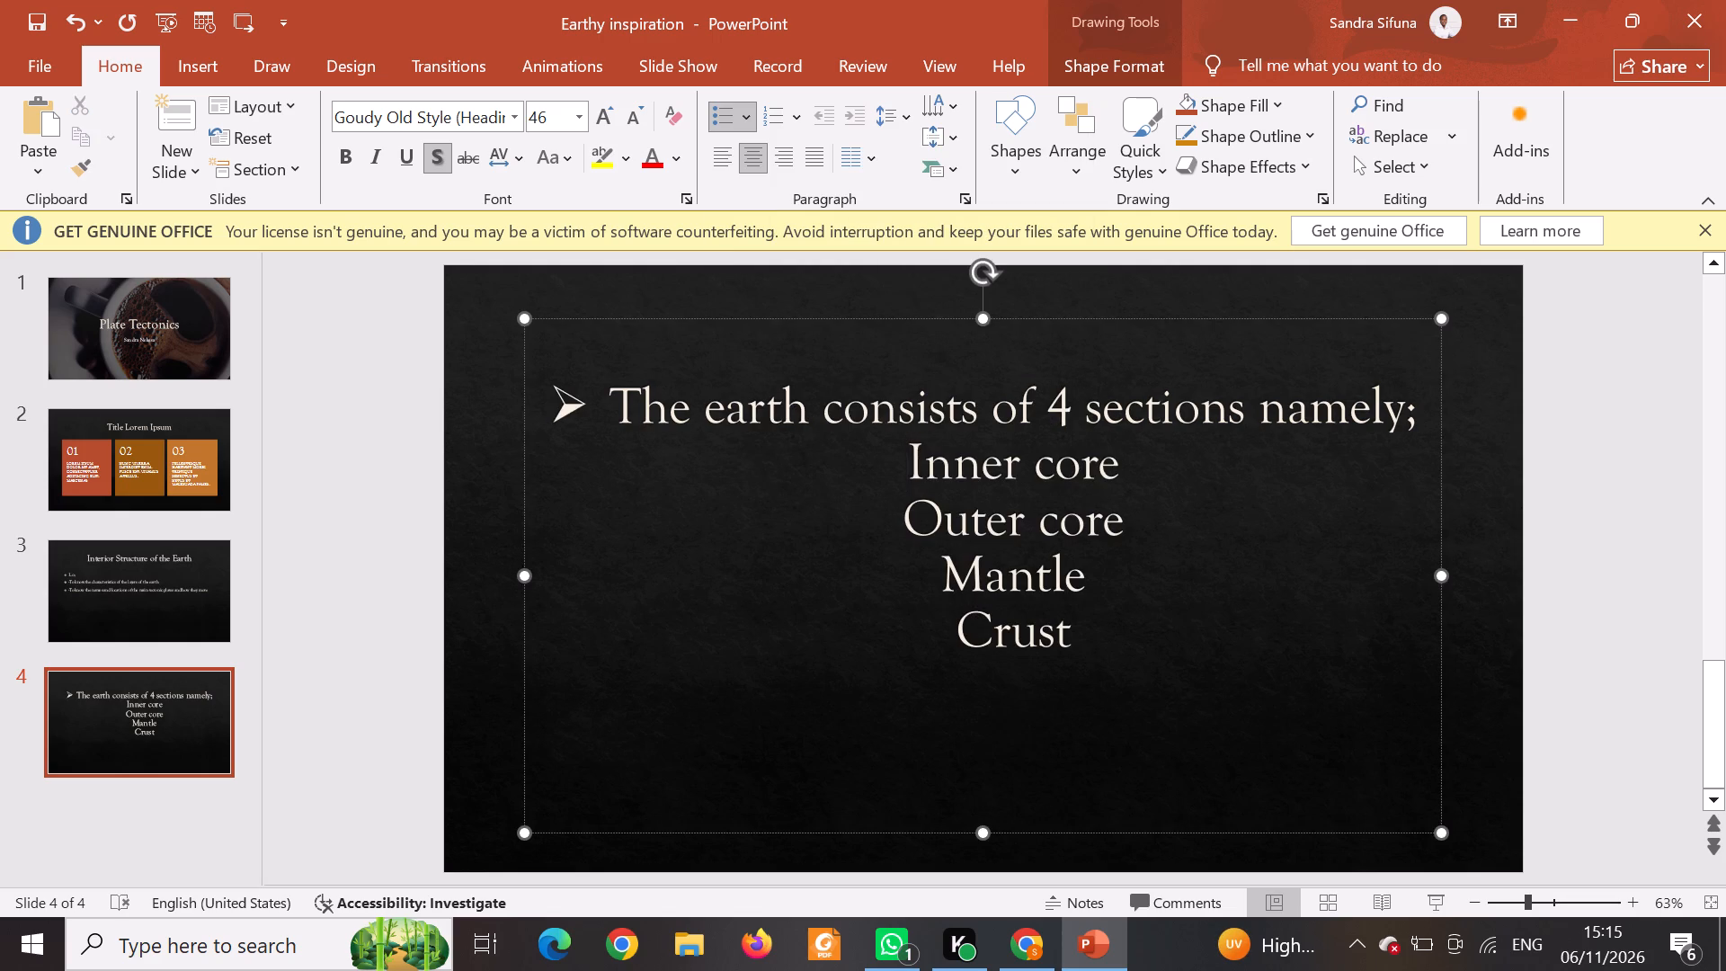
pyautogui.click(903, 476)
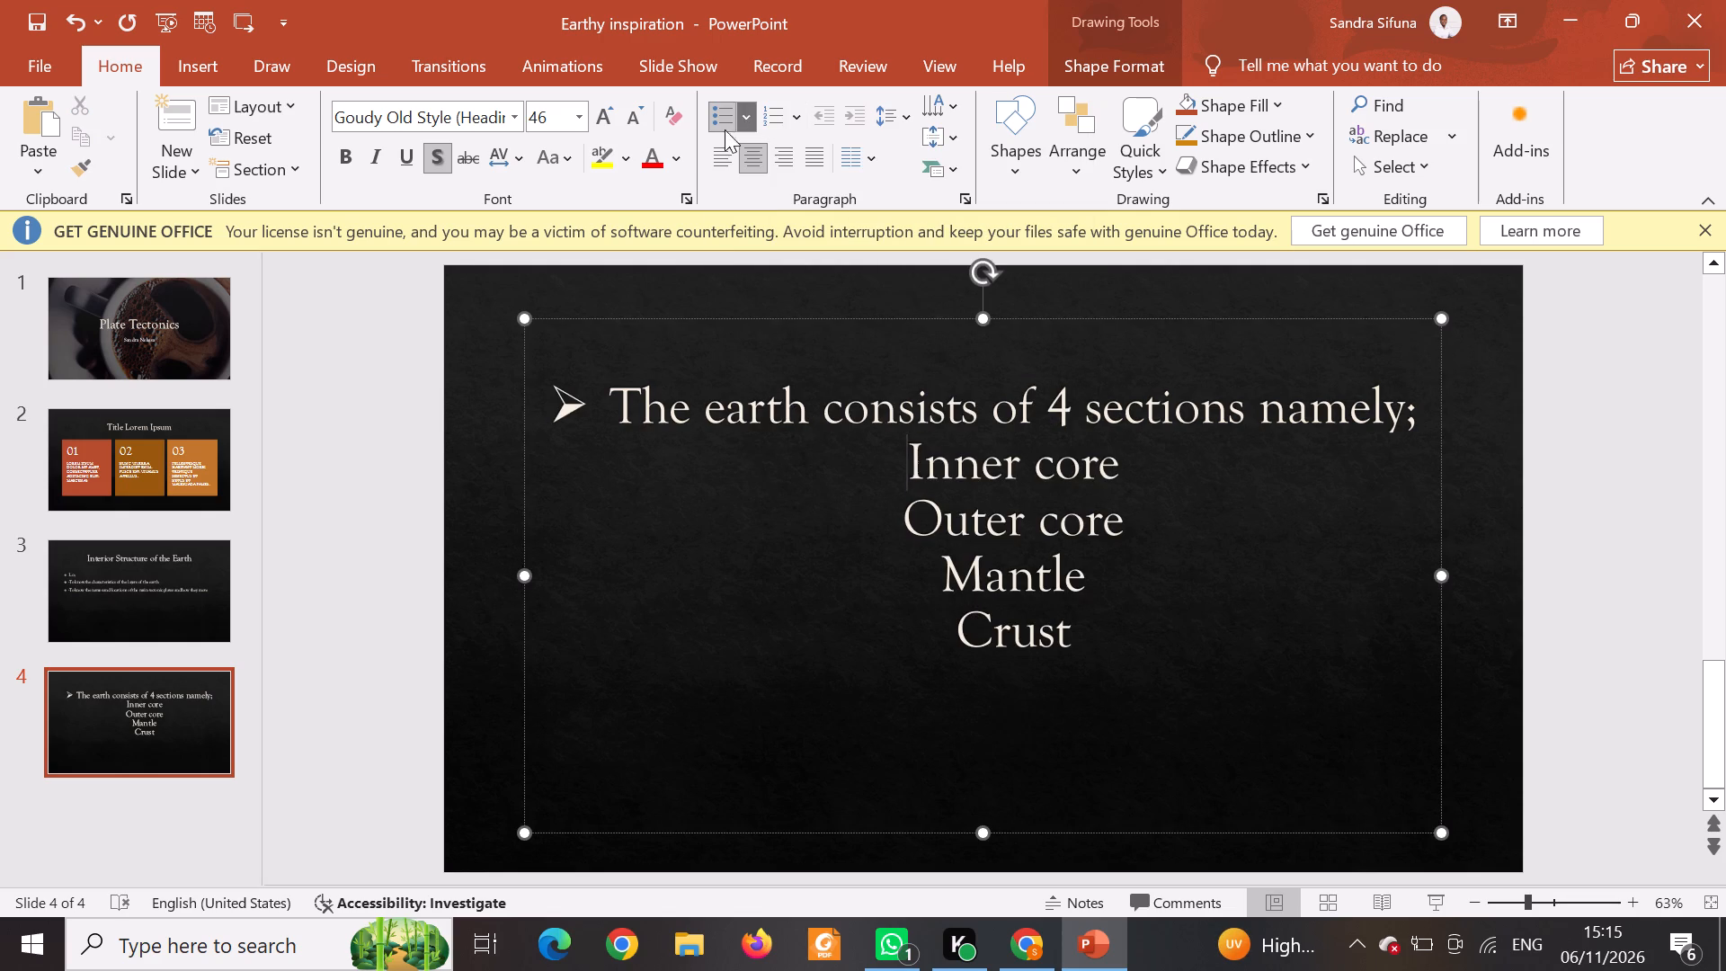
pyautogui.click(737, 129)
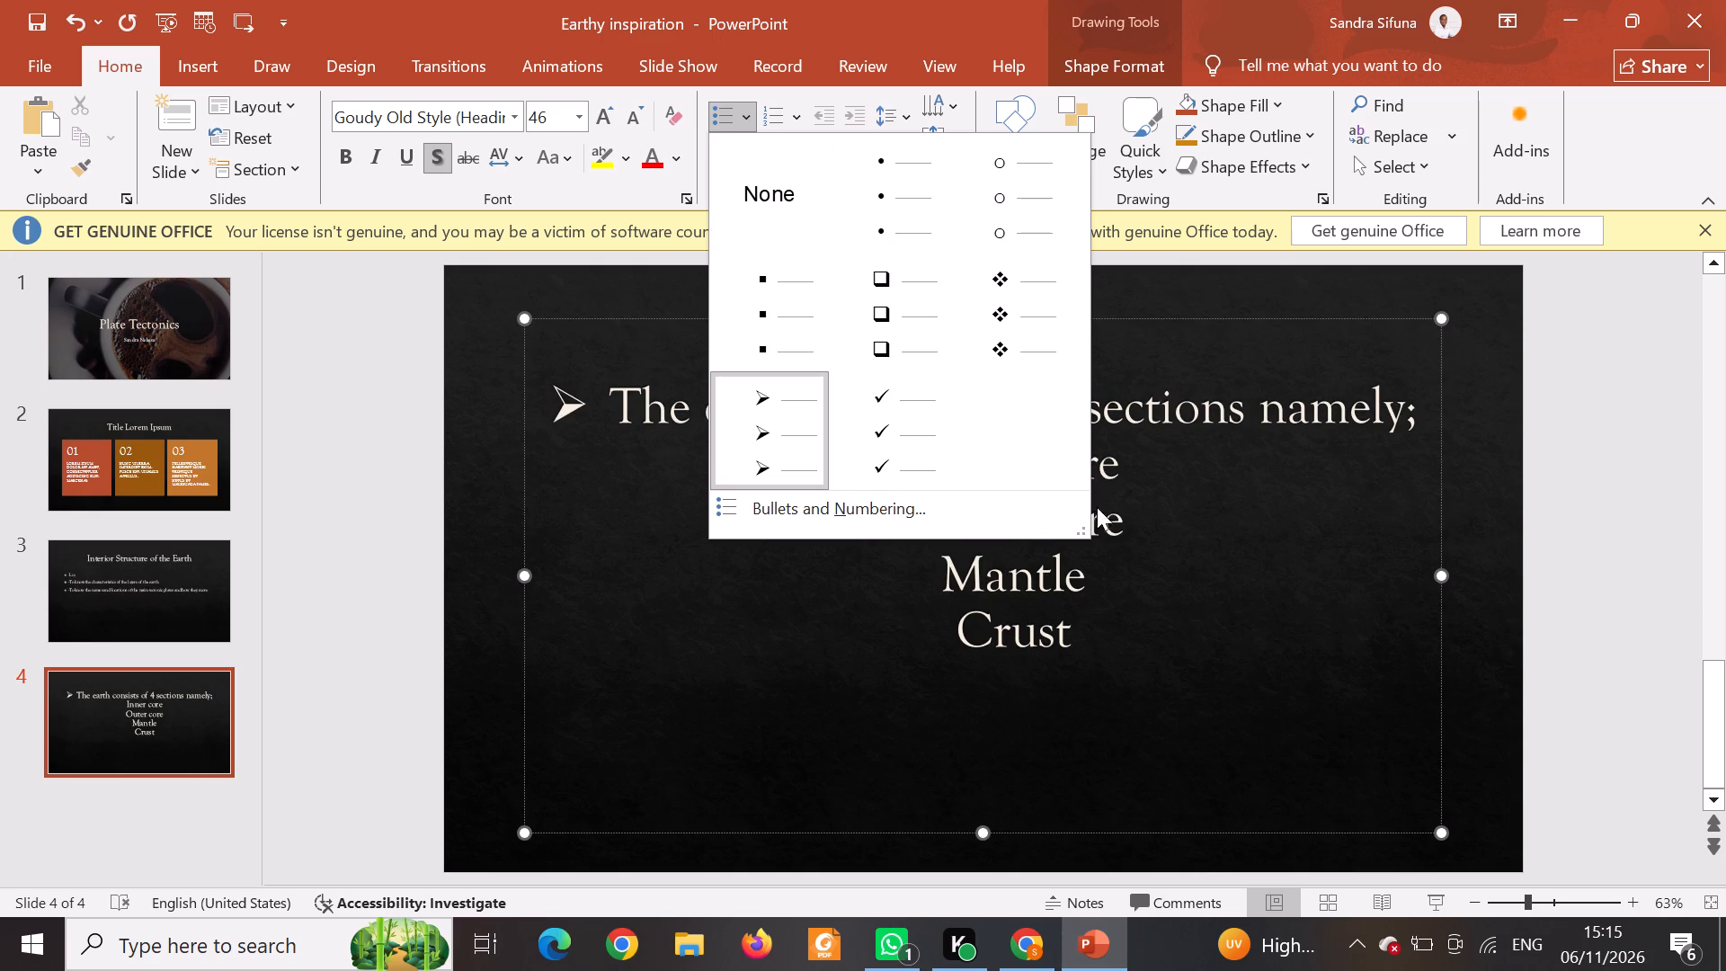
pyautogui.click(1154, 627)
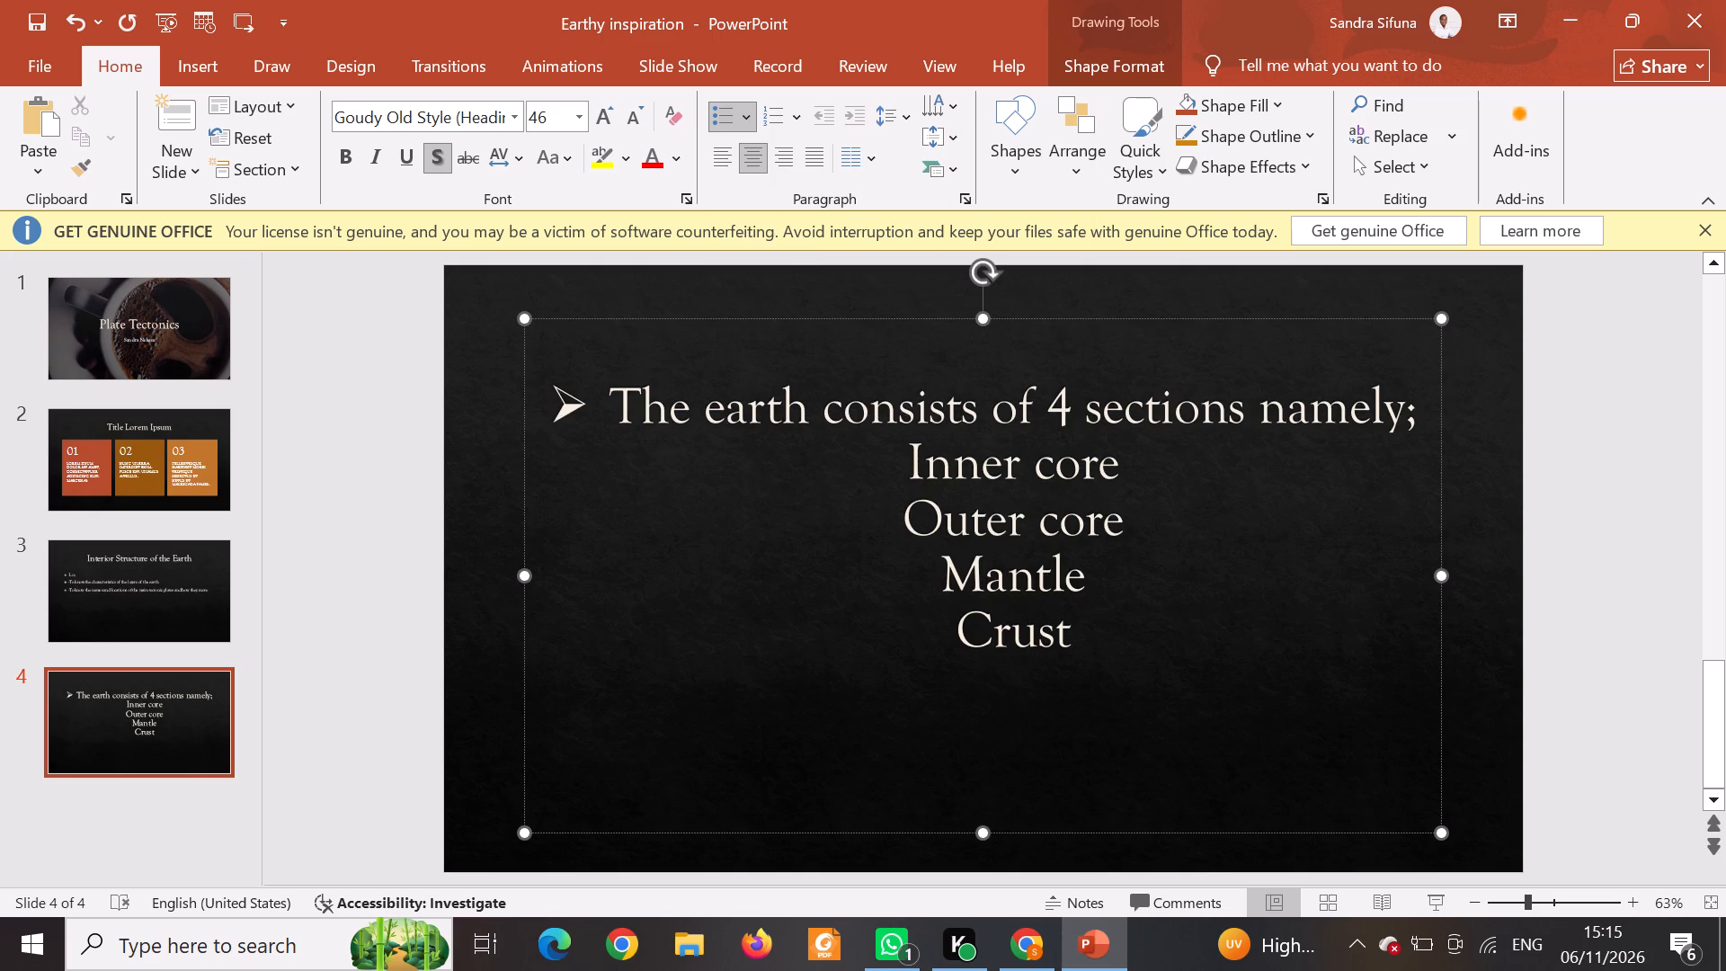
# Insert a hyphen in front of each of the four section names, from "Inner core" to "Crust".
pyautogui.click(900, 462)
pyautogui.press('-')
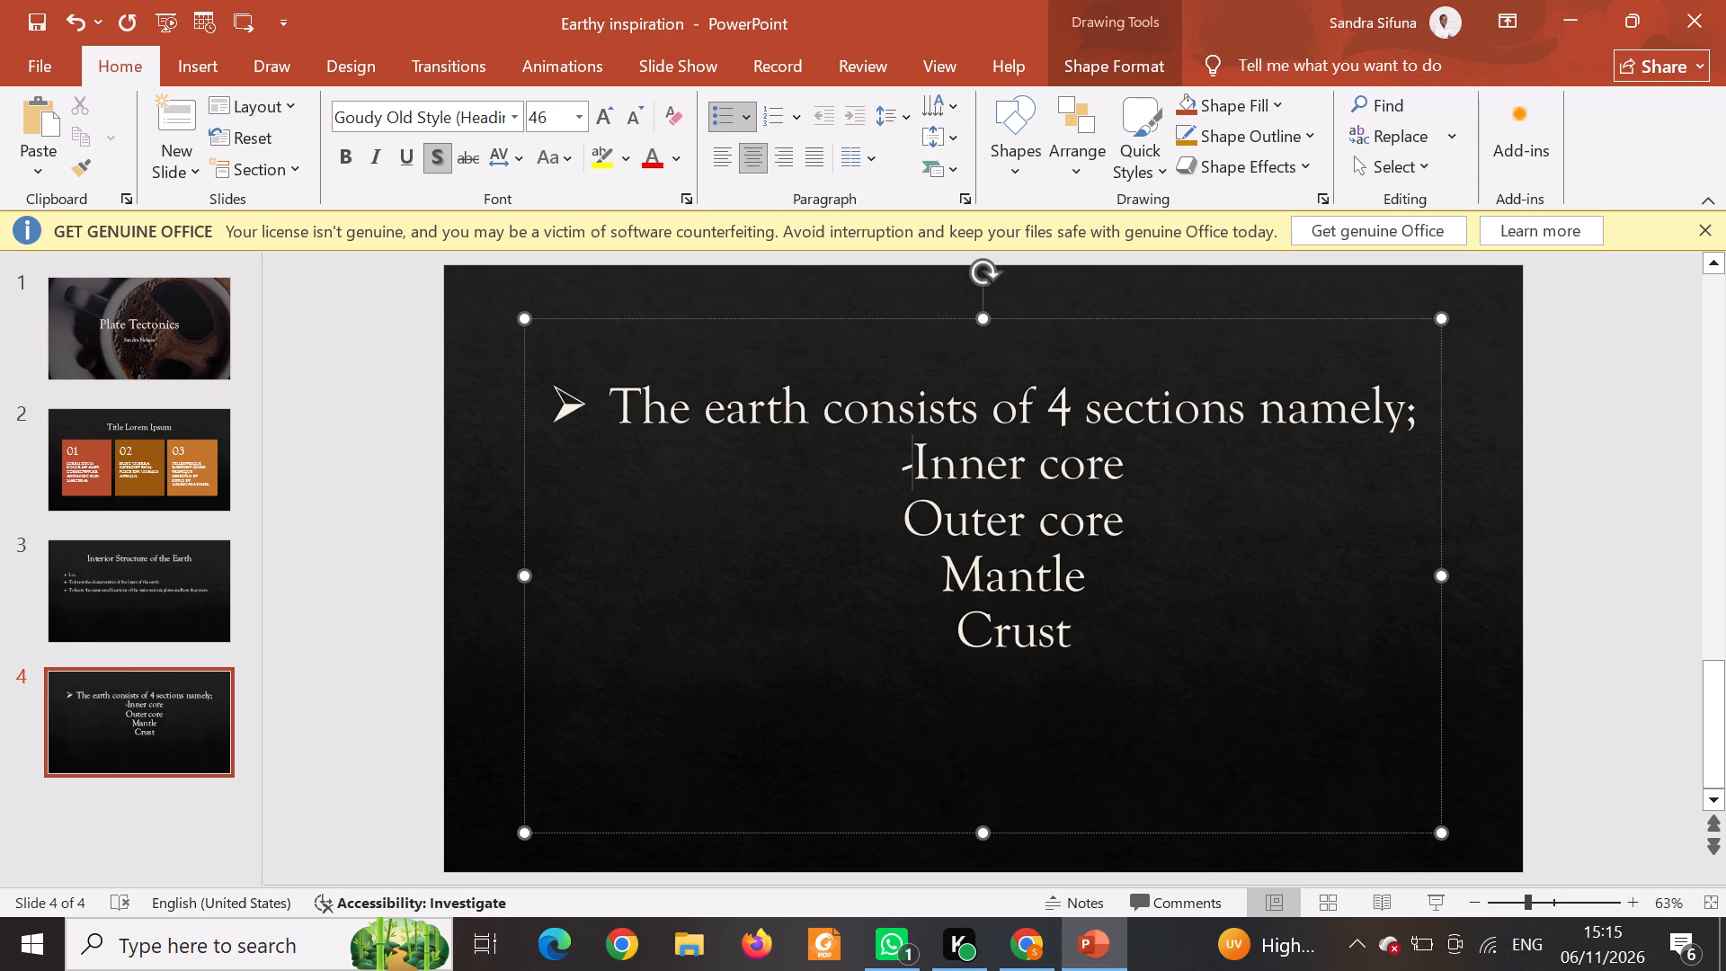
pyautogui.click(902, 525)
pyautogui.press('-')
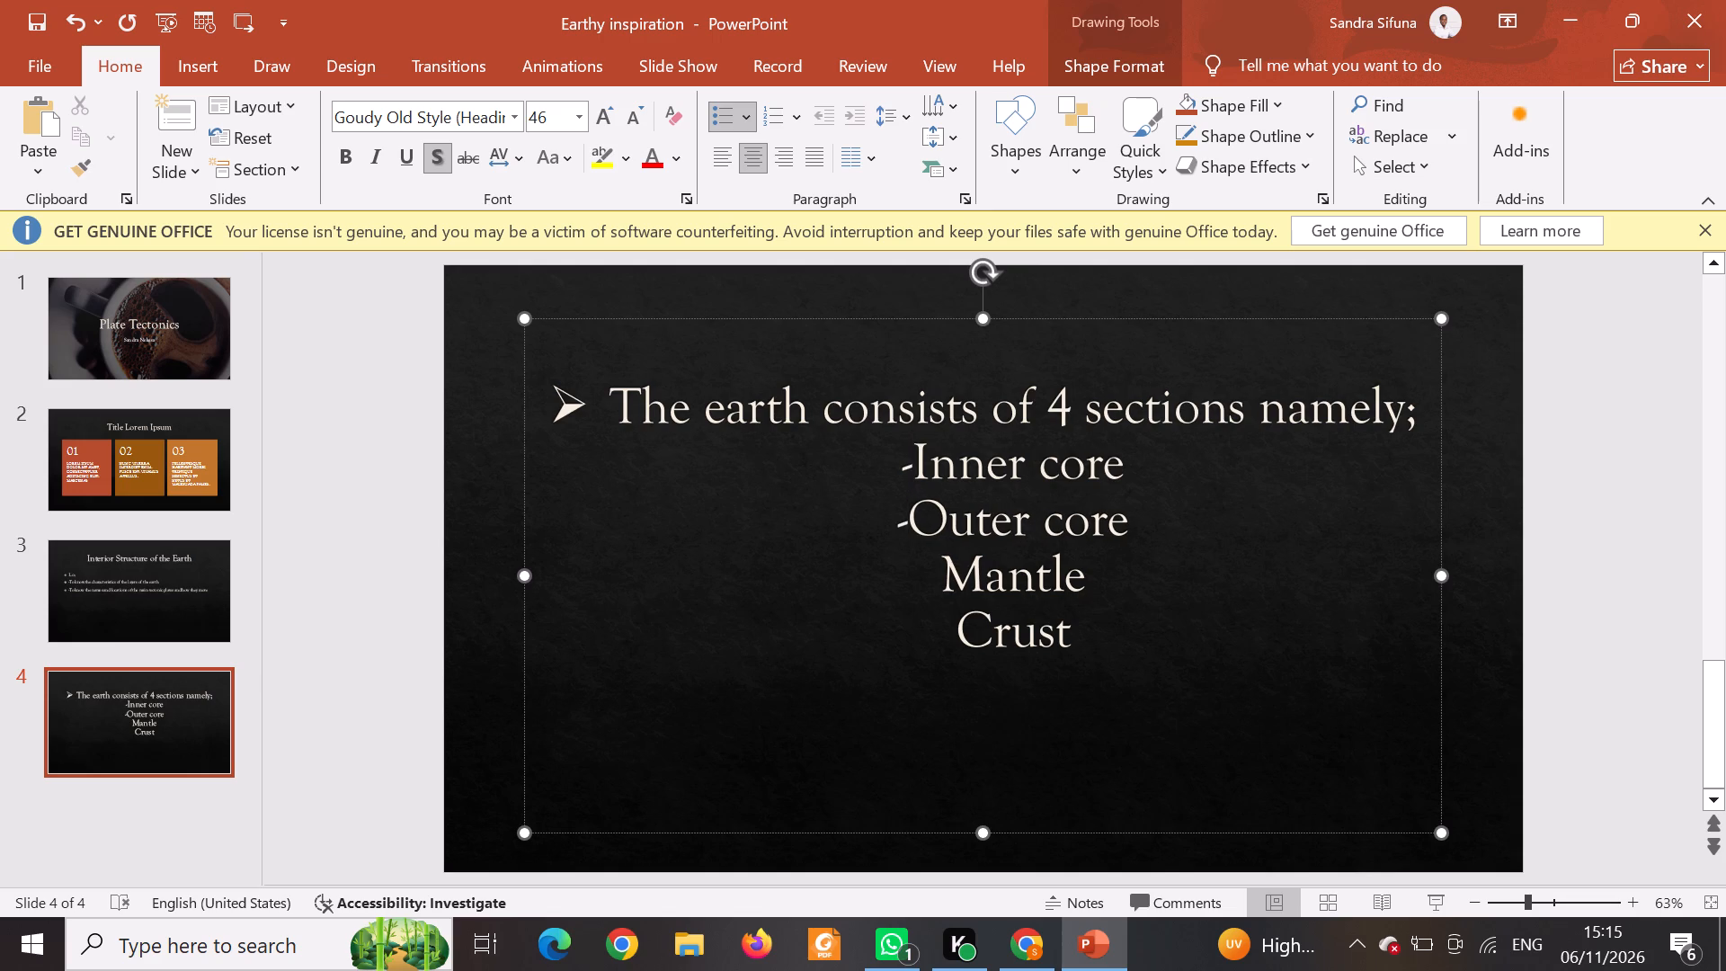
pyautogui.click(921, 589)
pyautogui.press('-')
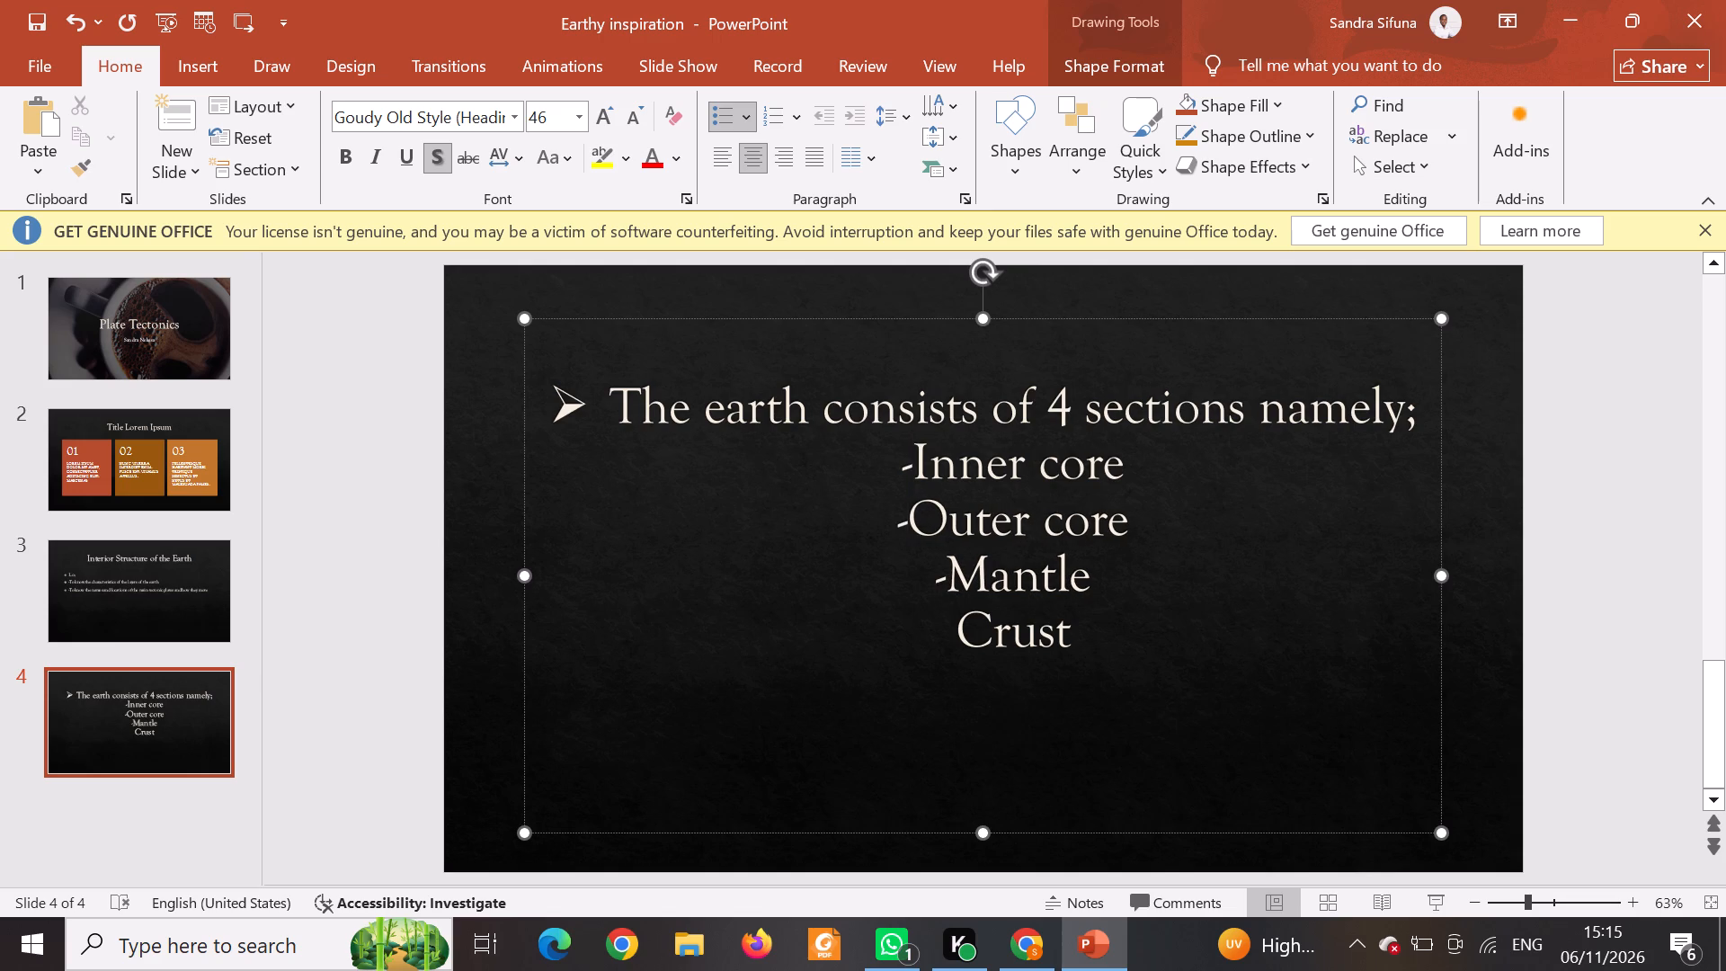
pyautogui.click(947, 633)
pyautogui.press('-')
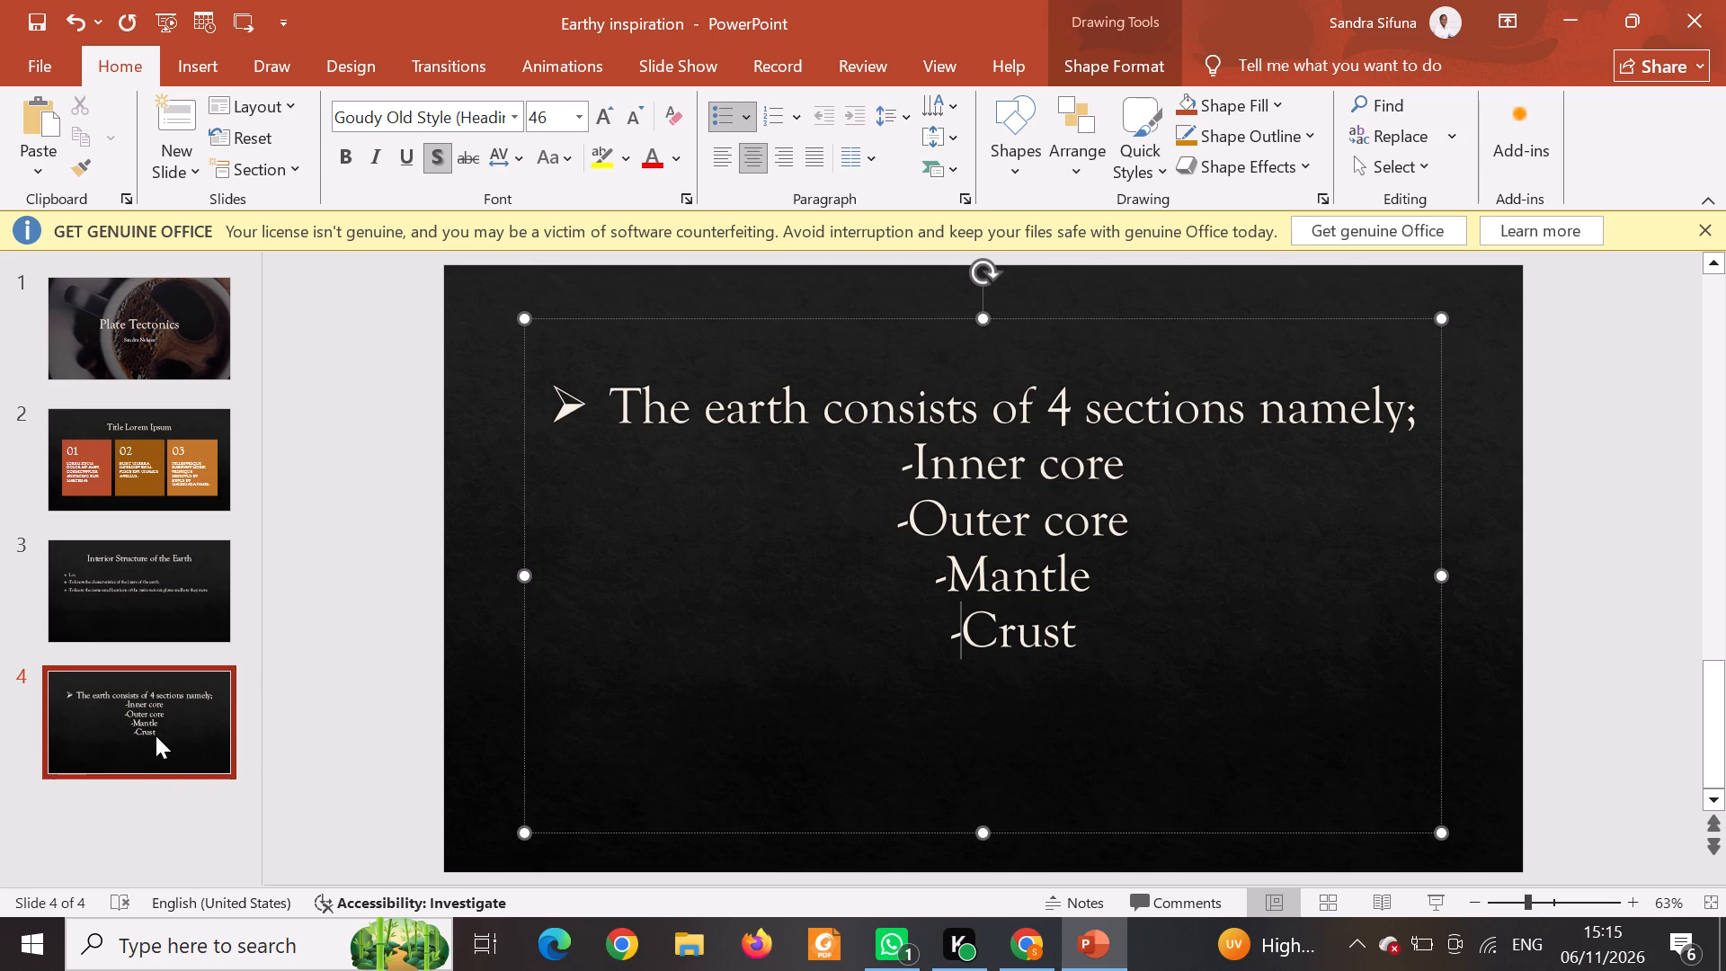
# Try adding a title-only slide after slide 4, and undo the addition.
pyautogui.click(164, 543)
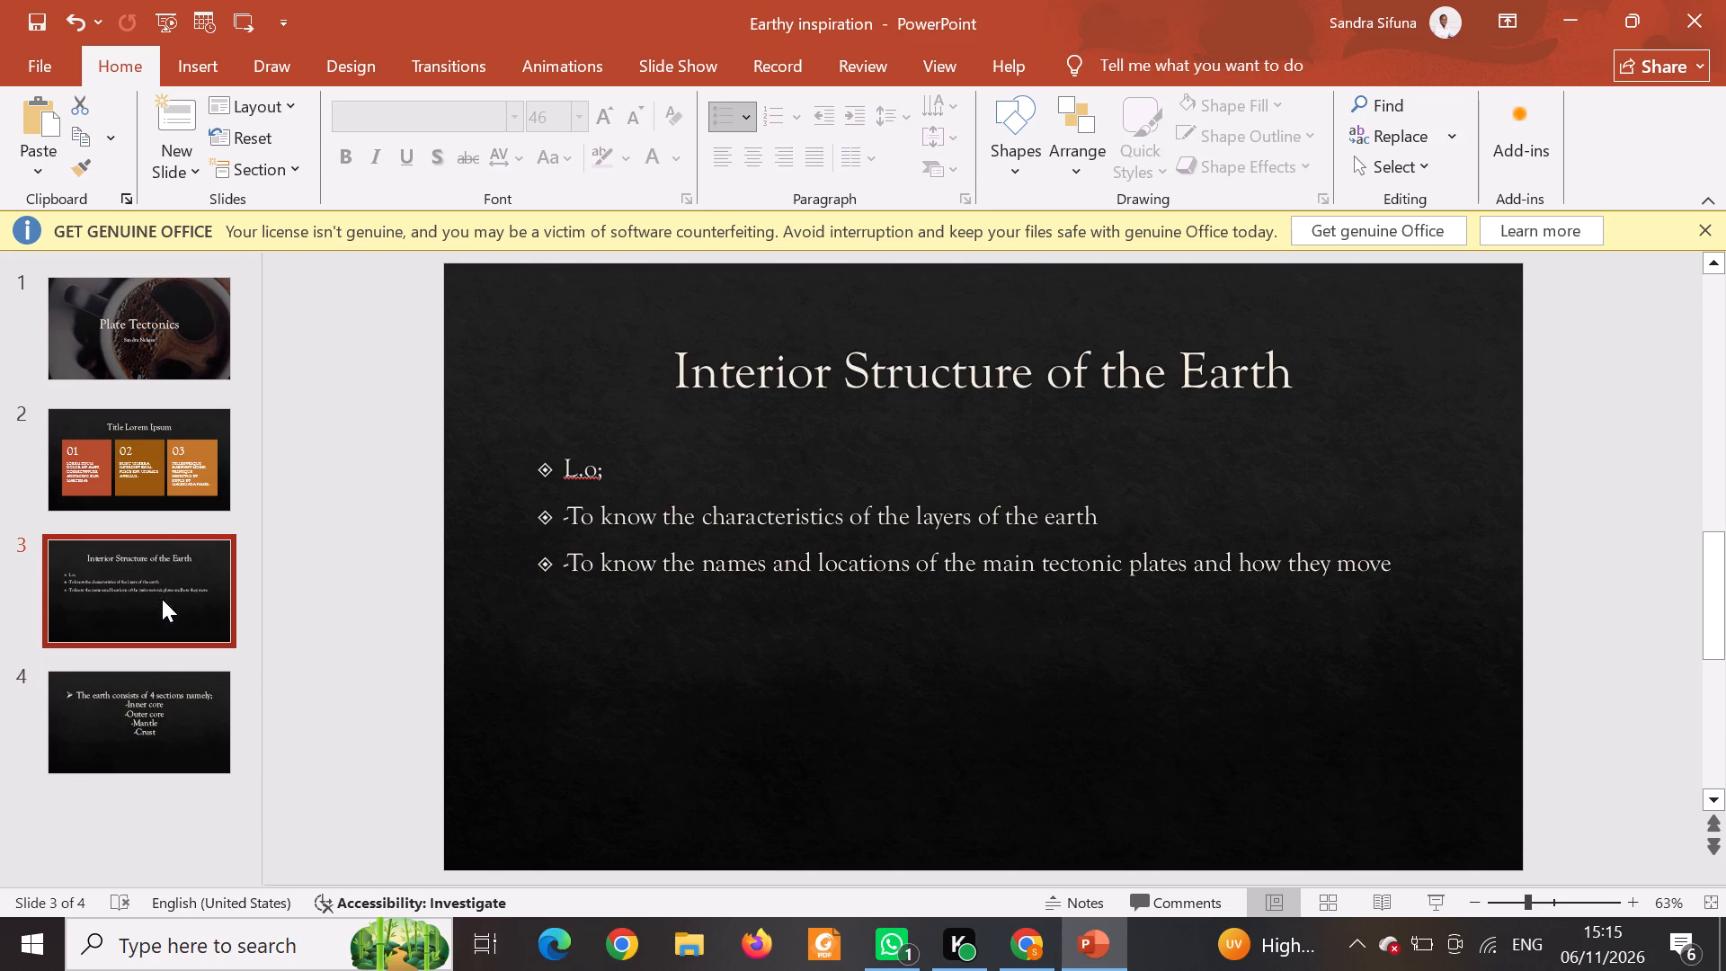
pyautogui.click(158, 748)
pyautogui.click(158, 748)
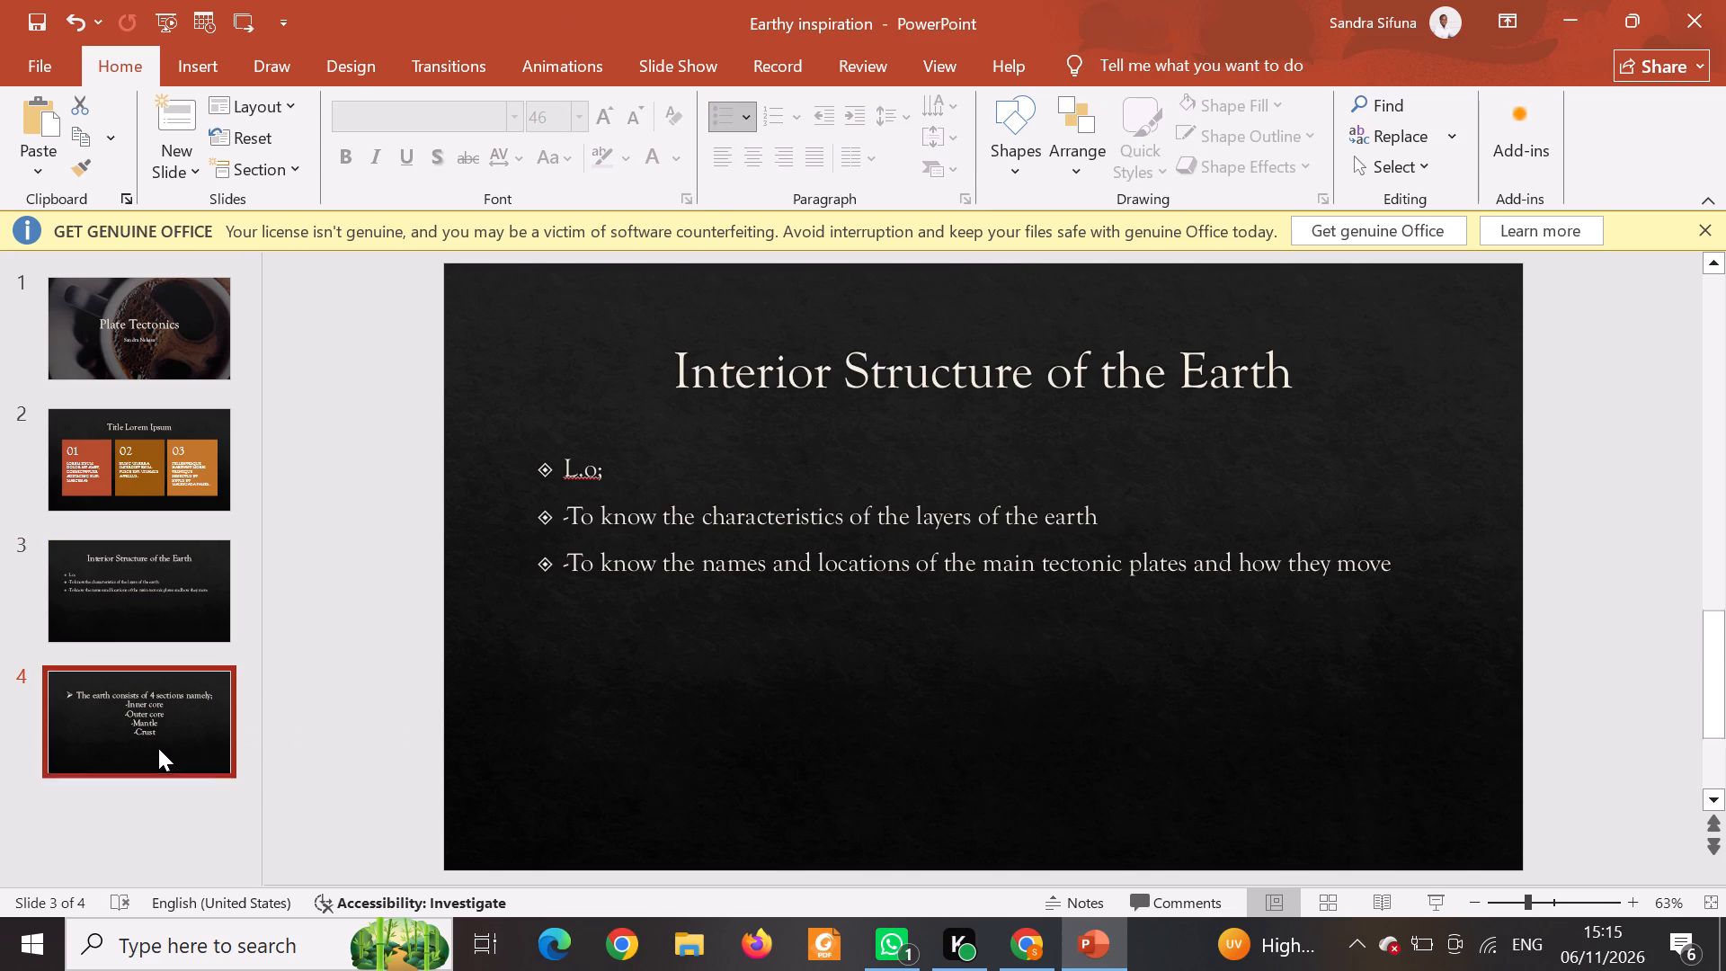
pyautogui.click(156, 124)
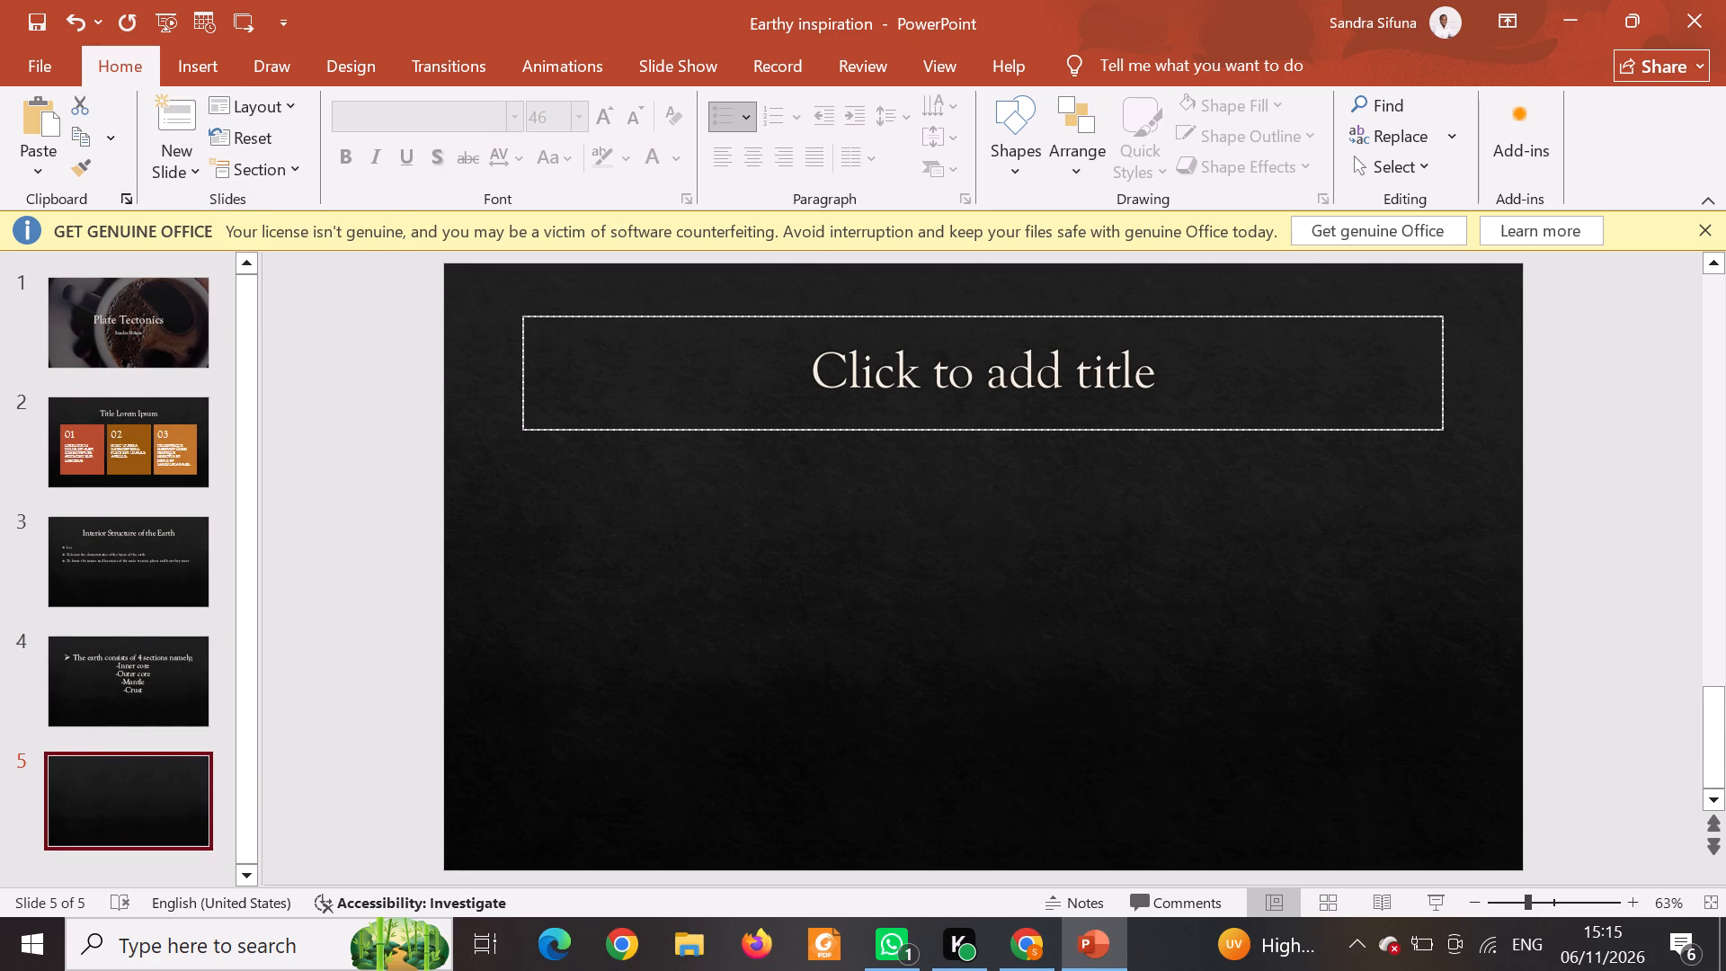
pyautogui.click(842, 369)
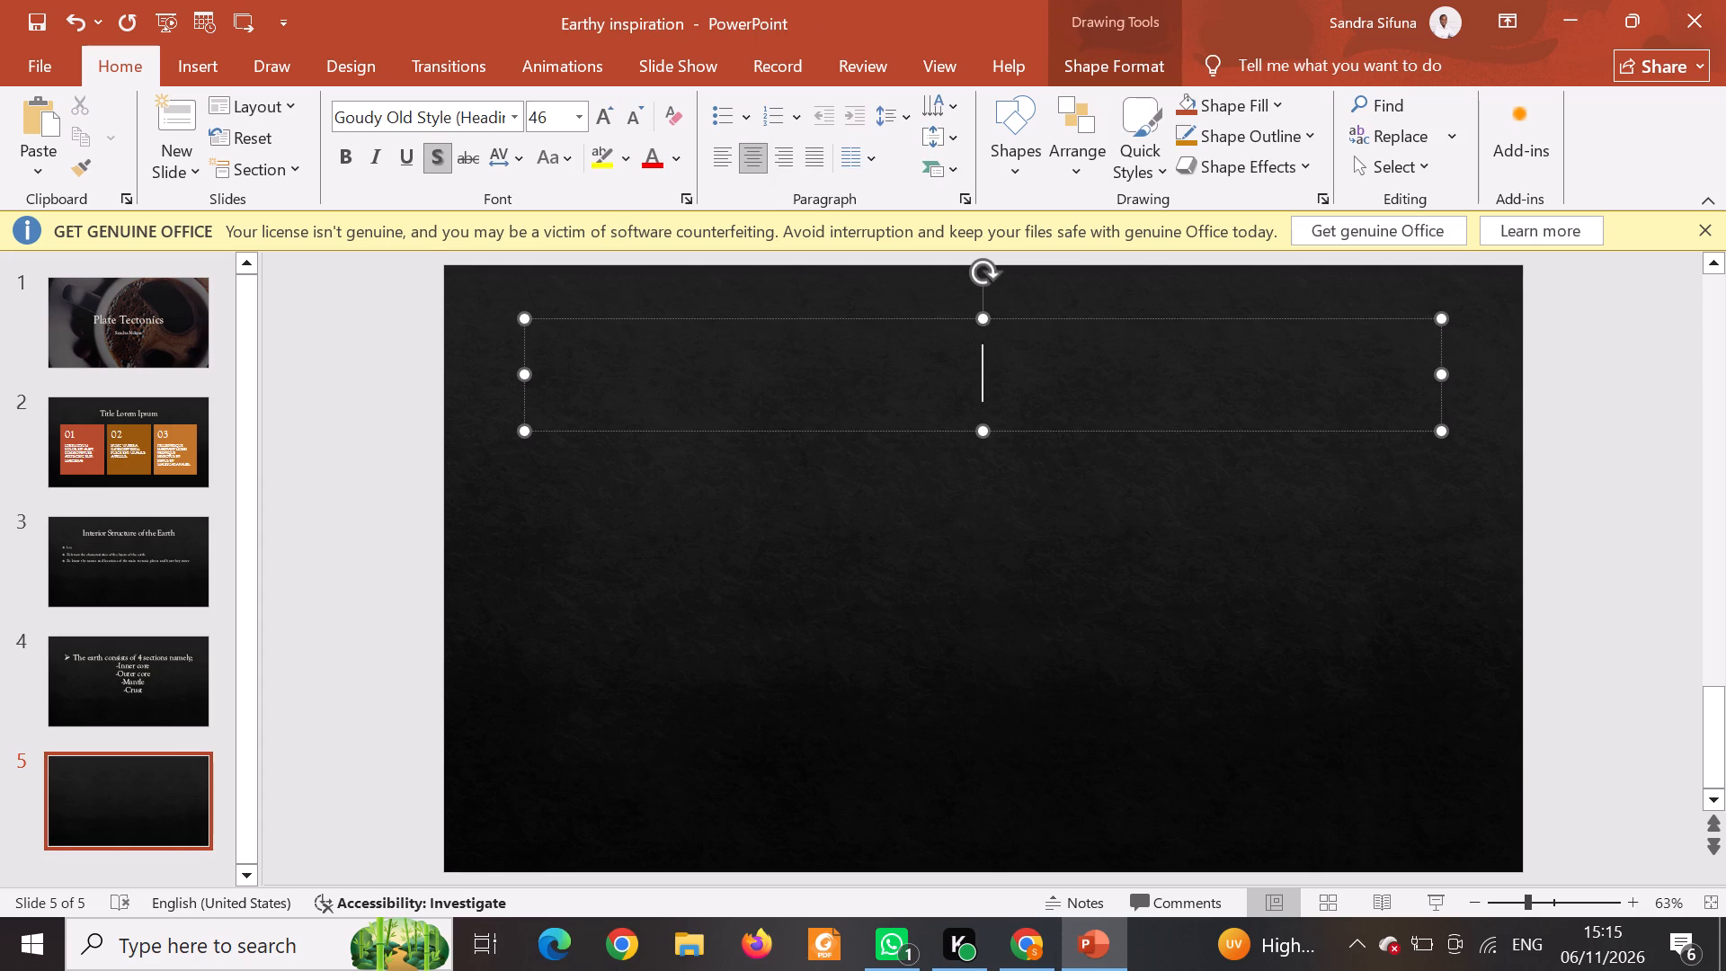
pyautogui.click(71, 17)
# Add a new slide with the Blank layout after slide 4.
pyautogui.click(180, 174)
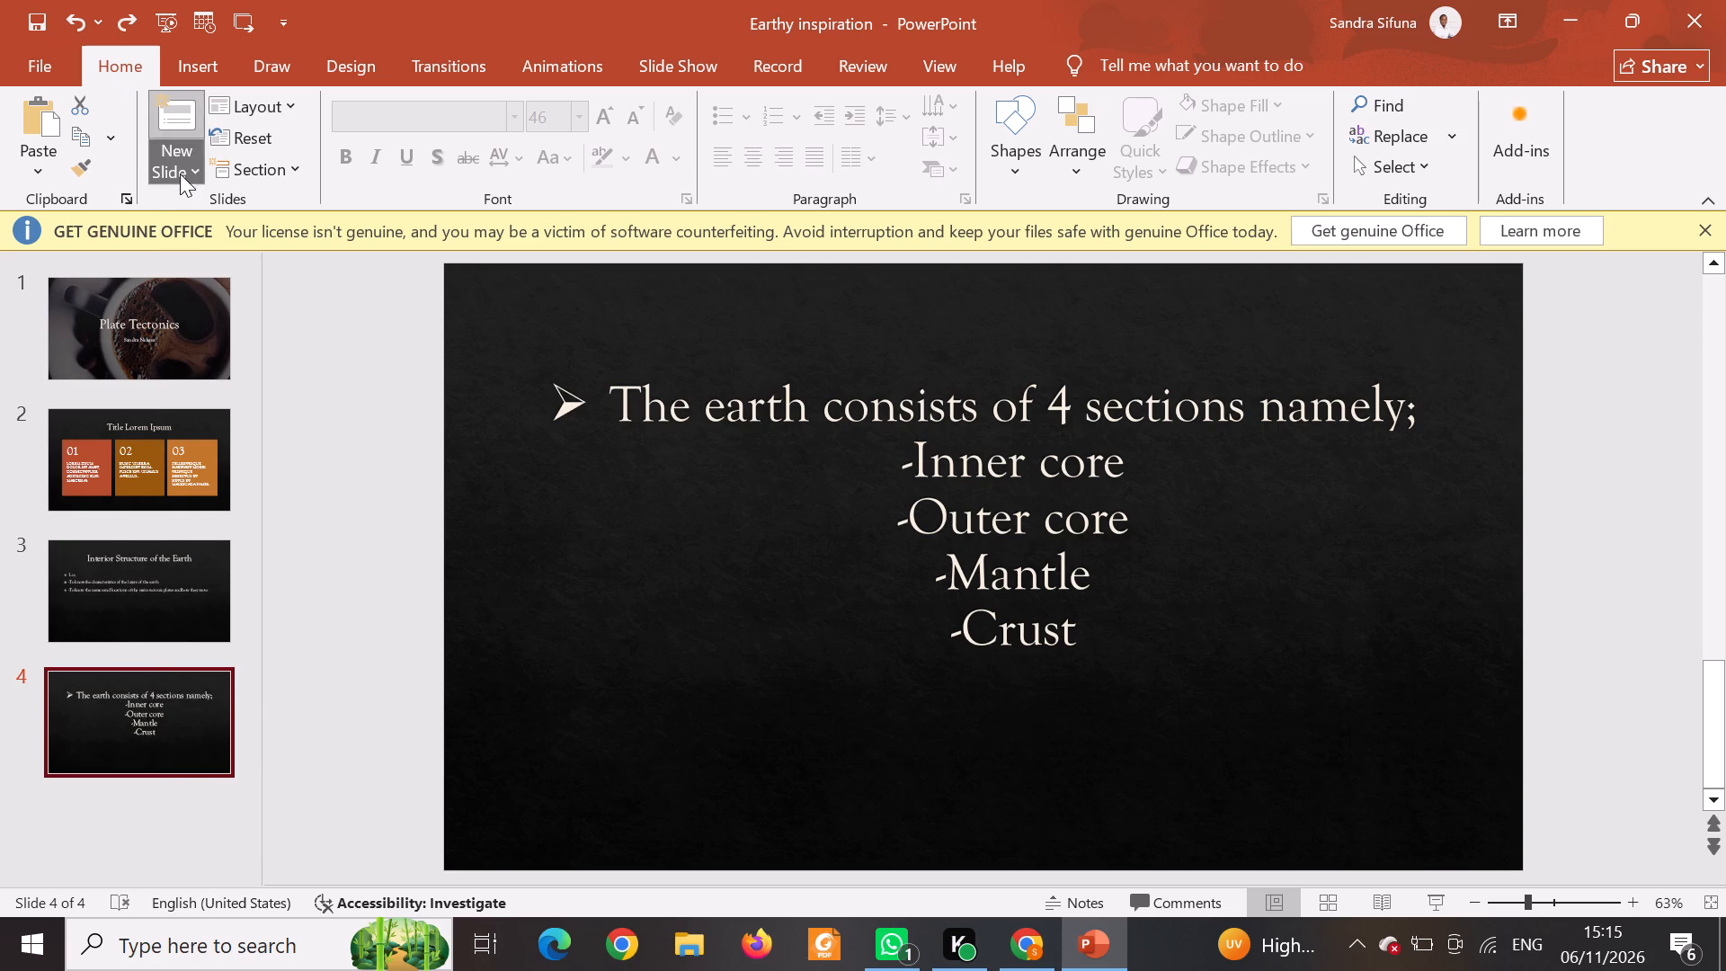
pyautogui.click(568, 376)
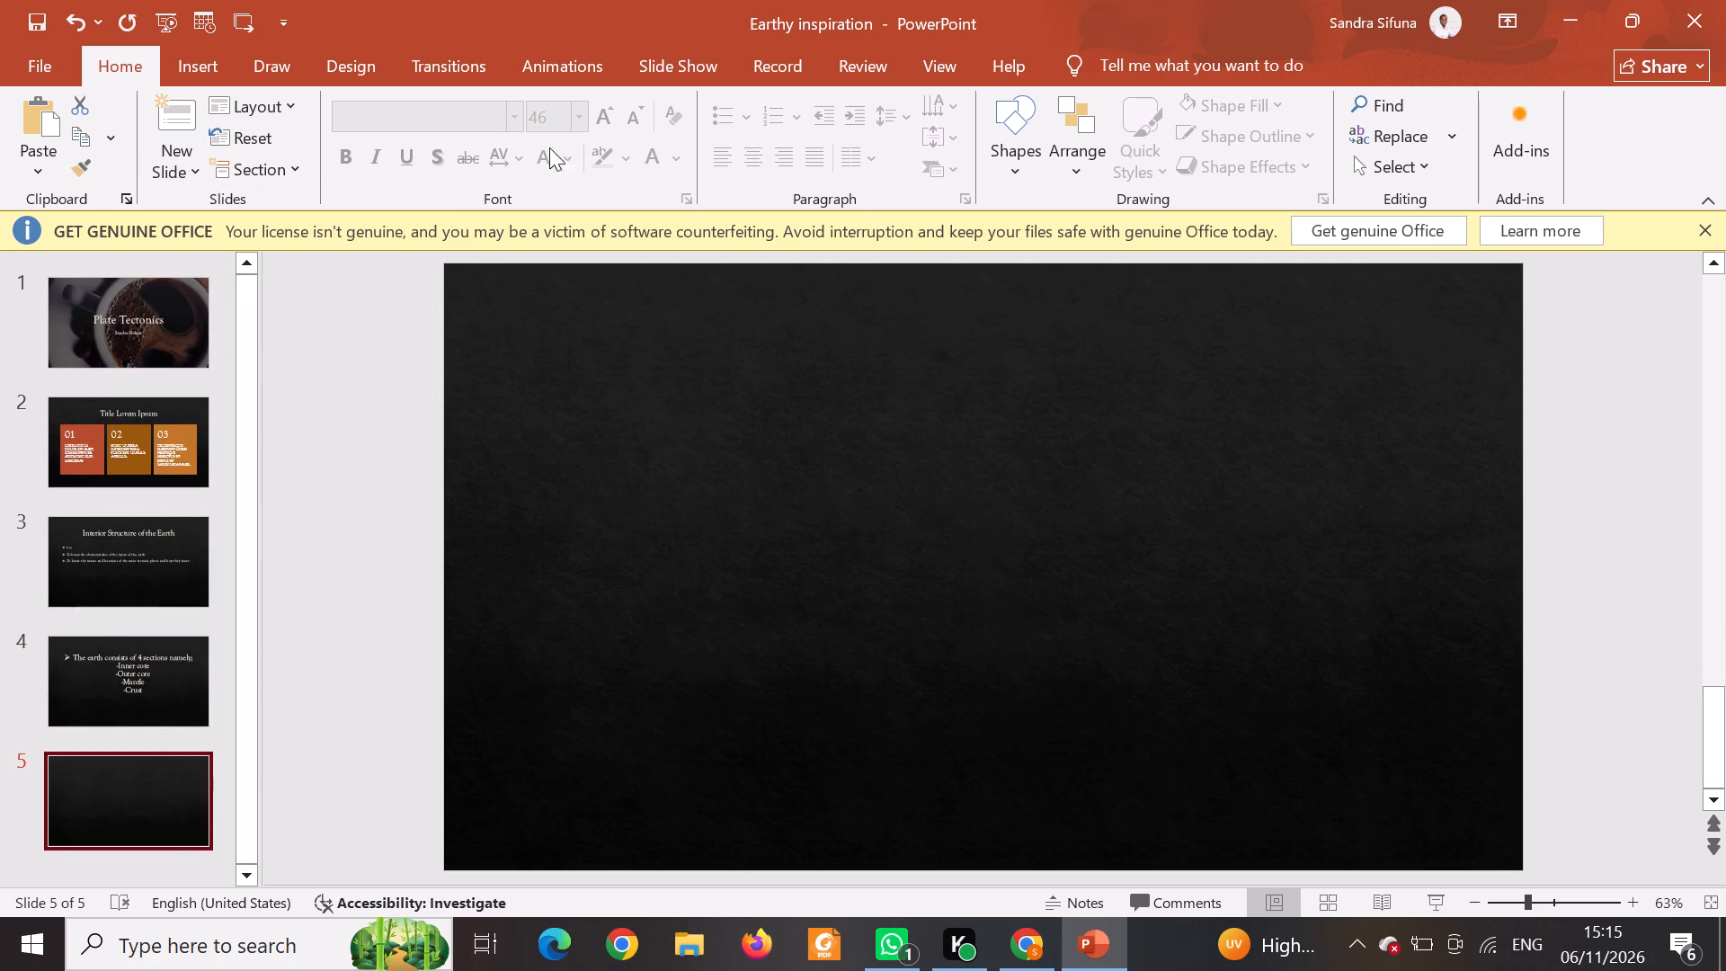
# Bring up the options for inserting content on the blank slide 5.
pyautogui.click(204, 62)
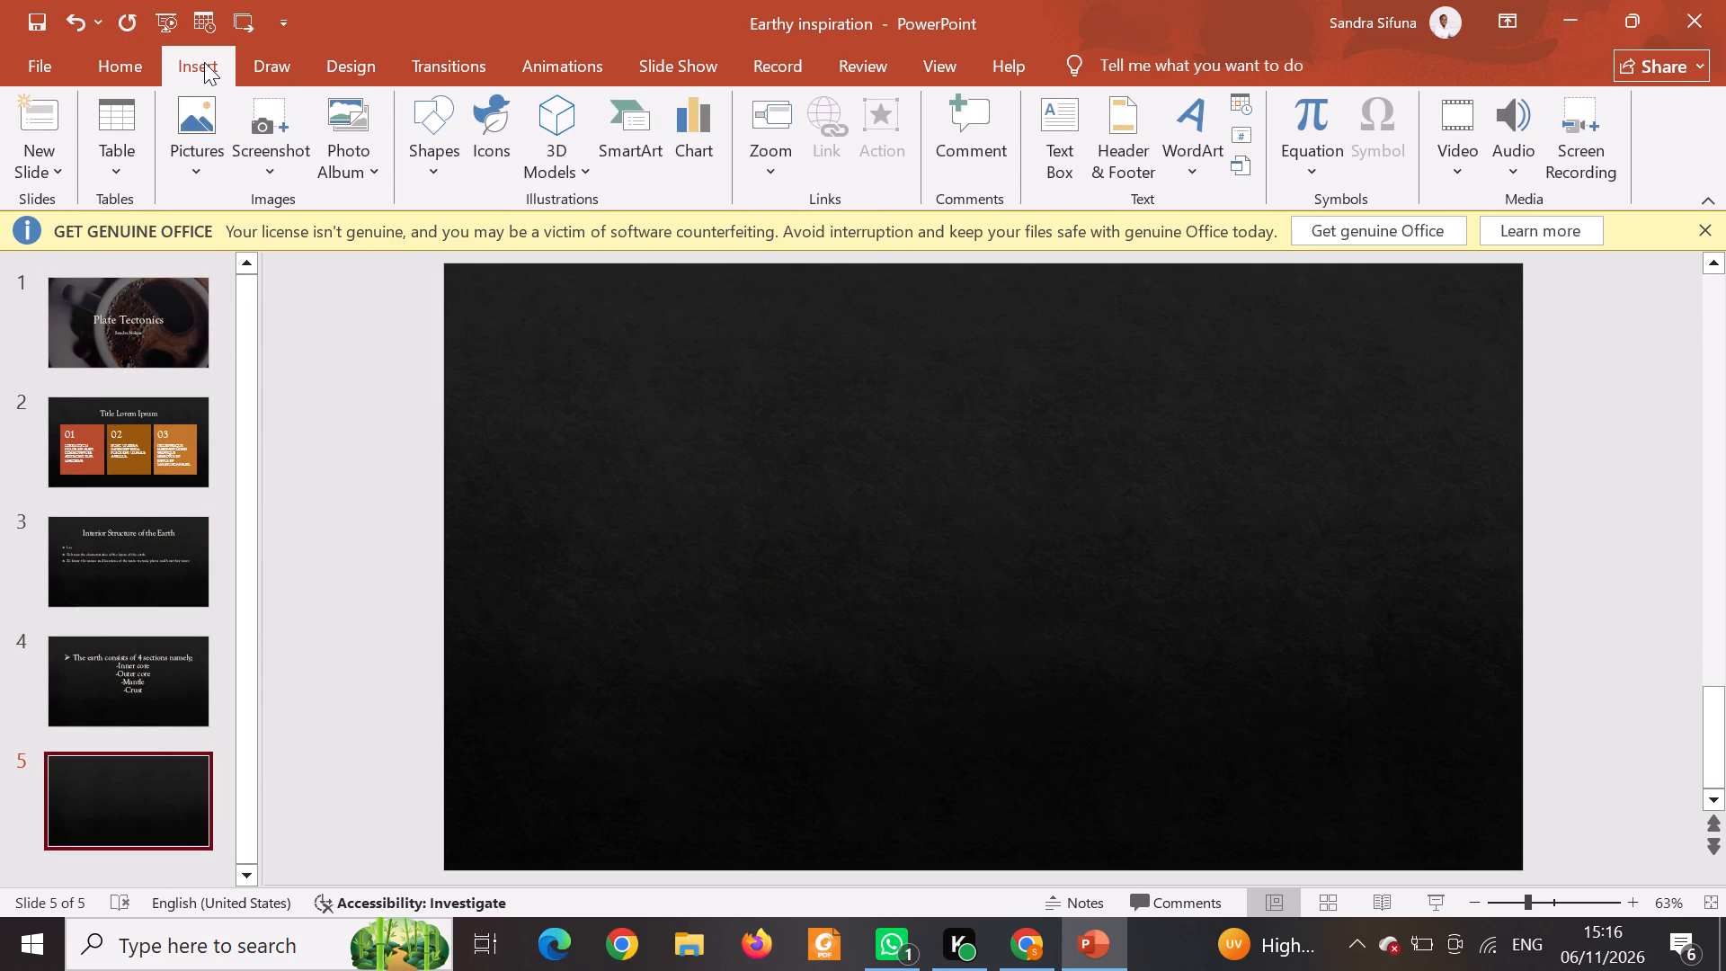
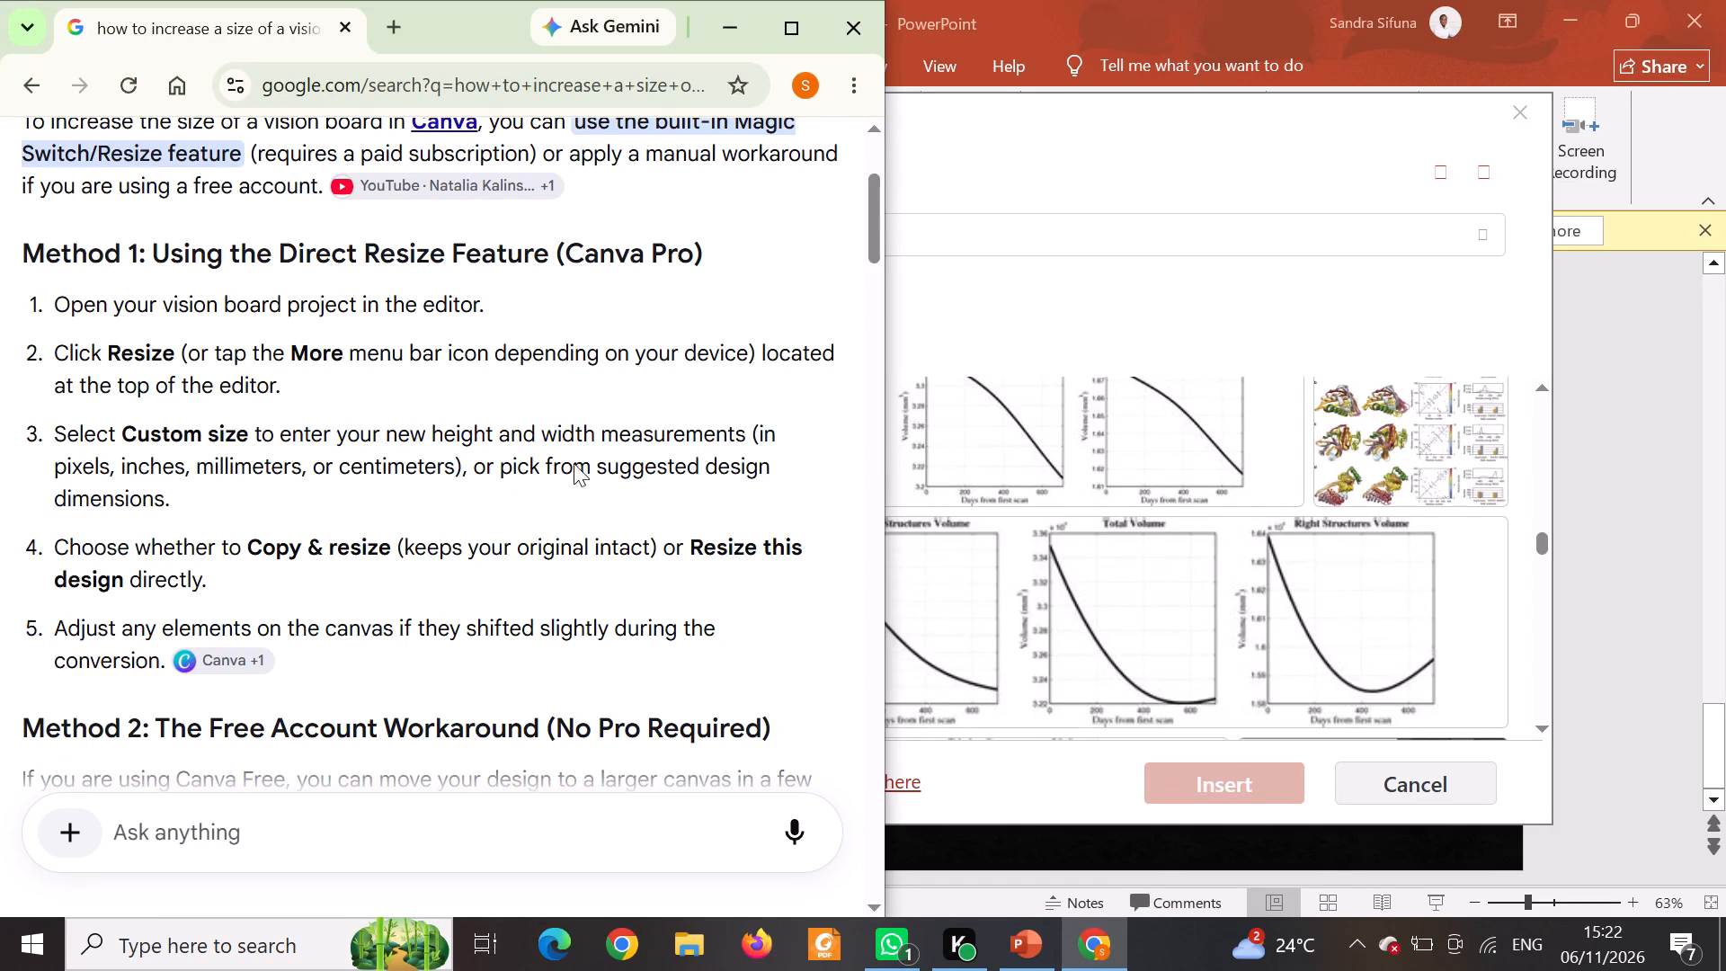
# Read the AI overview of paid and free methods for increasing a vision board's size in Canva.
pyautogui.scroll(-1, 316, 477)
pyautogui.hscroll(1, 316, 477)
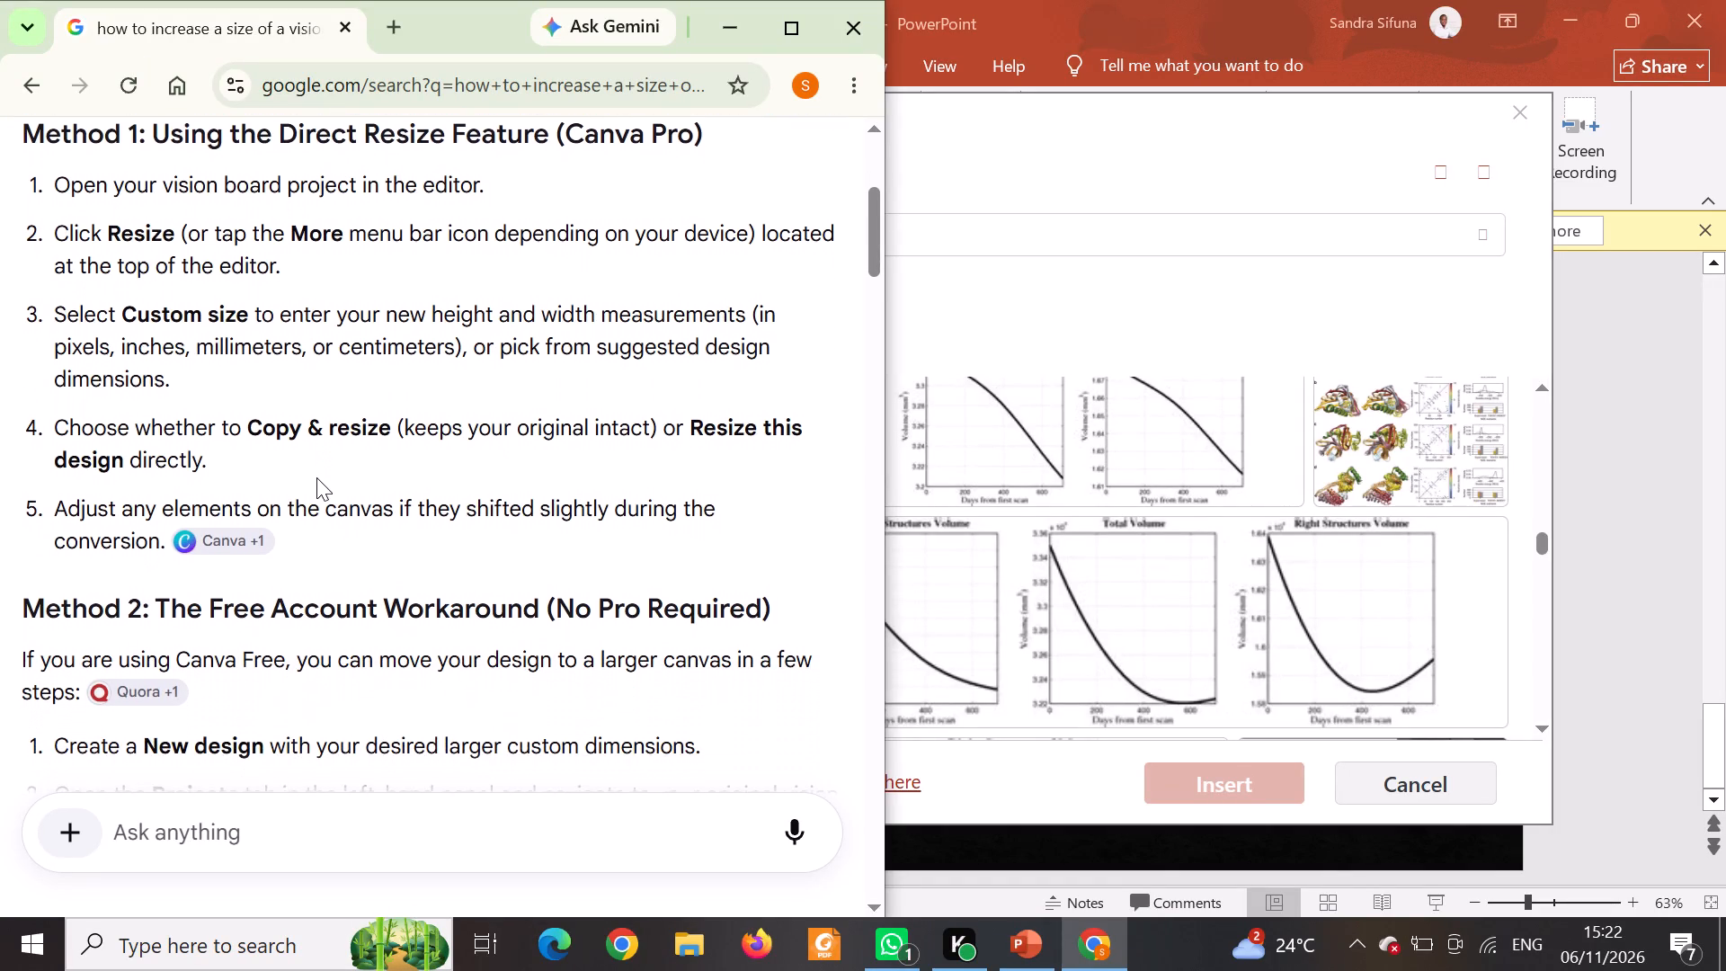
pyautogui.hscroll(2, 316, 477)
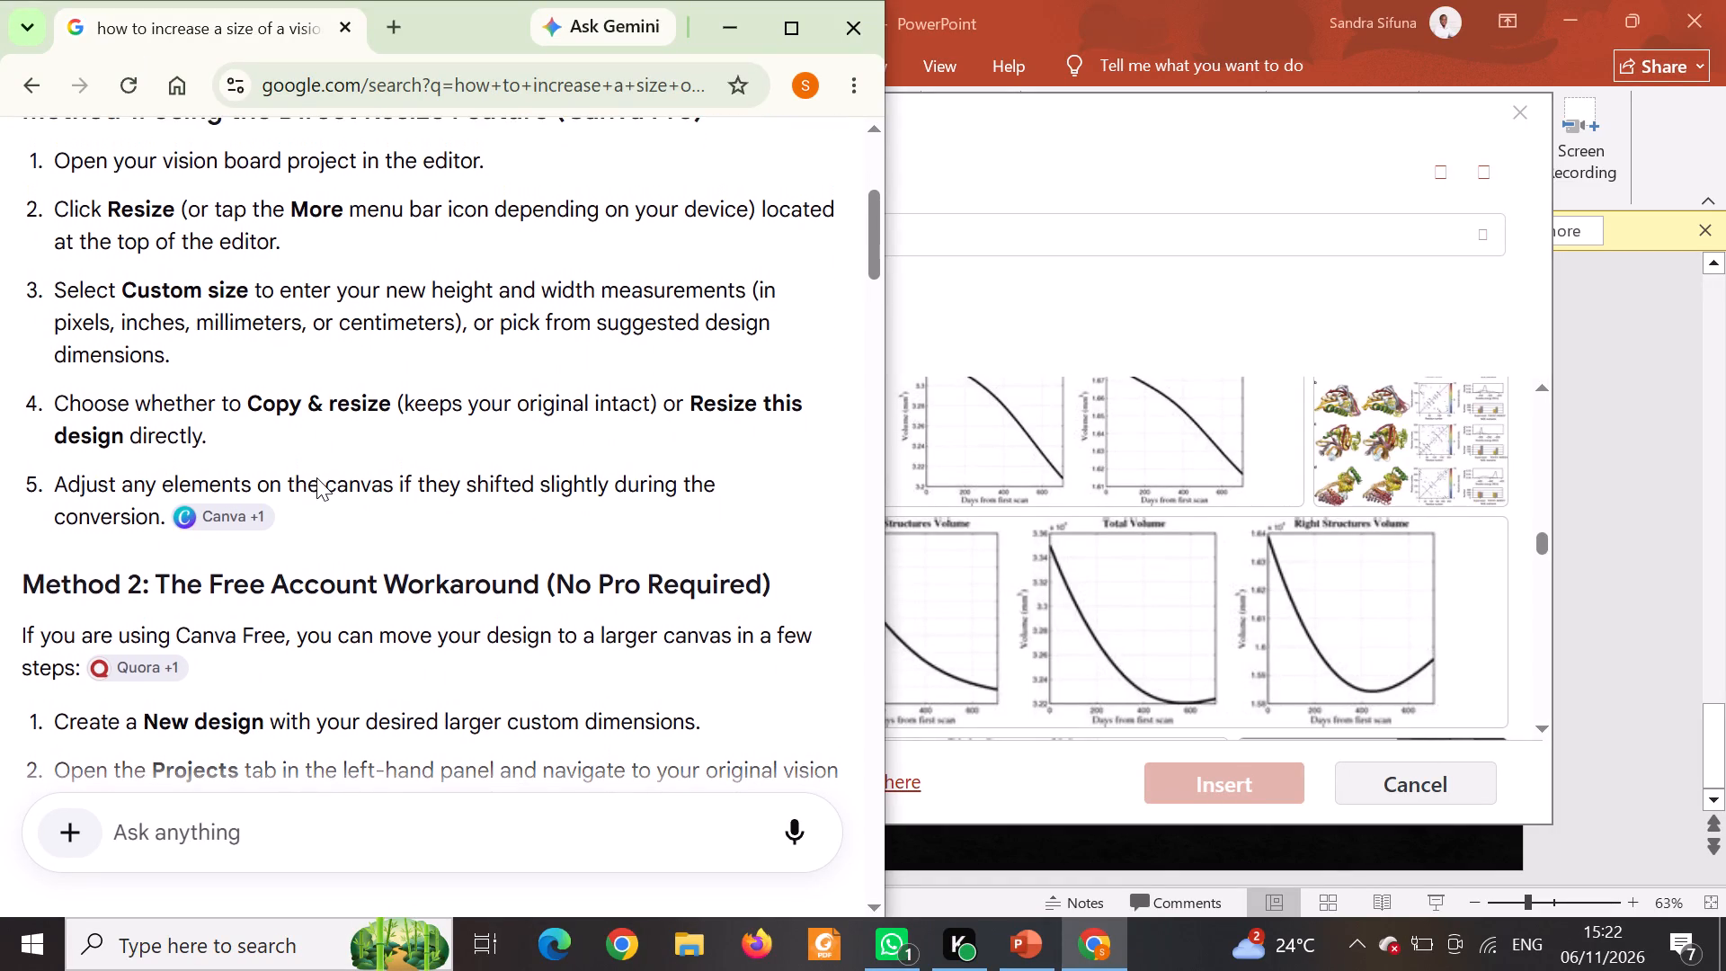
pyautogui.hscroll(1, 316, 477)
pyautogui.scroll(-1, 316, 477)
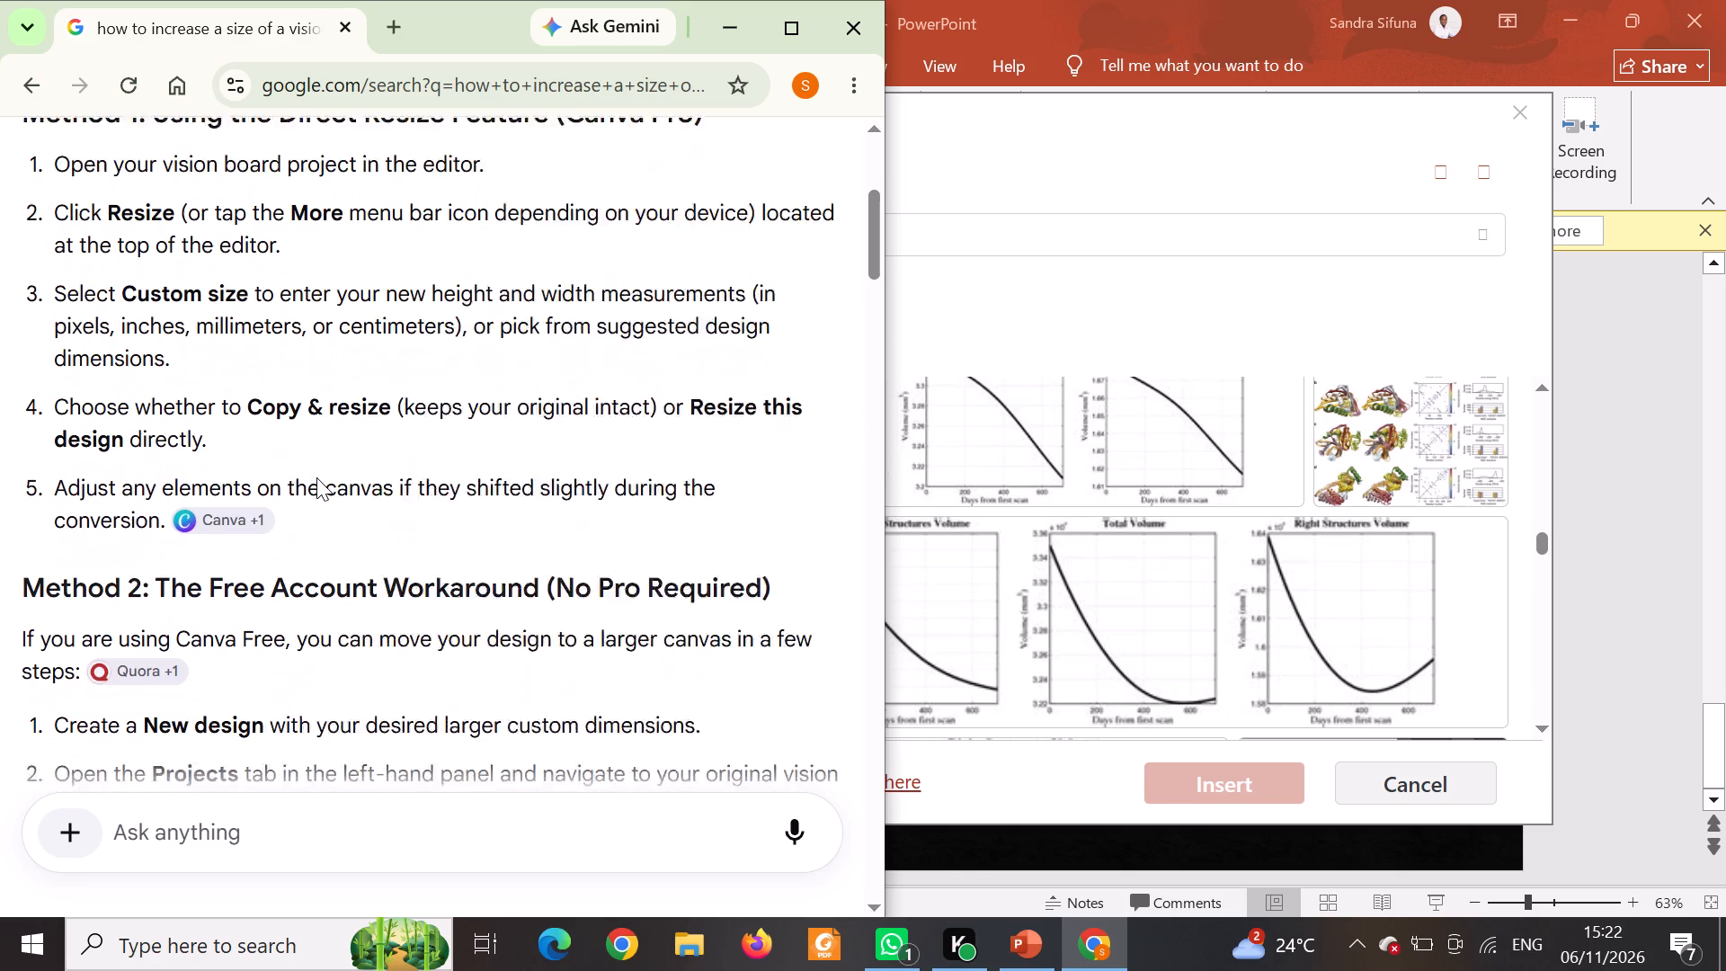
pyautogui.scroll(-3, 316, 477)
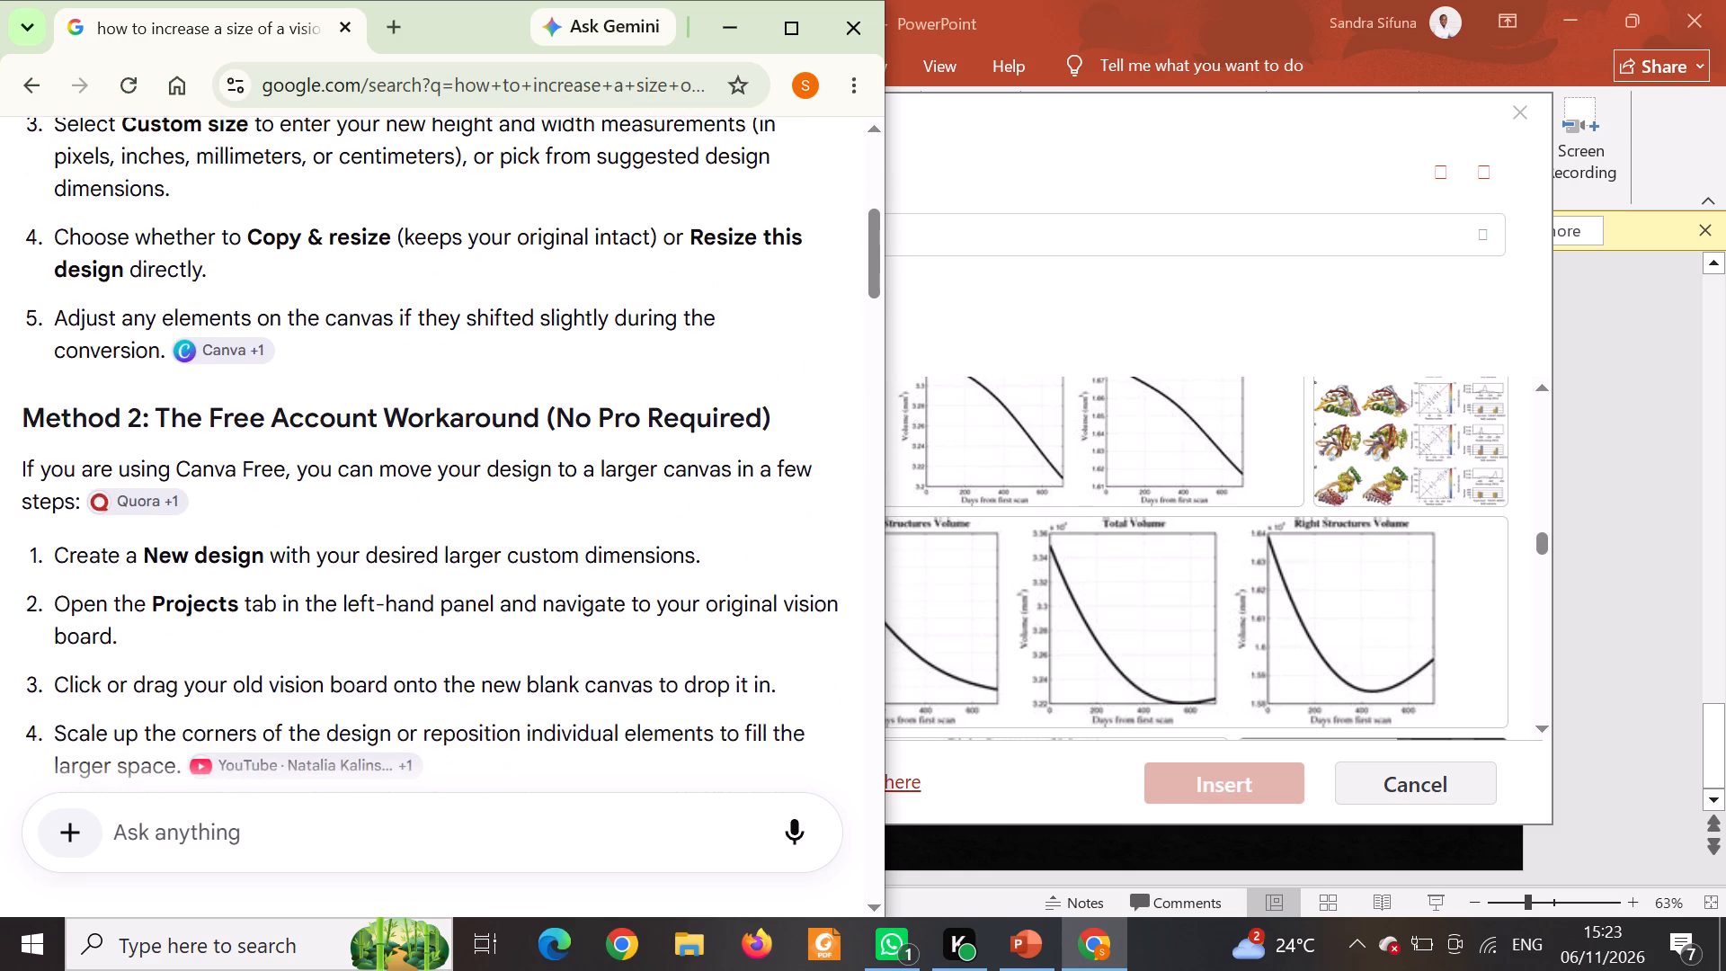
pyautogui.scroll(6, 316, 477)
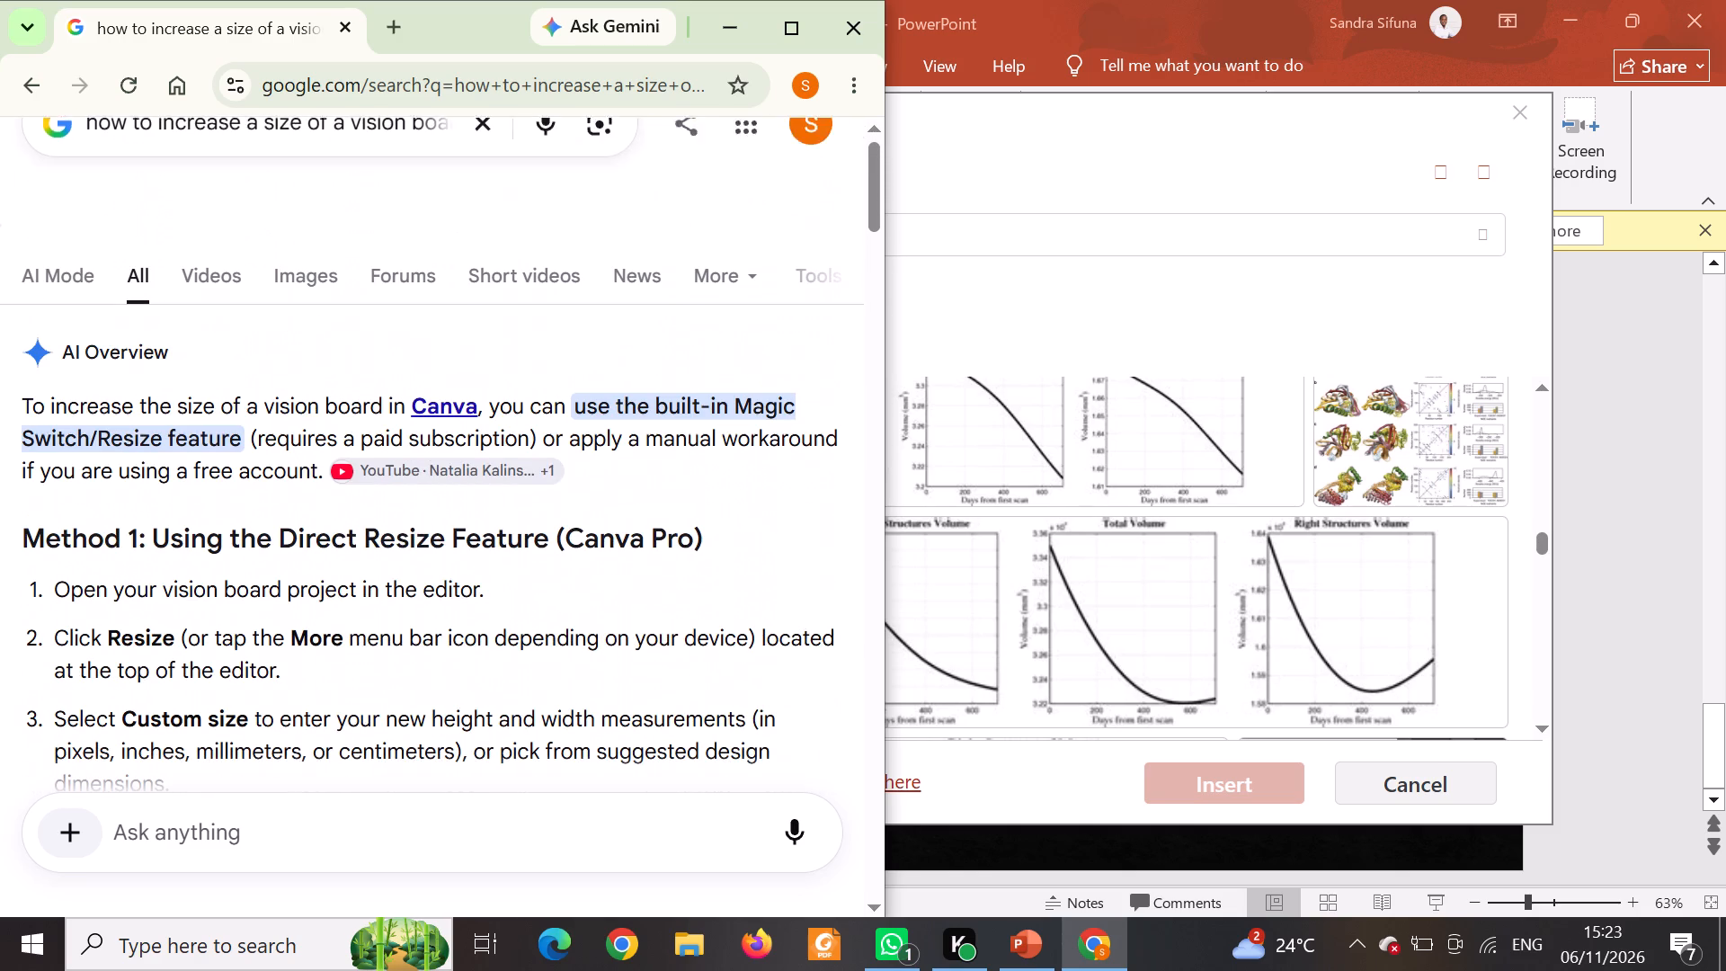
pyautogui.scroll(1, 321, 484)
pyautogui.scroll(-5, 321, 484)
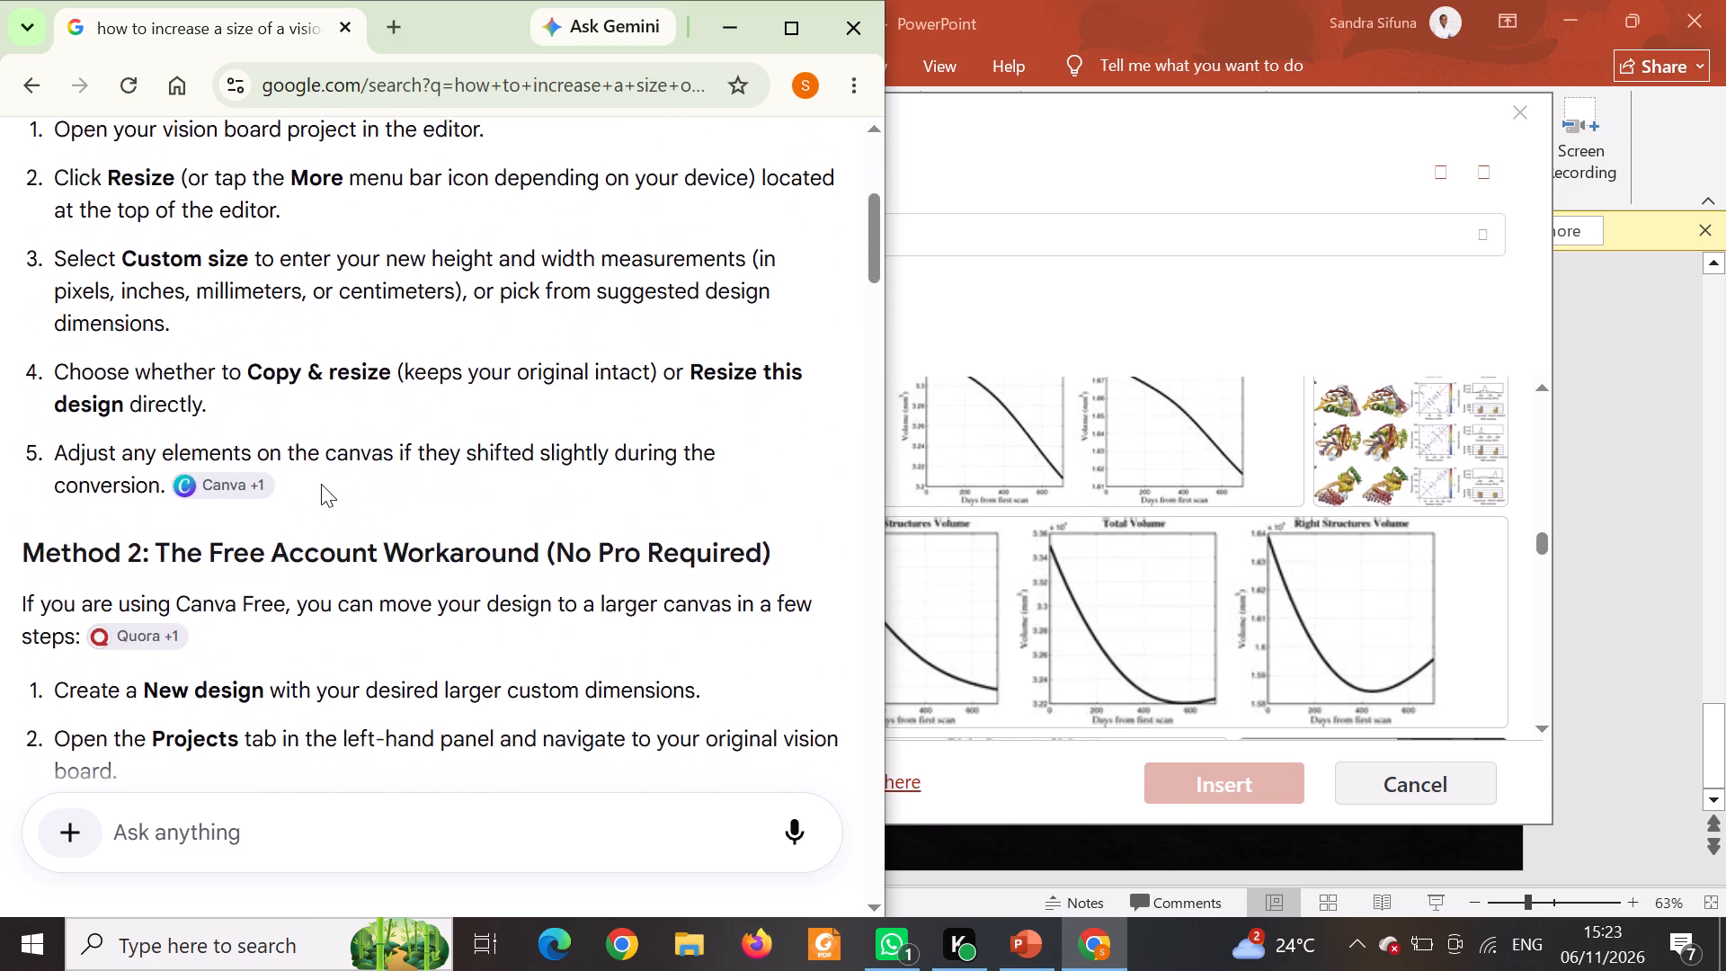
pyautogui.scroll(-5, 321, 484)
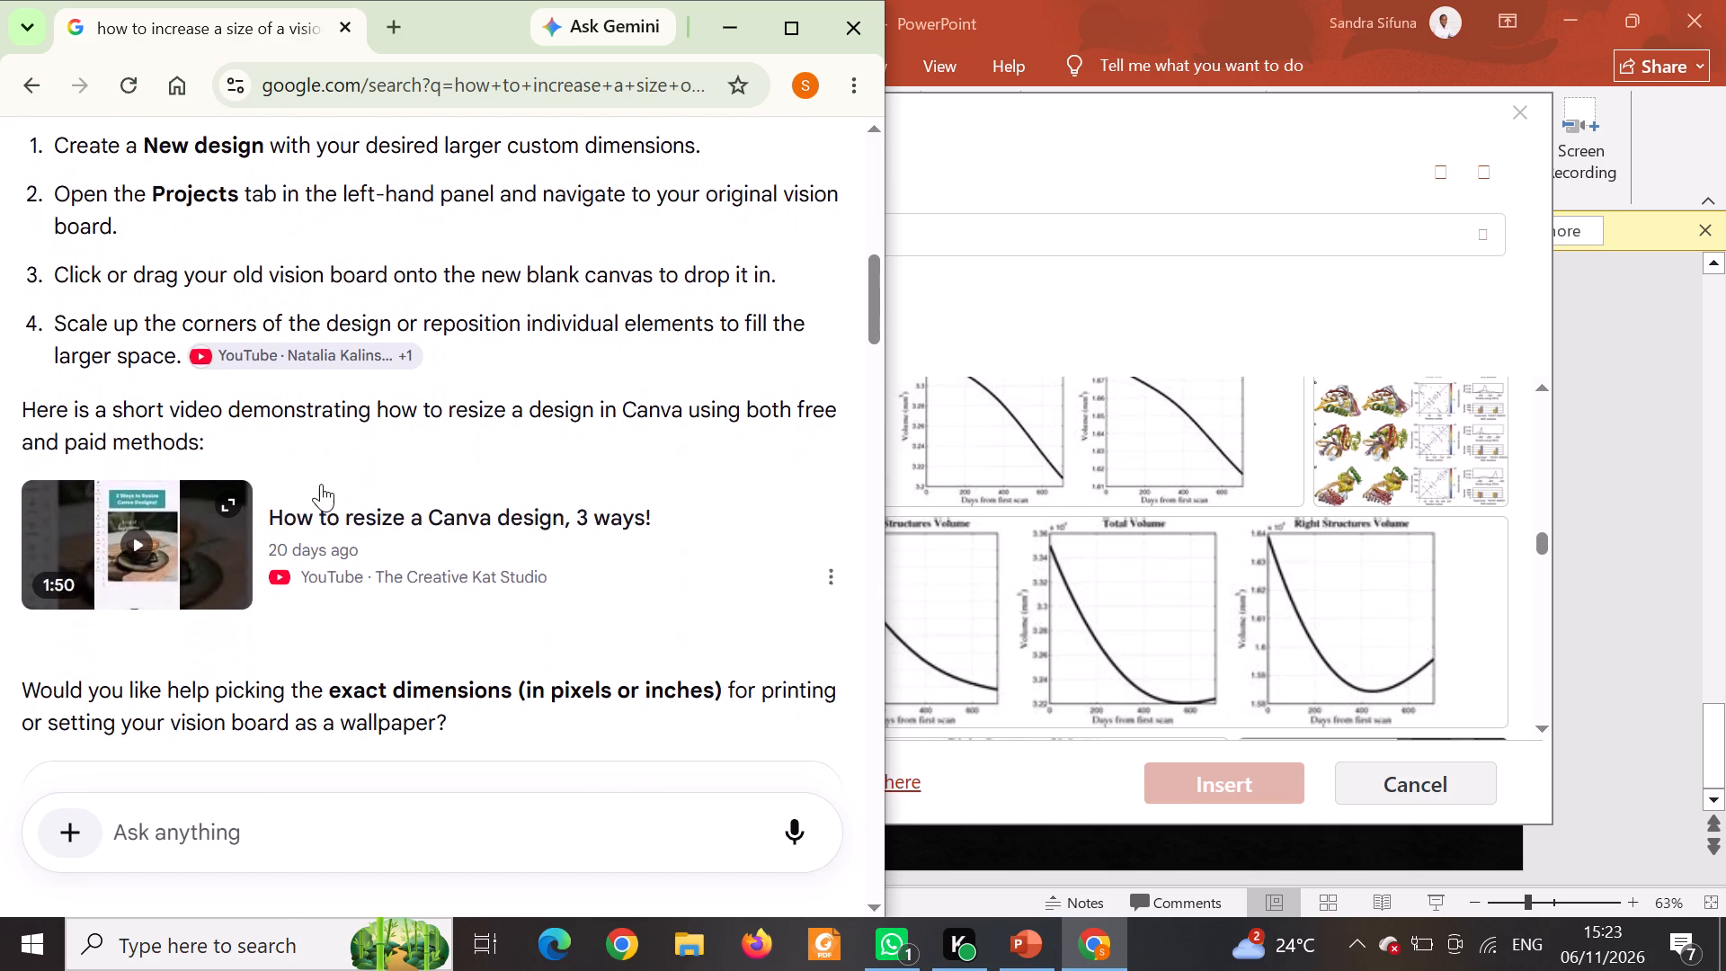
pyautogui.scroll(-5, 321, 484)
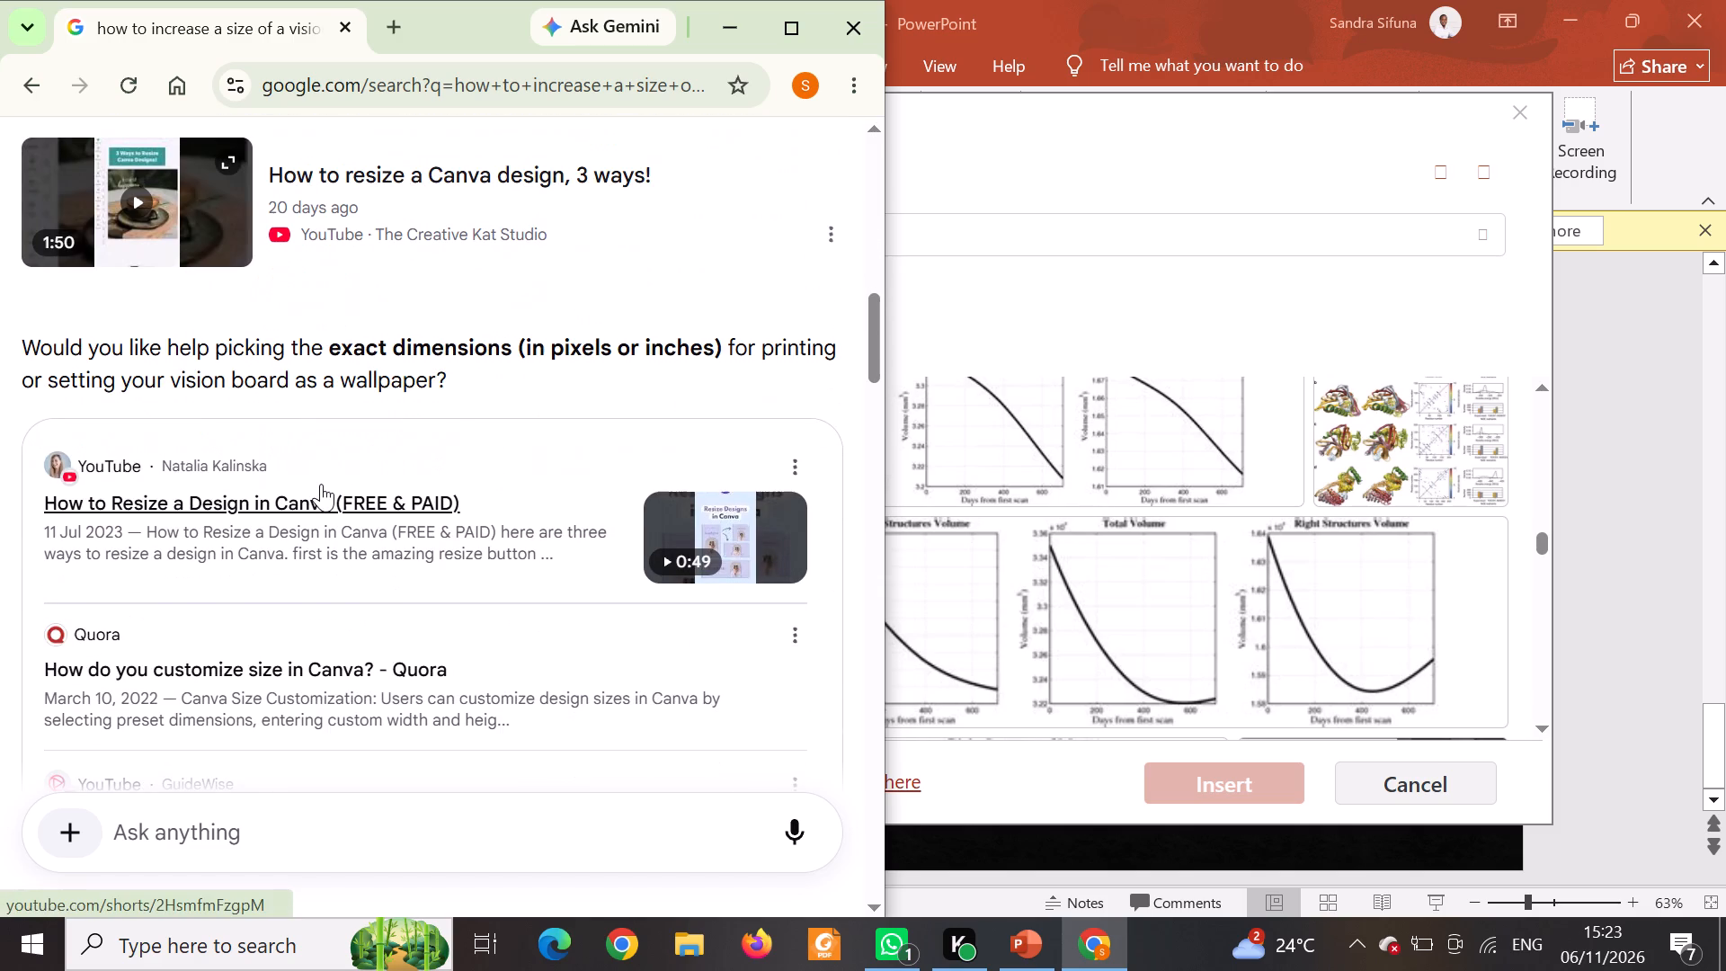
pyautogui.scroll(-5, 519, 690)
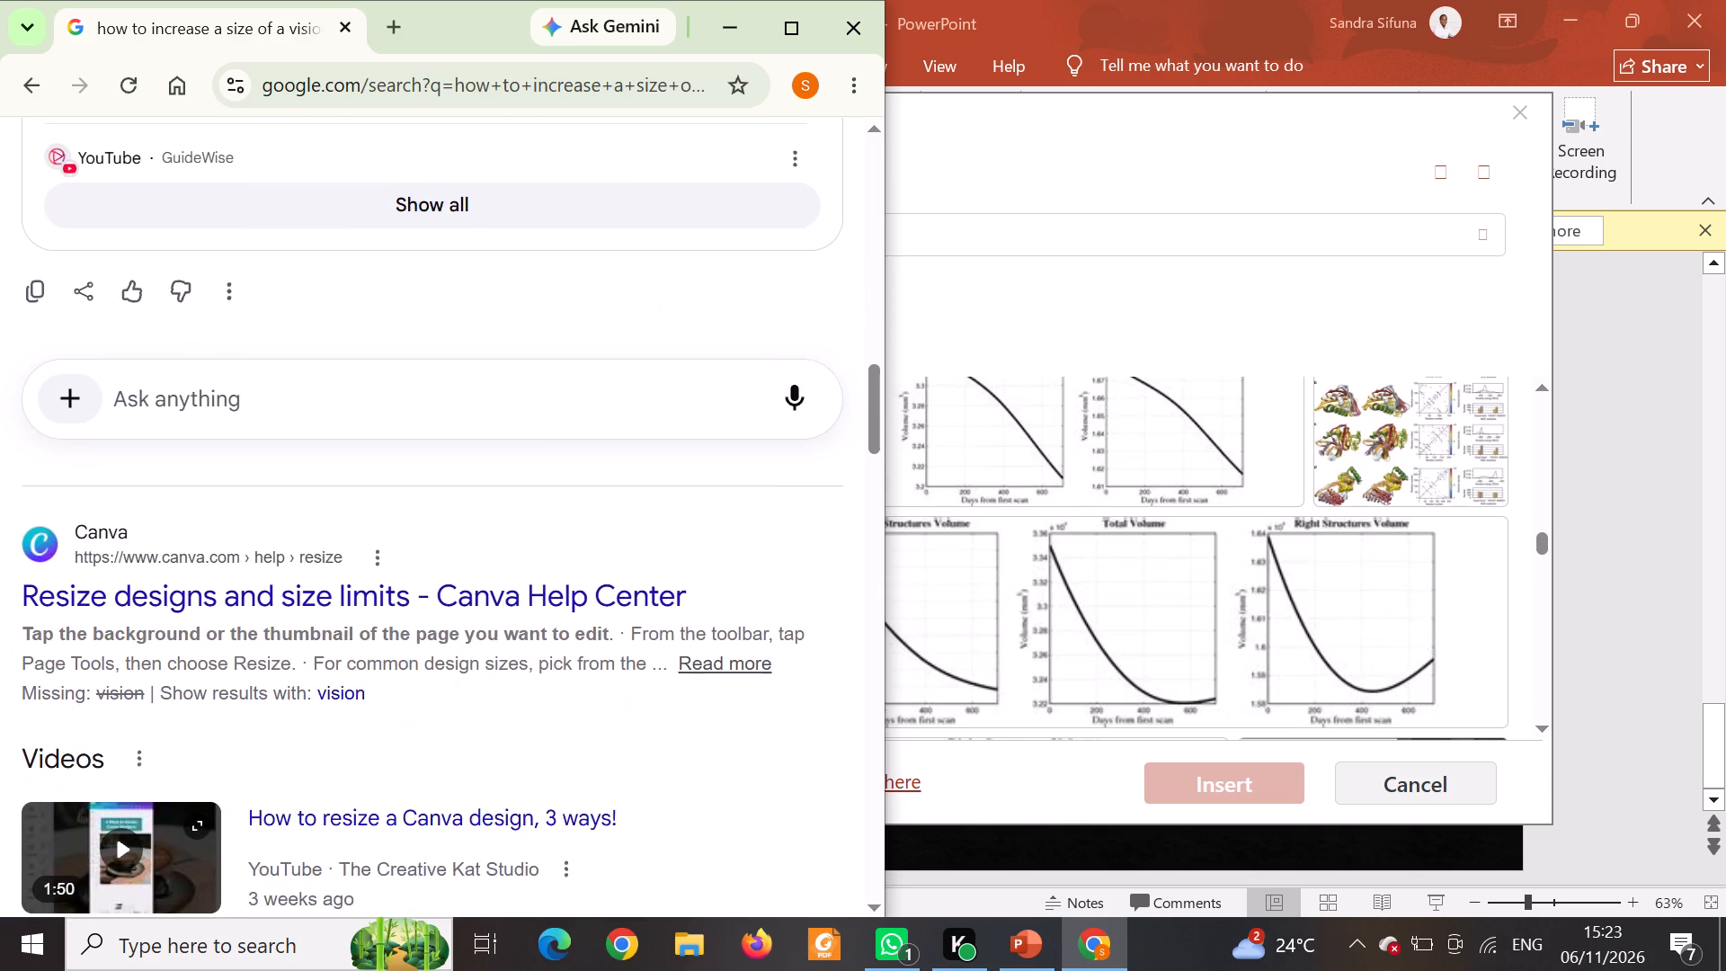
# Look through the remaining search results and expand the question "How do I change the board size in Canva?".
pyautogui.scroll(-4, 519, 690)
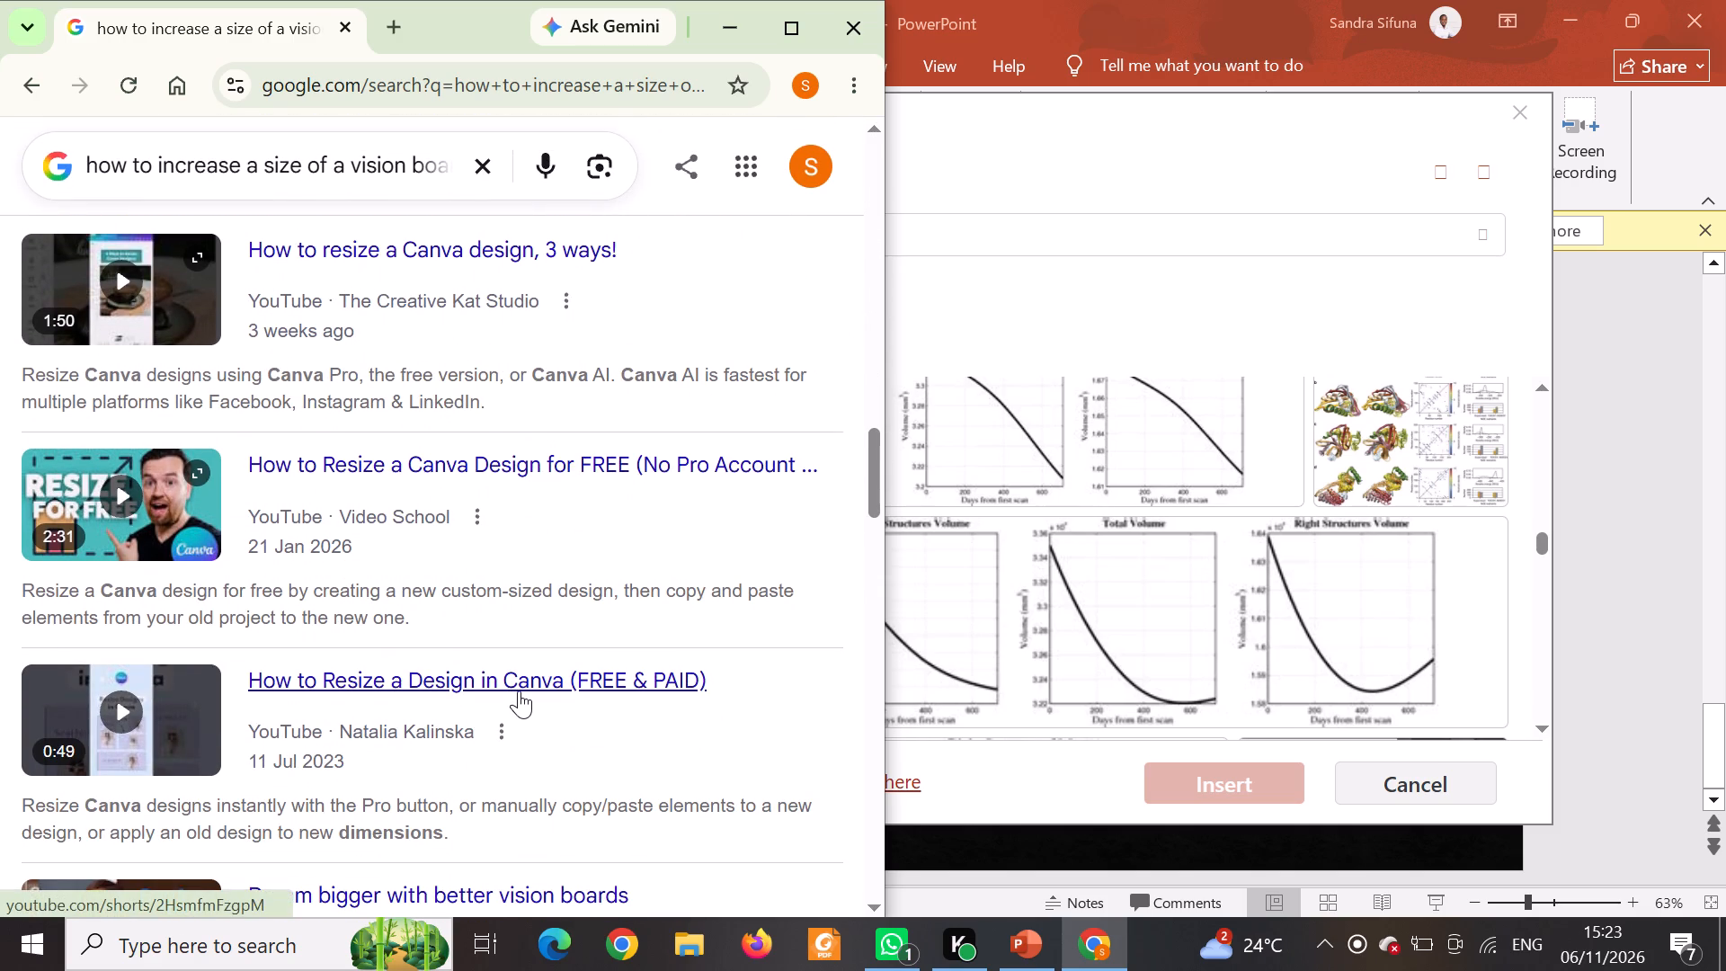
pyautogui.scroll(-3, 519, 690)
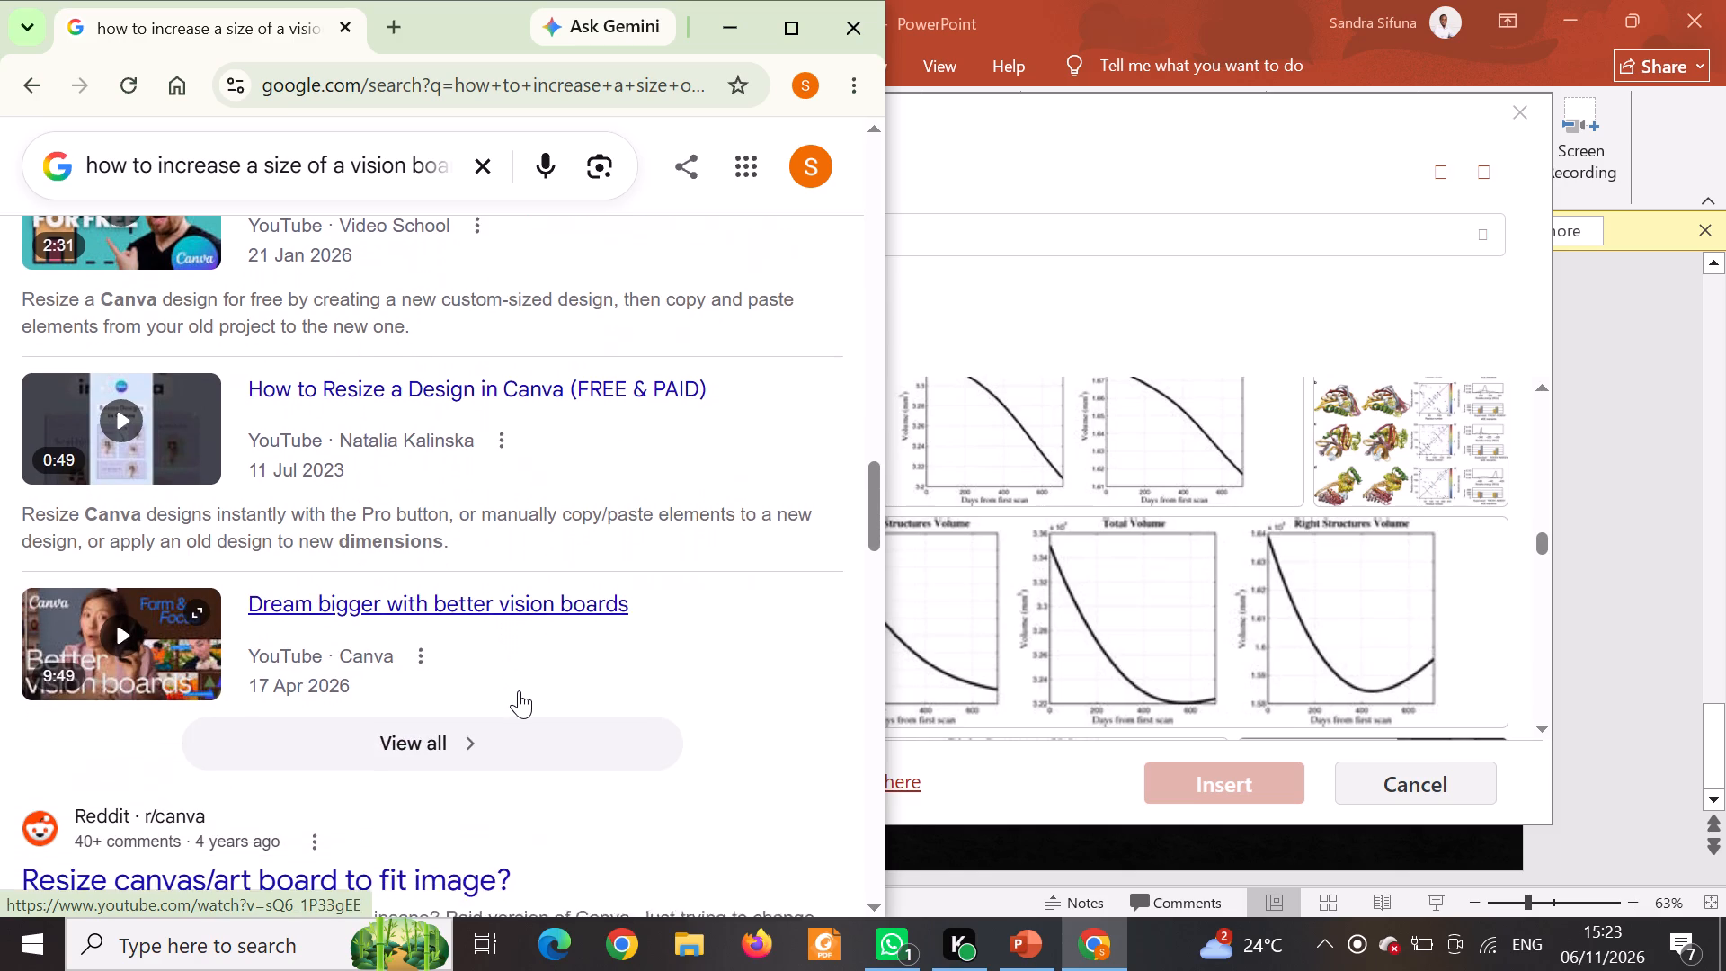
pyautogui.scroll(-4, 519, 690)
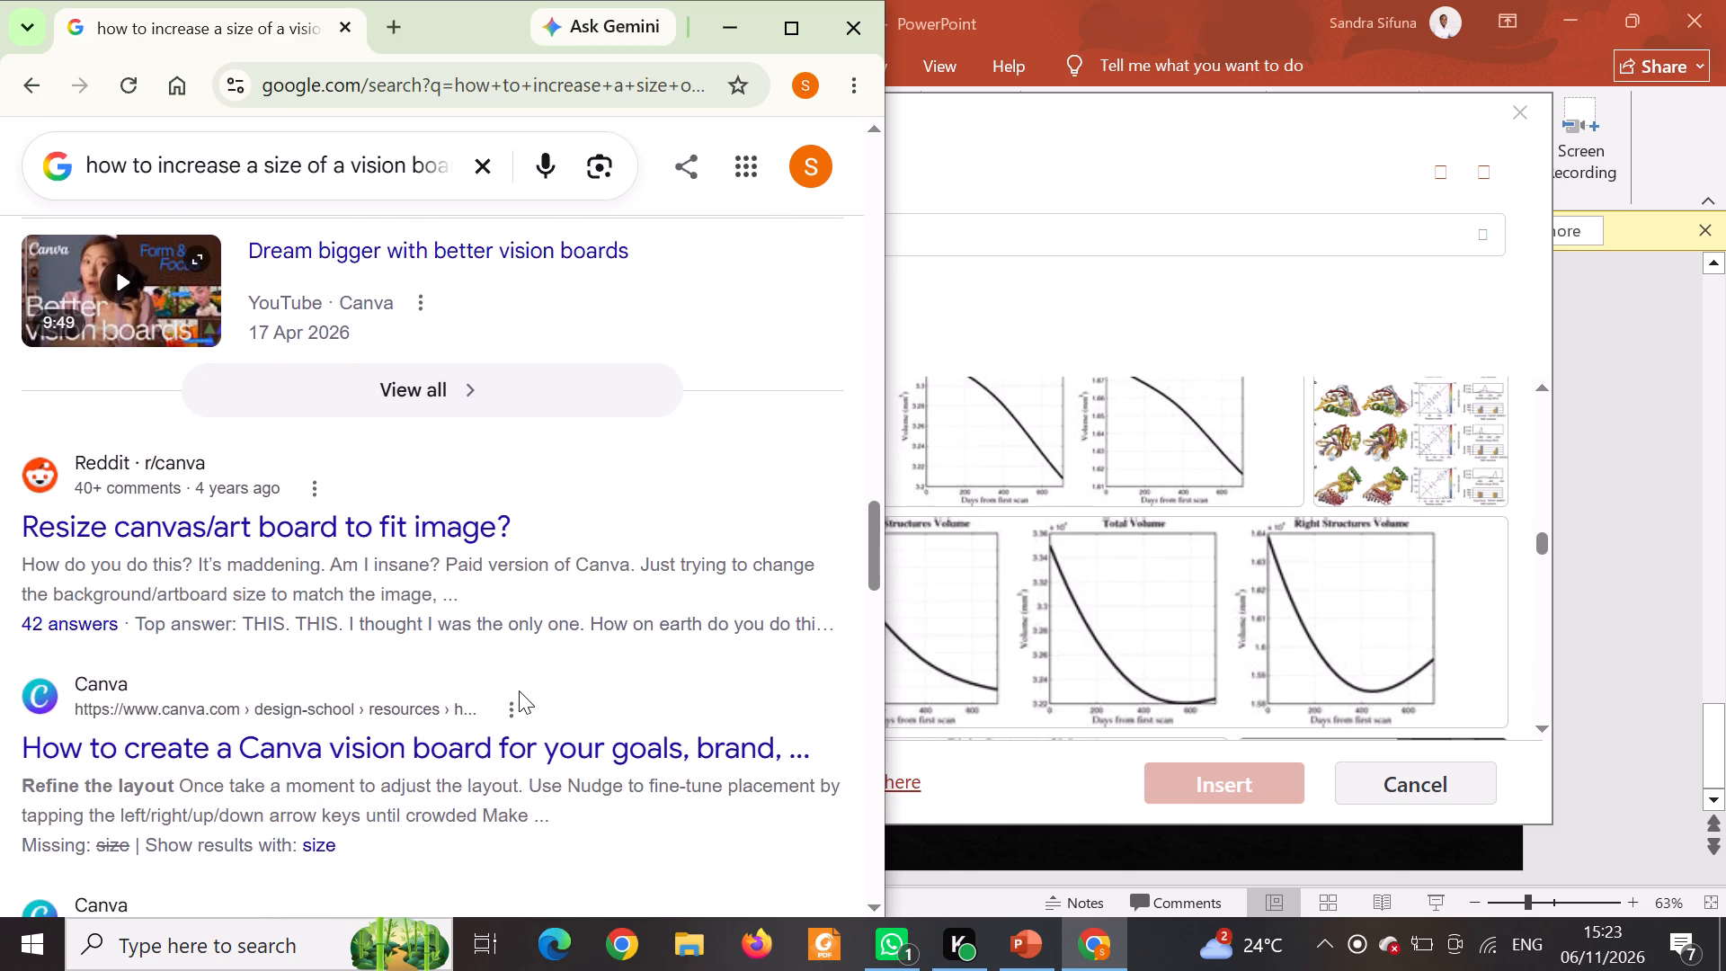
pyautogui.scroll(-4, 519, 690)
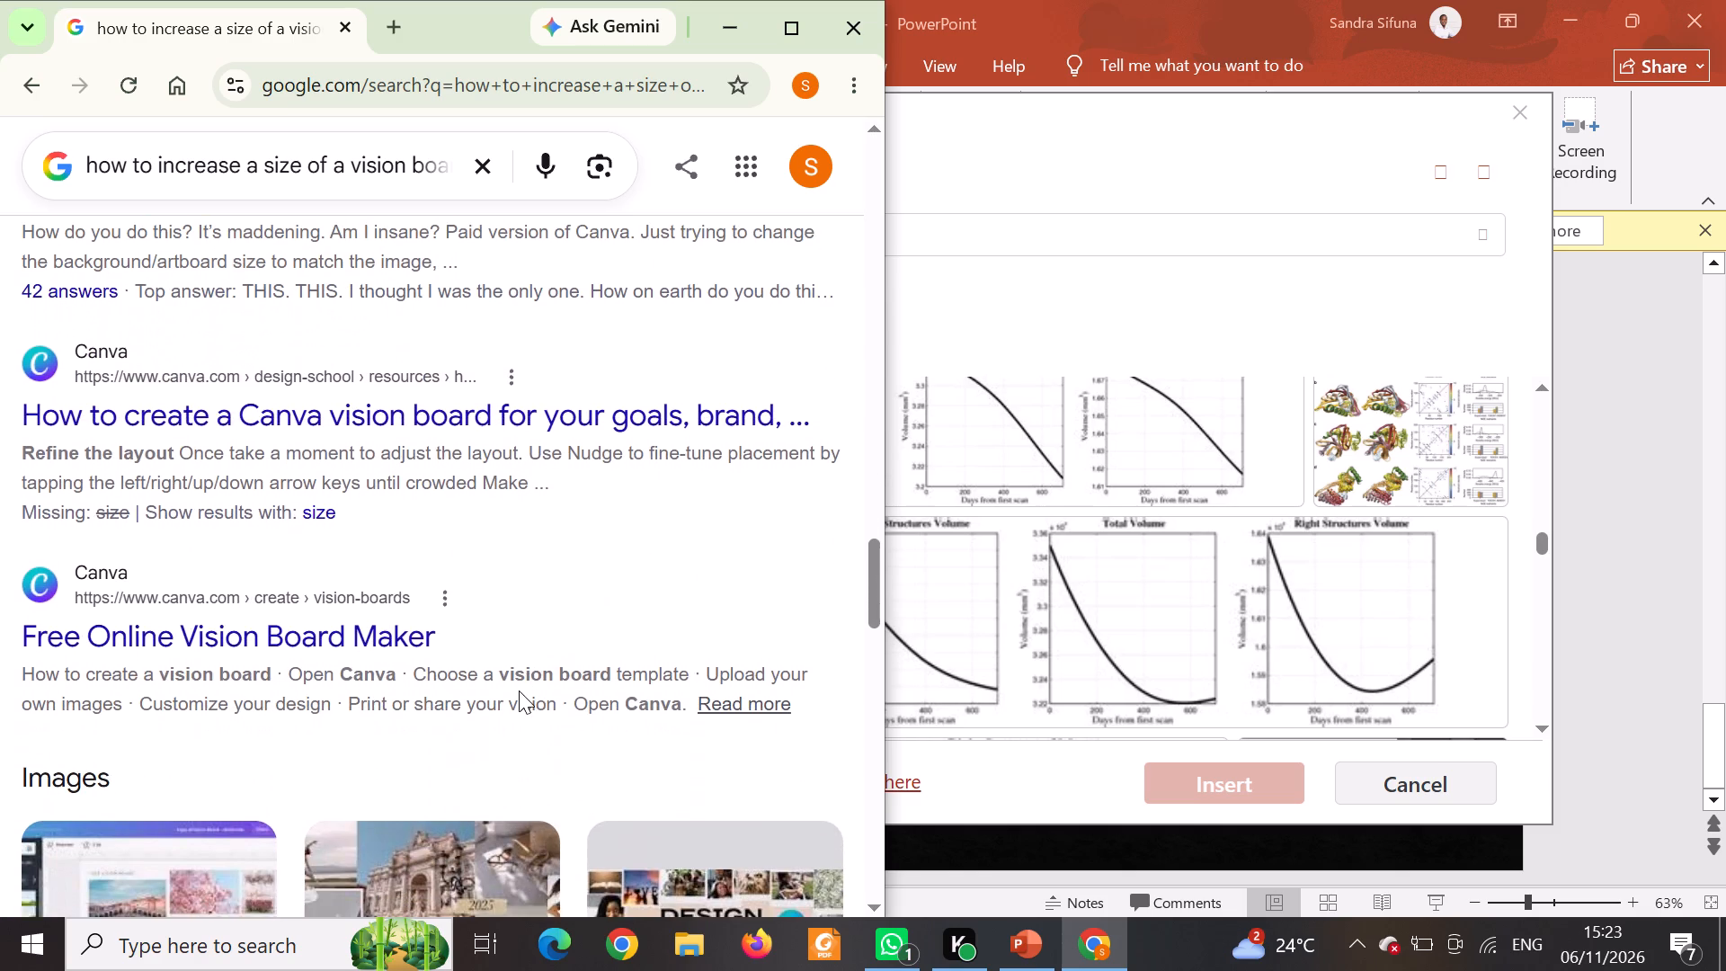
pyautogui.scroll(-2, 519, 690)
pyautogui.scroll(-2, 519, 612)
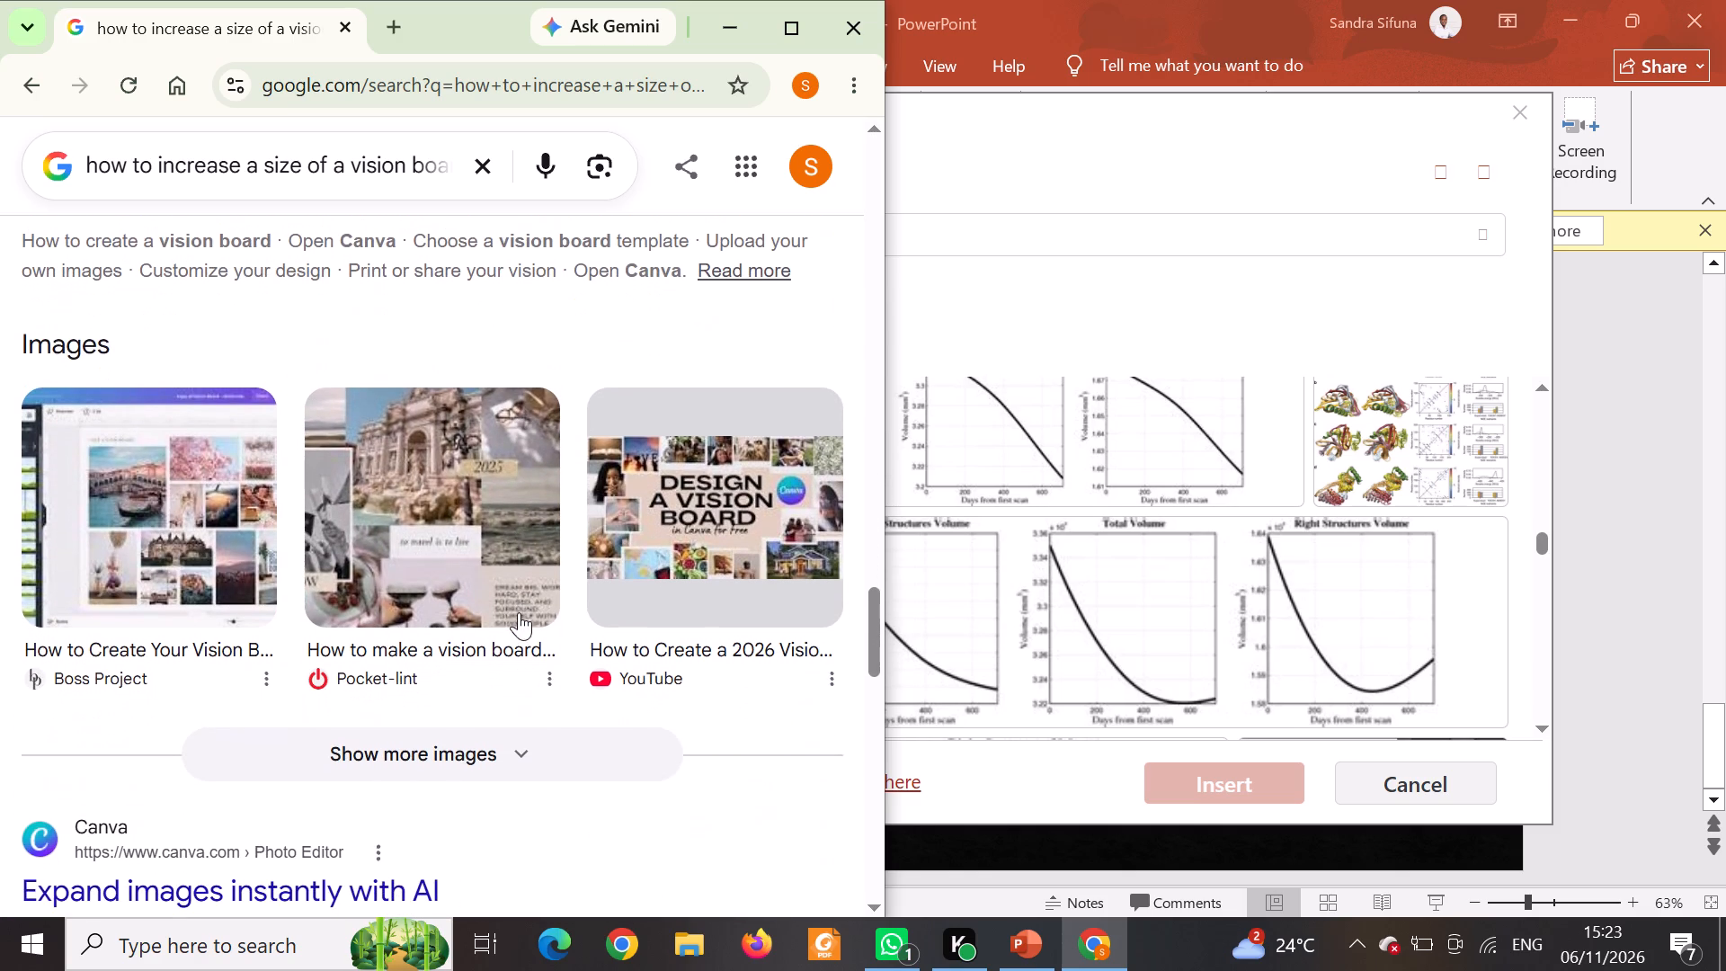
pyautogui.scroll(-3, 505, 529)
pyautogui.scroll(-2, 478, 438)
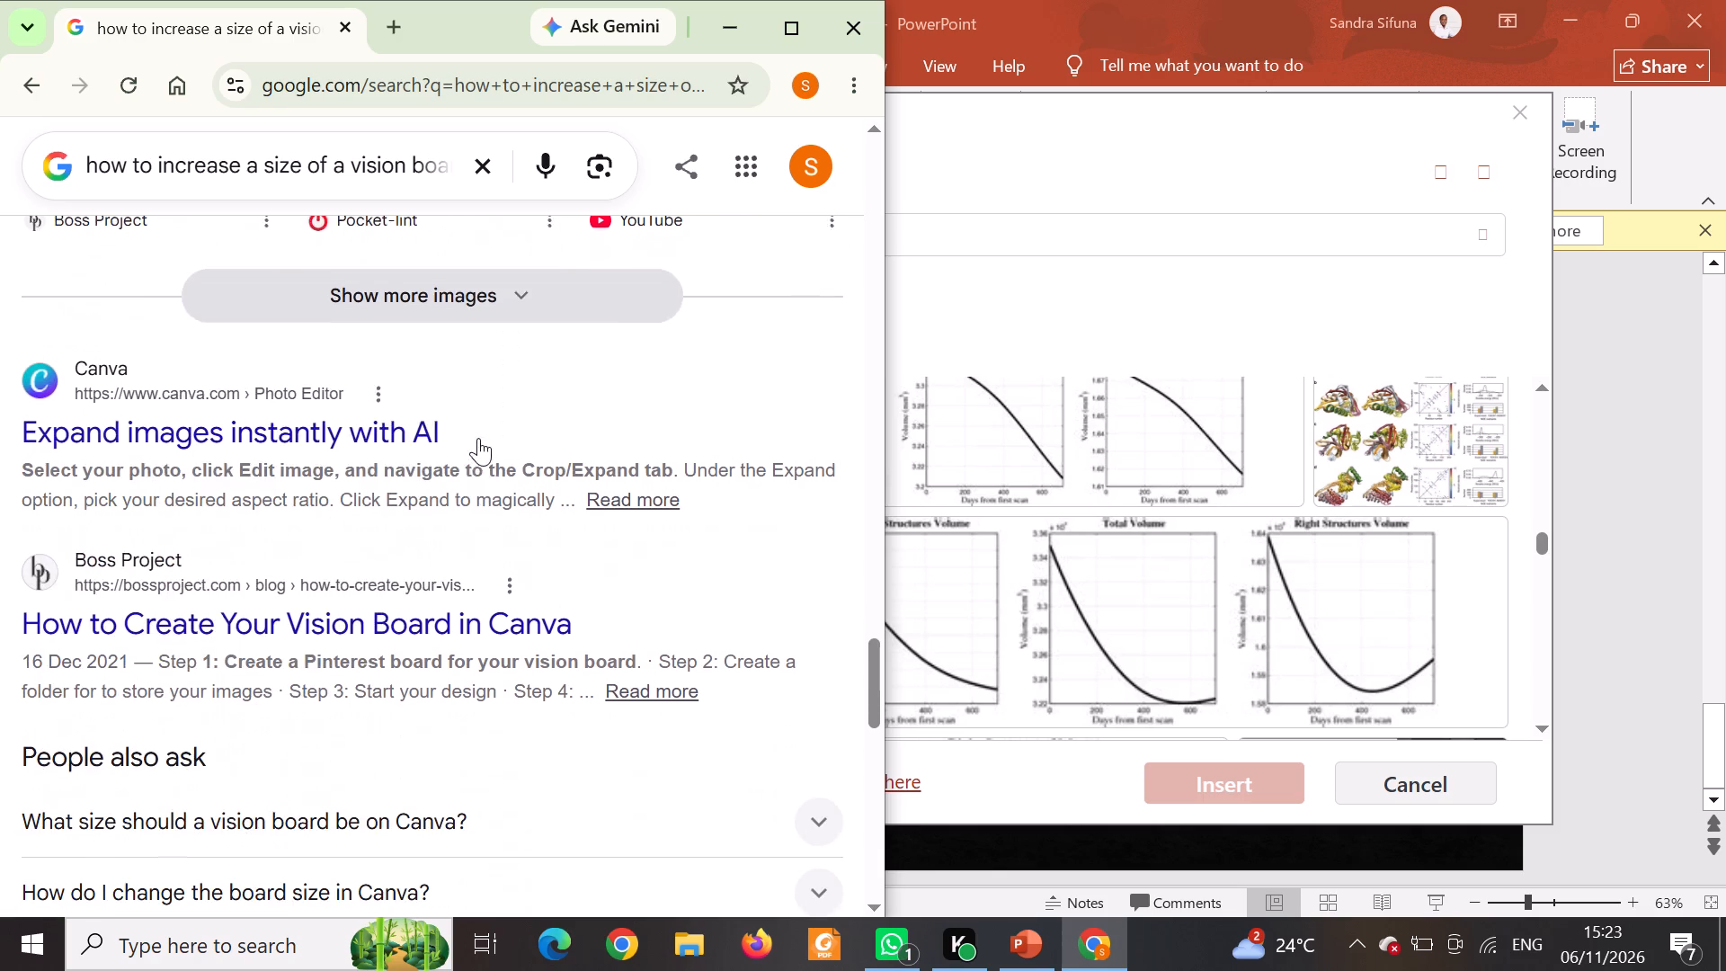
pyautogui.scroll(-4, 478, 438)
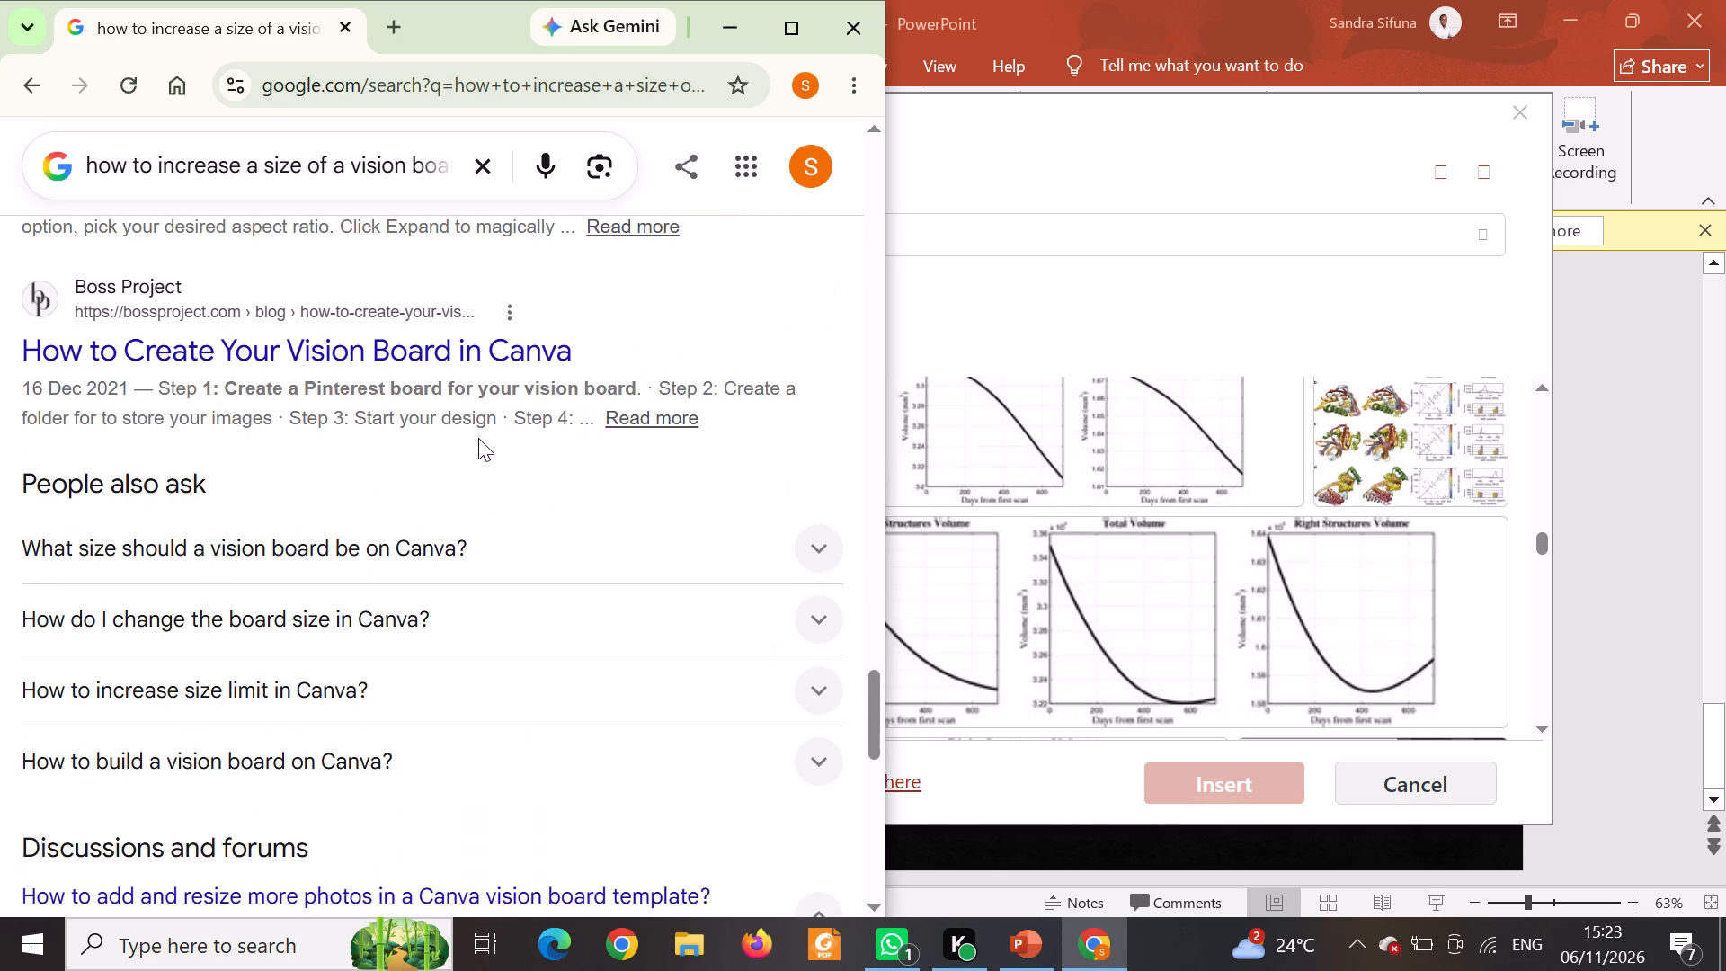
pyautogui.scroll(-2, 478, 438)
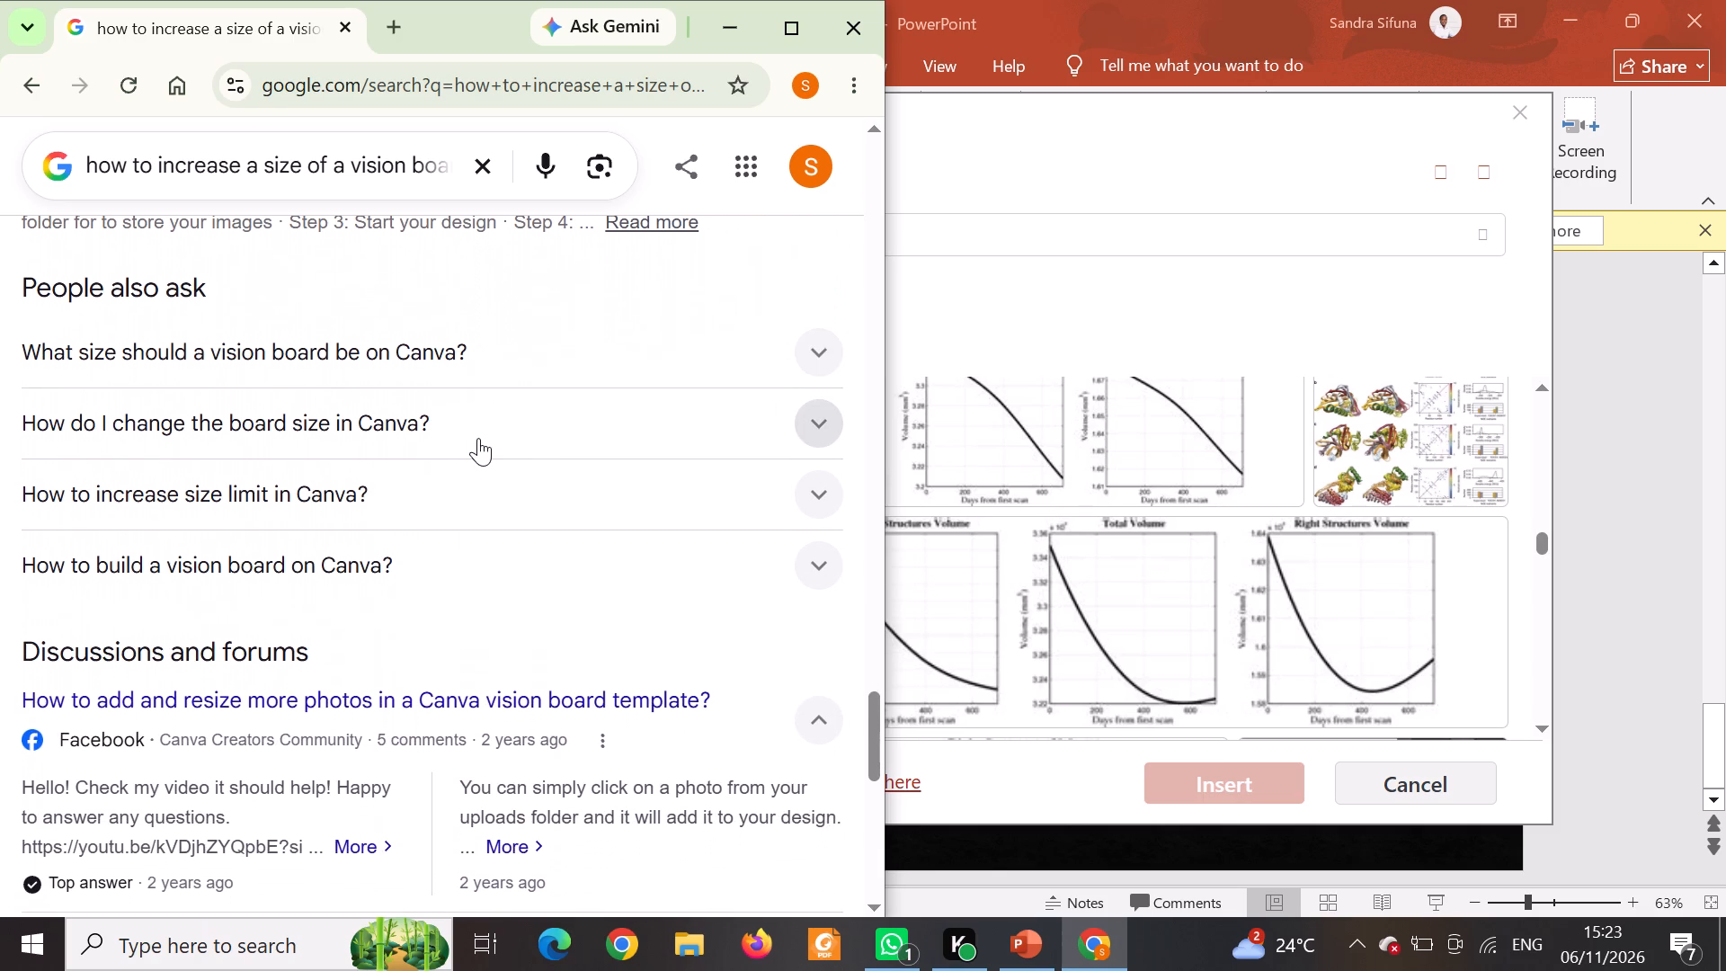
pyautogui.scroll(-2, 478, 438)
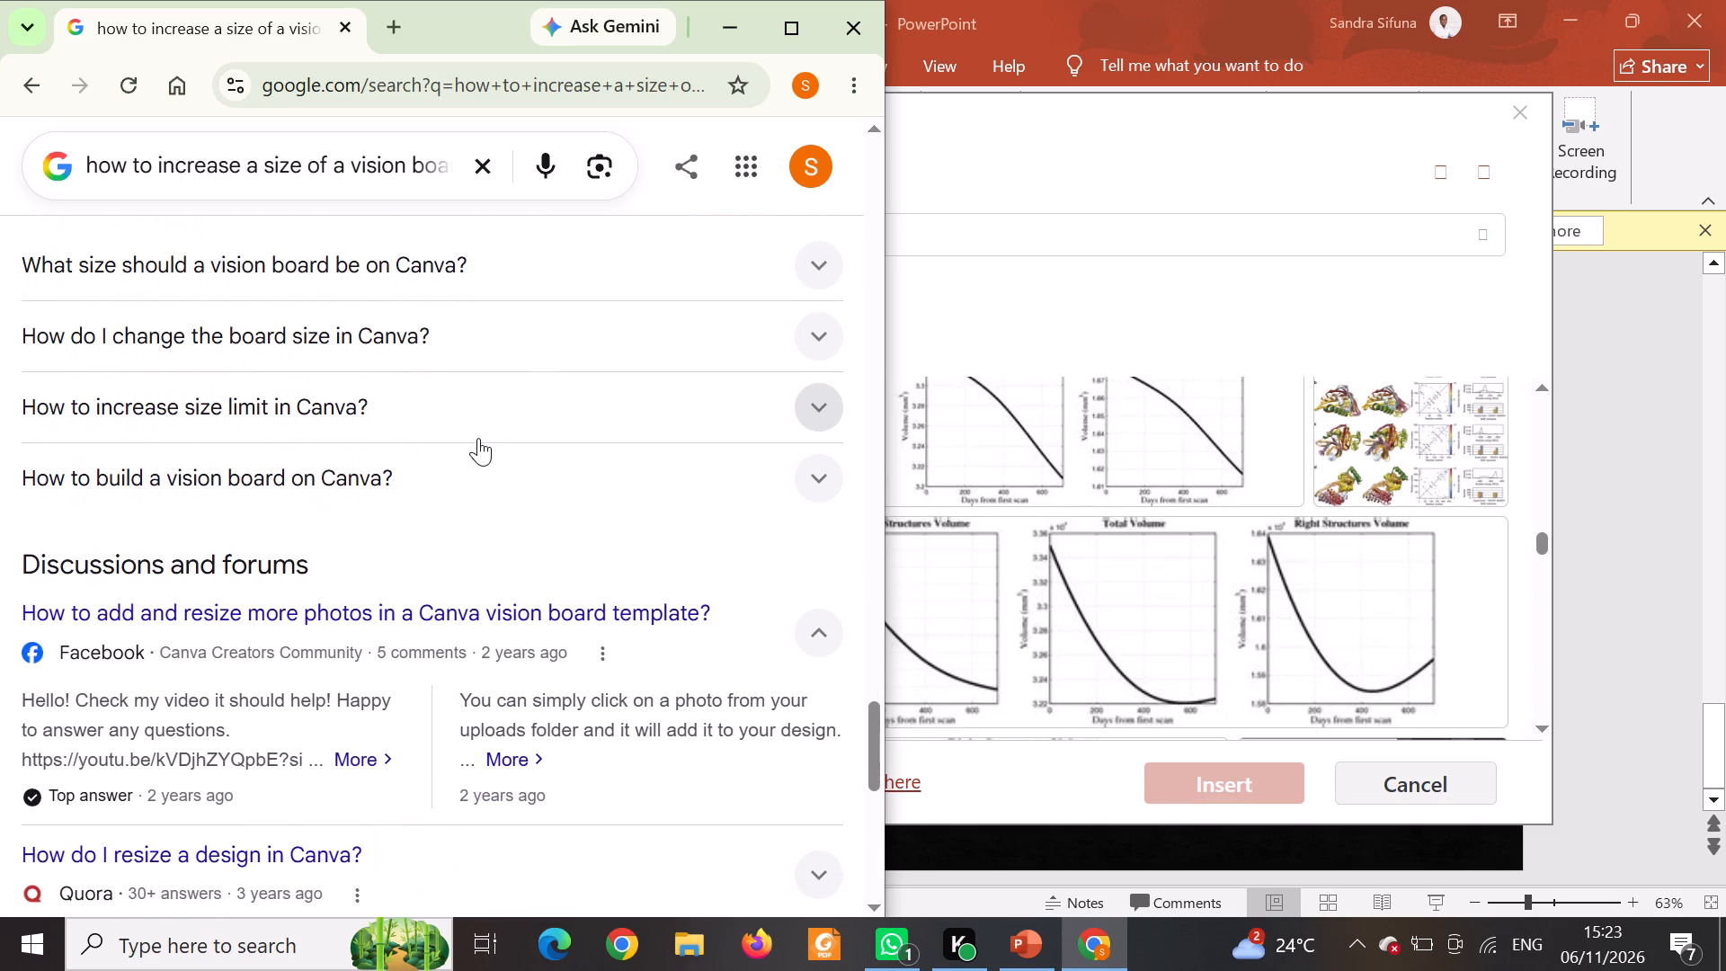
pyautogui.scroll(-1, 478, 438)
pyautogui.click(822, 324)
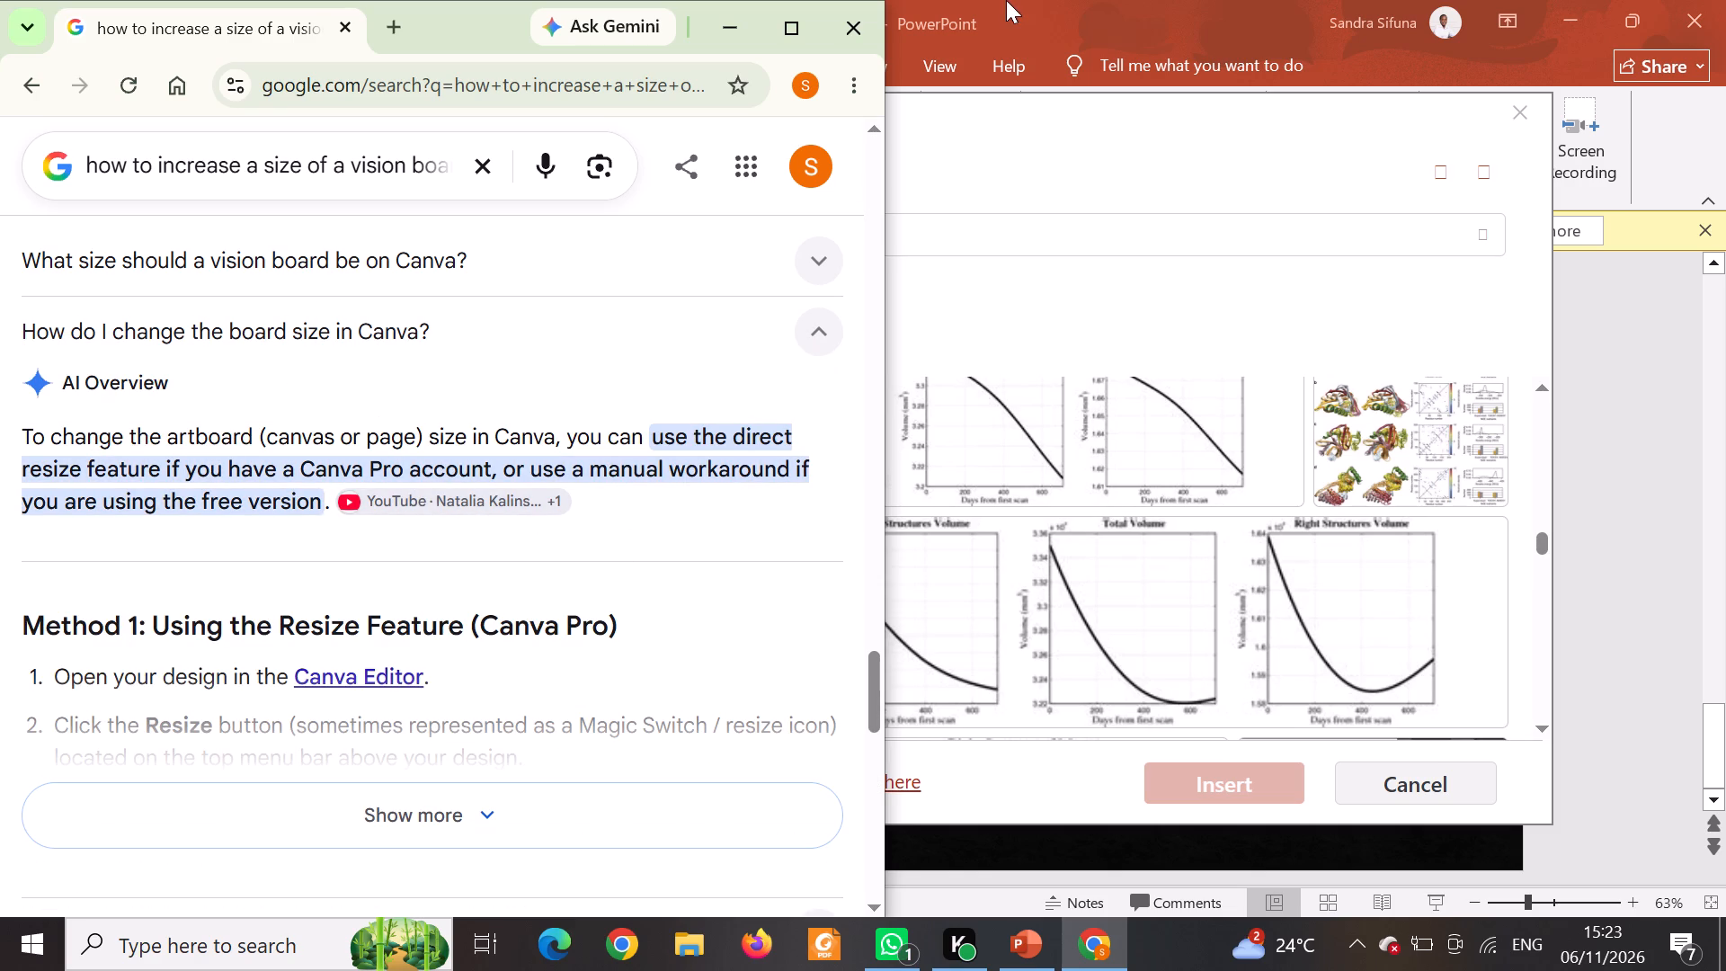
# Switch back to PowerPoint, review the online pictures for "the earth internal structure in 4d", and close the picture search without inserting any.
pyautogui.click(732, 31)
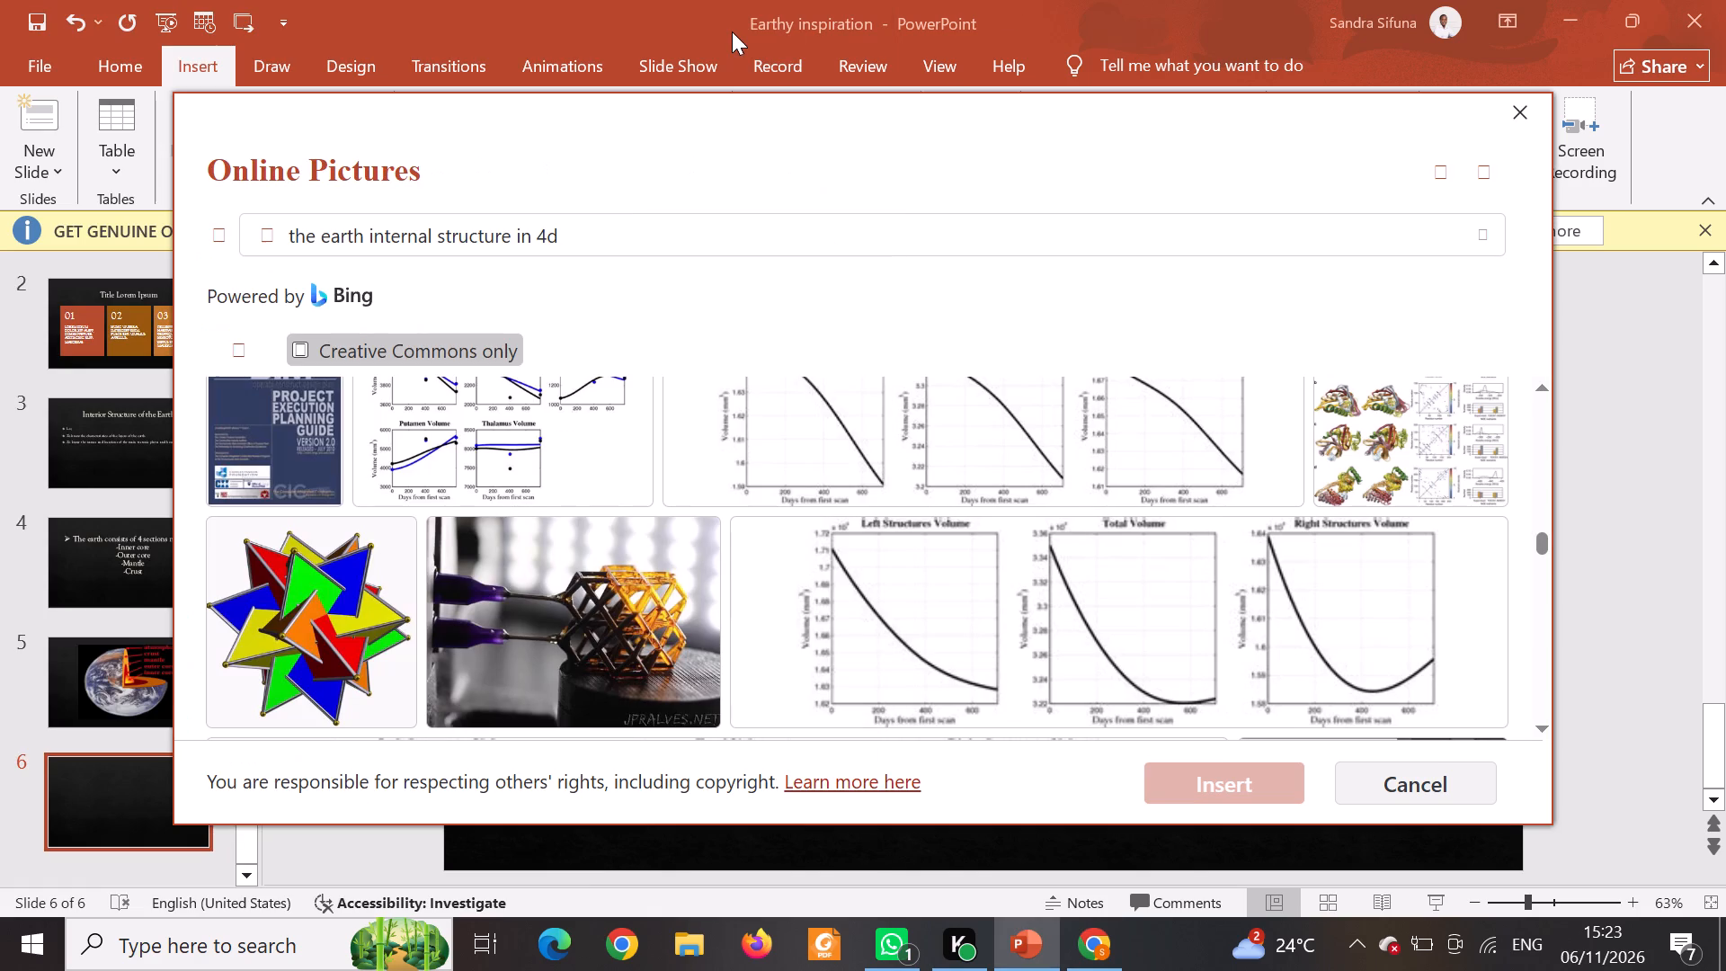
pyautogui.scroll(3, 908, 465)
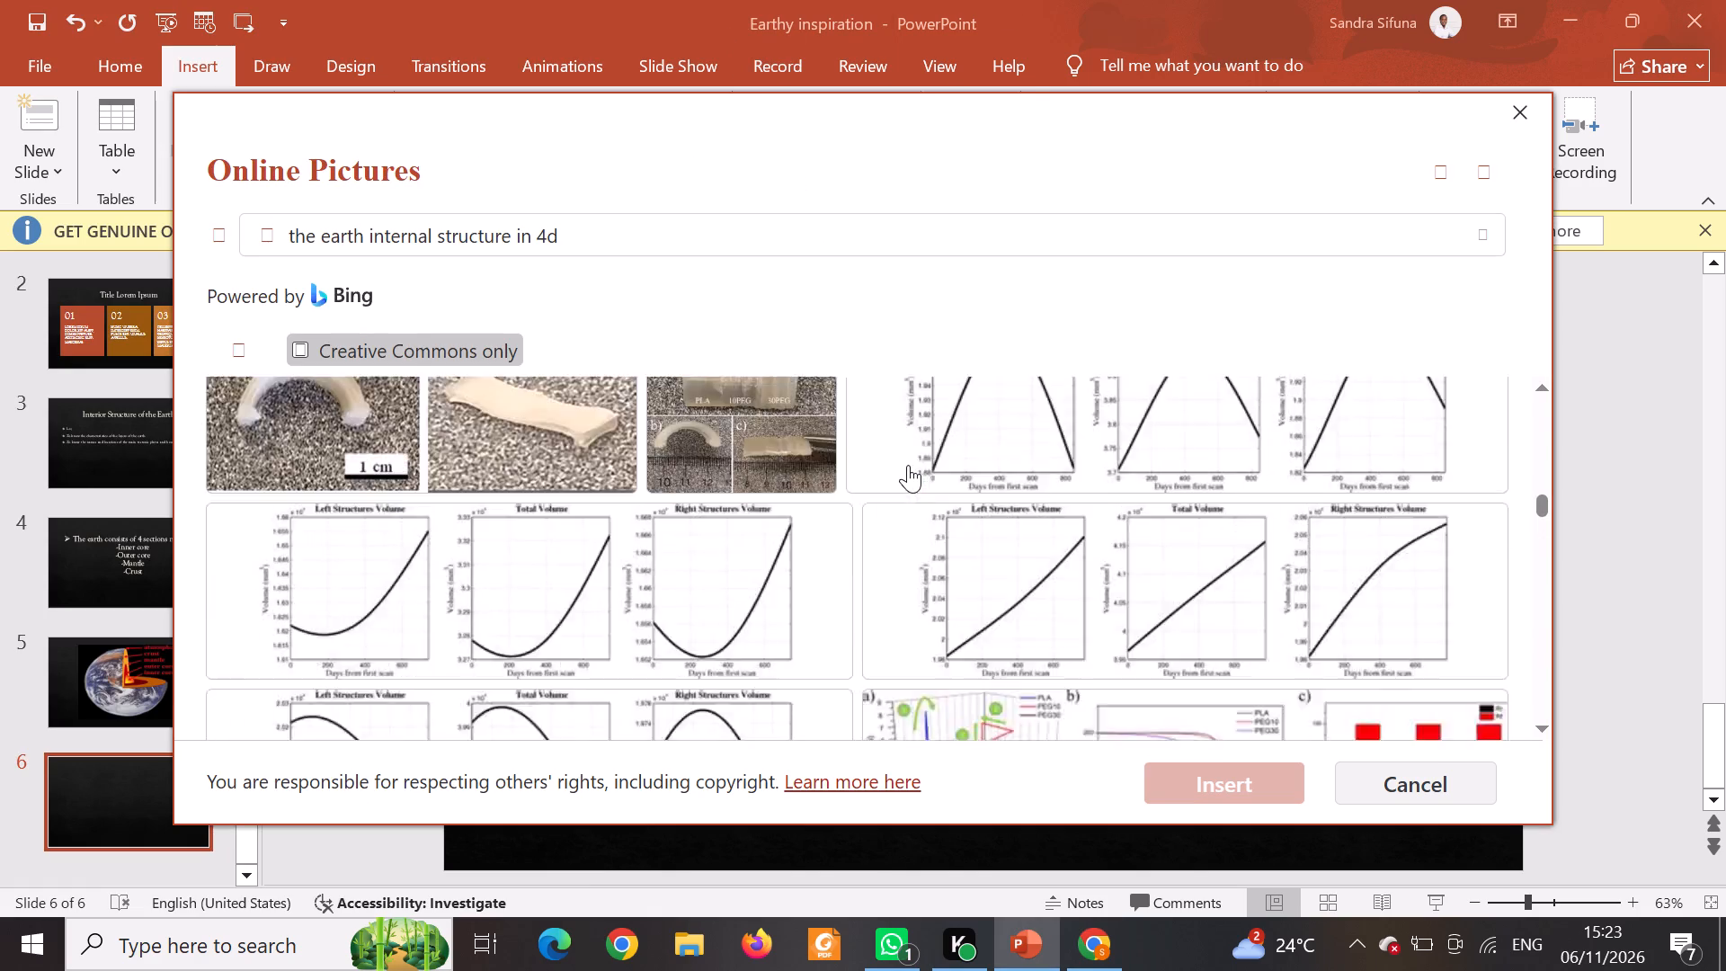
pyautogui.scroll(4, 908, 465)
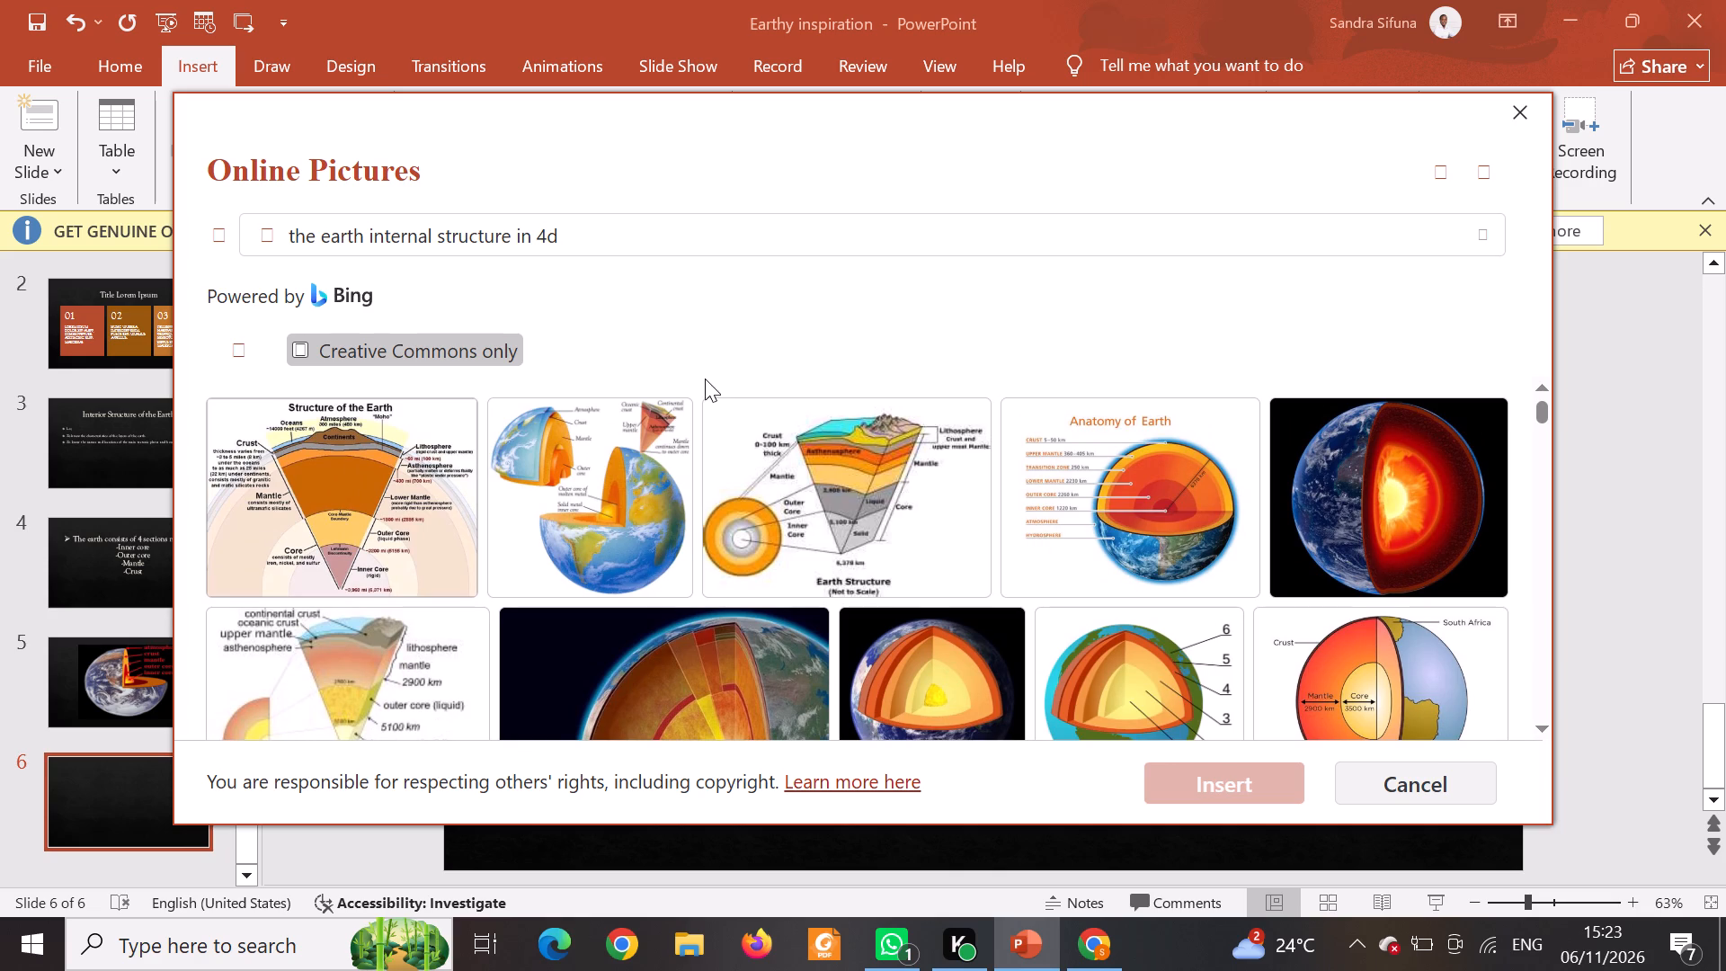
pyautogui.click(100, 806)
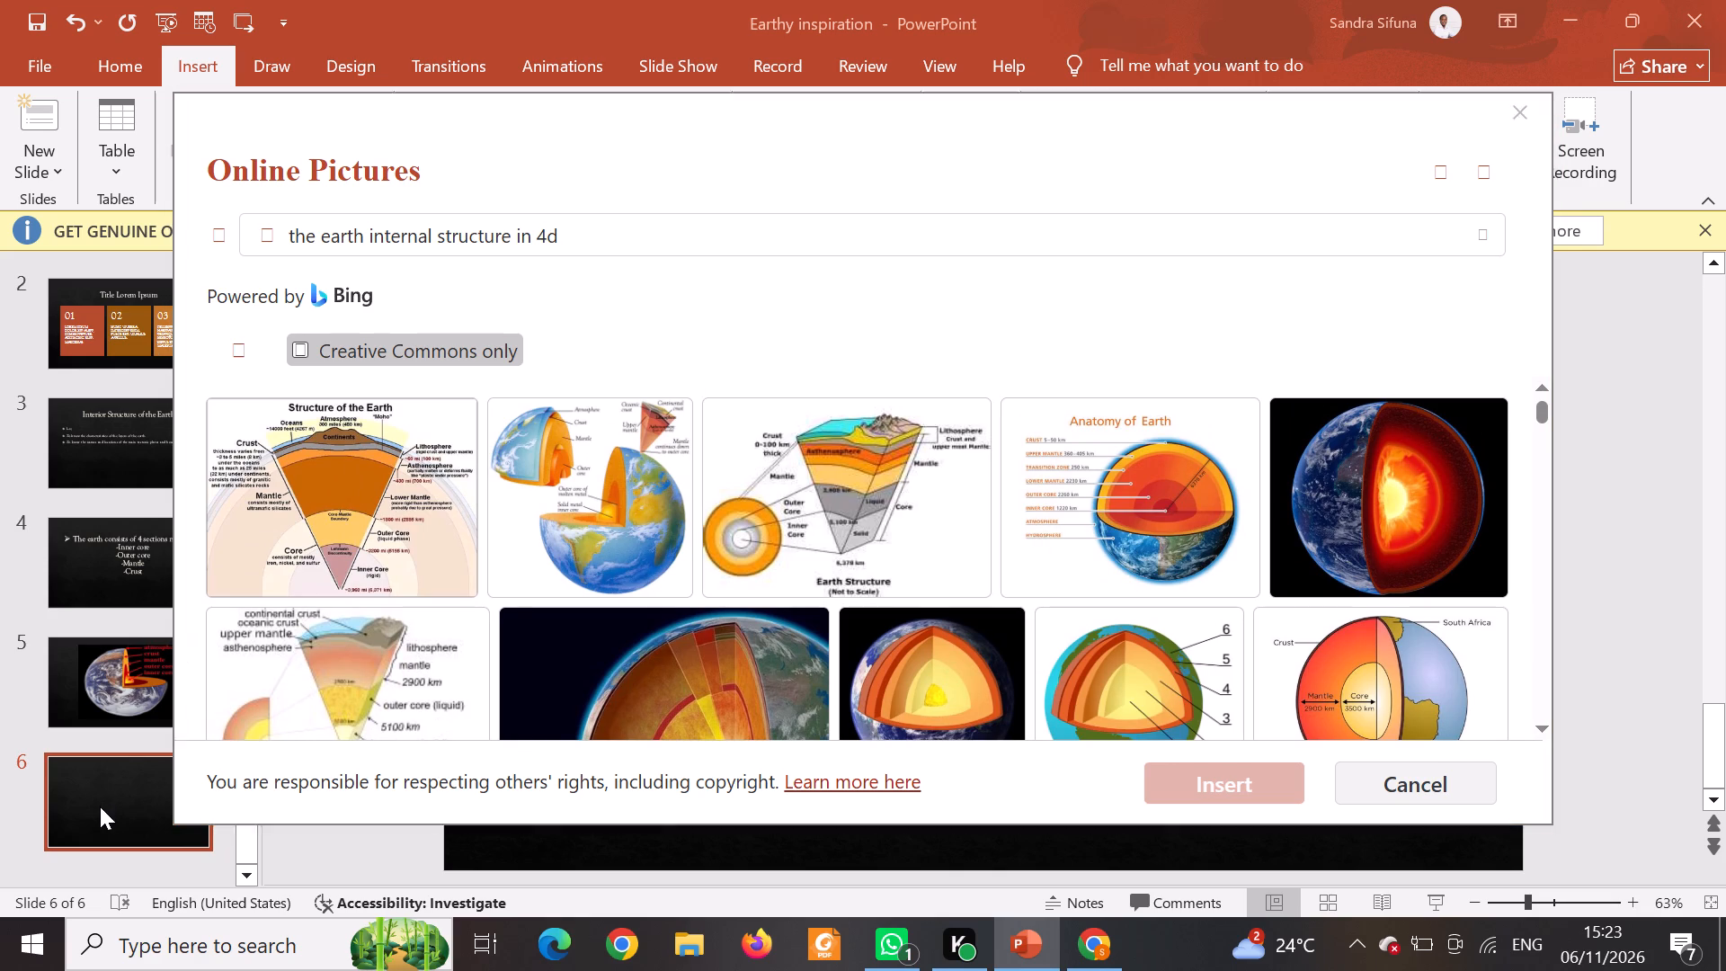
pyautogui.click(1526, 107)
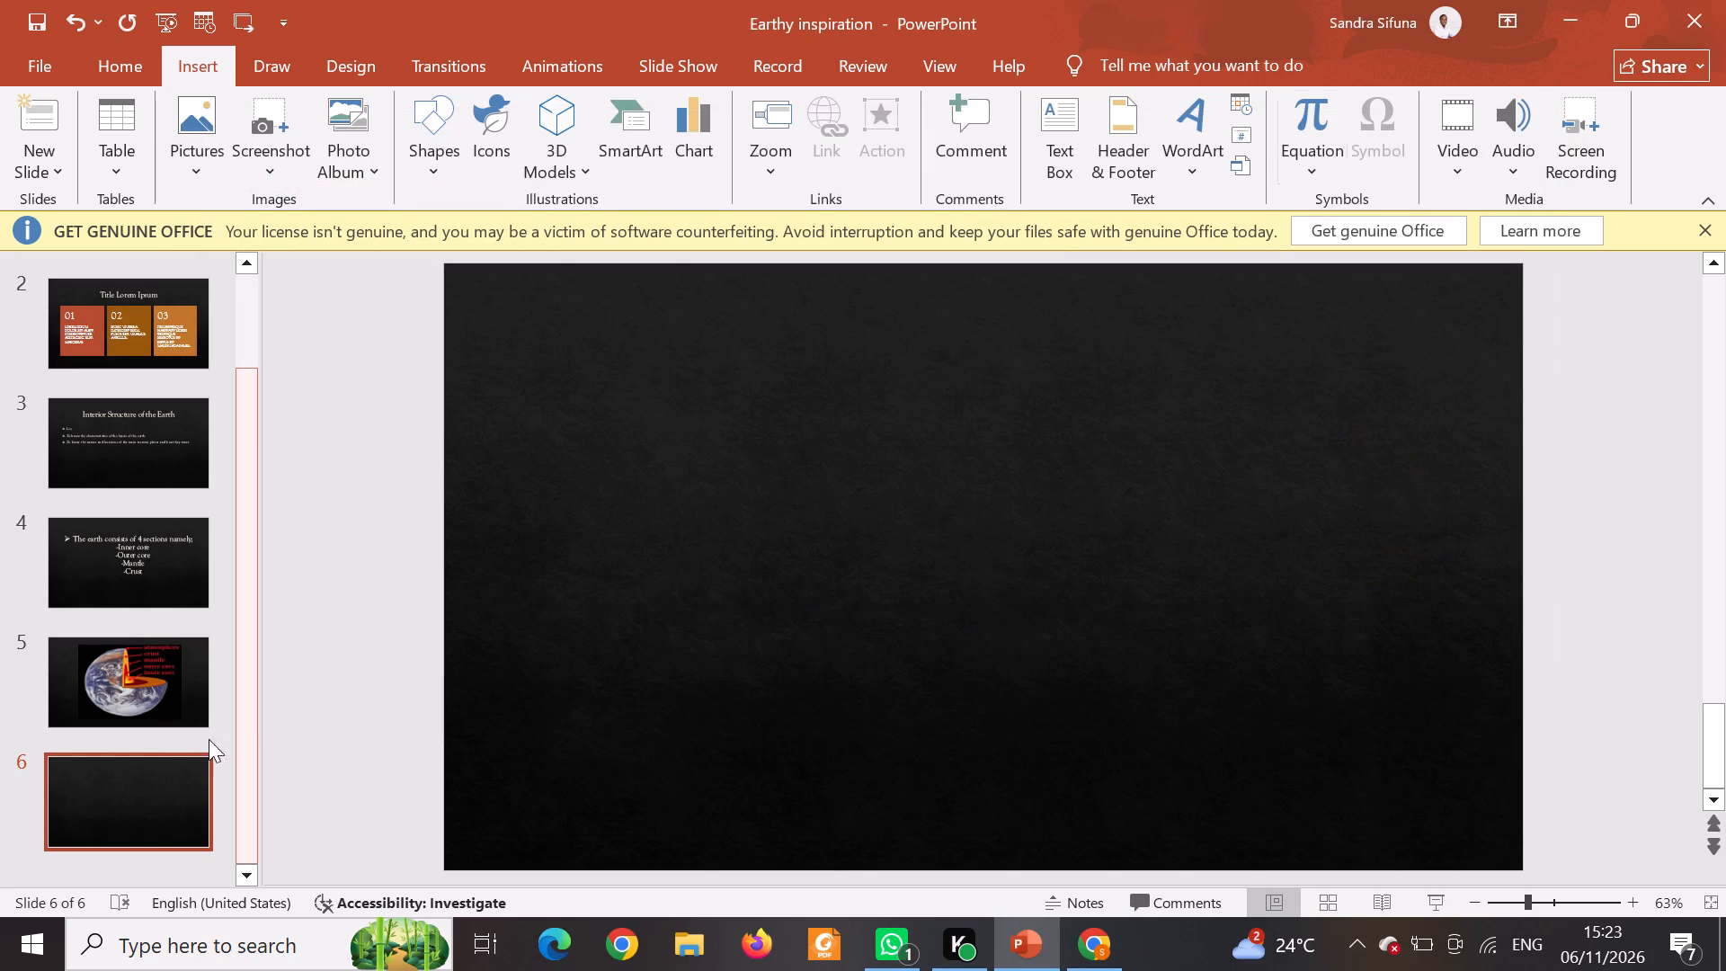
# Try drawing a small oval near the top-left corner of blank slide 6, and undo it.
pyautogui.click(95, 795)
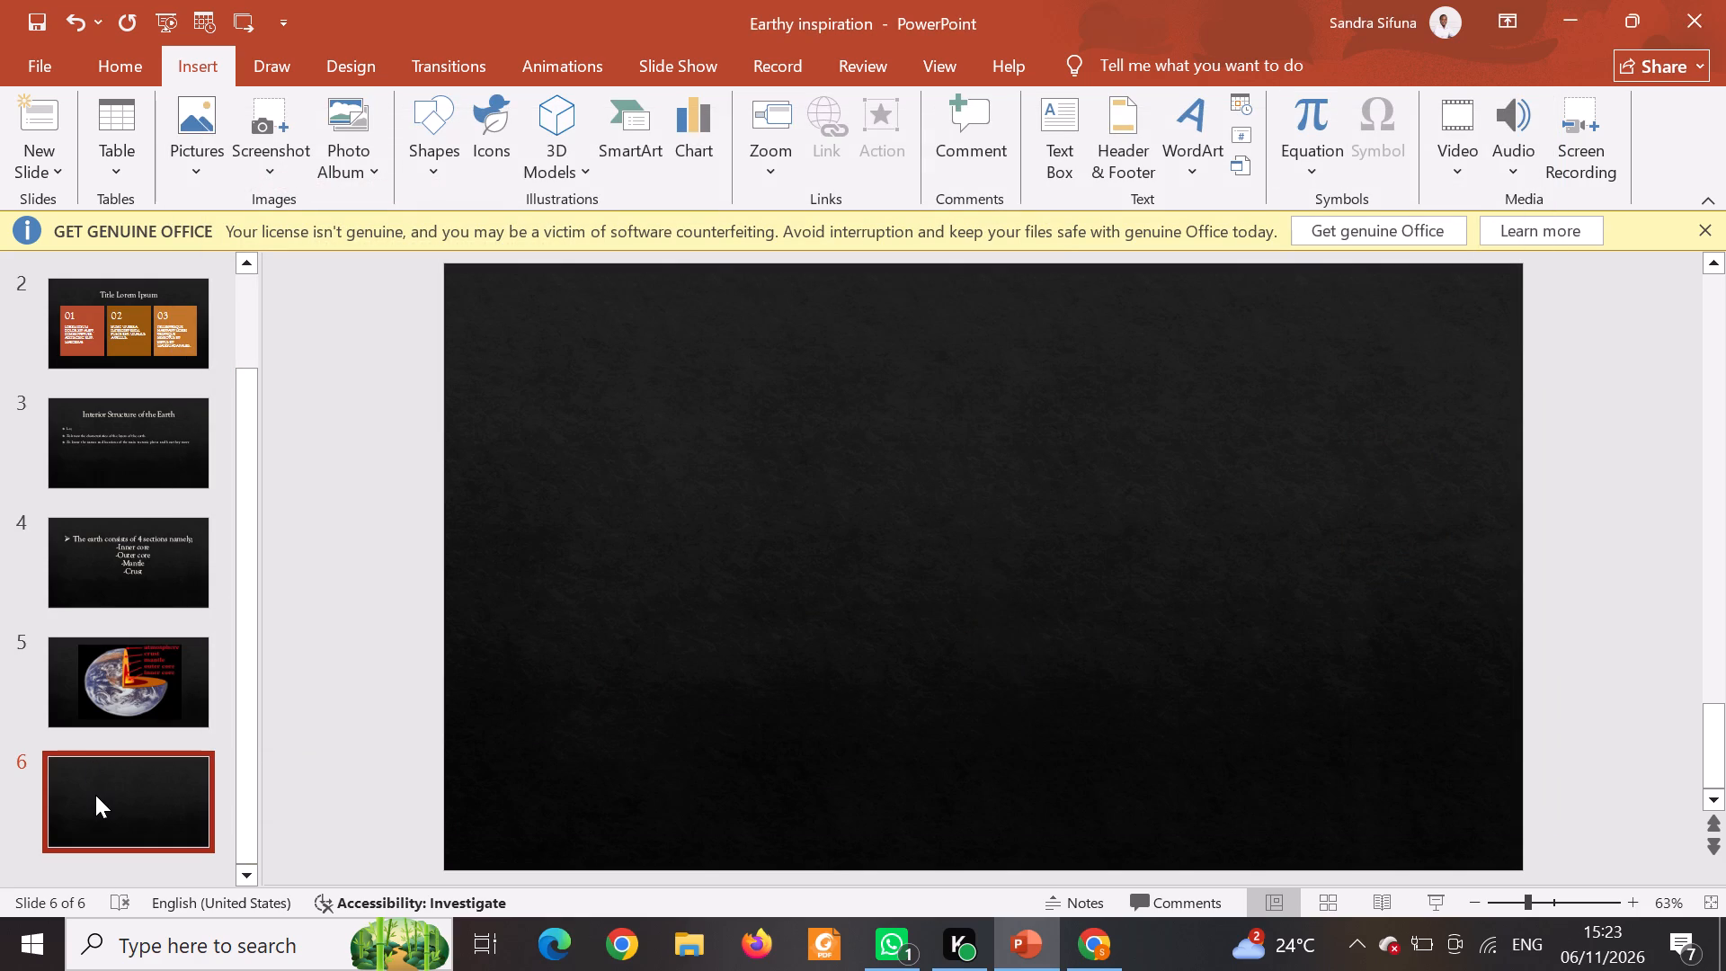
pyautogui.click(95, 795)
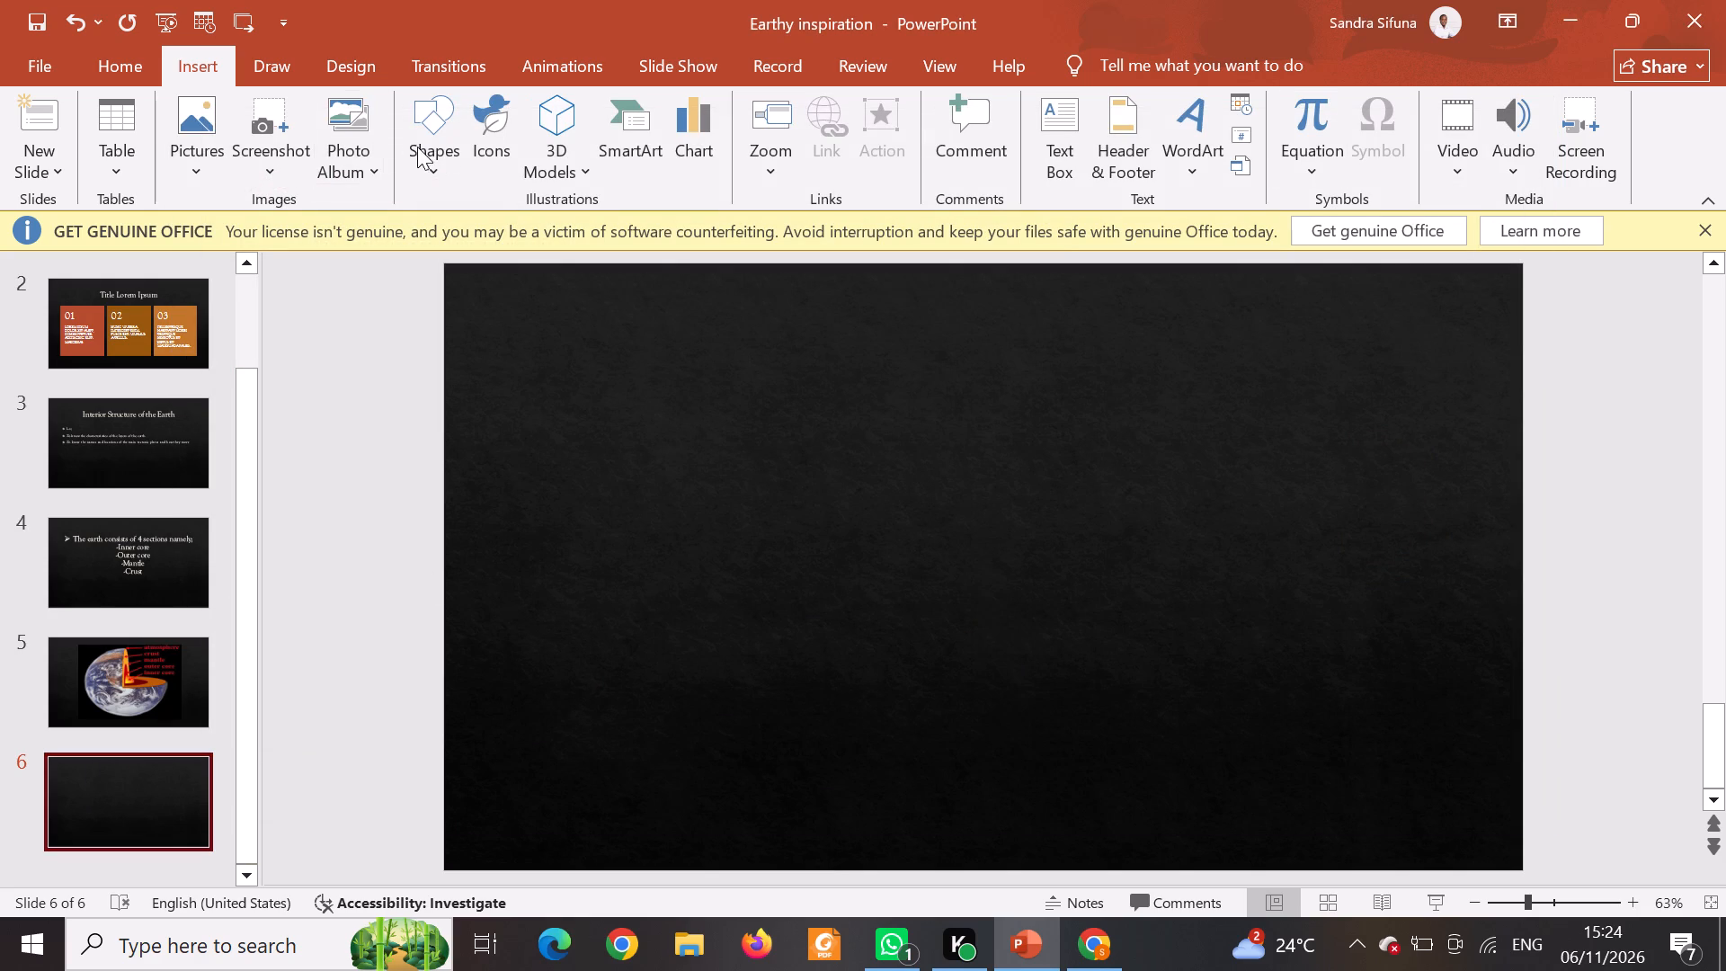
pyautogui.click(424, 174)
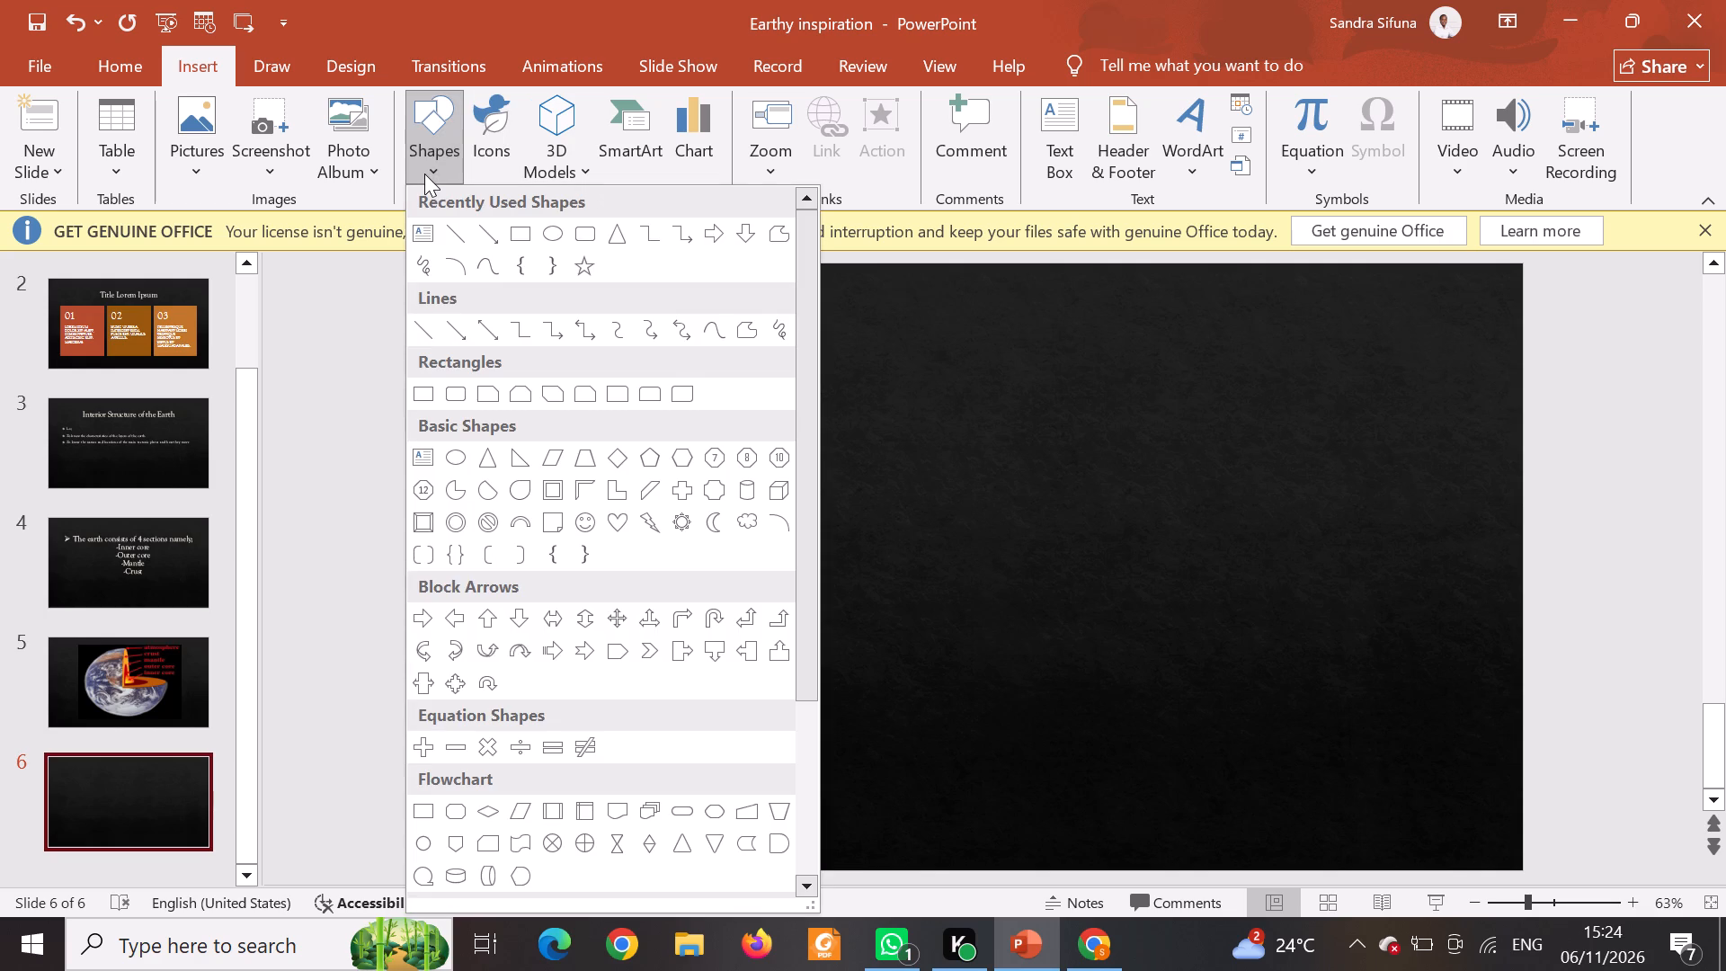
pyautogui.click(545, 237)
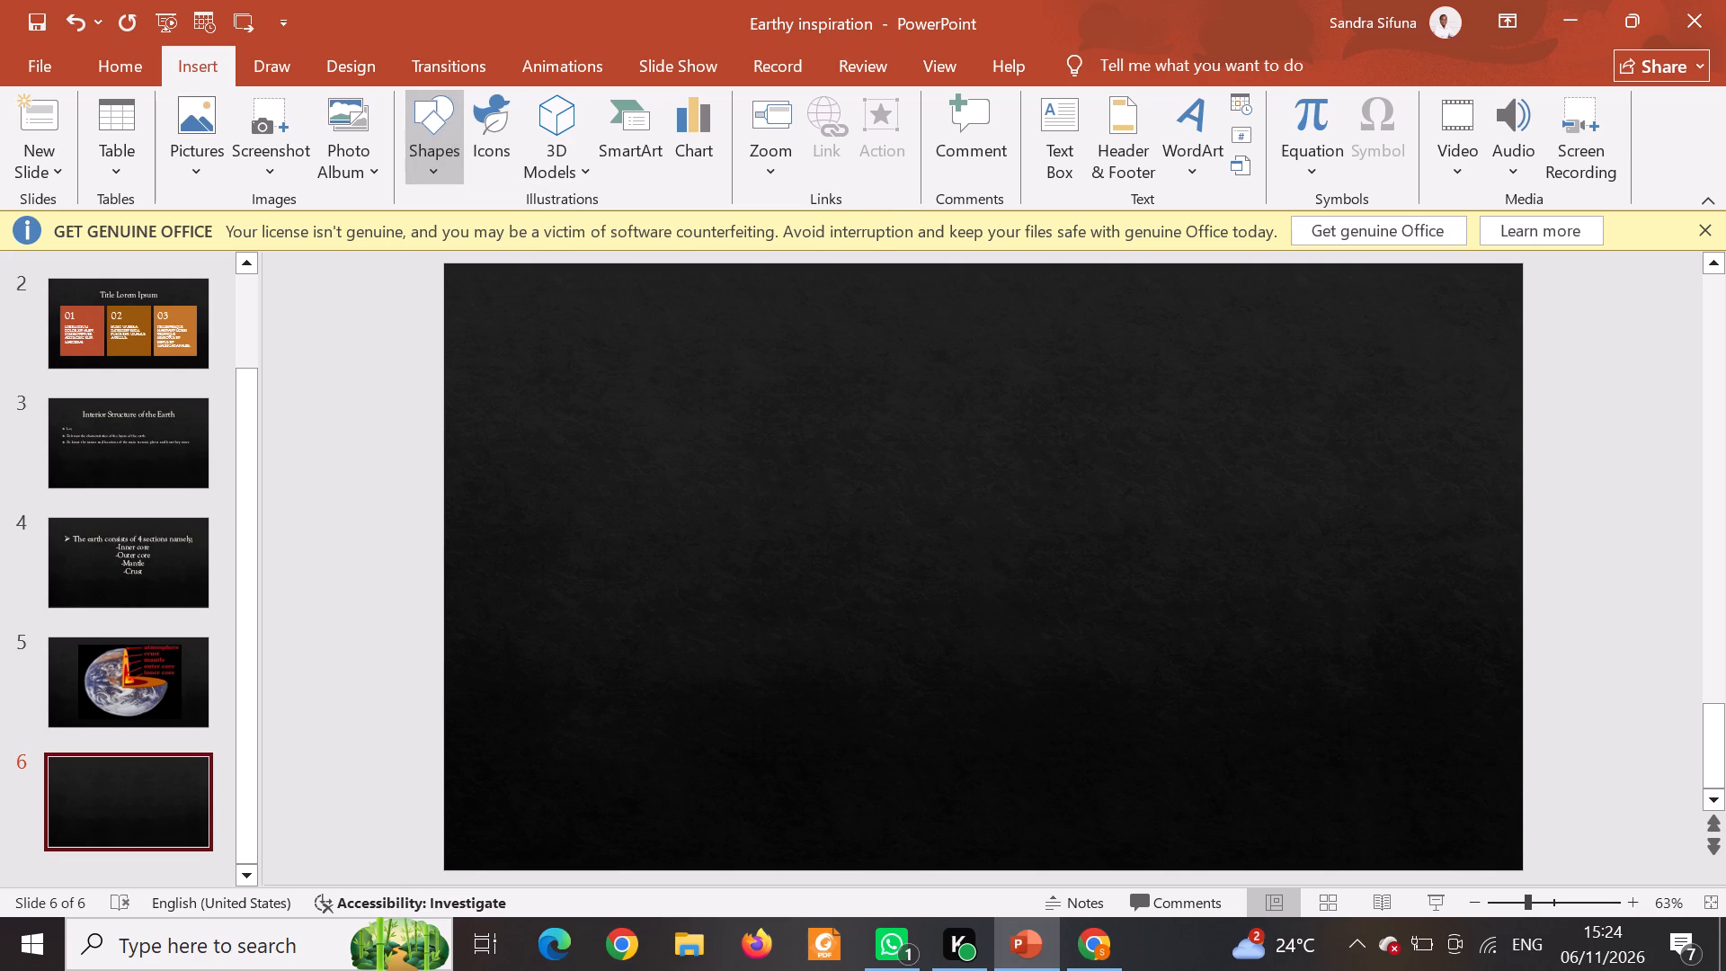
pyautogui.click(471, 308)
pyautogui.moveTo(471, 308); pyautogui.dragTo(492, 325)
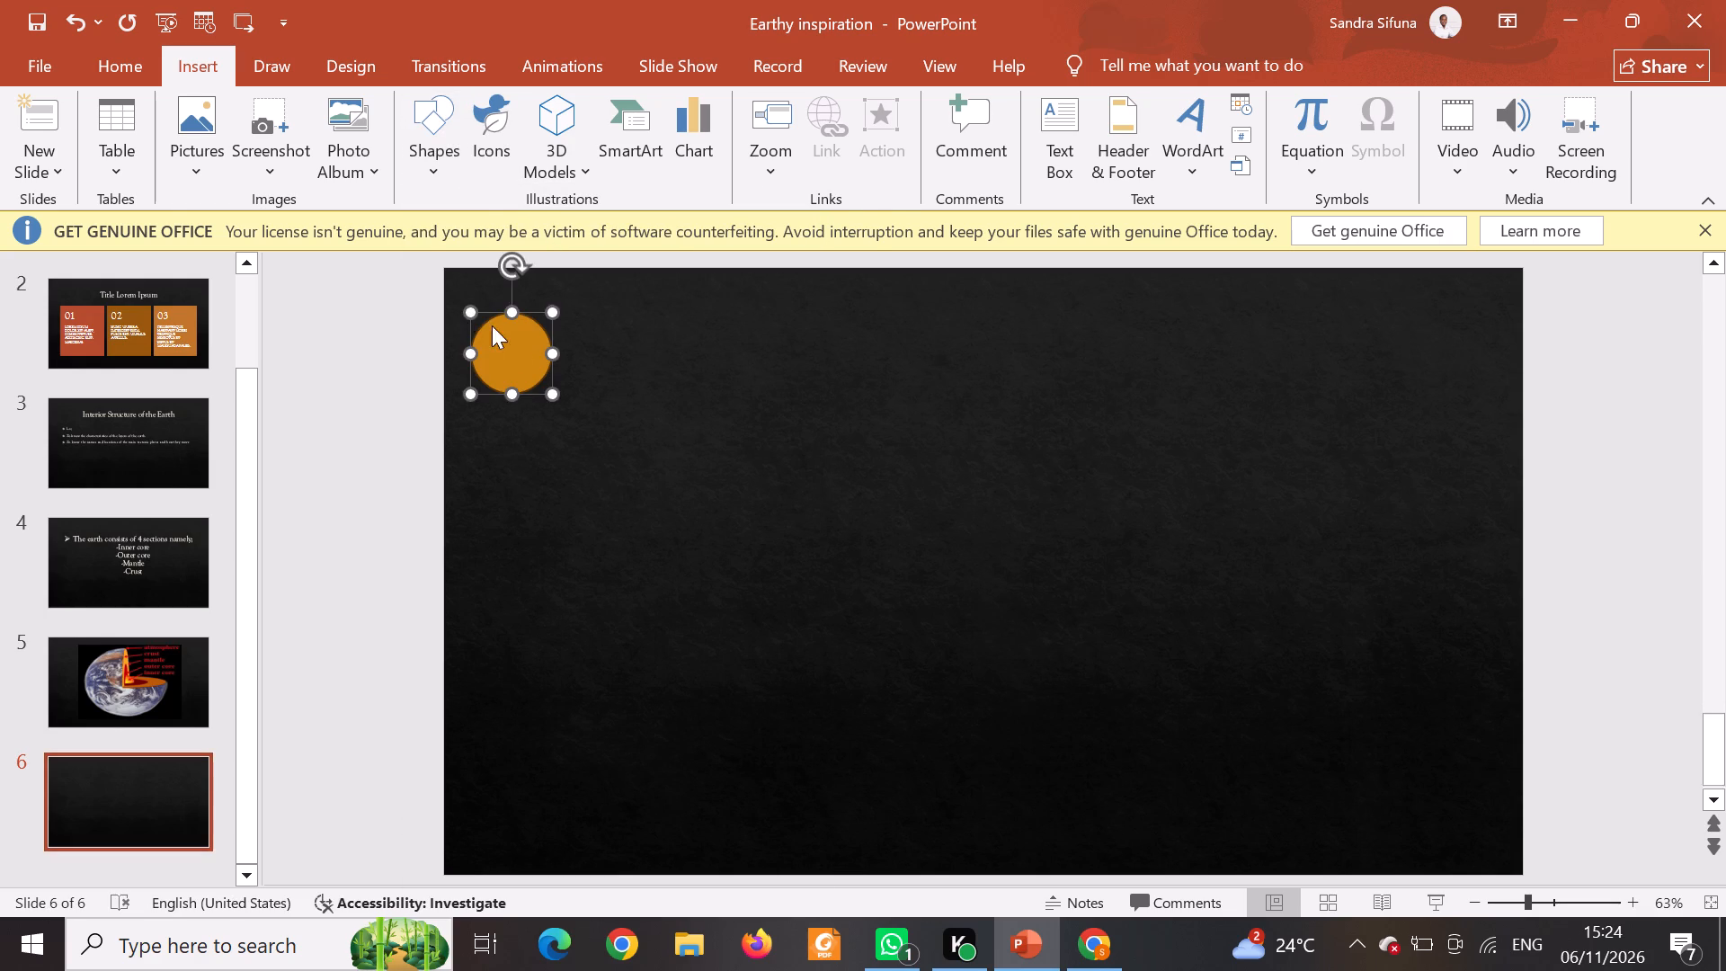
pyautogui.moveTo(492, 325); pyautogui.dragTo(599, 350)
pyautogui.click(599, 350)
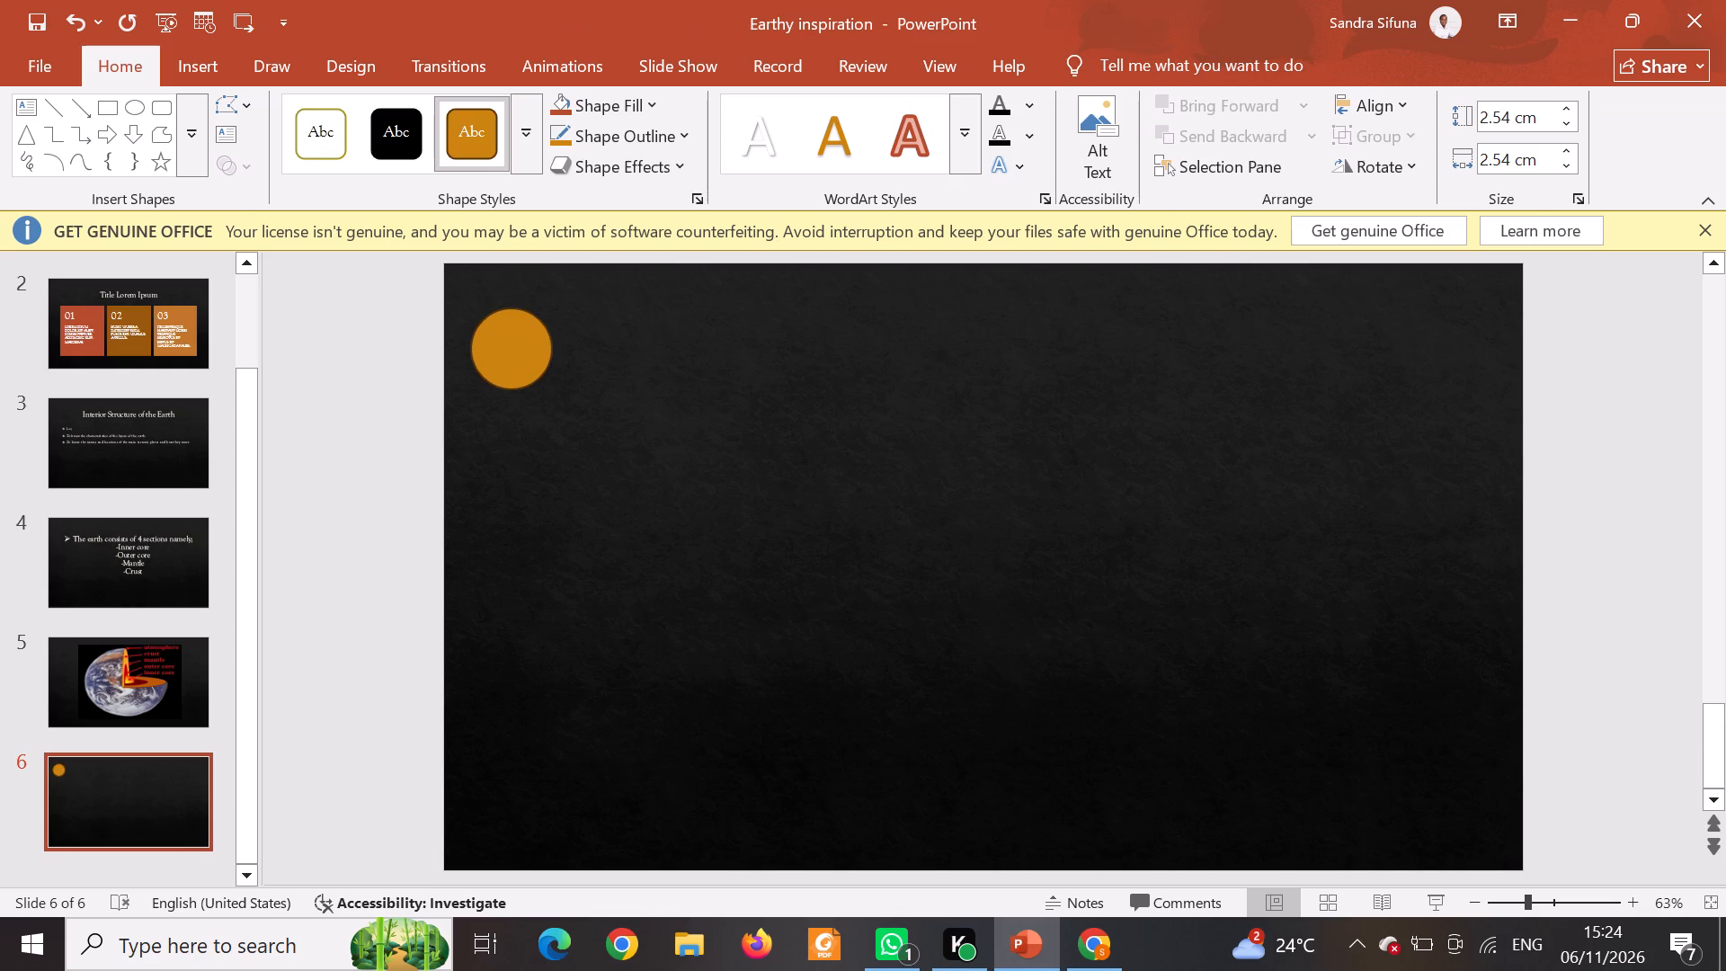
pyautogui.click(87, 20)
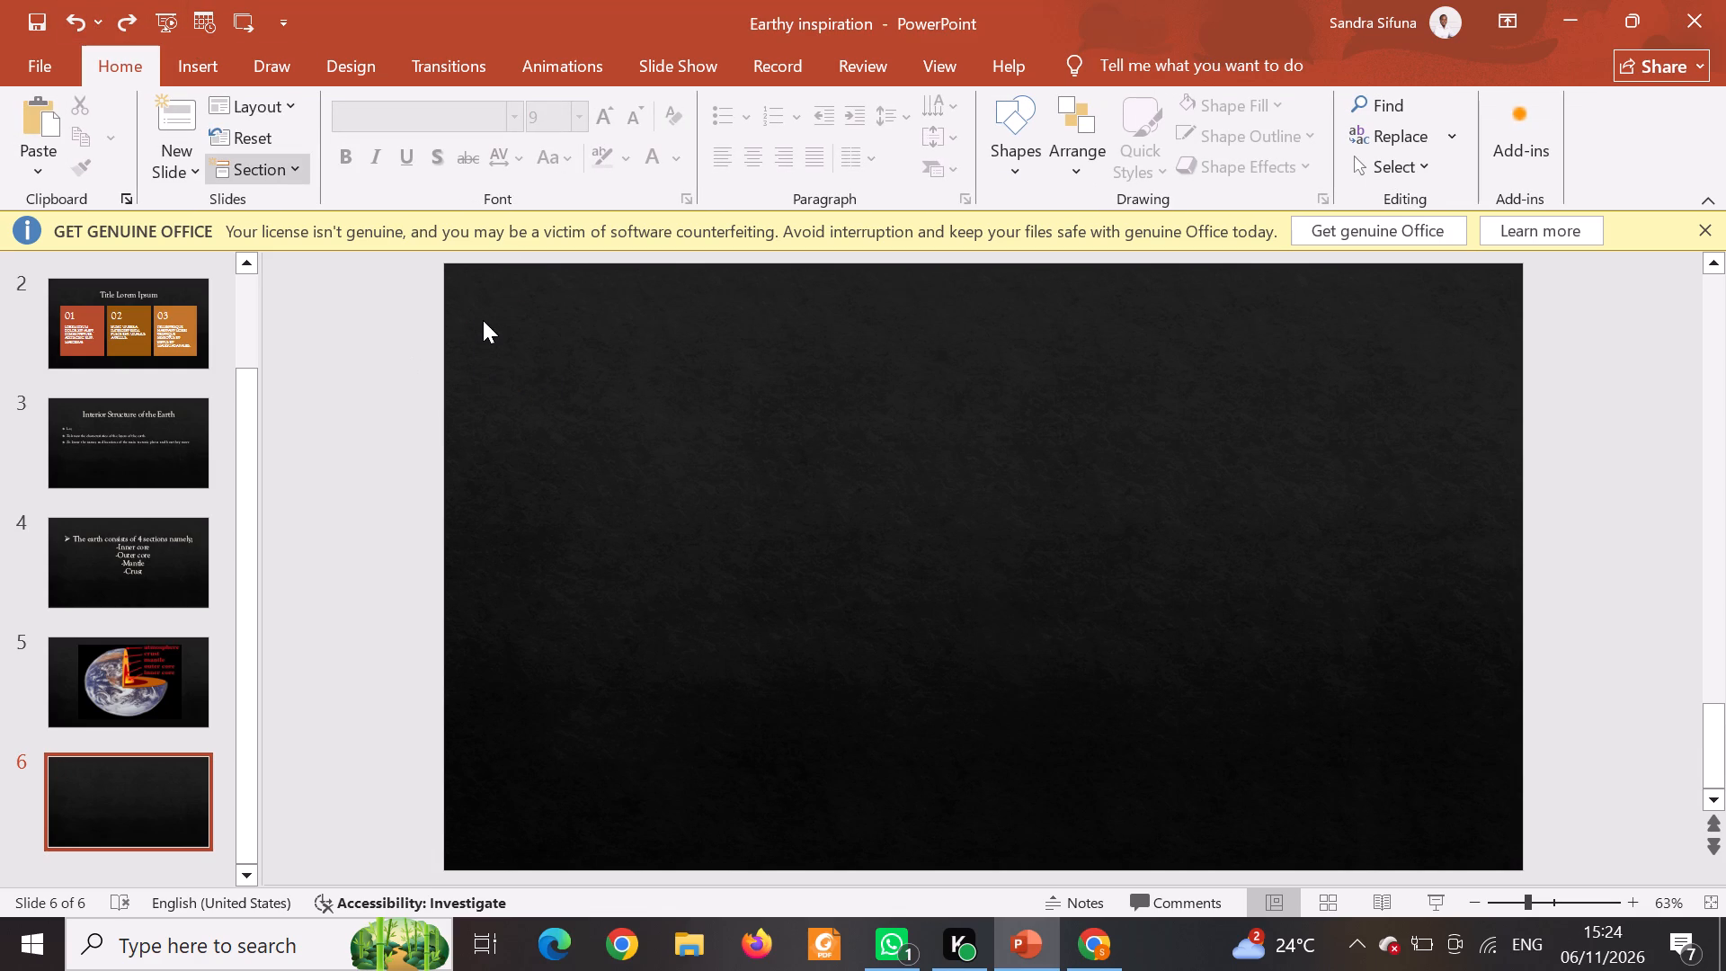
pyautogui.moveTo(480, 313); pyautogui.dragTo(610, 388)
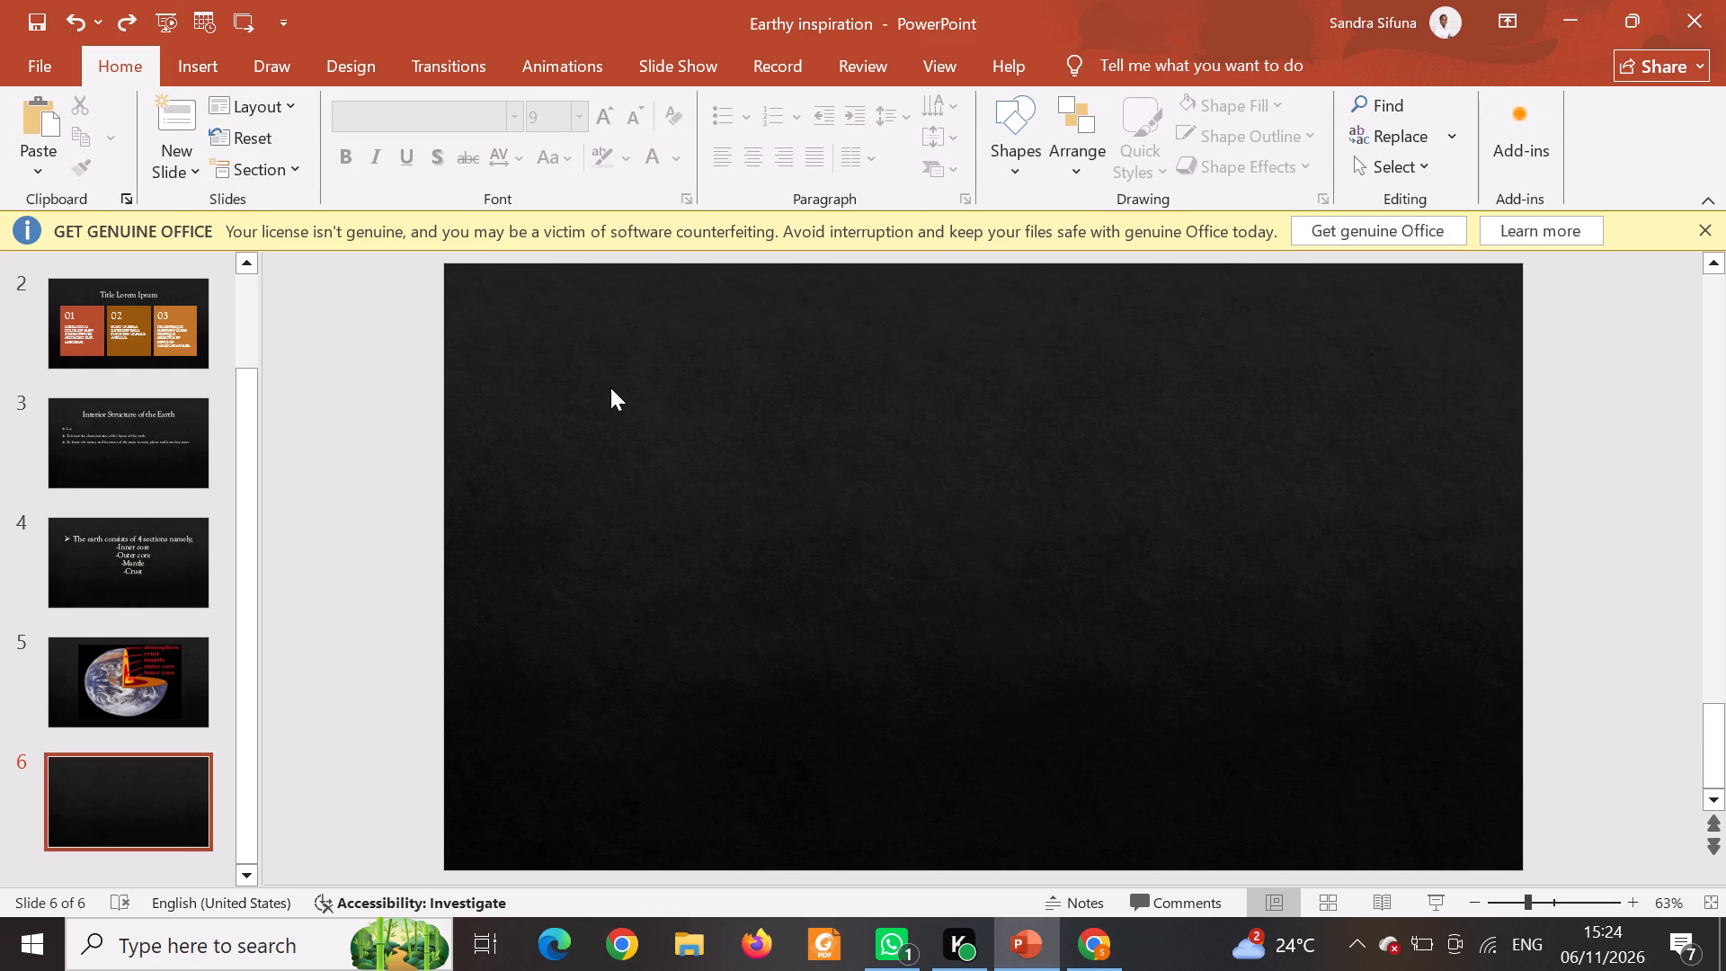
# Draw a large, nearly circular oval in the upper-left area of slide 6, about half the slide's height.
pyautogui.click(181, 65)
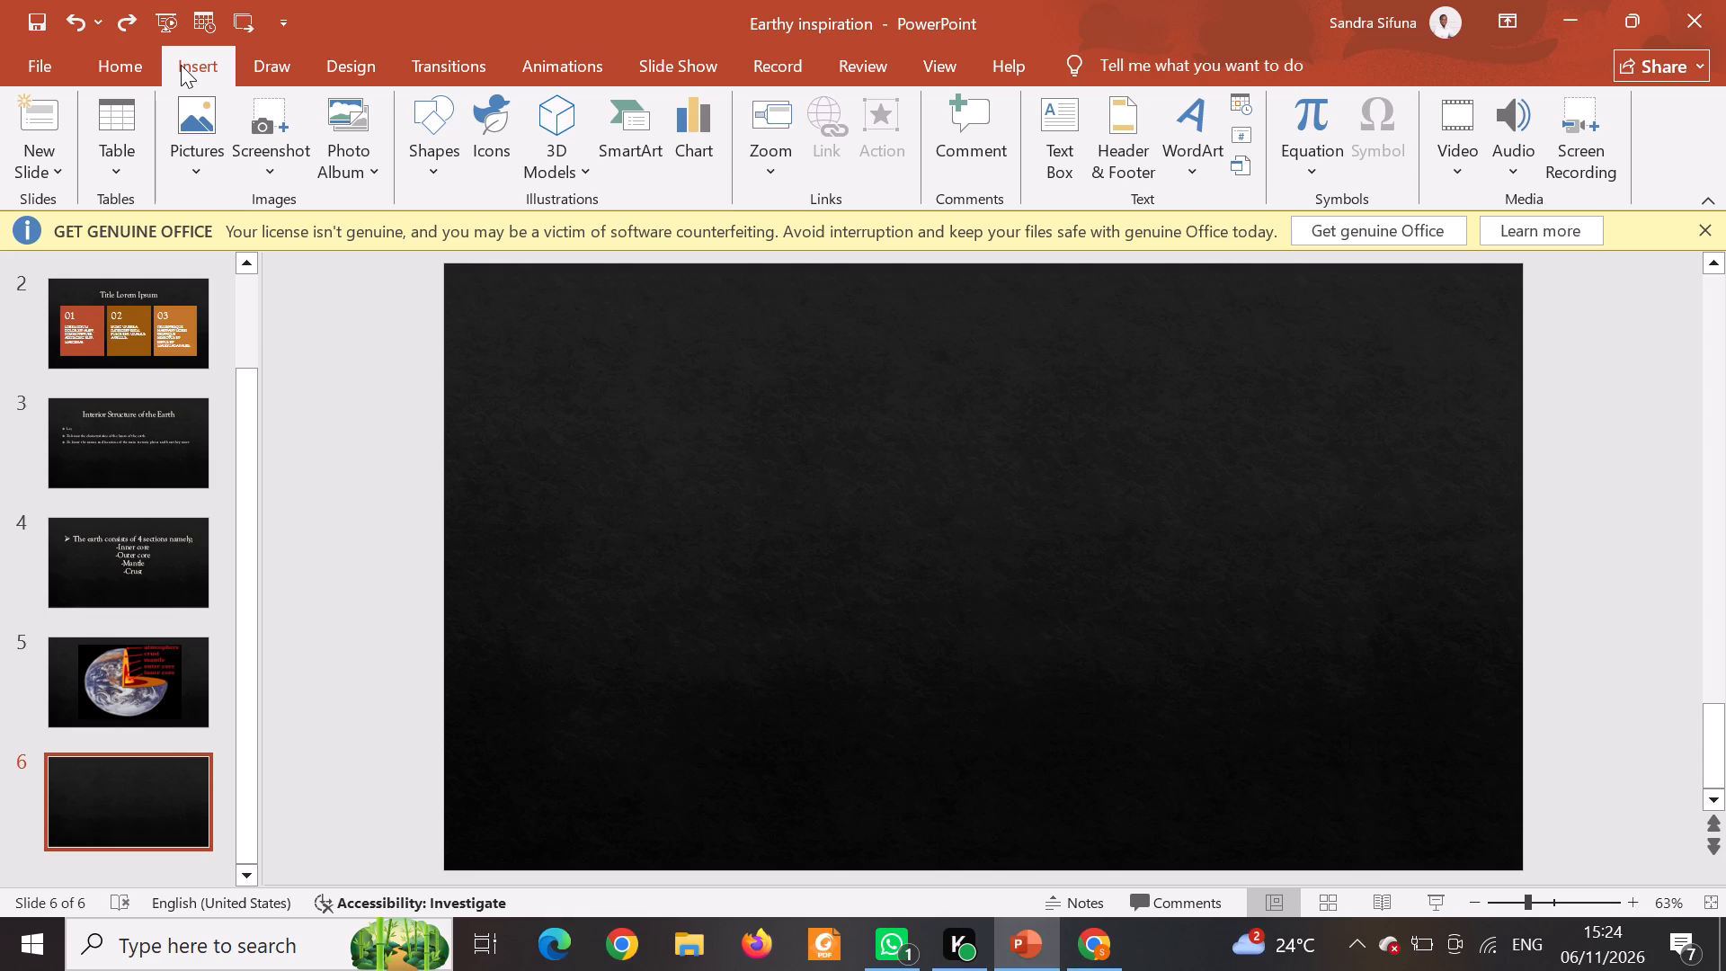
pyautogui.click(435, 166)
pyautogui.click(565, 239)
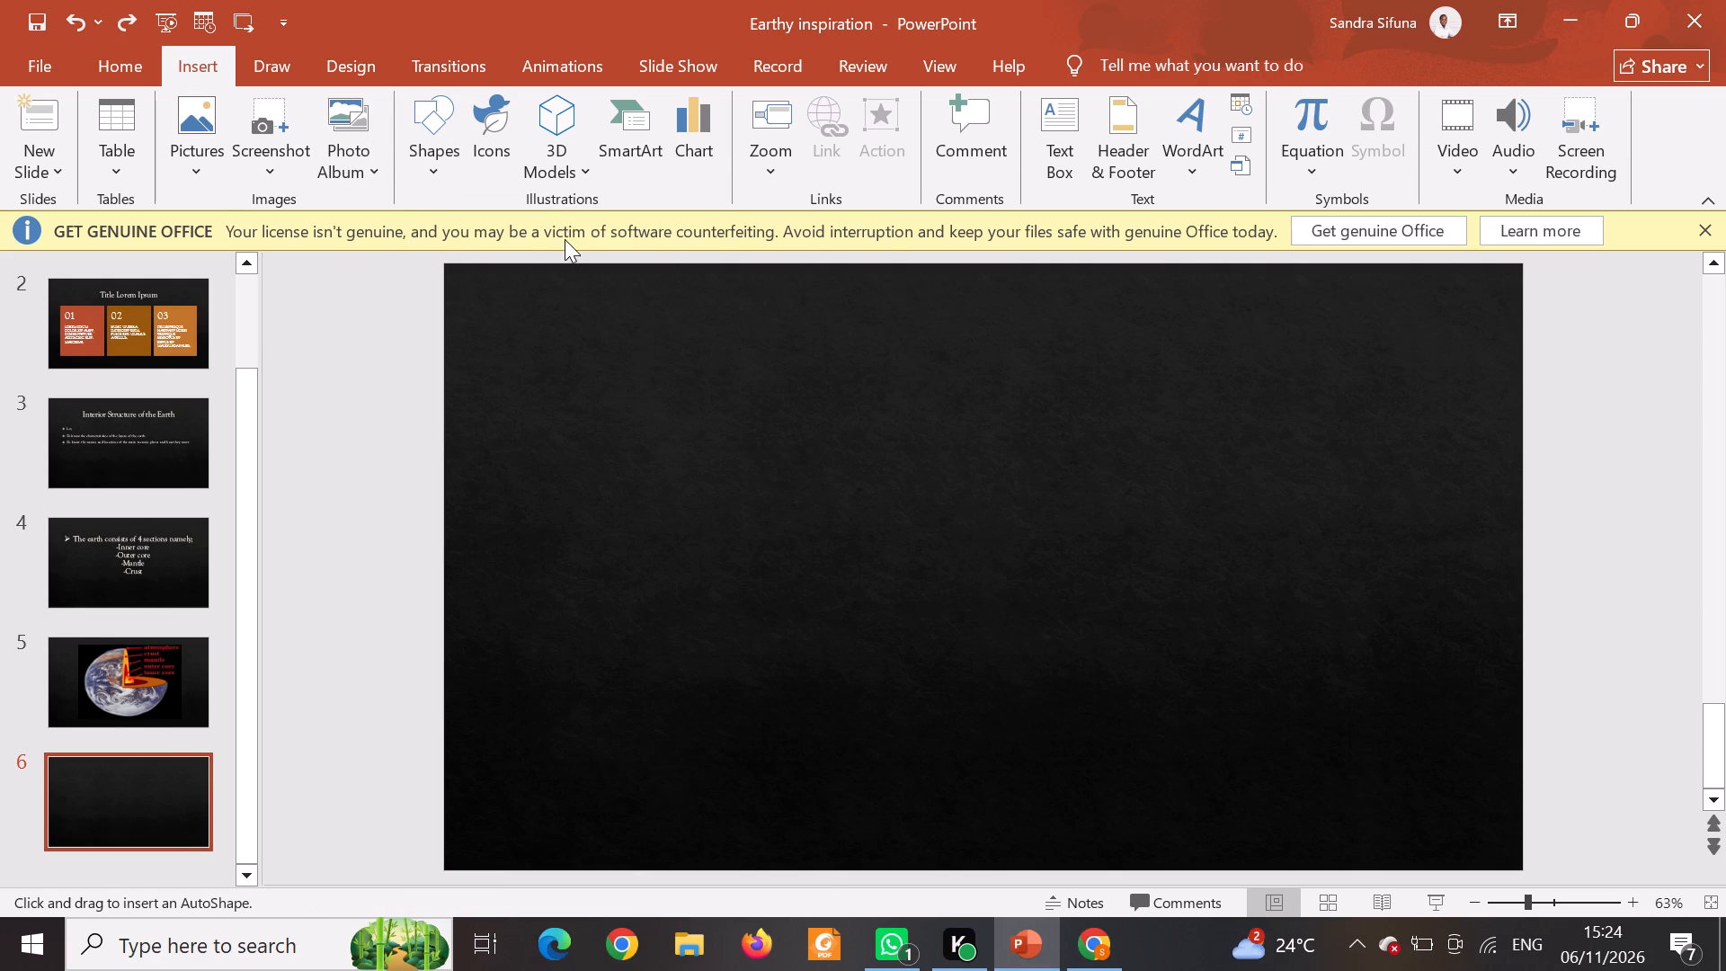
pyautogui.moveTo(465, 298); pyautogui.dragTo(769, 589)
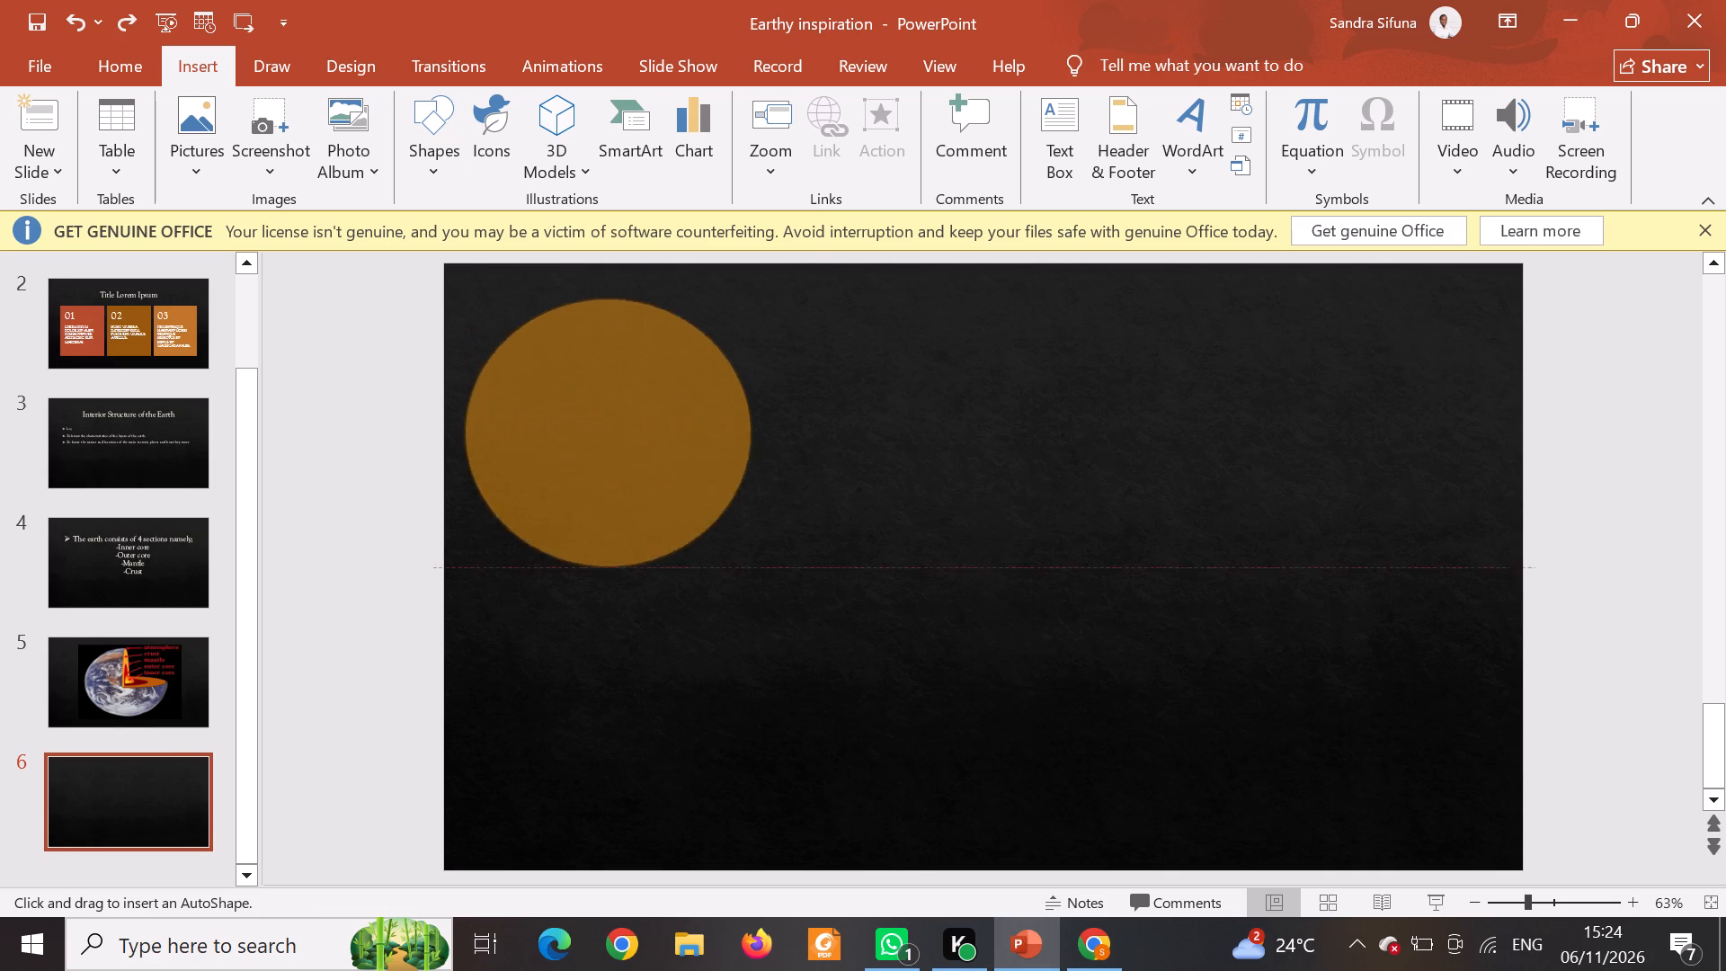
# Enlarge the oval being drawn on slide 6 until it nearly fills the slide, about 32.8 cm wide and 17.8 cm high.
pyautogui.moveTo(769, 589); pyautogui.dragTo(1327, 853)
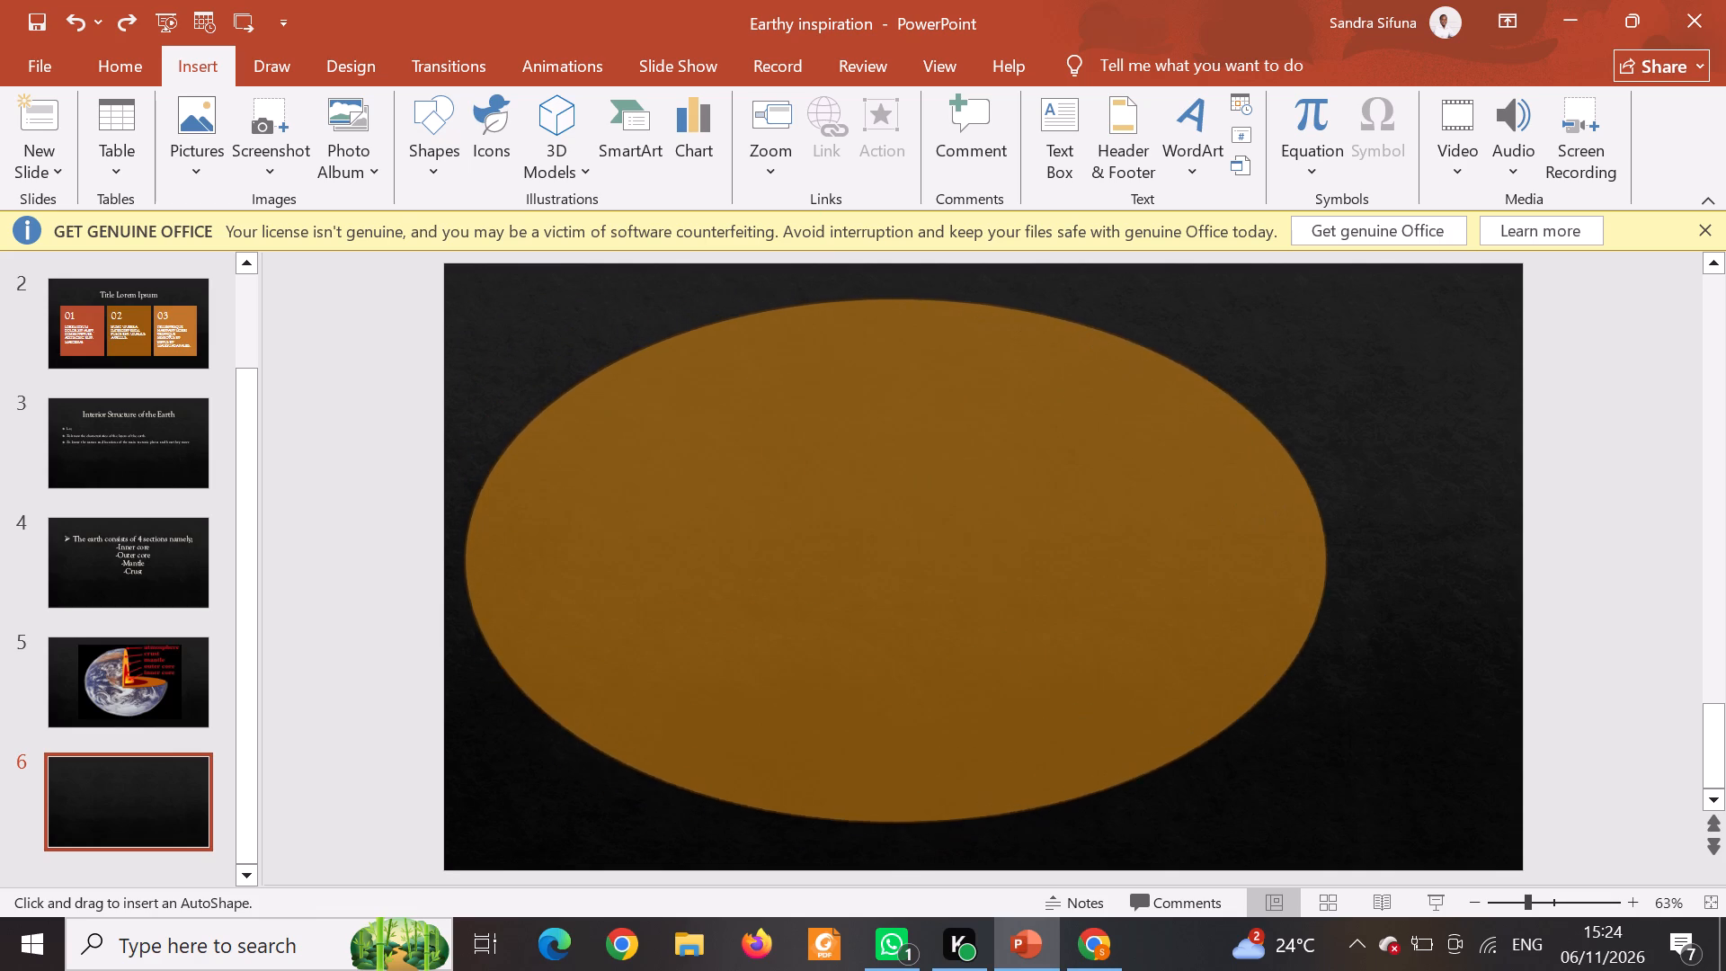
pyautogui.moveTo(1327, 853); pyautogui.dragTo(1581, 914)
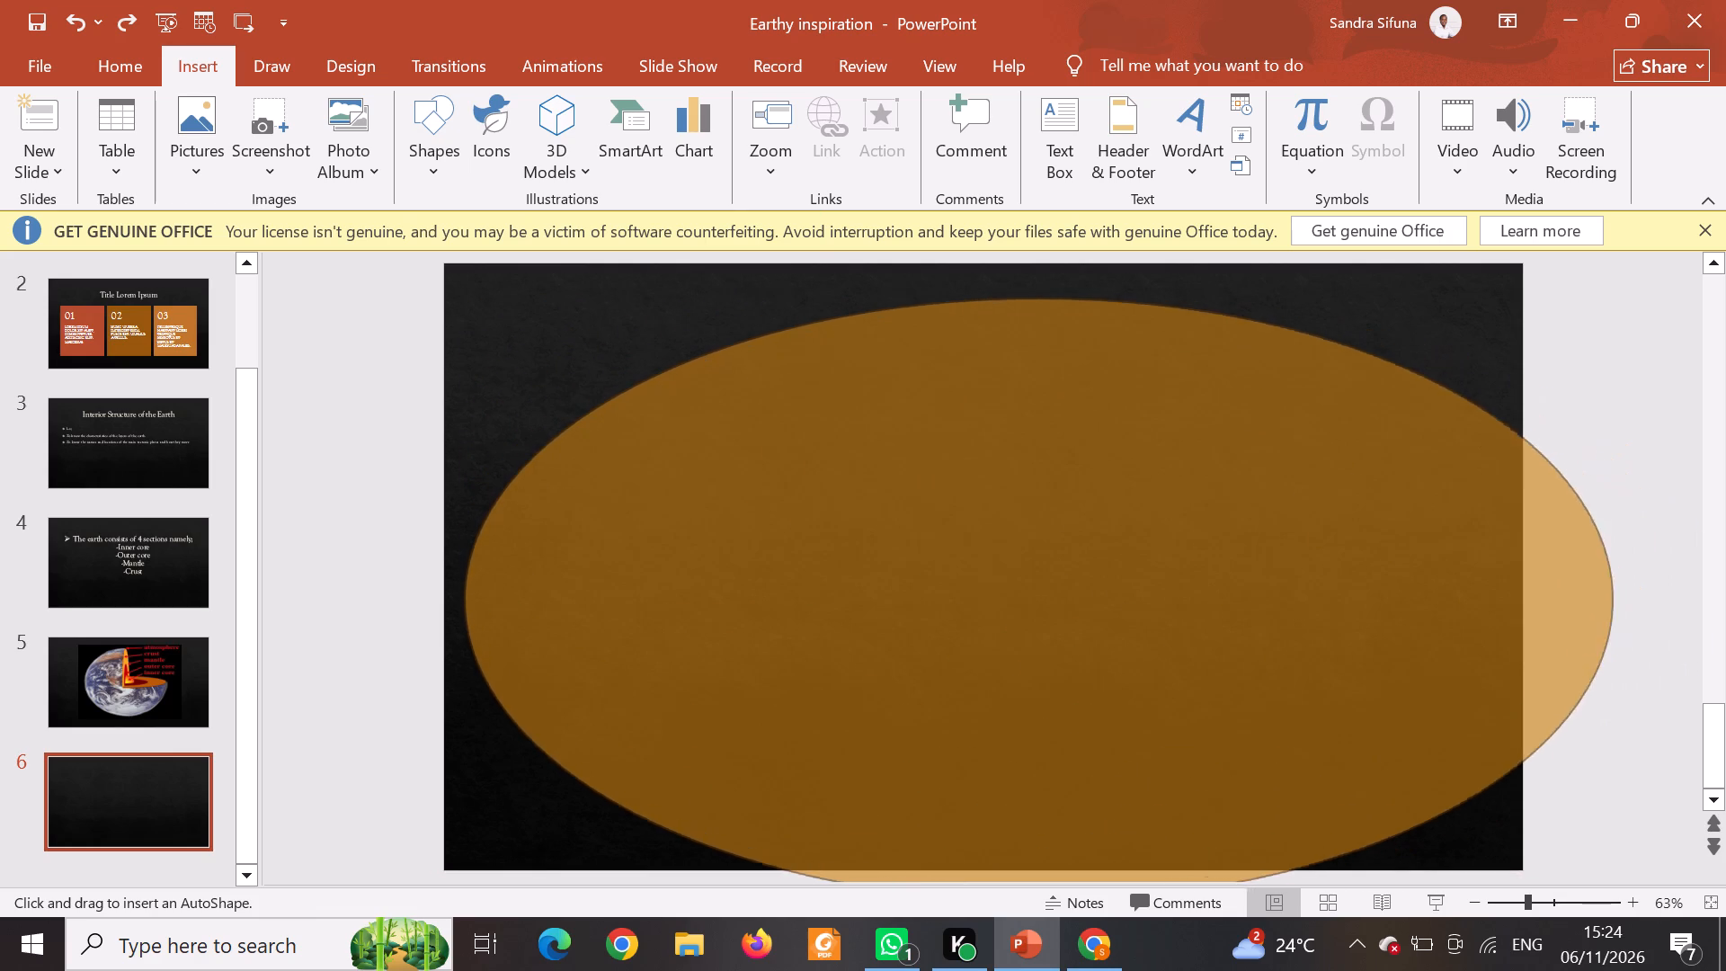
pyautogui.moveTo(1581, 914); pyautogui.dragTo(1519, 864)
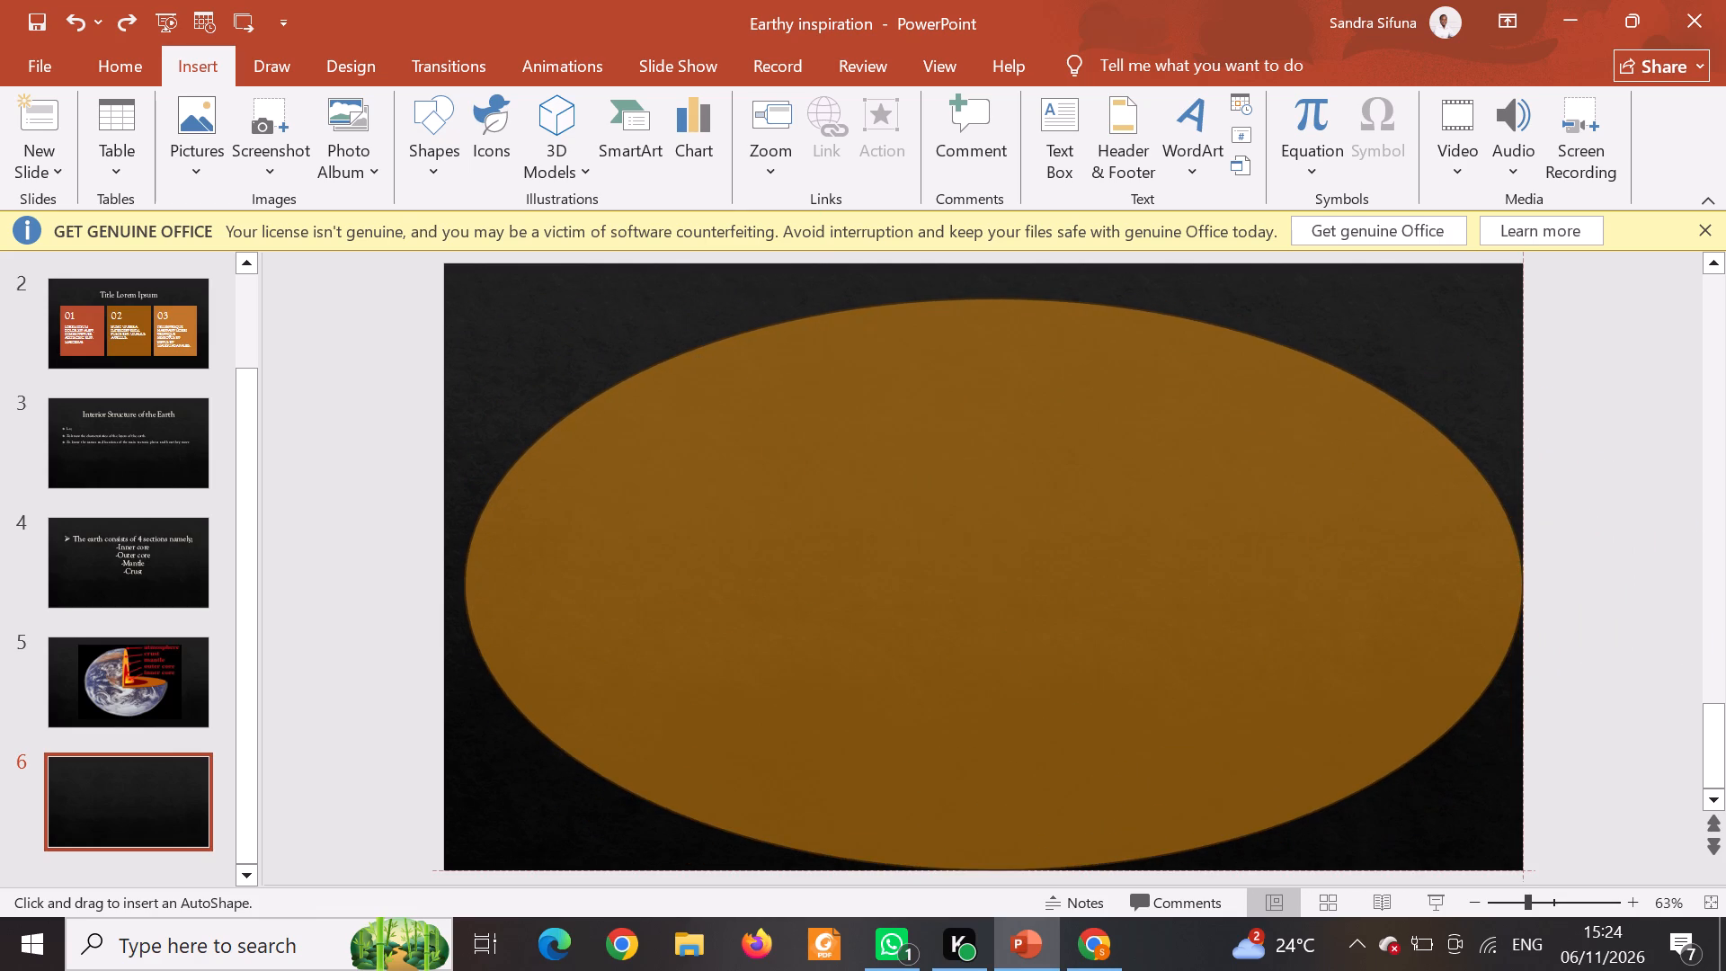
pyautogui.moveTo(1519, 864); pyautogui.dragTo(1508, 864)
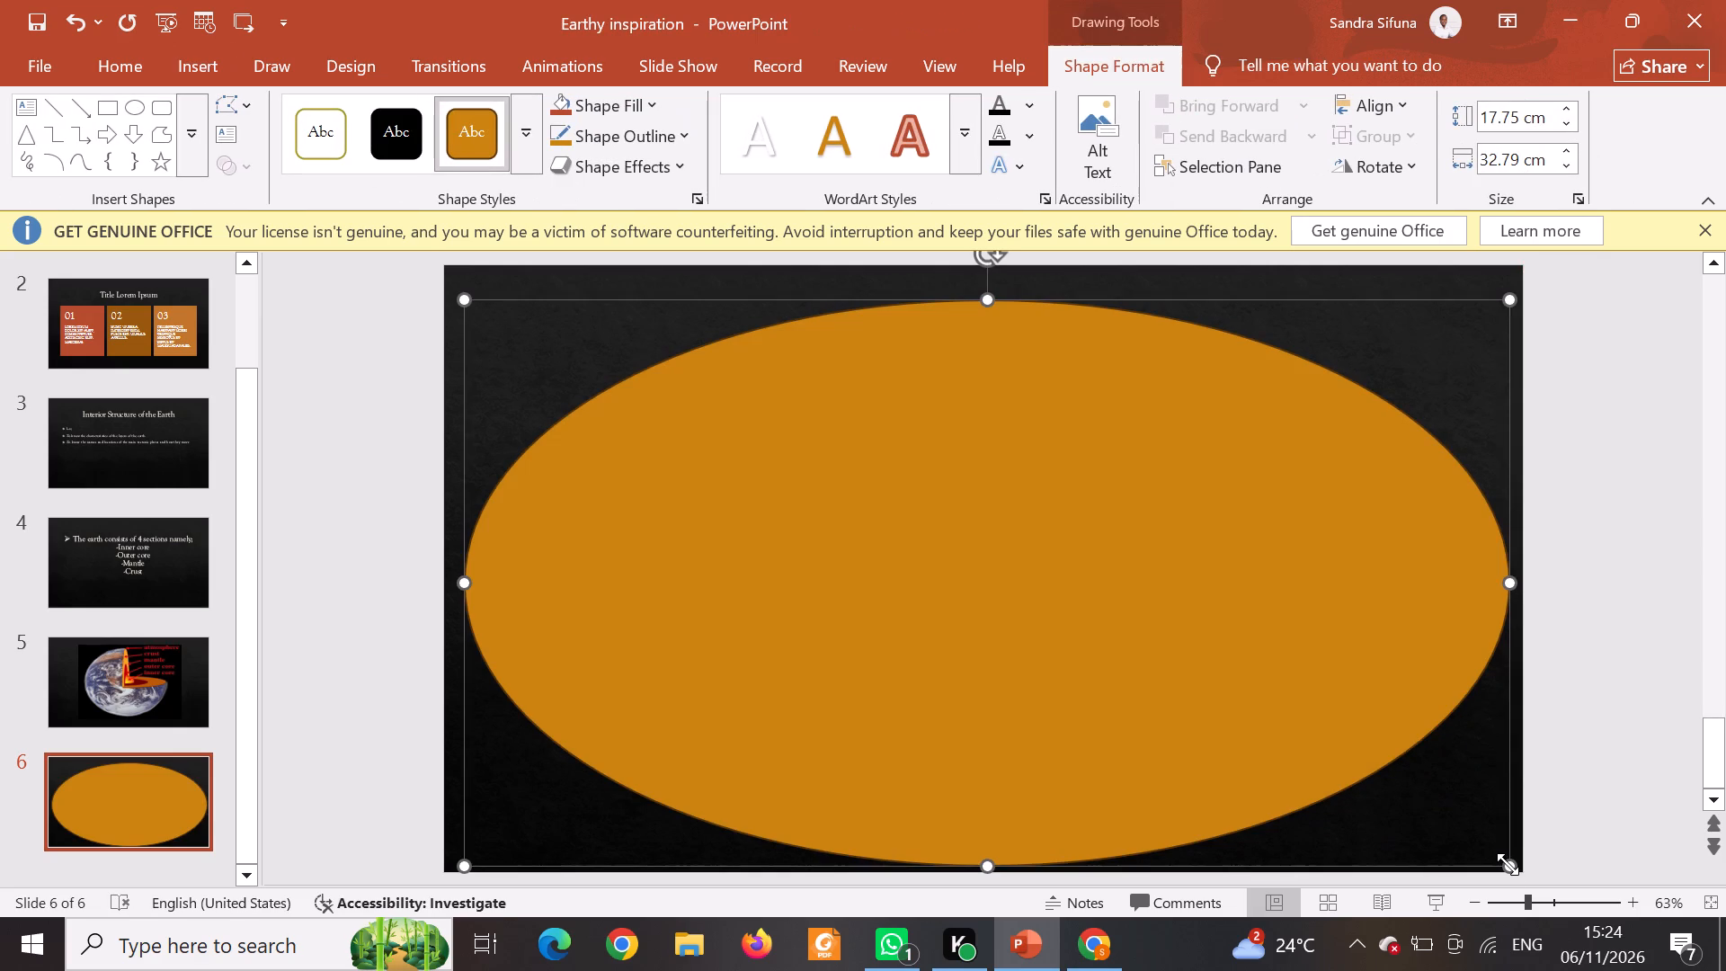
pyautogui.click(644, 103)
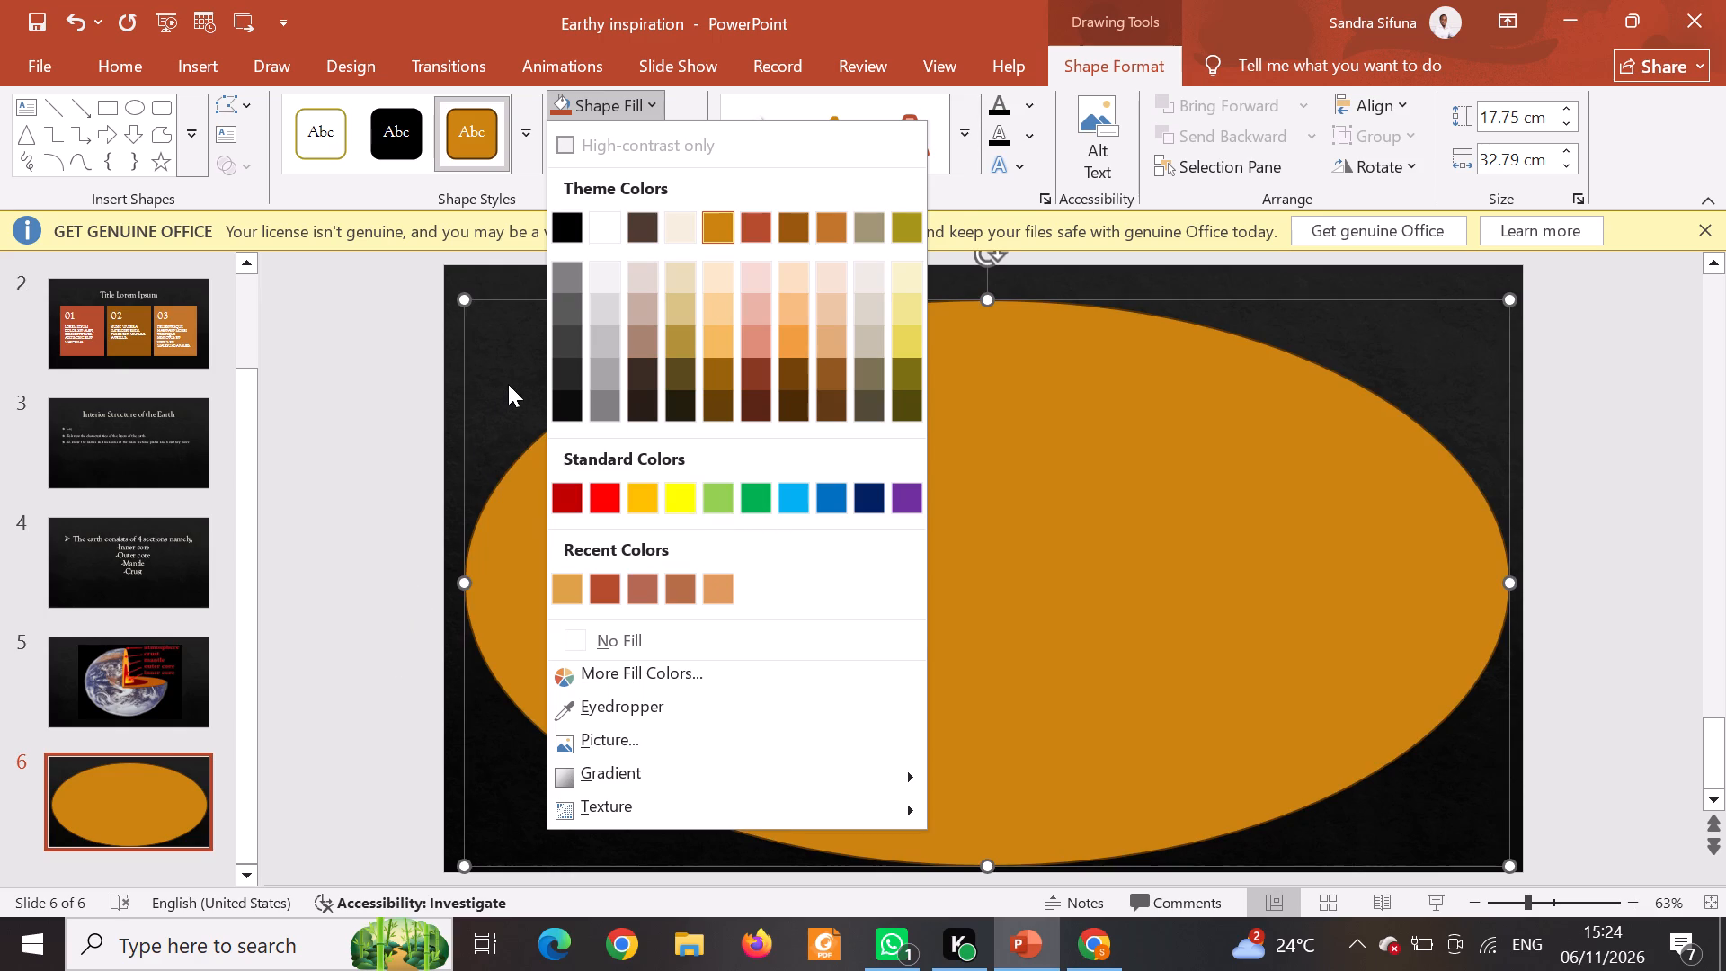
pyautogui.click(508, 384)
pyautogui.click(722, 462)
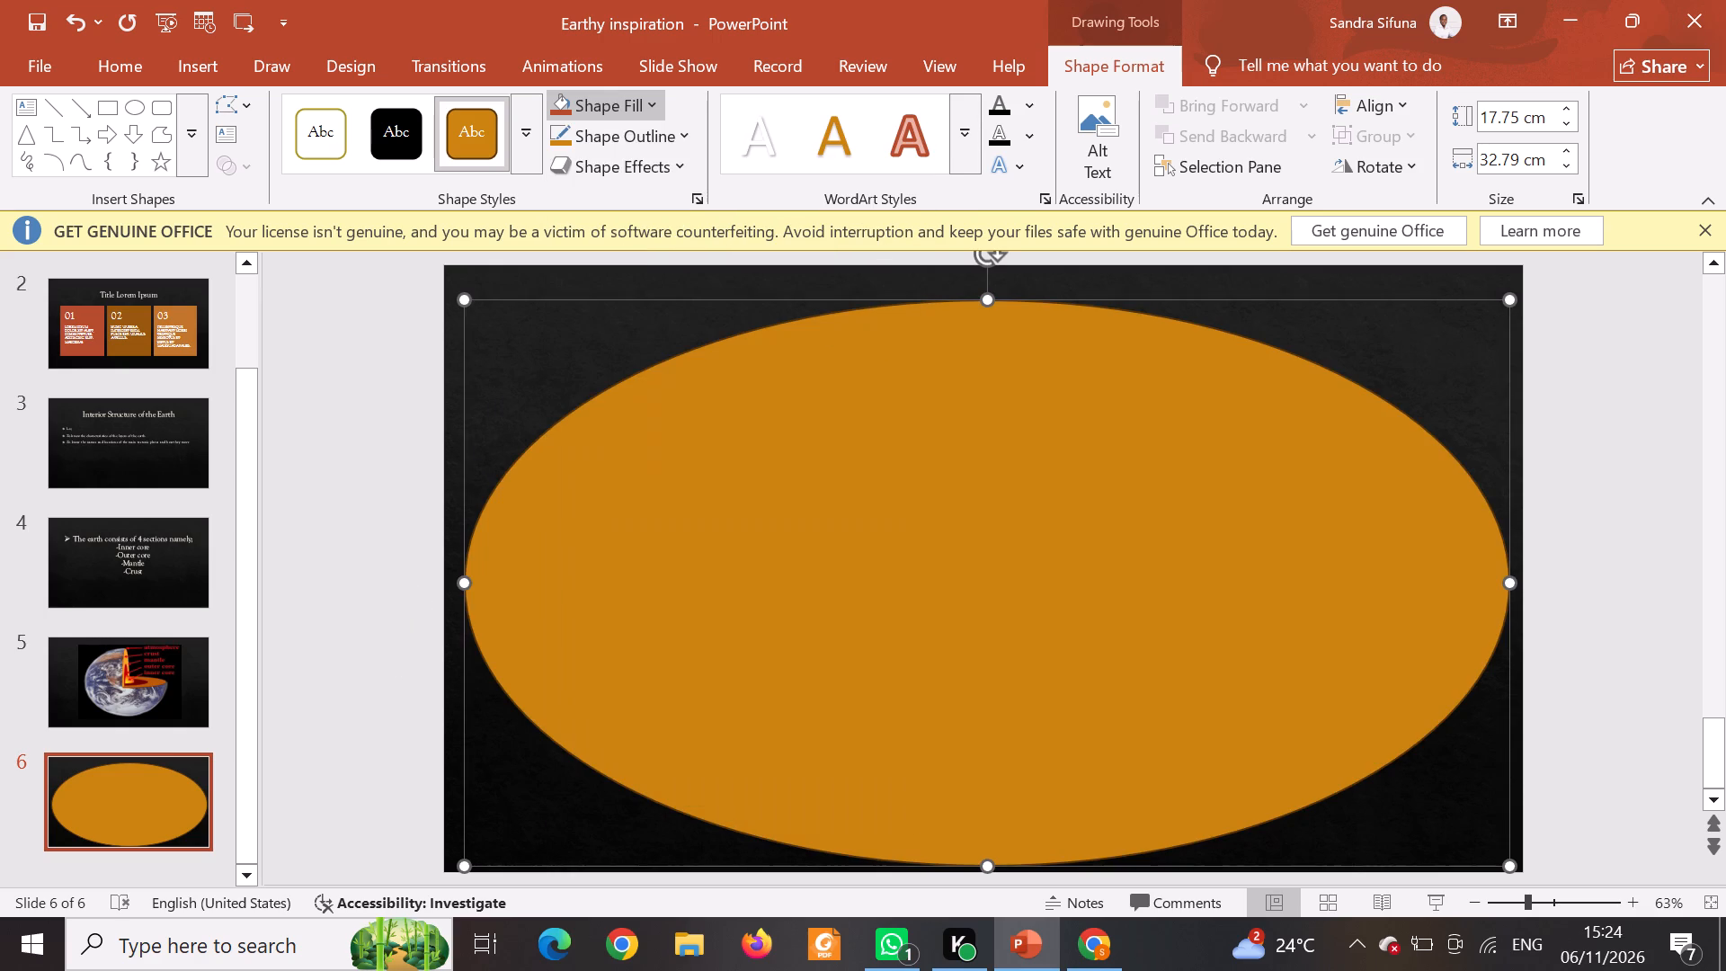
# Insert a new slide with the Title Only layout directly after slide 5, the Earth picture slide.
pyautogui.click(147, 690)
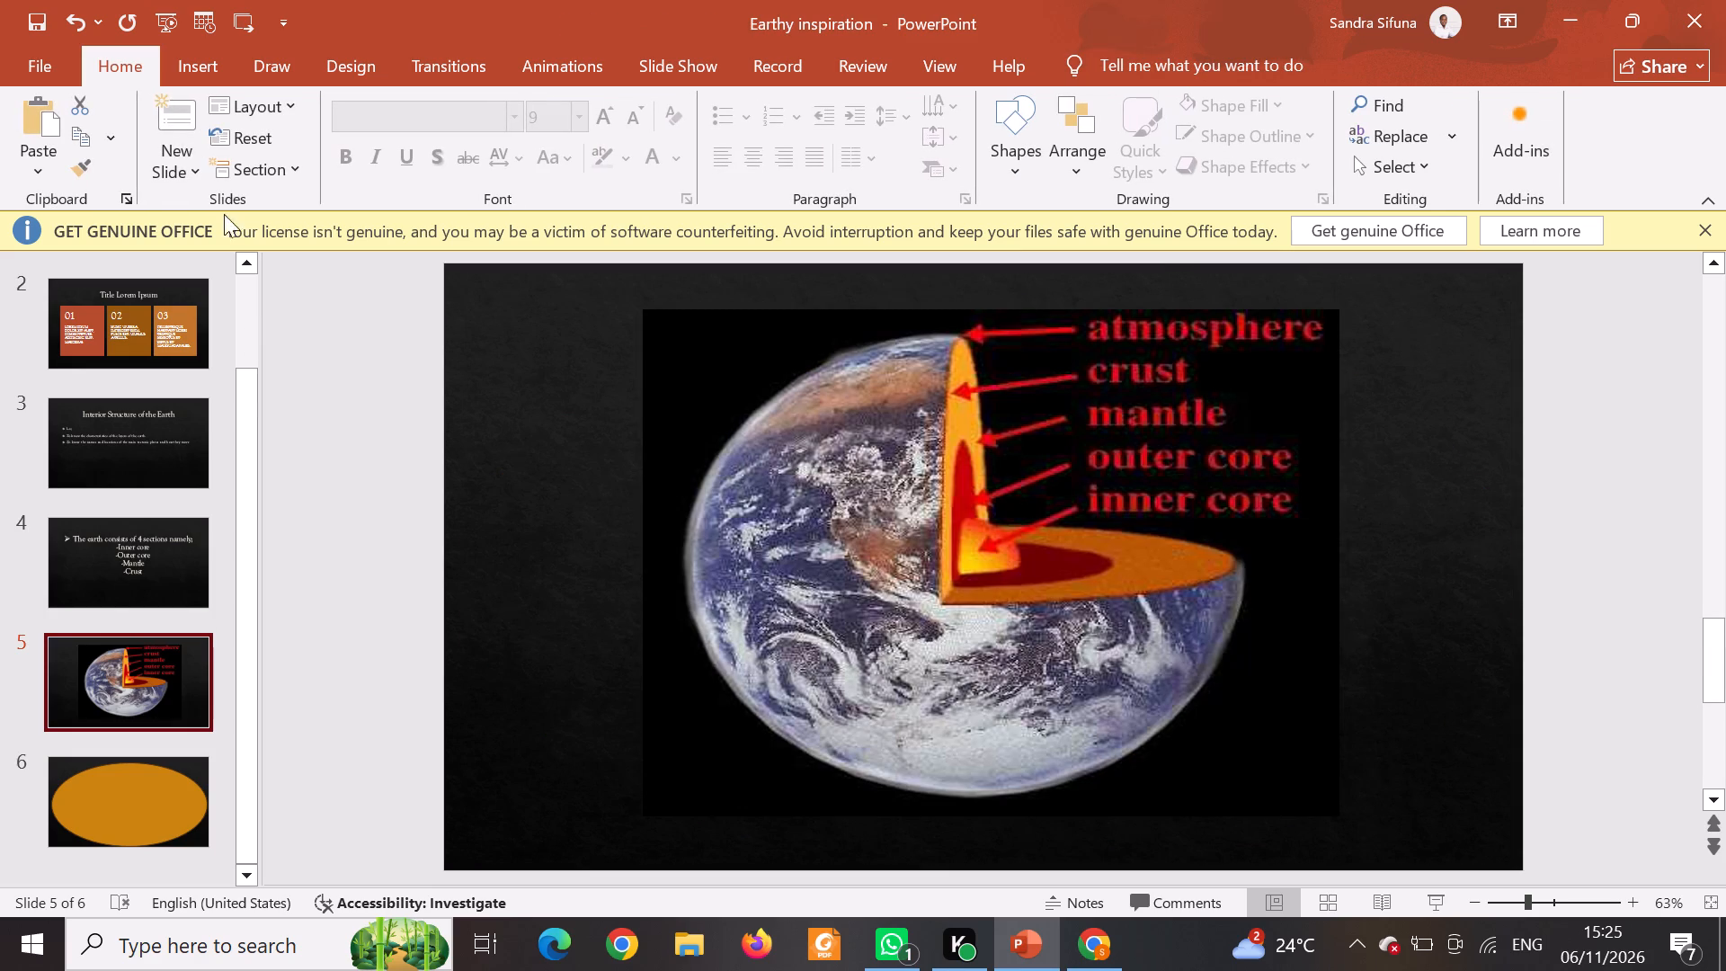
pyautogui.click(171, 141)
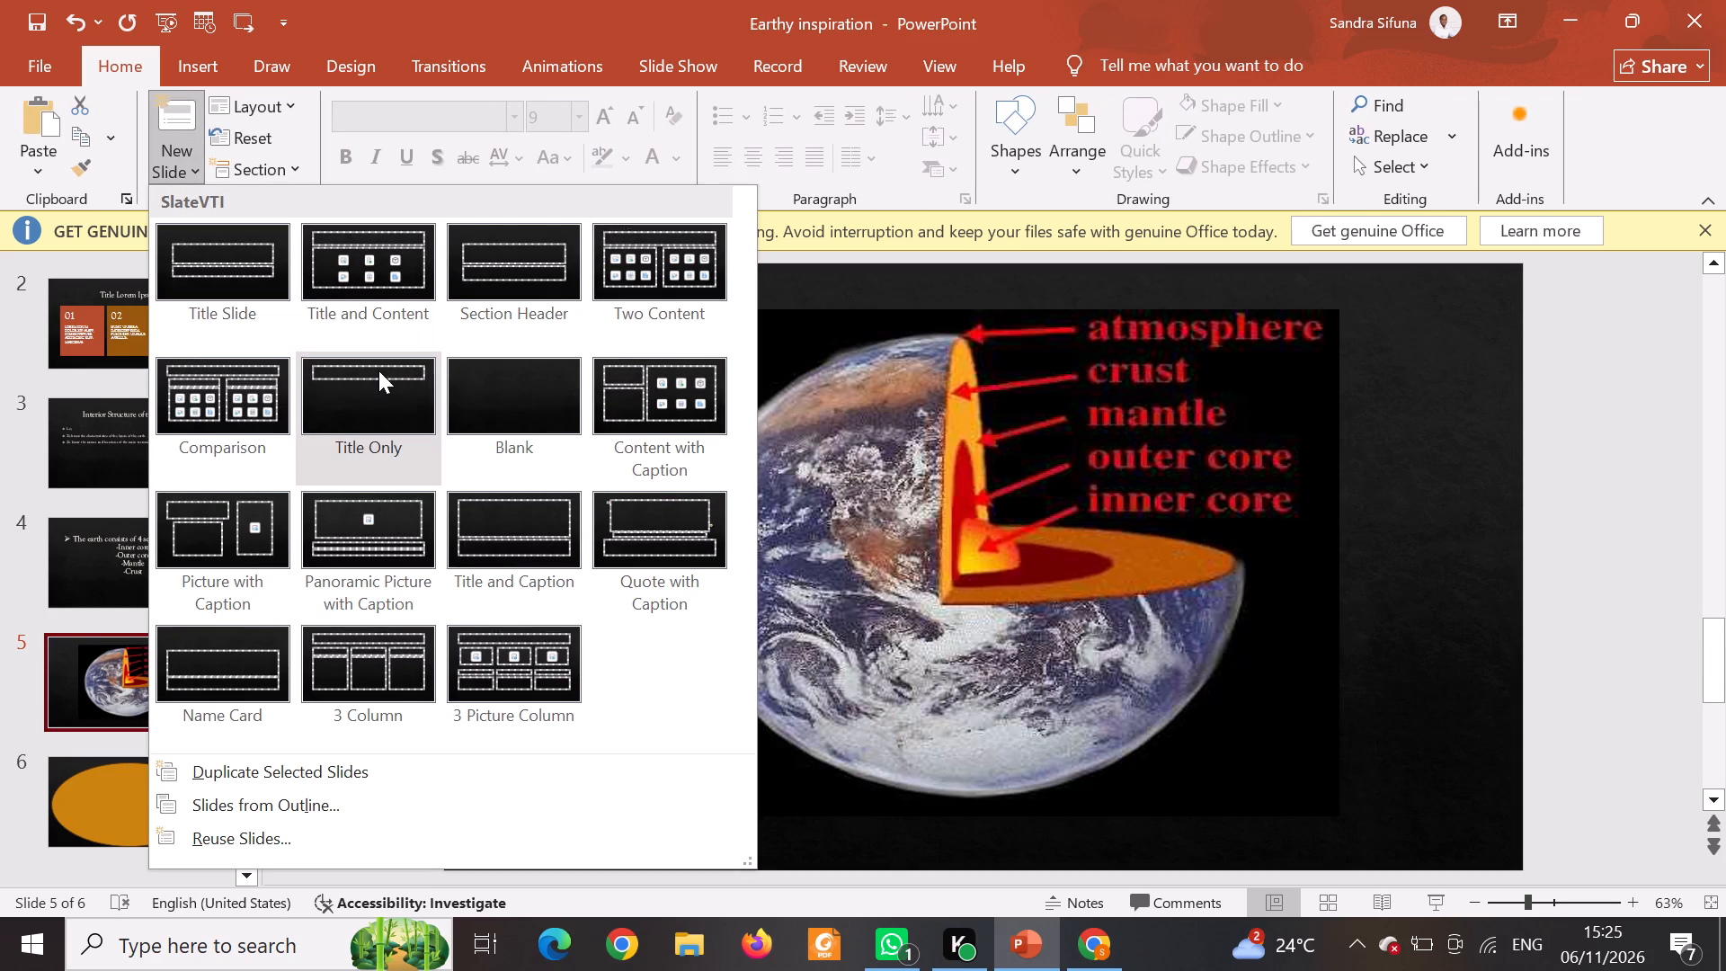
pyautogui.click(385, 399)
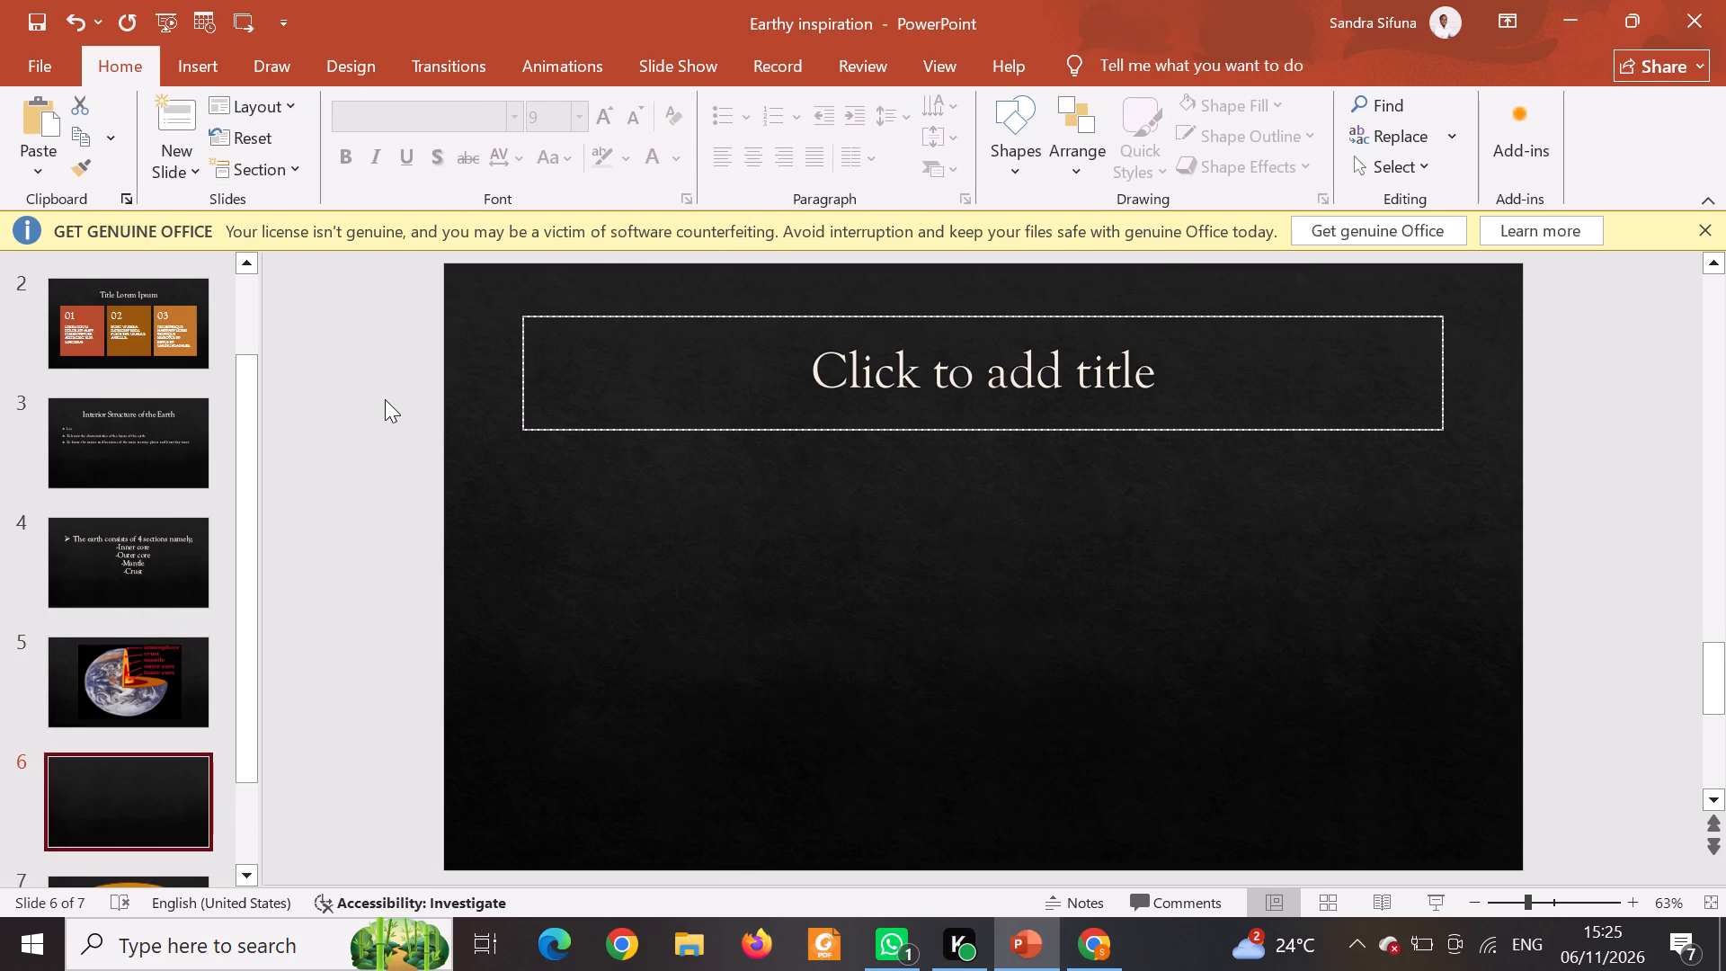
# Enter "Characteristics of the layers of the earth." as the title of the new slide 6.
pyautogui.press('c')
pyautogui.click(609, 377)
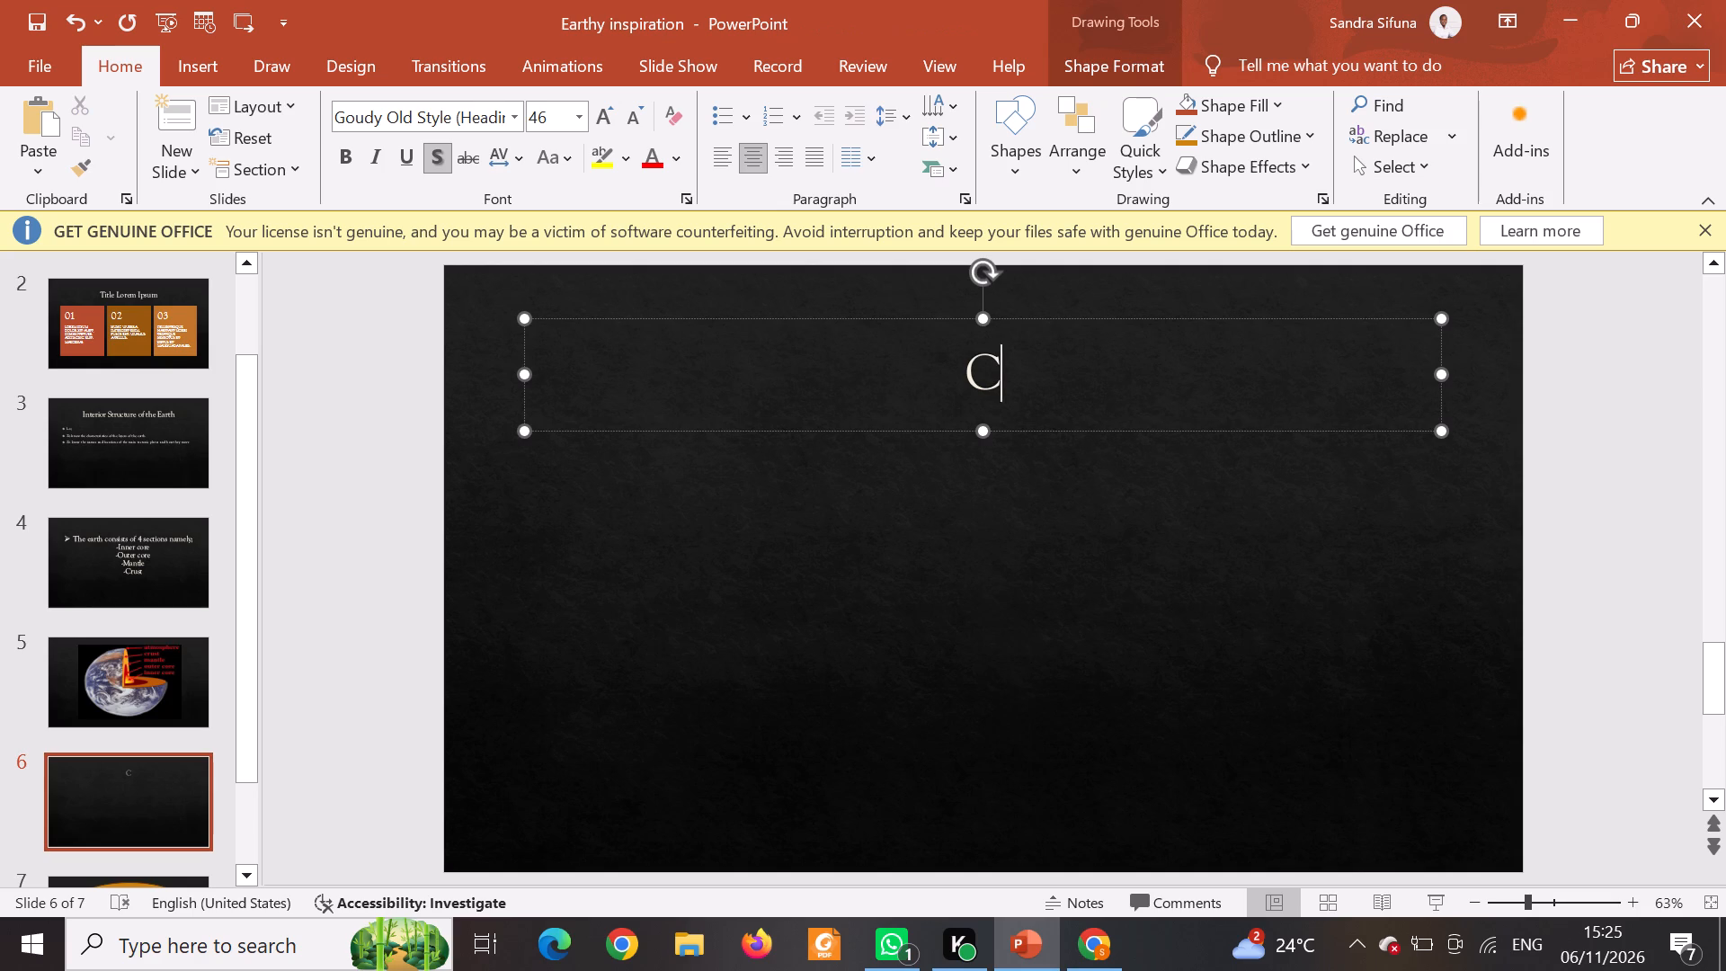
pyautogui.write('haracteristics')
pyautogui.press('space')
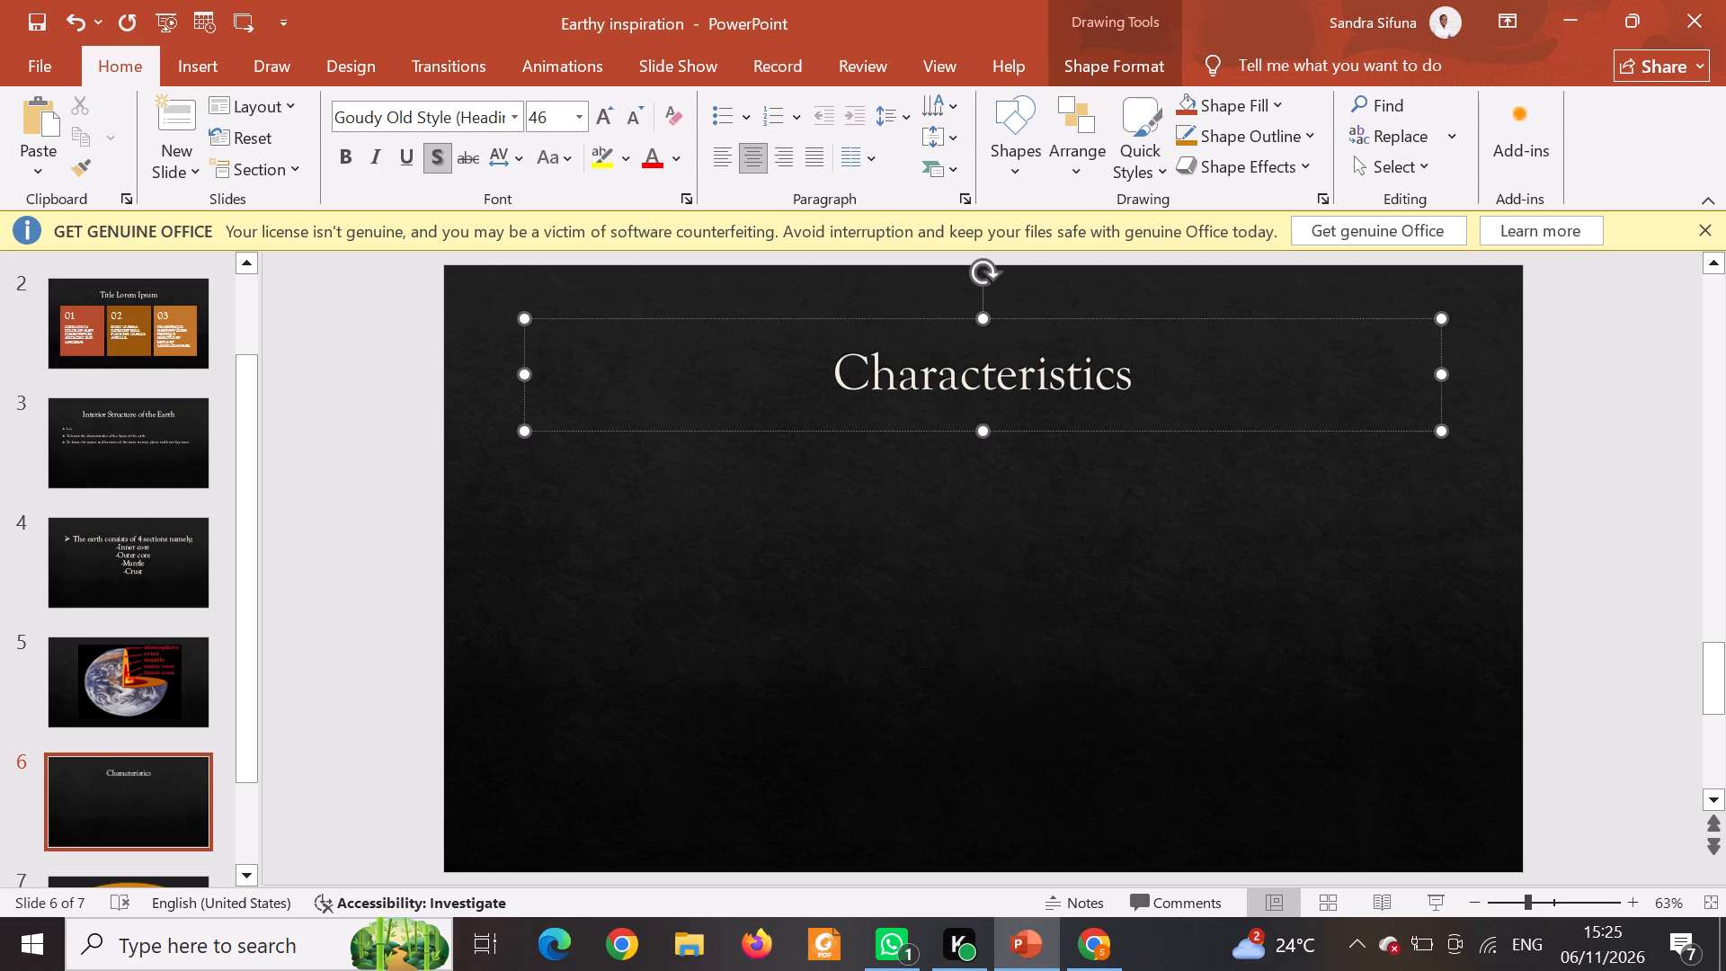
pyautogui.write('of the')
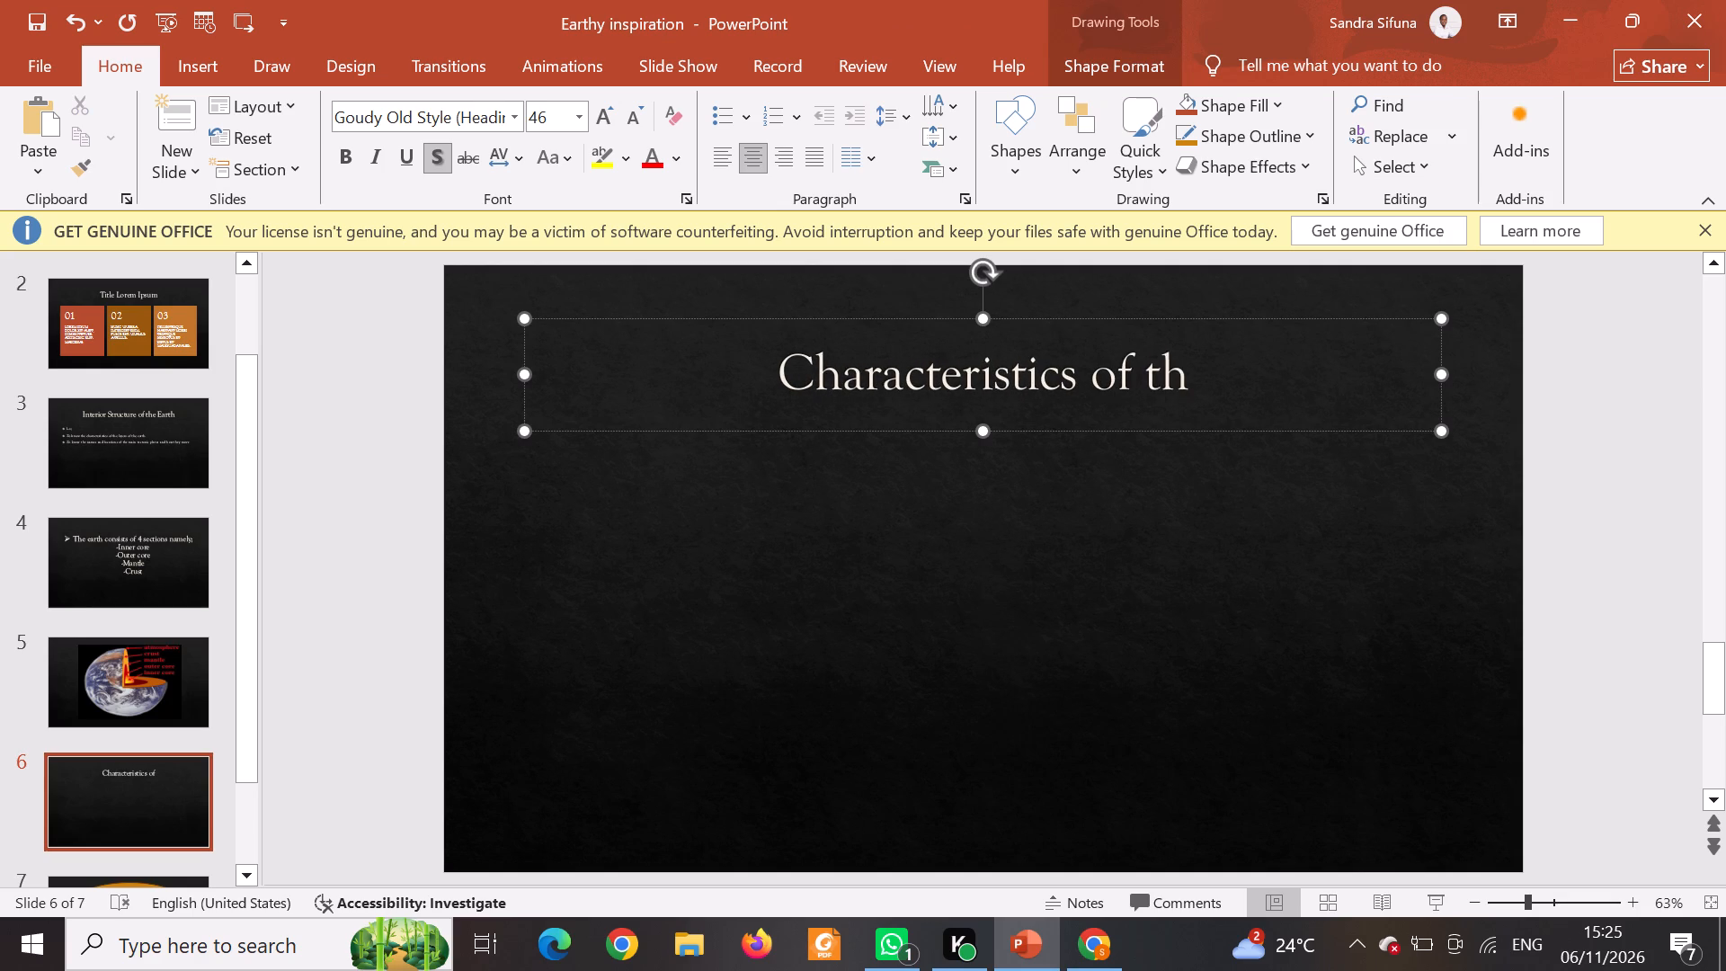
pyautogui.press('space')
pyautogui.write('layers of the e')
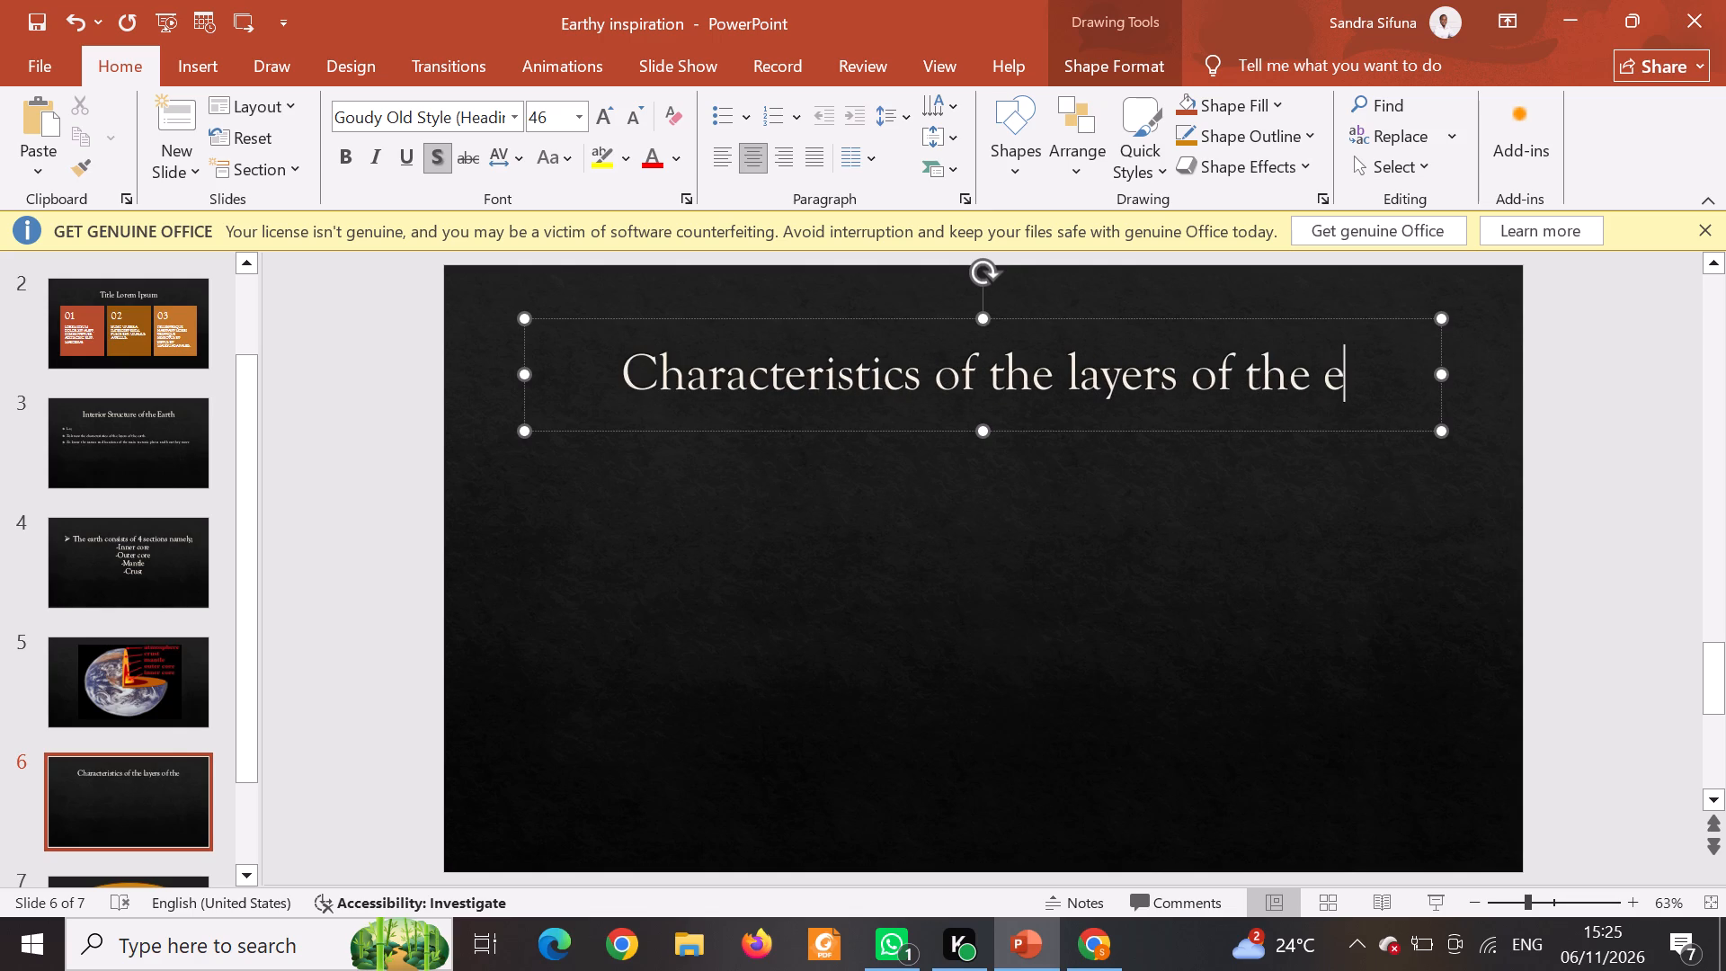
pyautogui.write('arth')
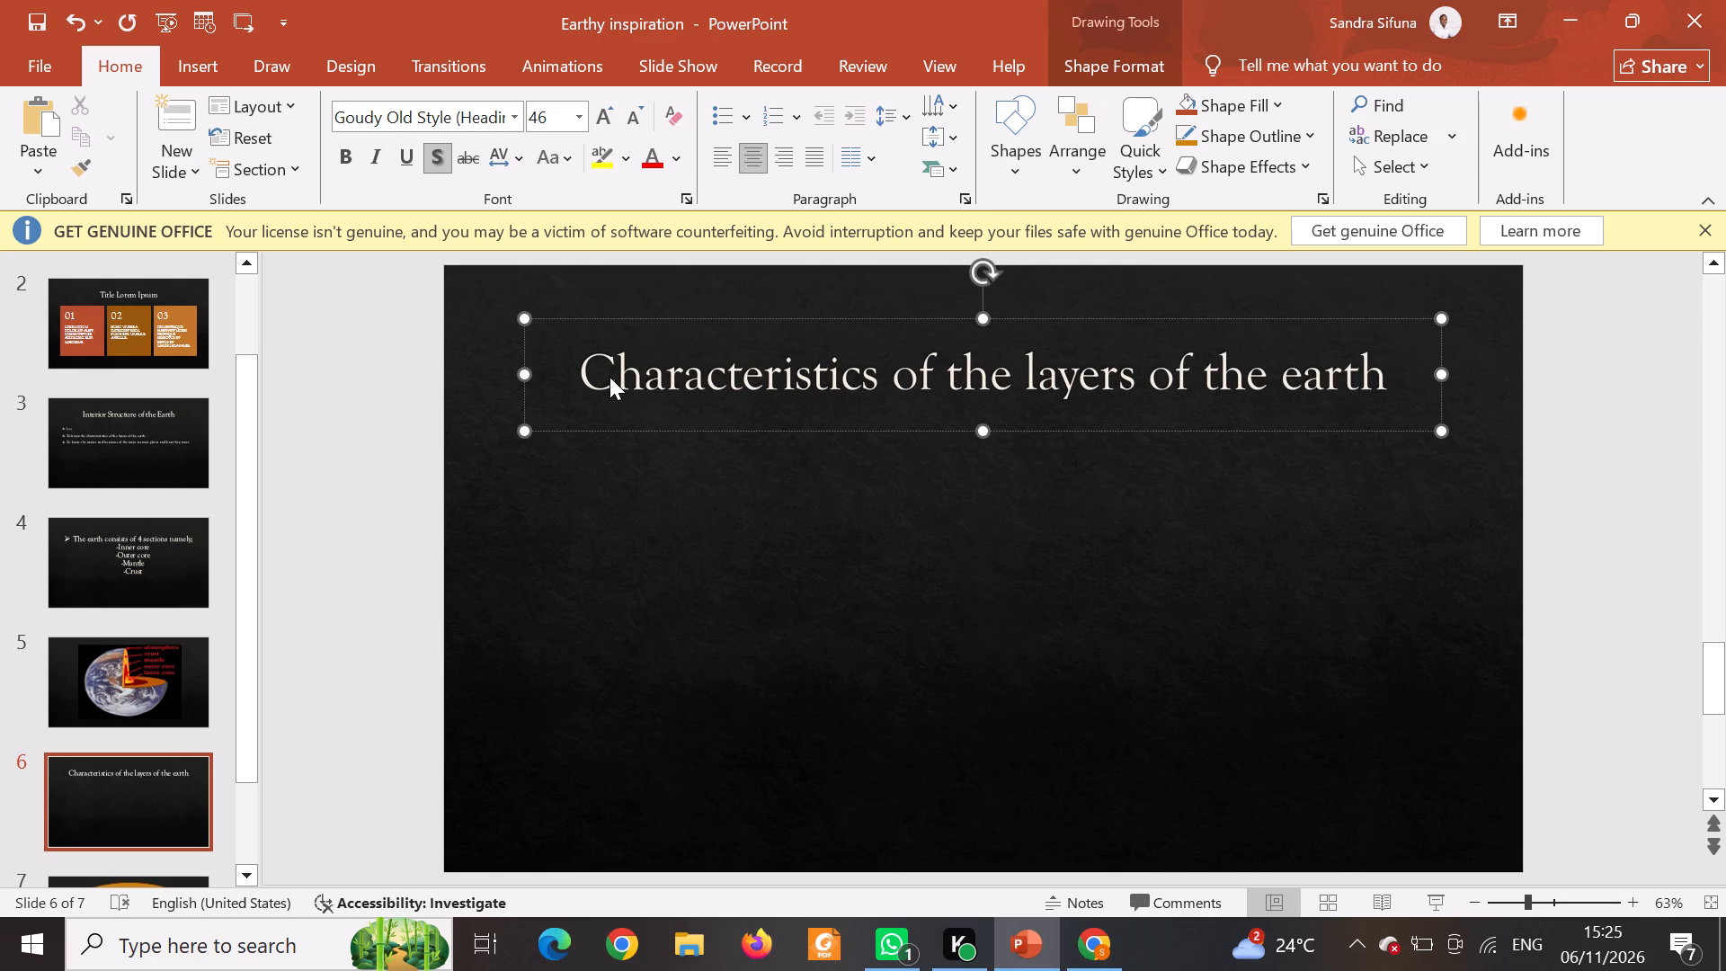
pyautogui.press('.')
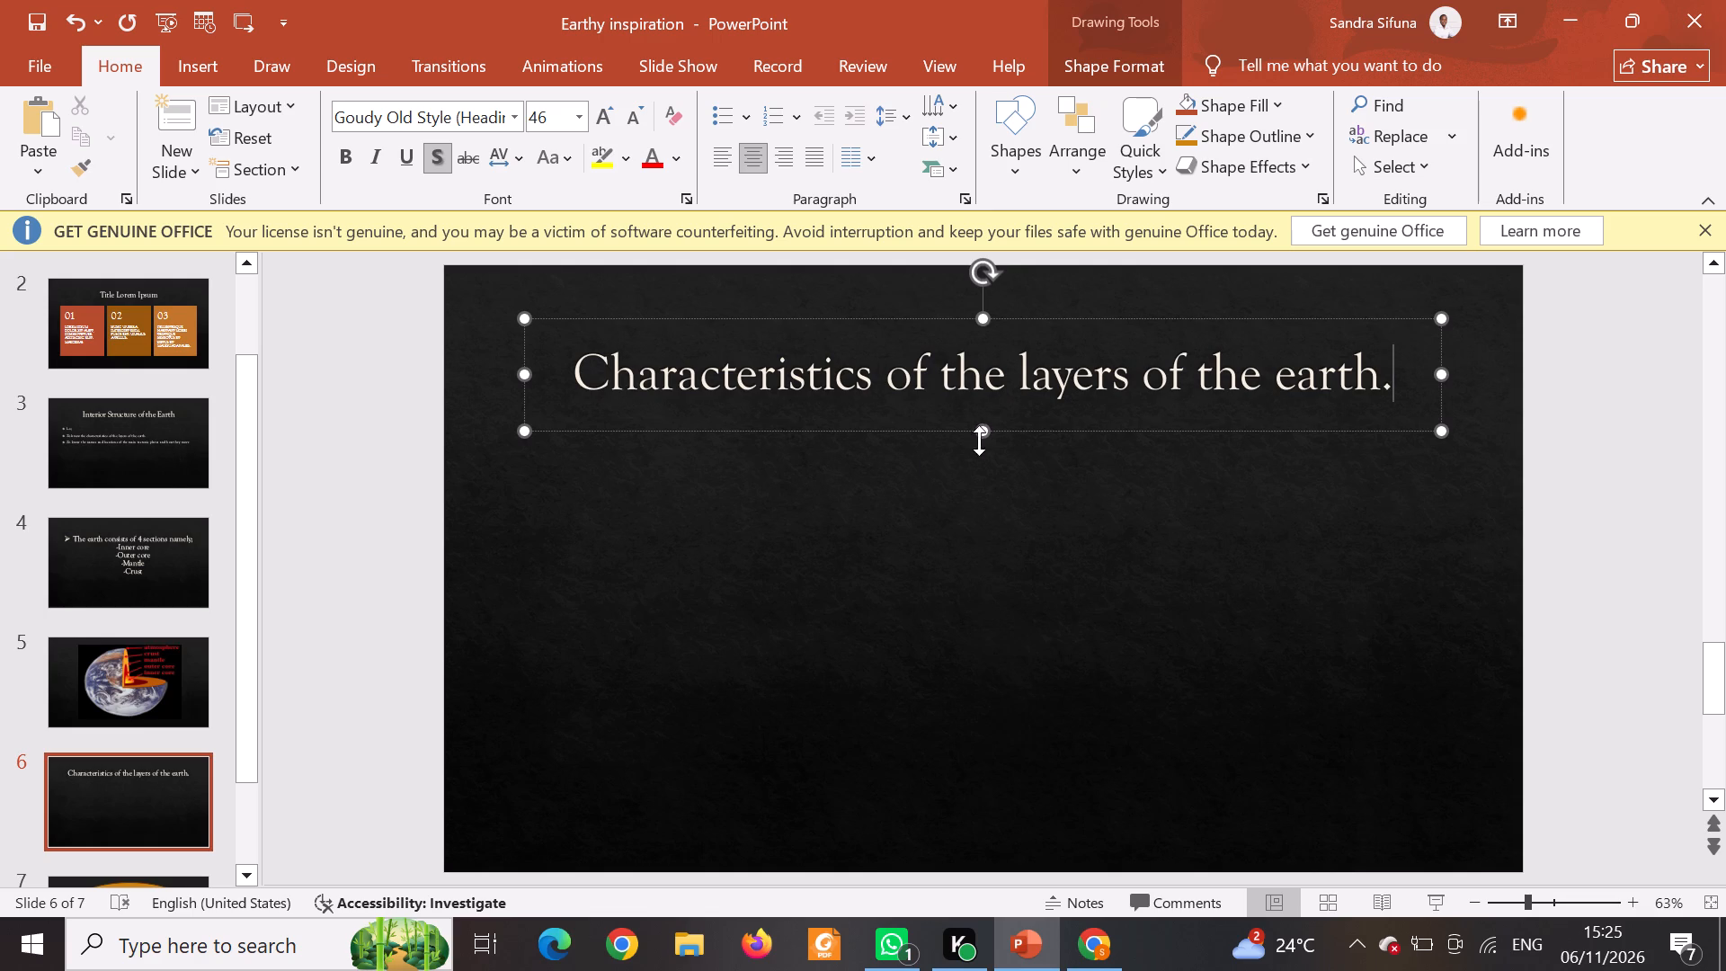
# Extend the title box on slide 6 downward to about three quarters of the slide's height, bringing the title near the middle.
pyautogui.moveTo(988, 436); pyautogui.dragTo(991, 718)
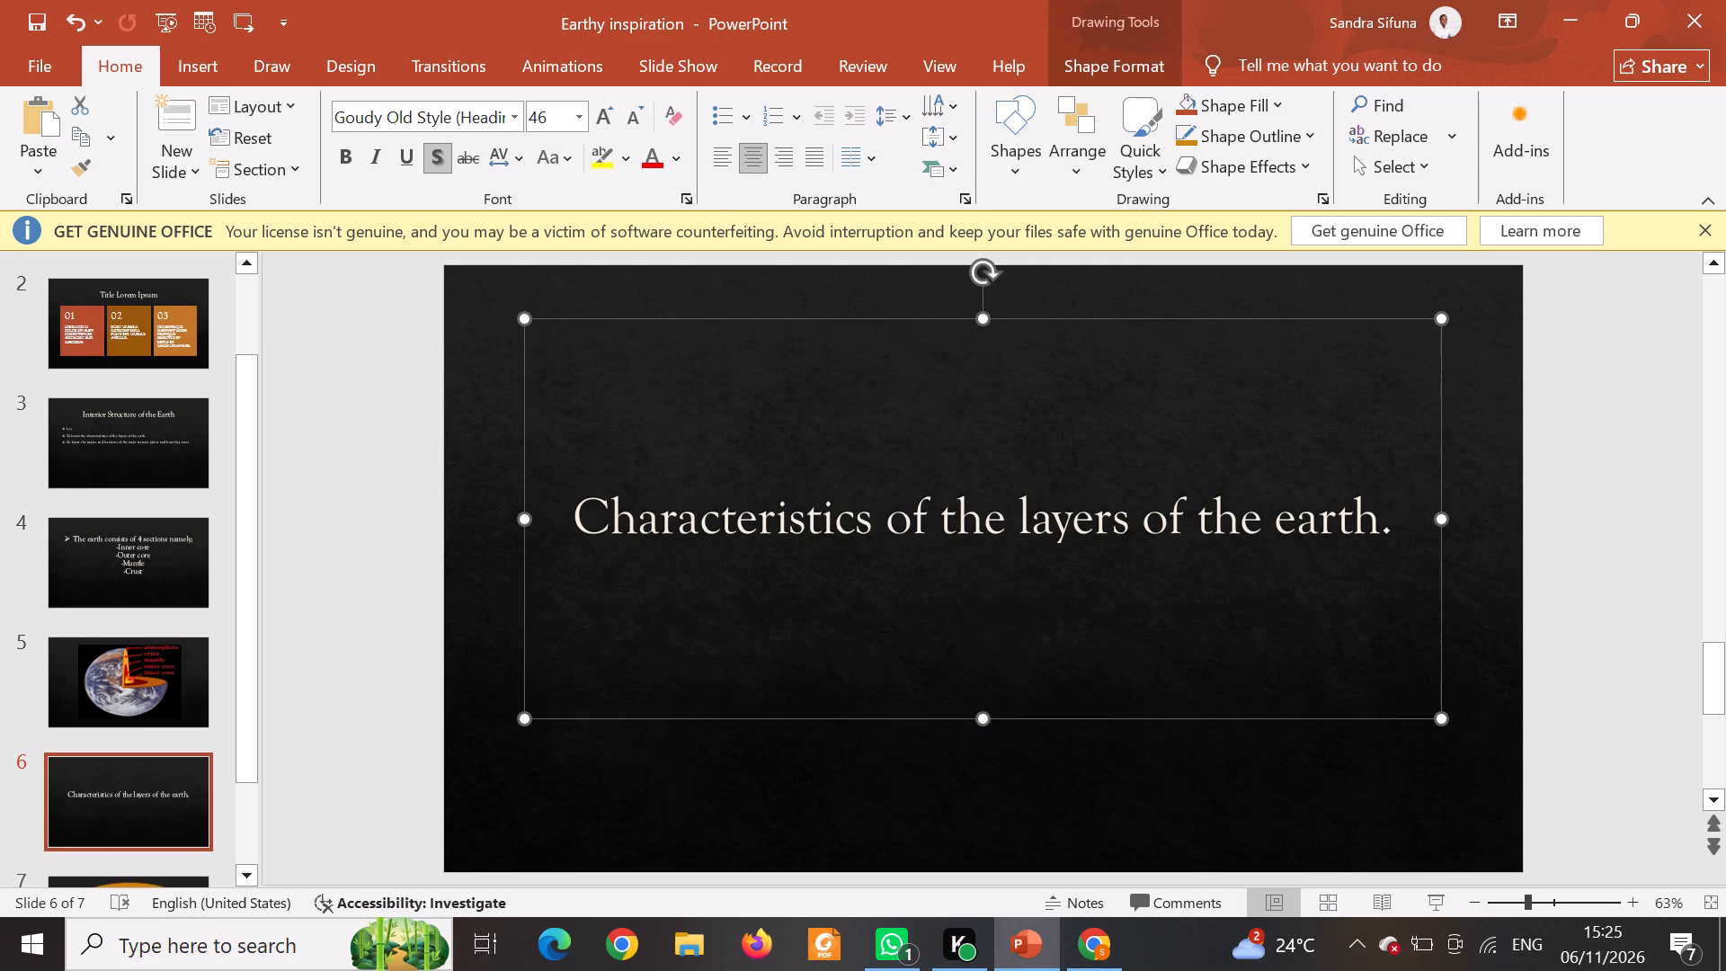
# Go to slide 7 and enter the heading "1.Upper Crust." inside the large oval, followed by a new line.
pyautogui.scroll(-1, 218, 768)
pyautogui.click(139, 880)
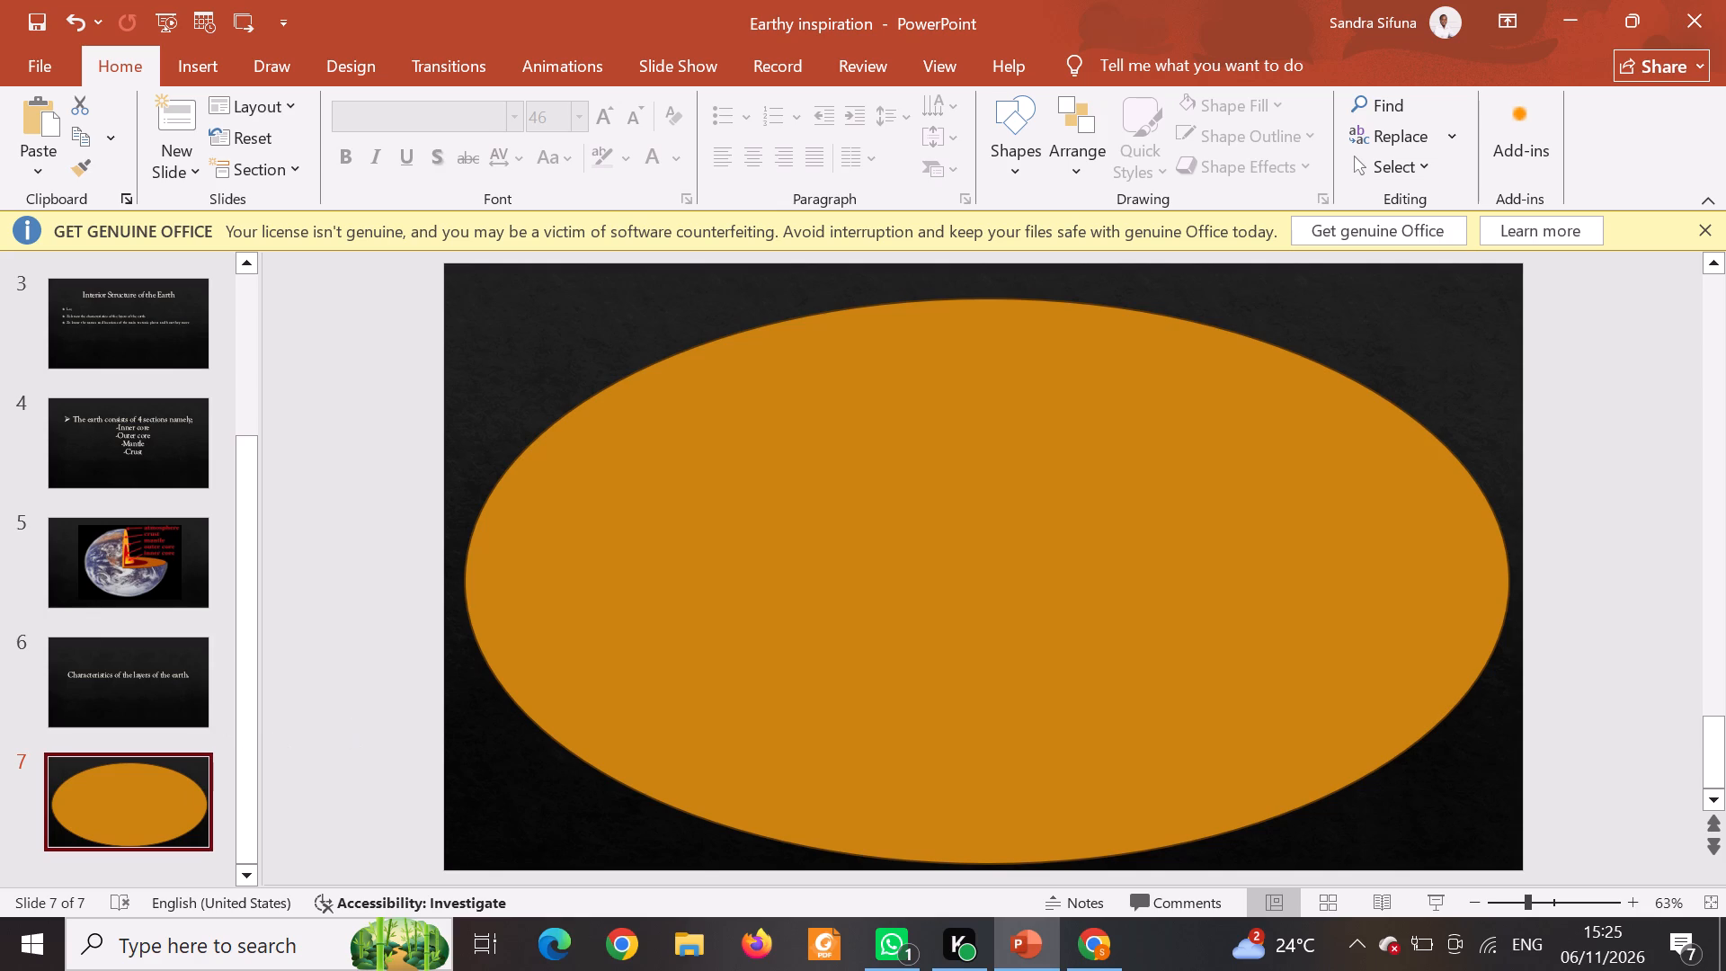
pyautogui.click(652, 464)
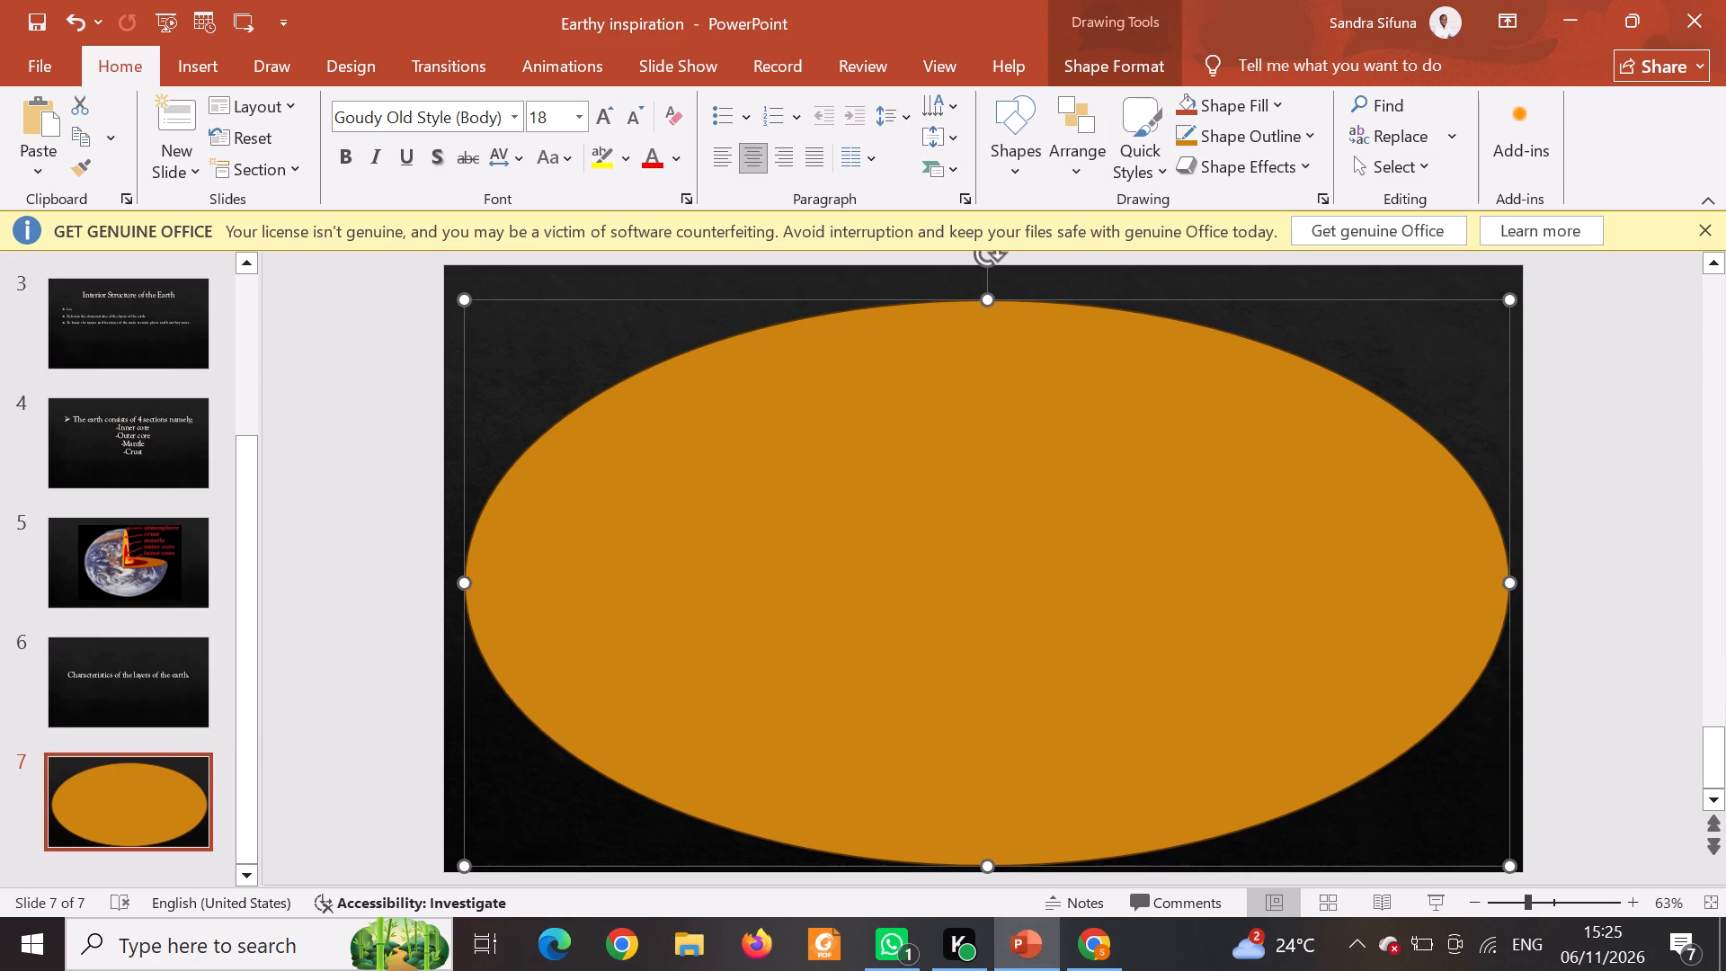
pyautogui.click(675, 530)
pyautogui.write("1'")
pyautogui.press('BackSpace')
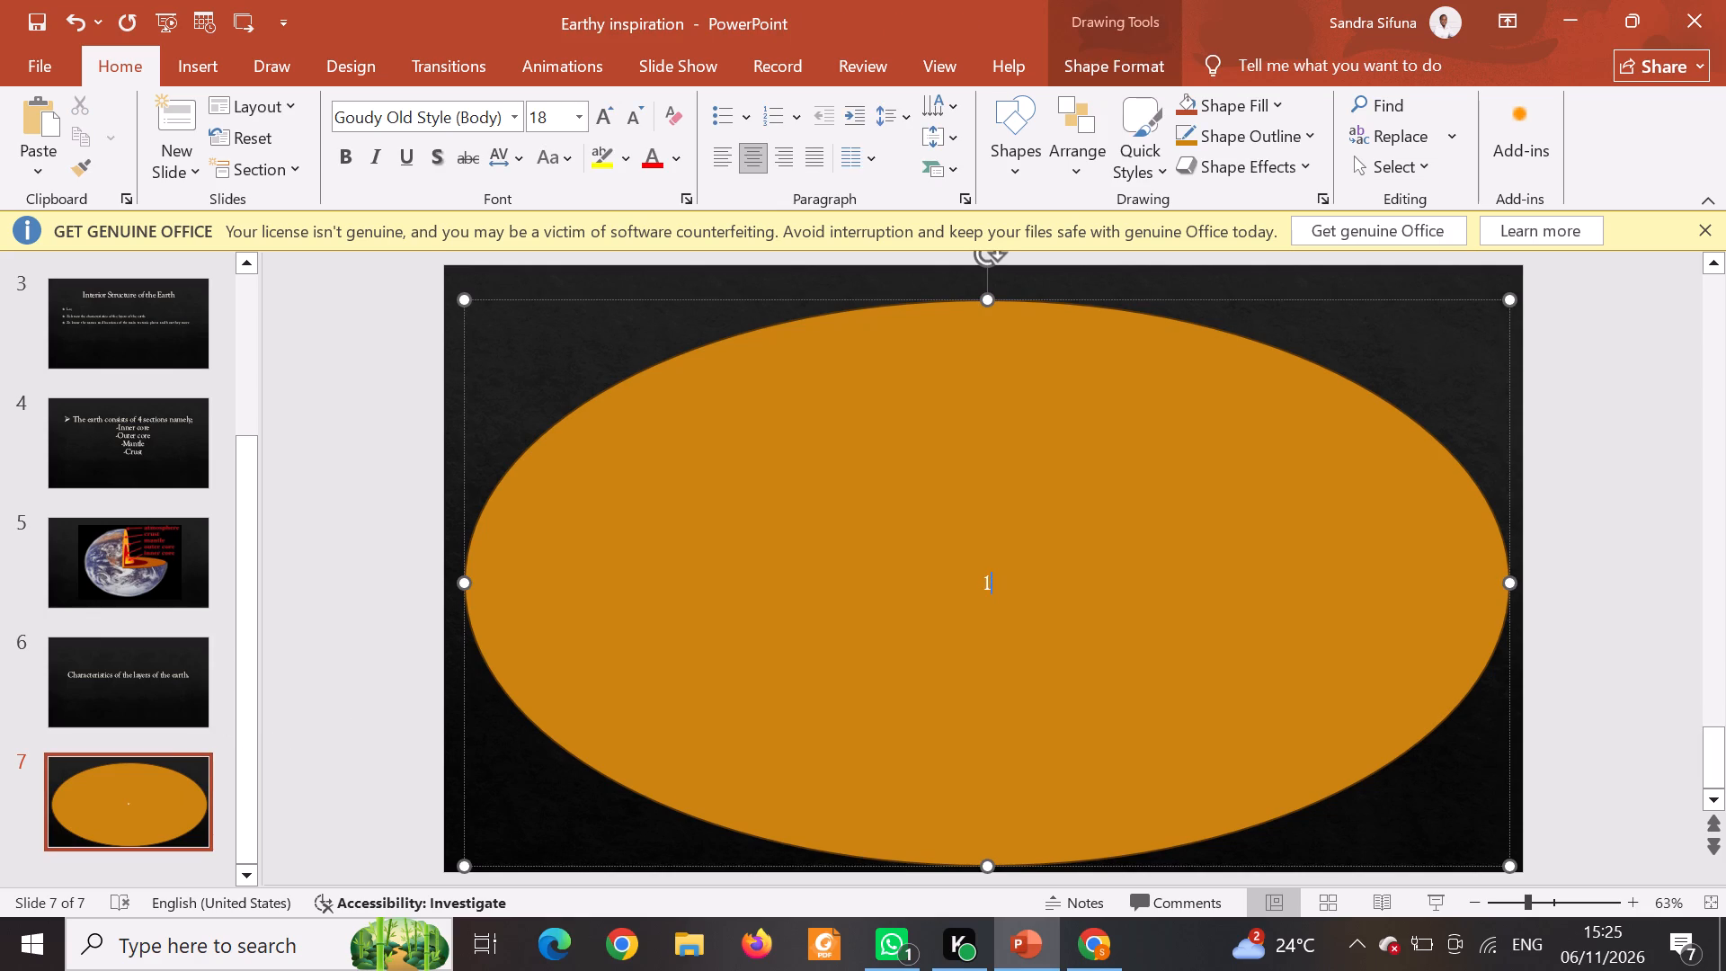
pyautogui.press('.')
pyautogui.press('u')
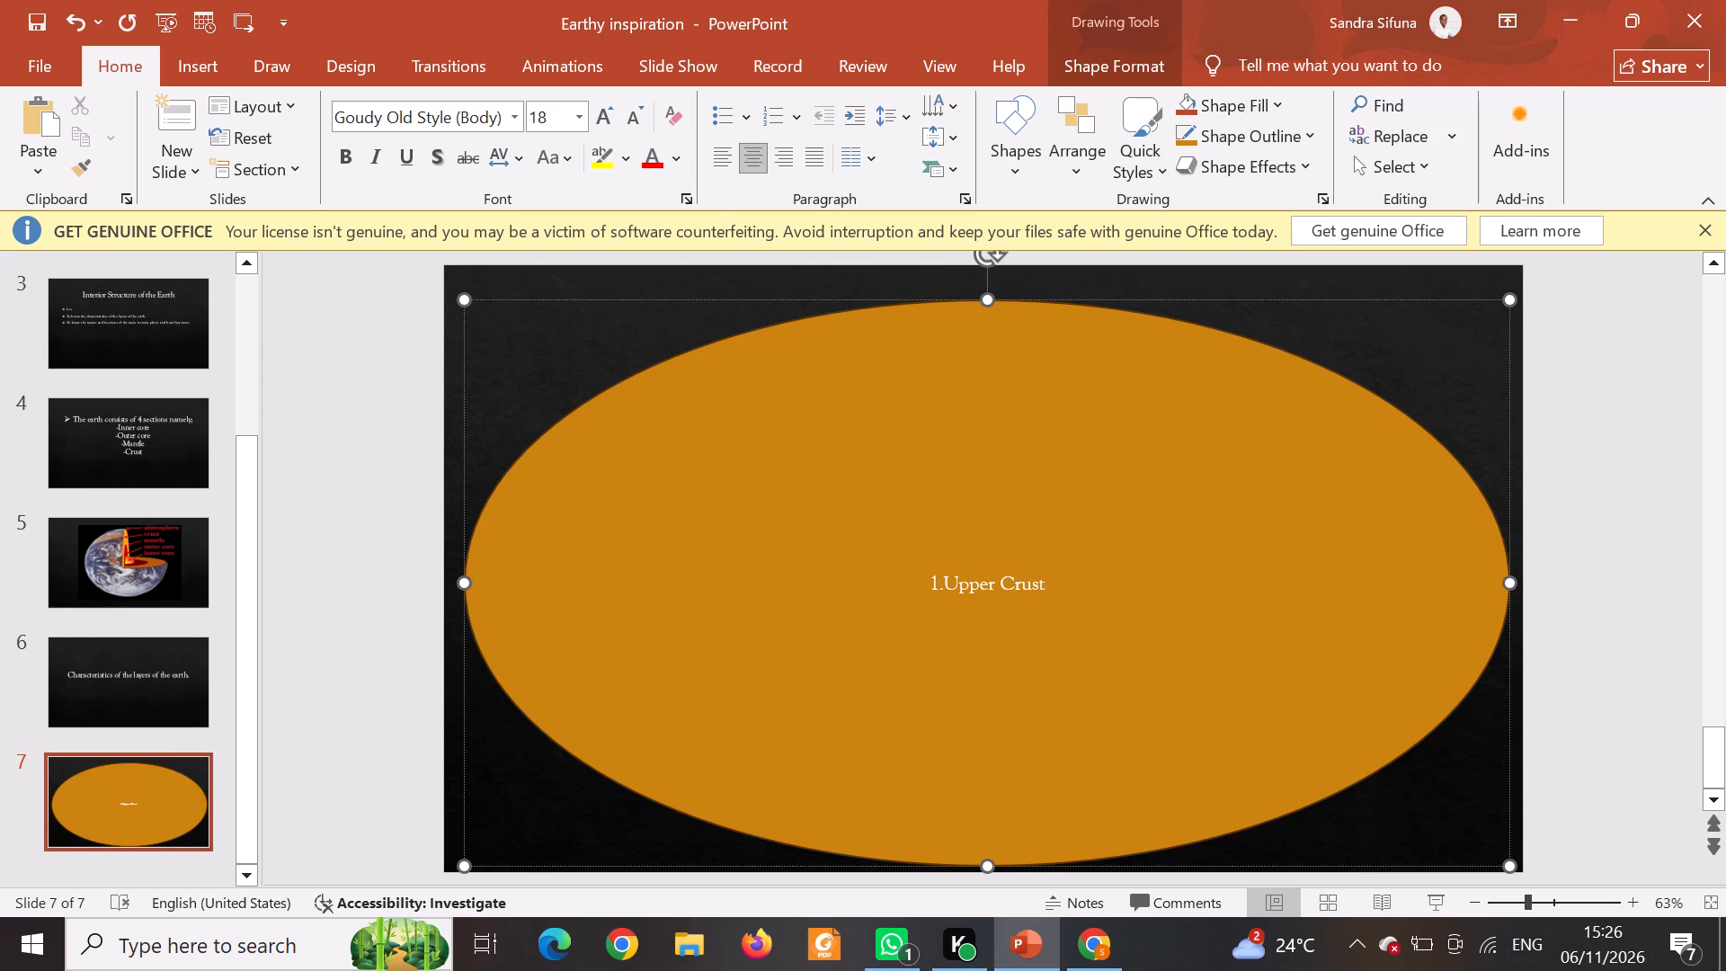
pyautogui.press('.')
pyautogui.press('Return')
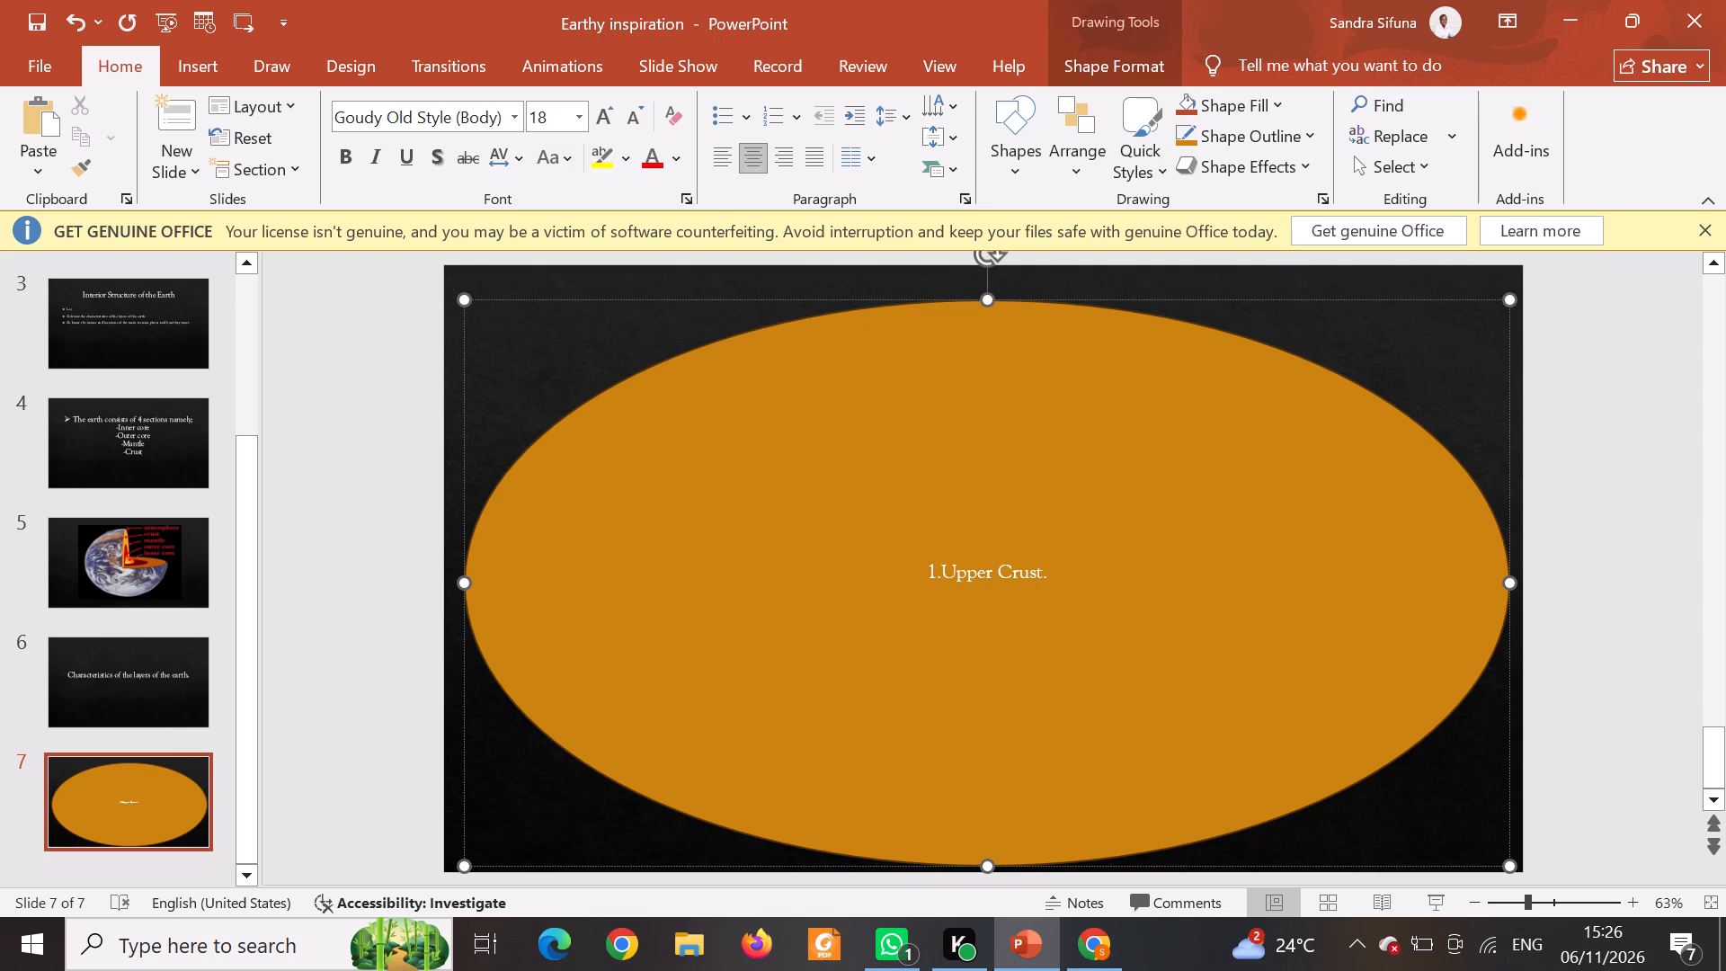
# Add the line "-Also known as continental crust" beneath the Upper Crust heading in the oval.
pyautogui.press('-')
pyautogui.press('a')
pyautogui.write('lso kno')
pyautogui.write('wn')
pyautogui.press('space')
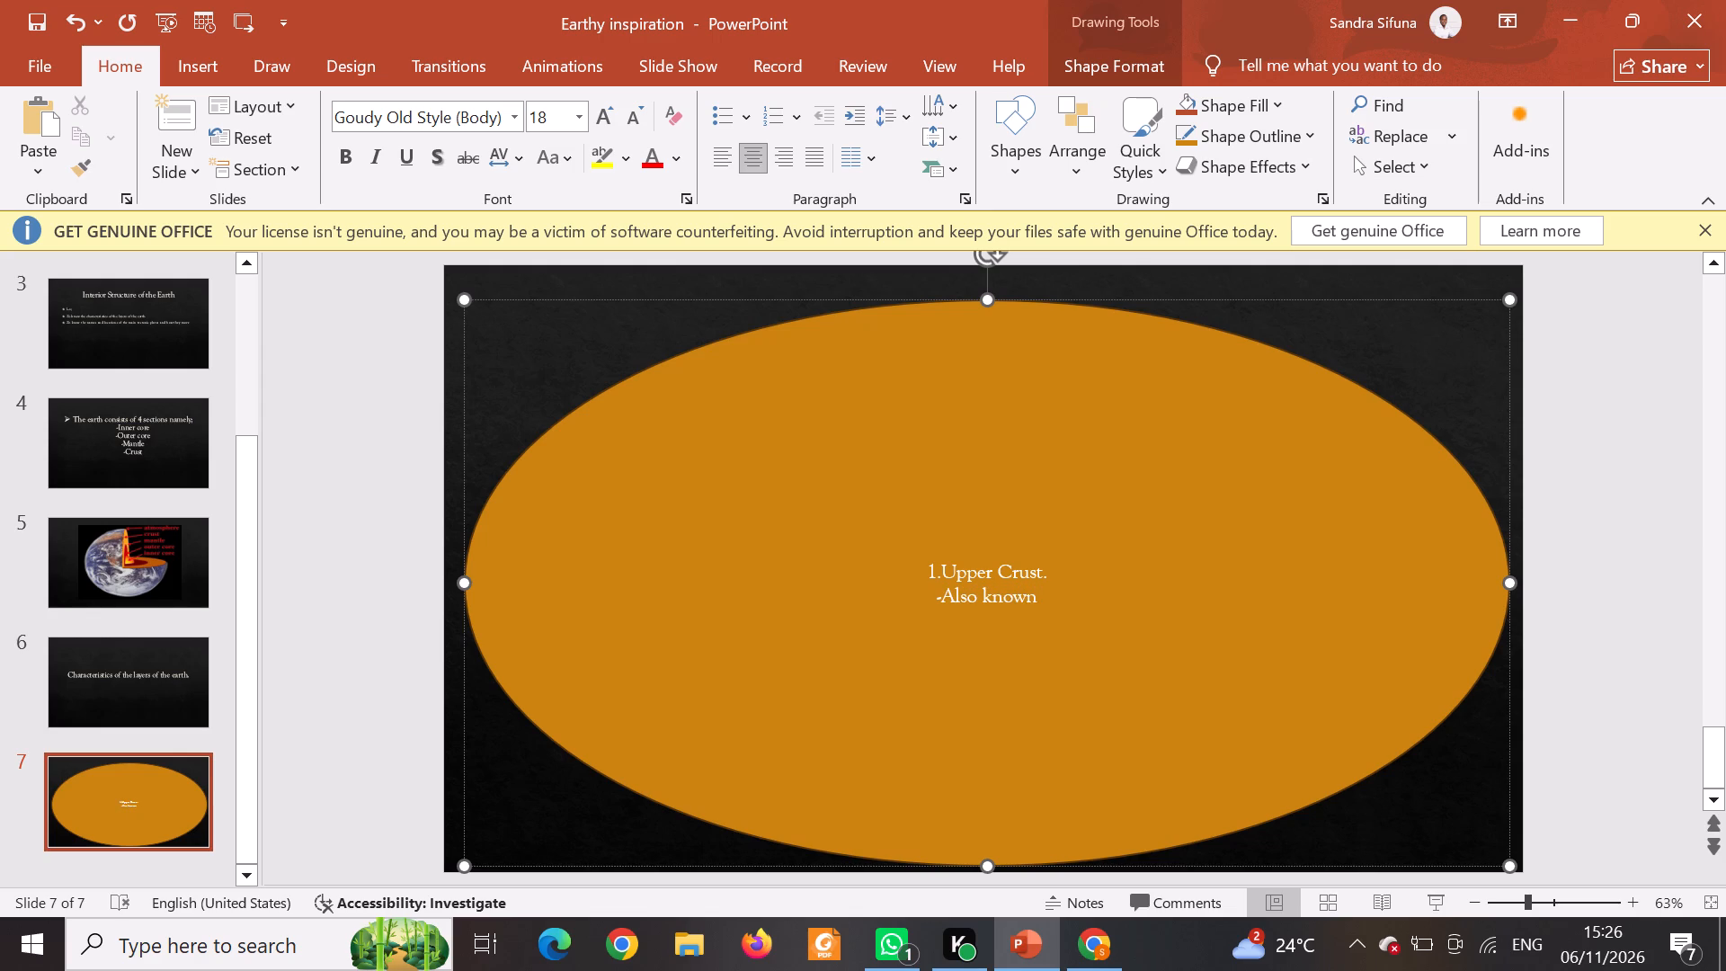
pyautogui.write('as con')
pyautogui.write('tinental crust')
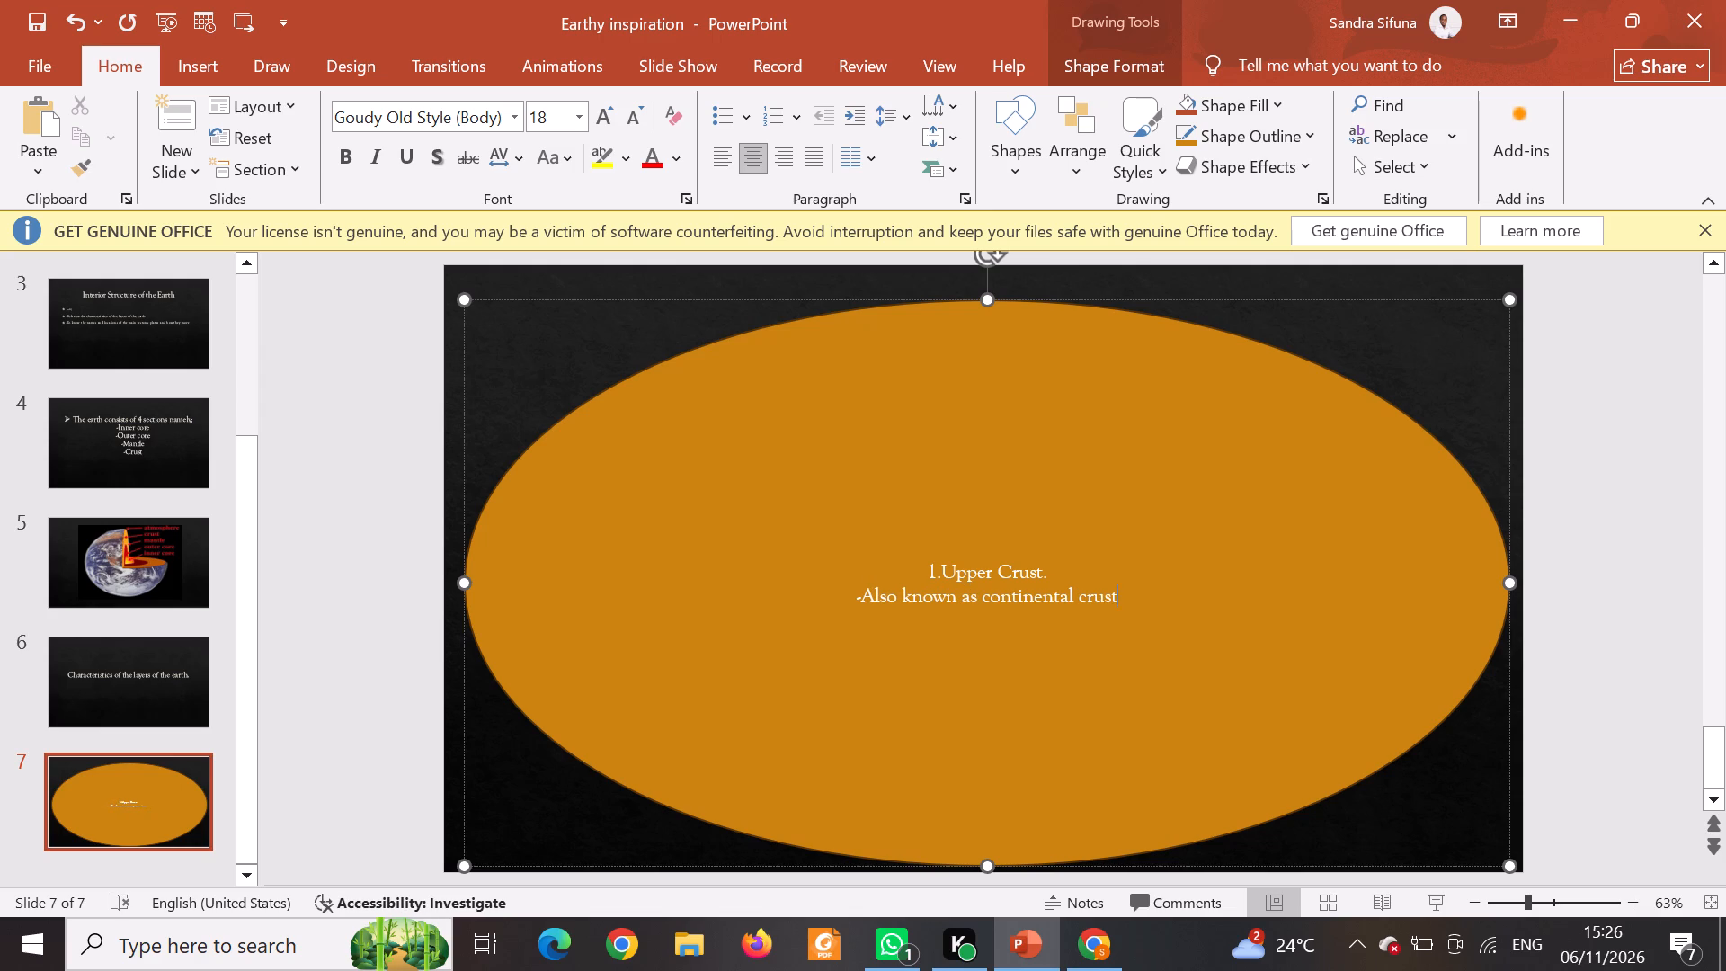
# Start a line under the continental crust line in slide 7's oval reading "-Consists of rocks rich in silica".
pyautogui.press('Return')
pyautogui.press('-')
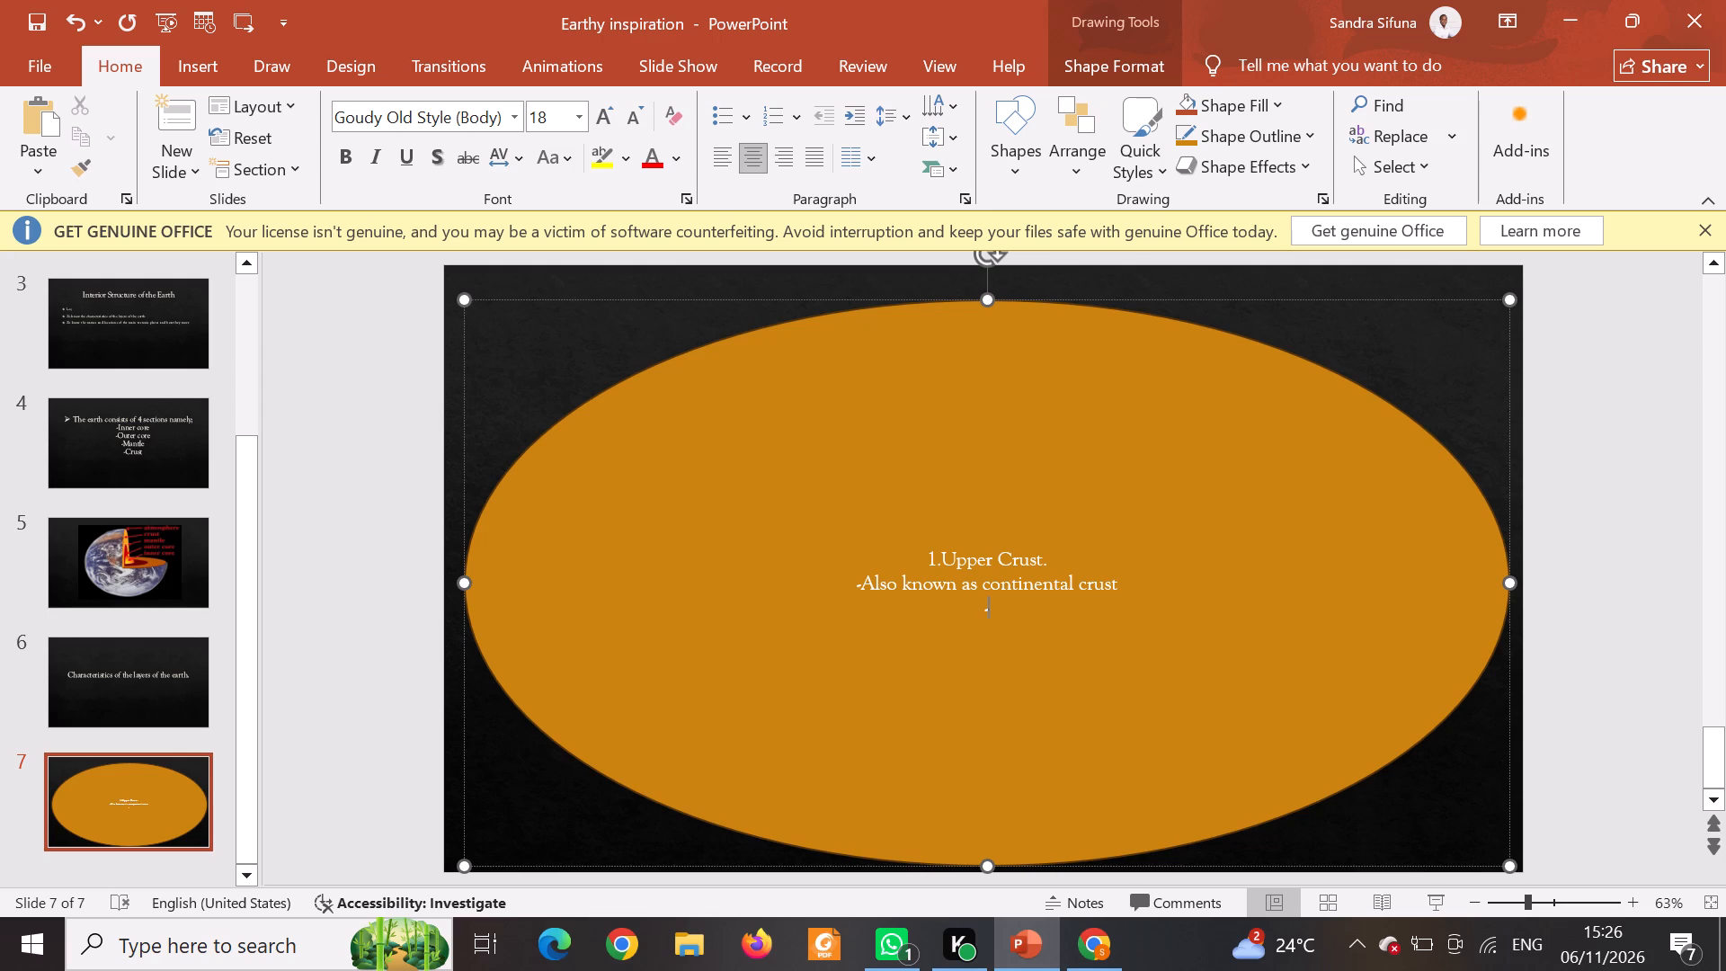
pyautogui.write('onsists of rocks')
pyautogui.press('space')
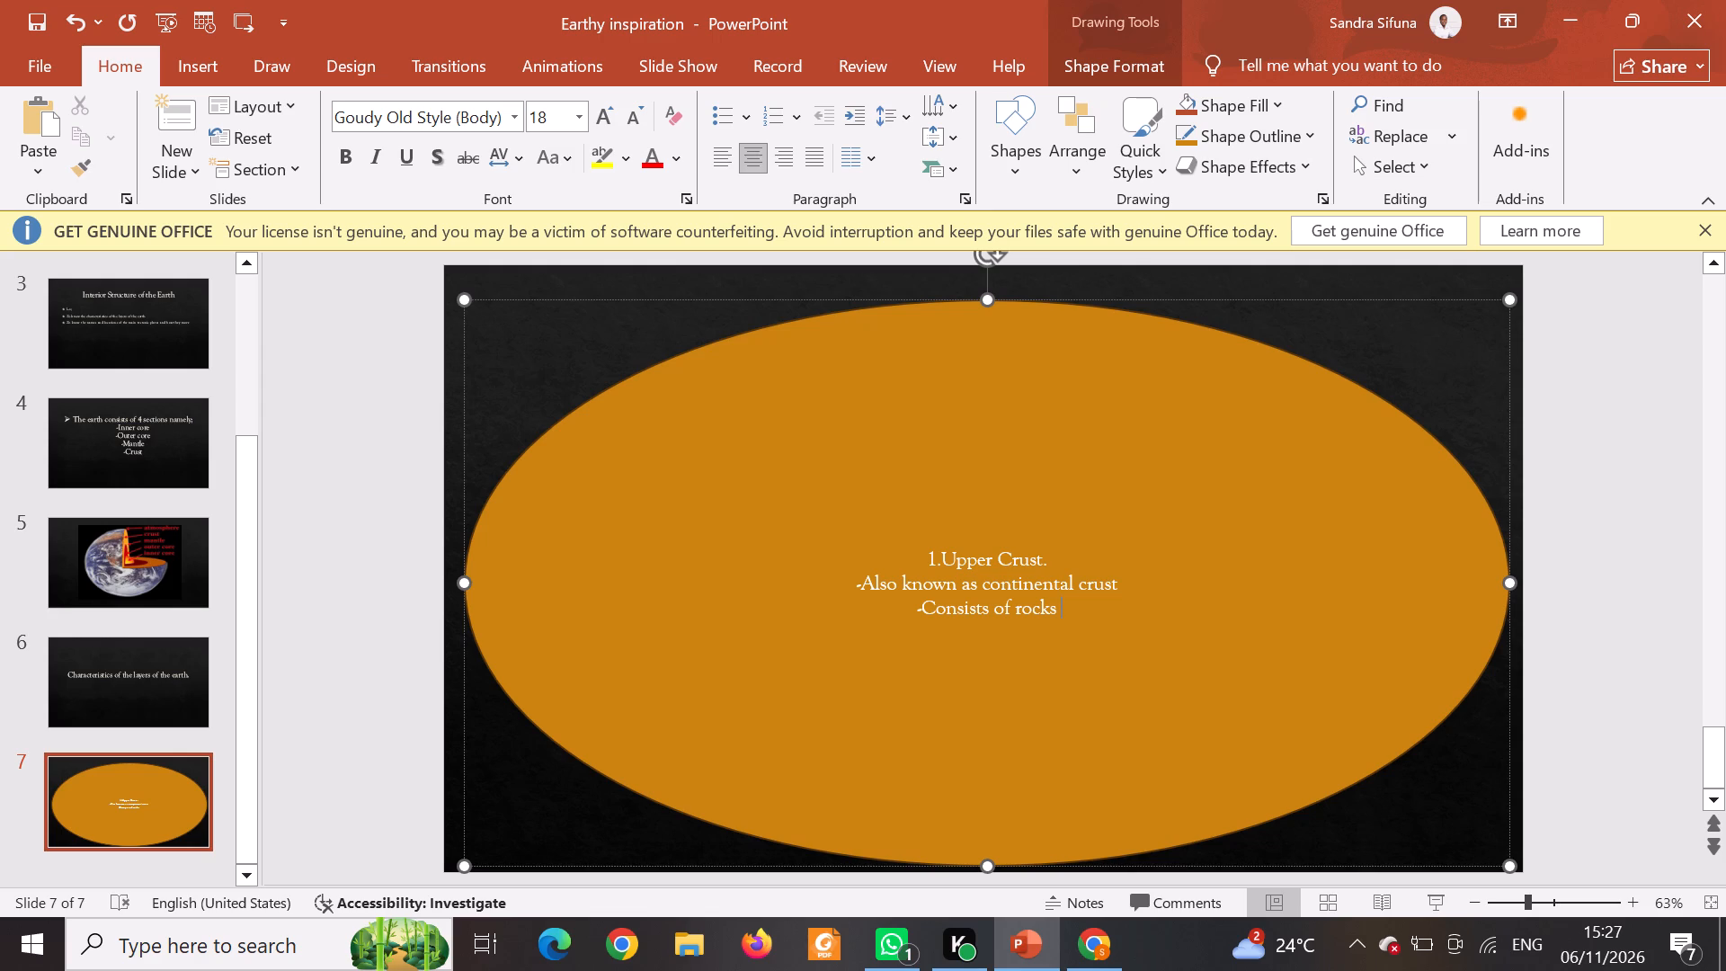
pyautogui.press('k')
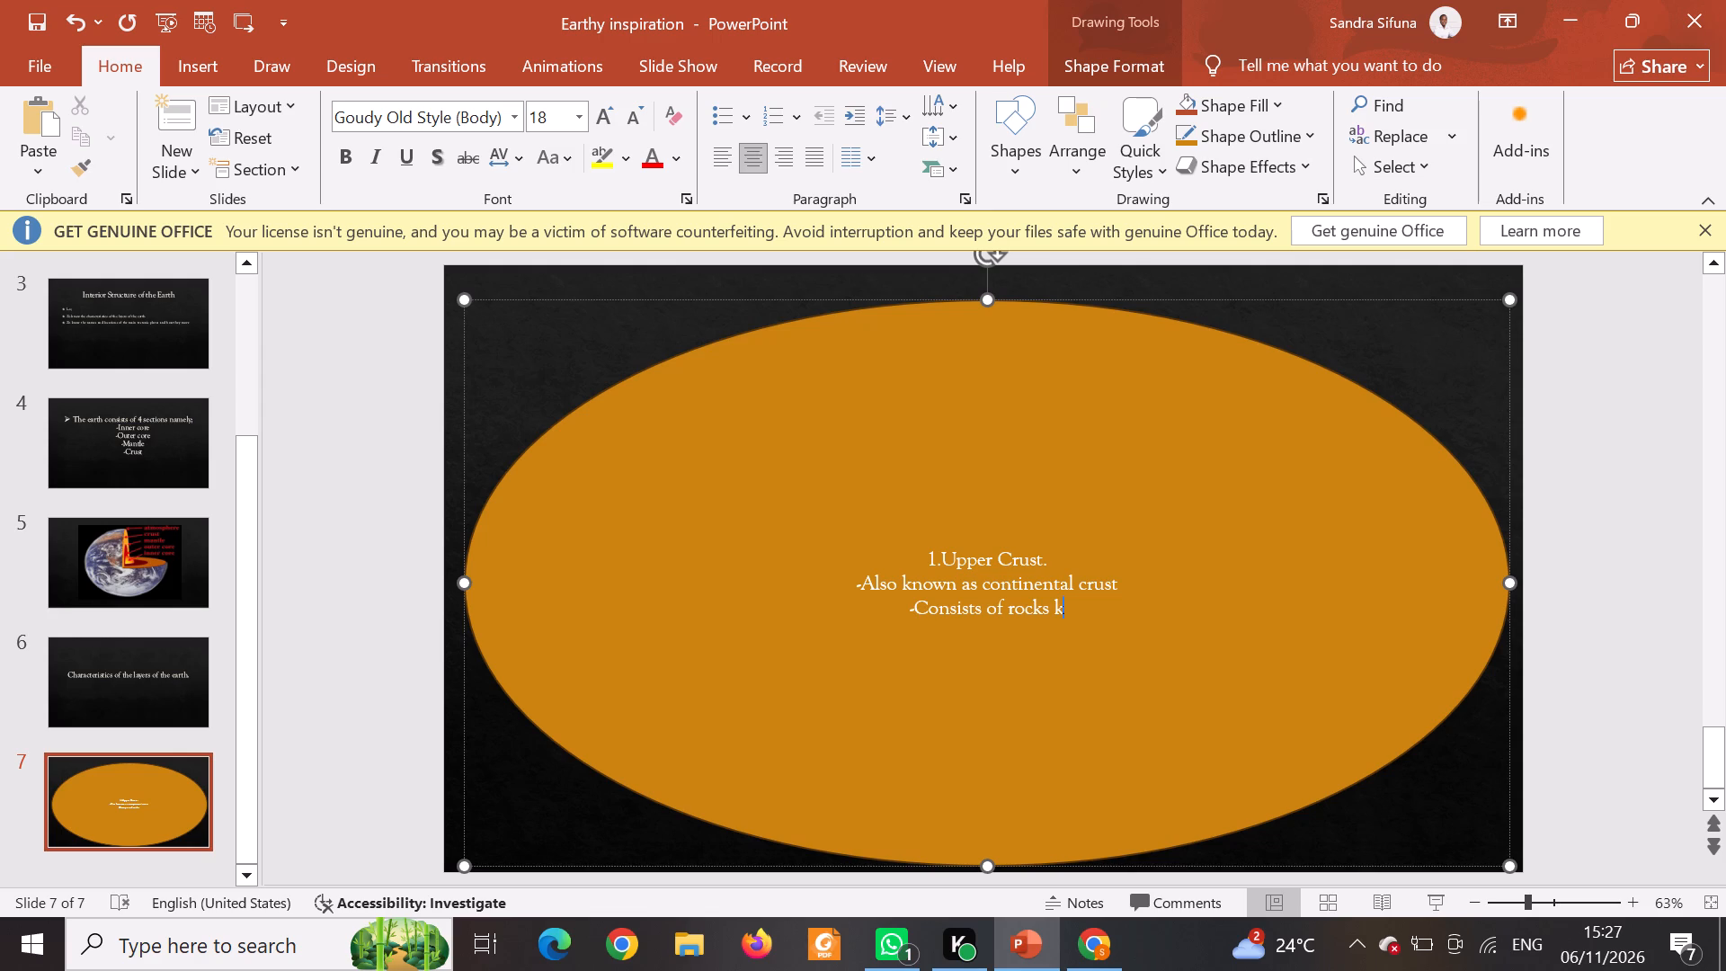
pyautogui.press('BackSpace')
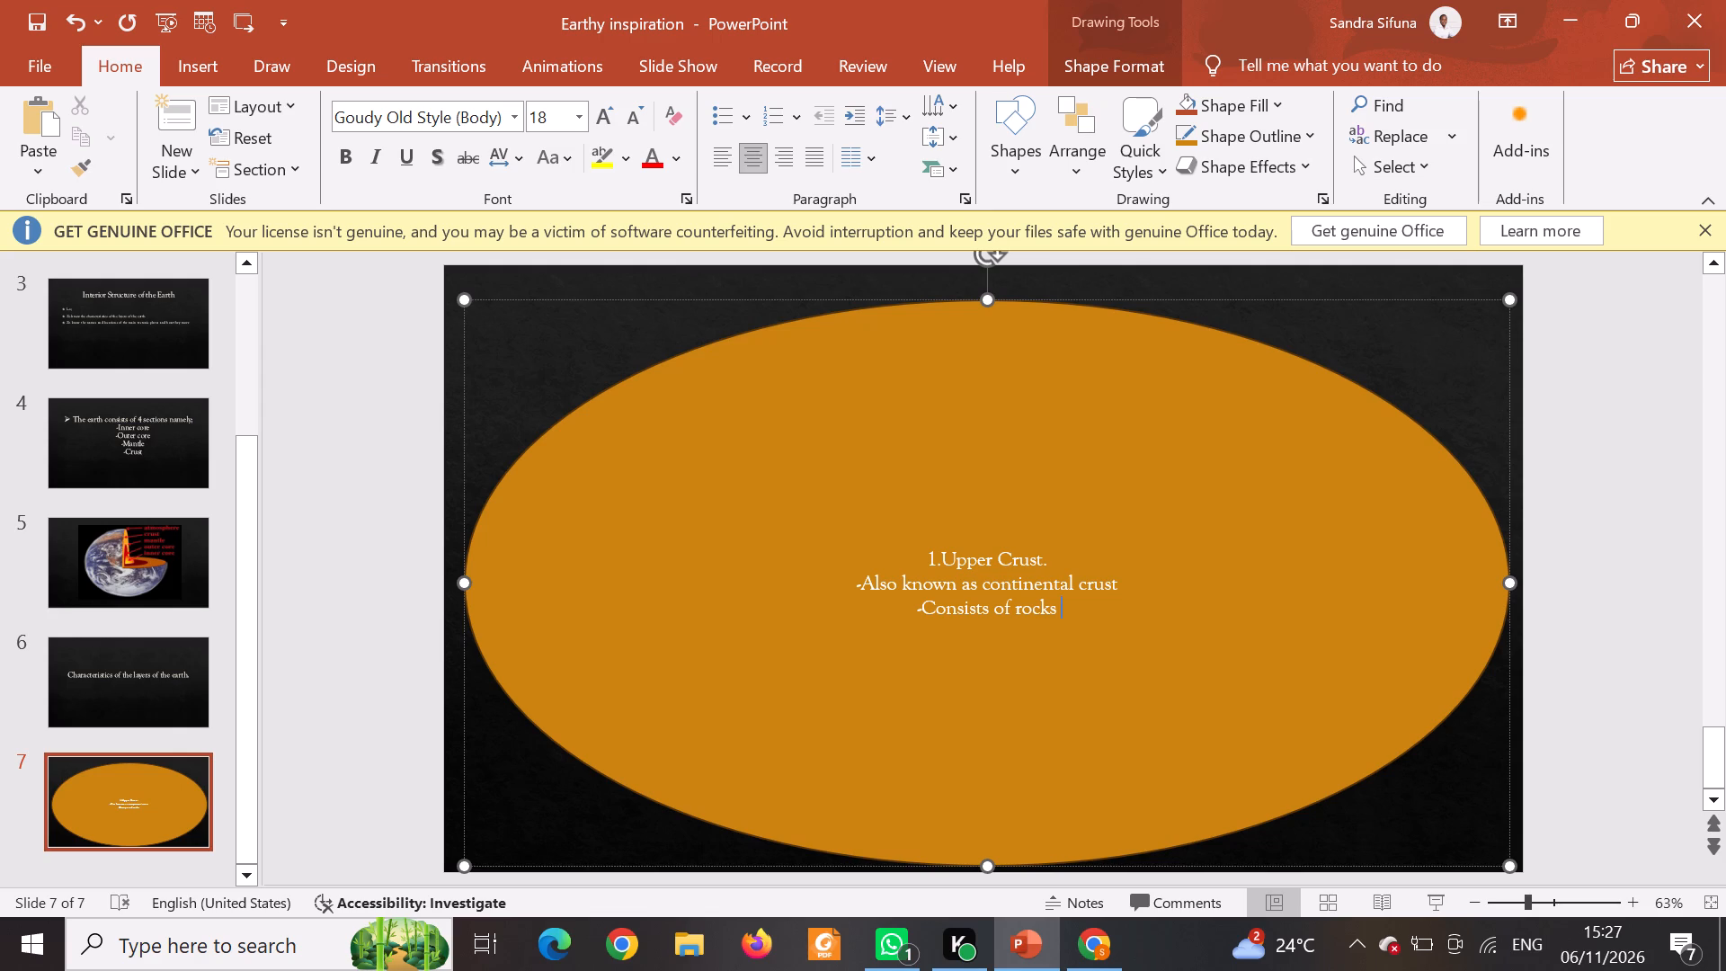
pyautogui.press('n')
pyautogui.press('BackSpace')
pyautogui.write('rich in silica')
pyautogui.press('space')
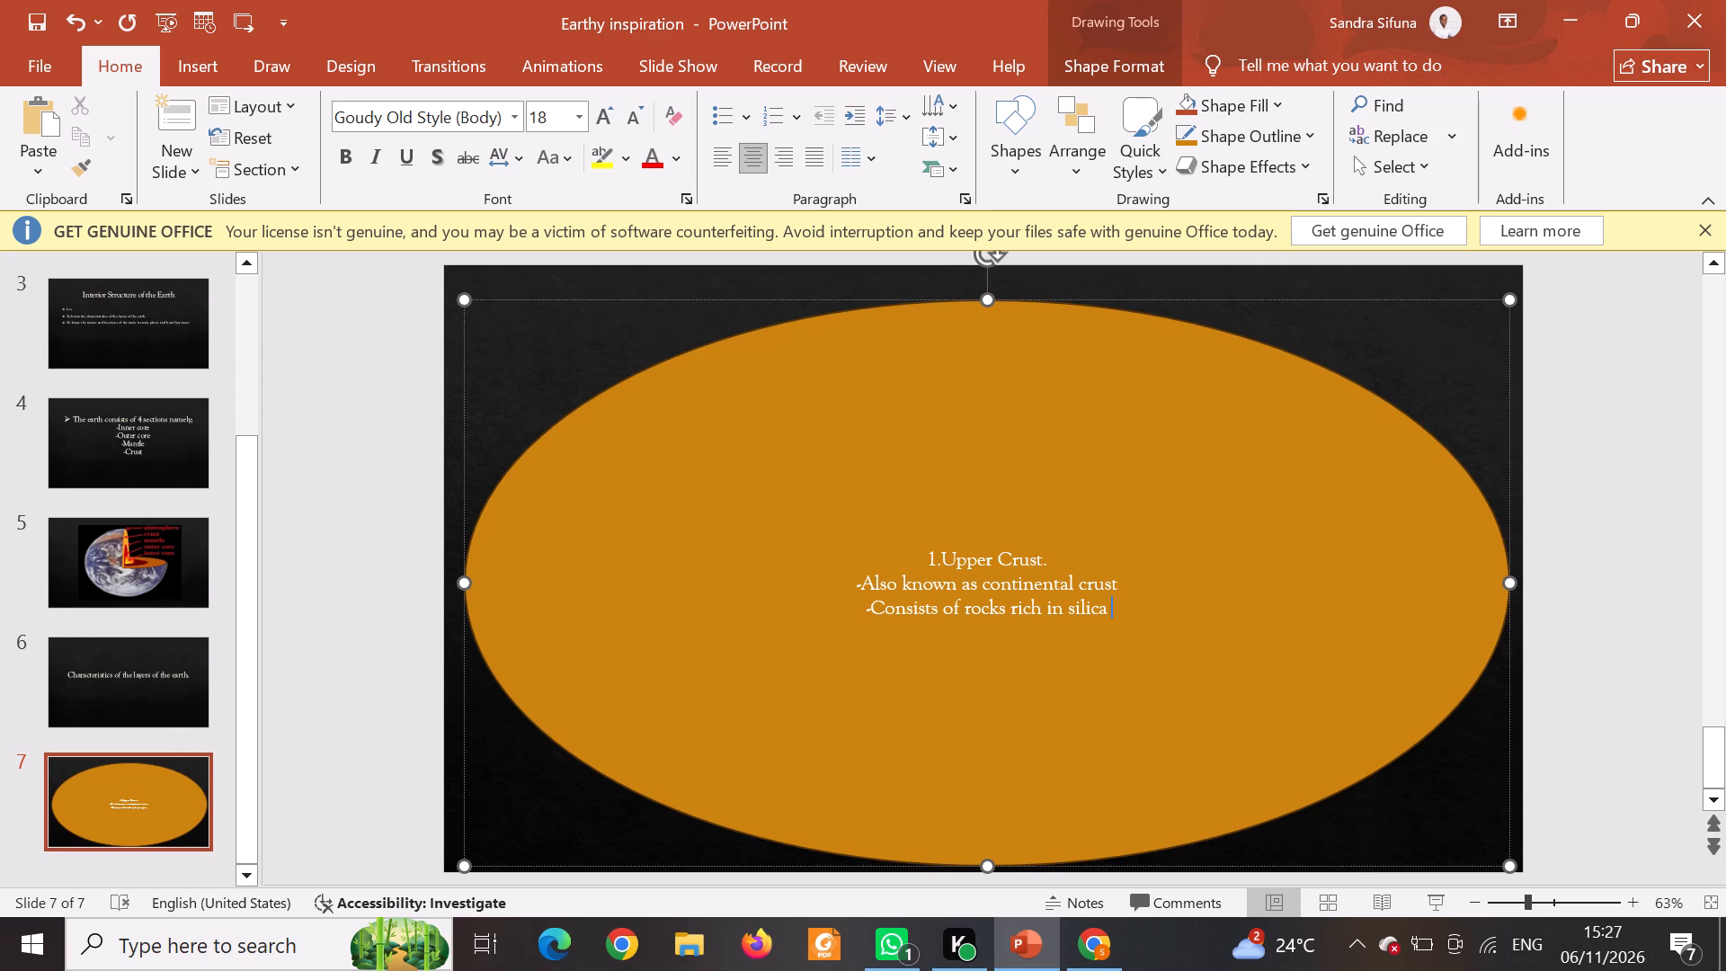
pyautogui.hotkey('shift', '&')
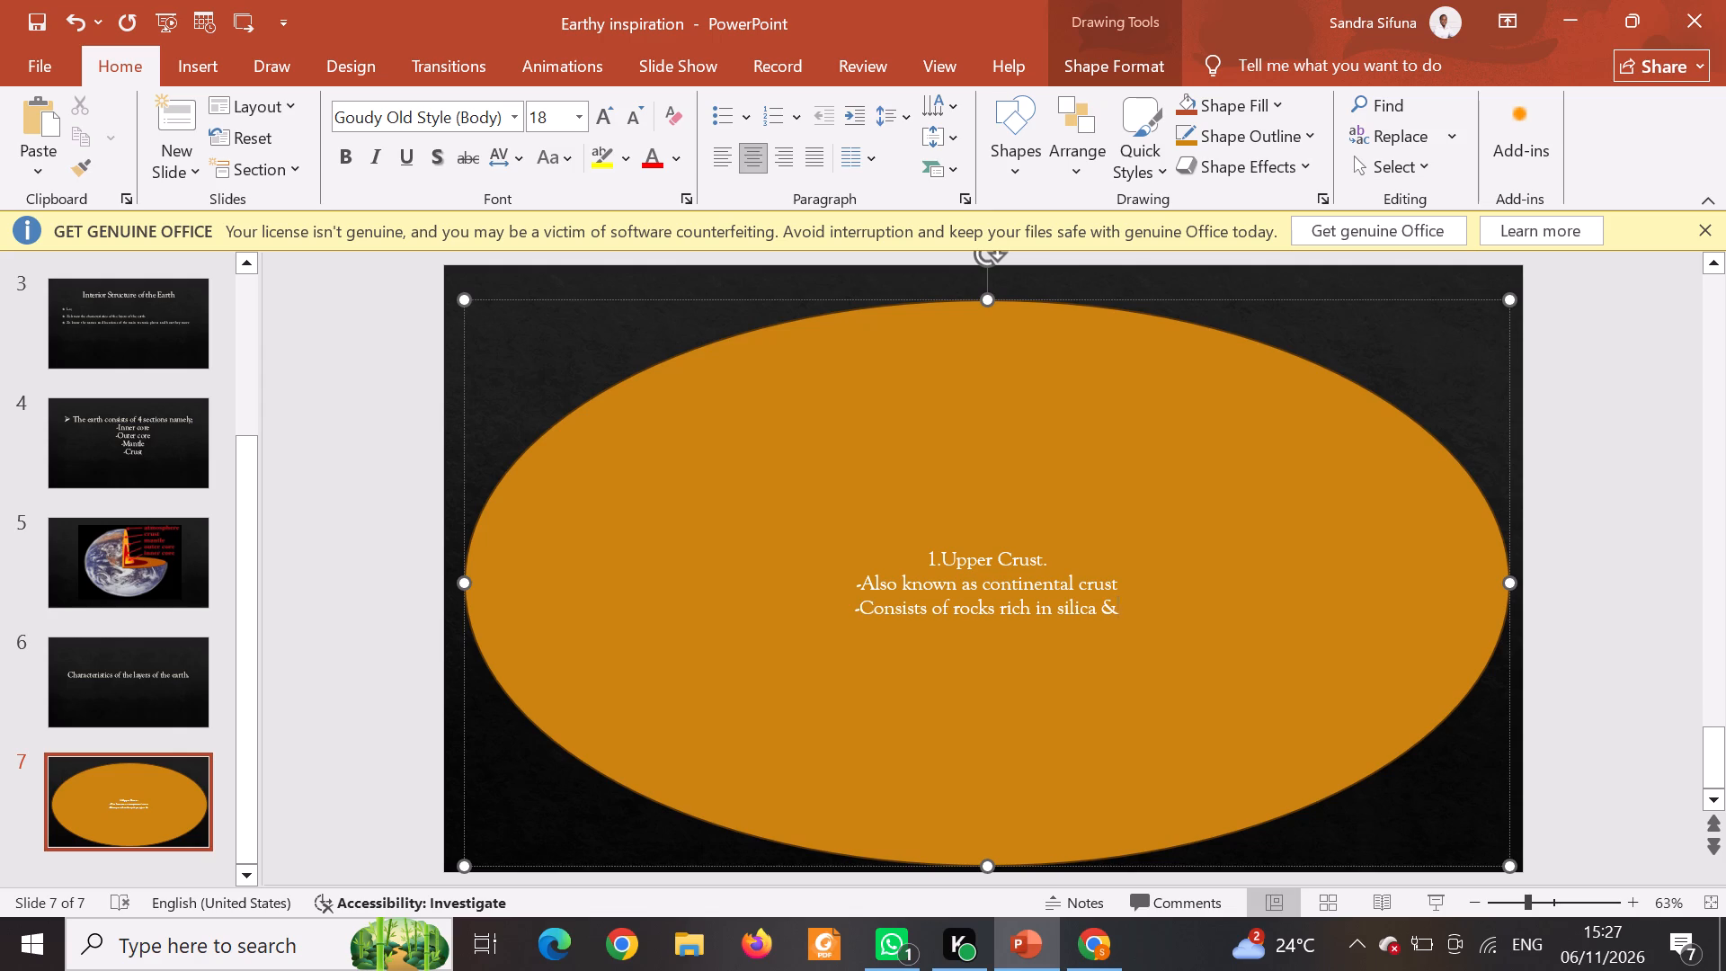
pyautogui.press('BackSpace')
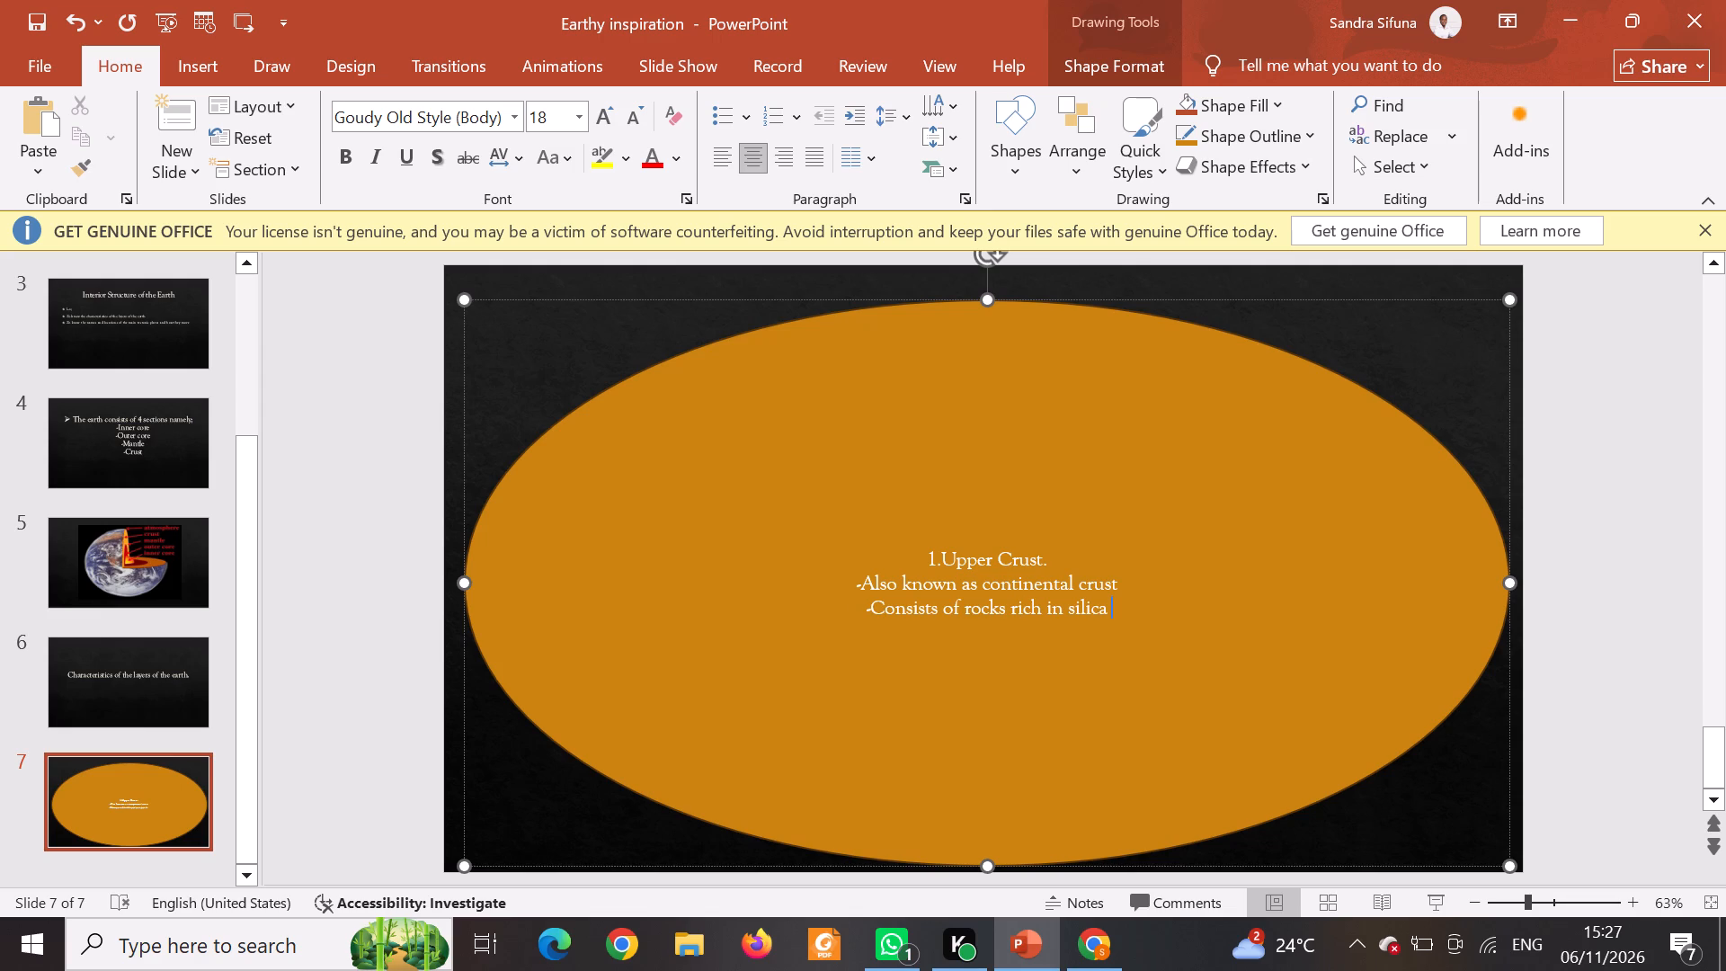
# Continue the silica line with "alluminium hence called the SIAL layer".
pyautogui.press('a')
pyautogui.write('alluminium')
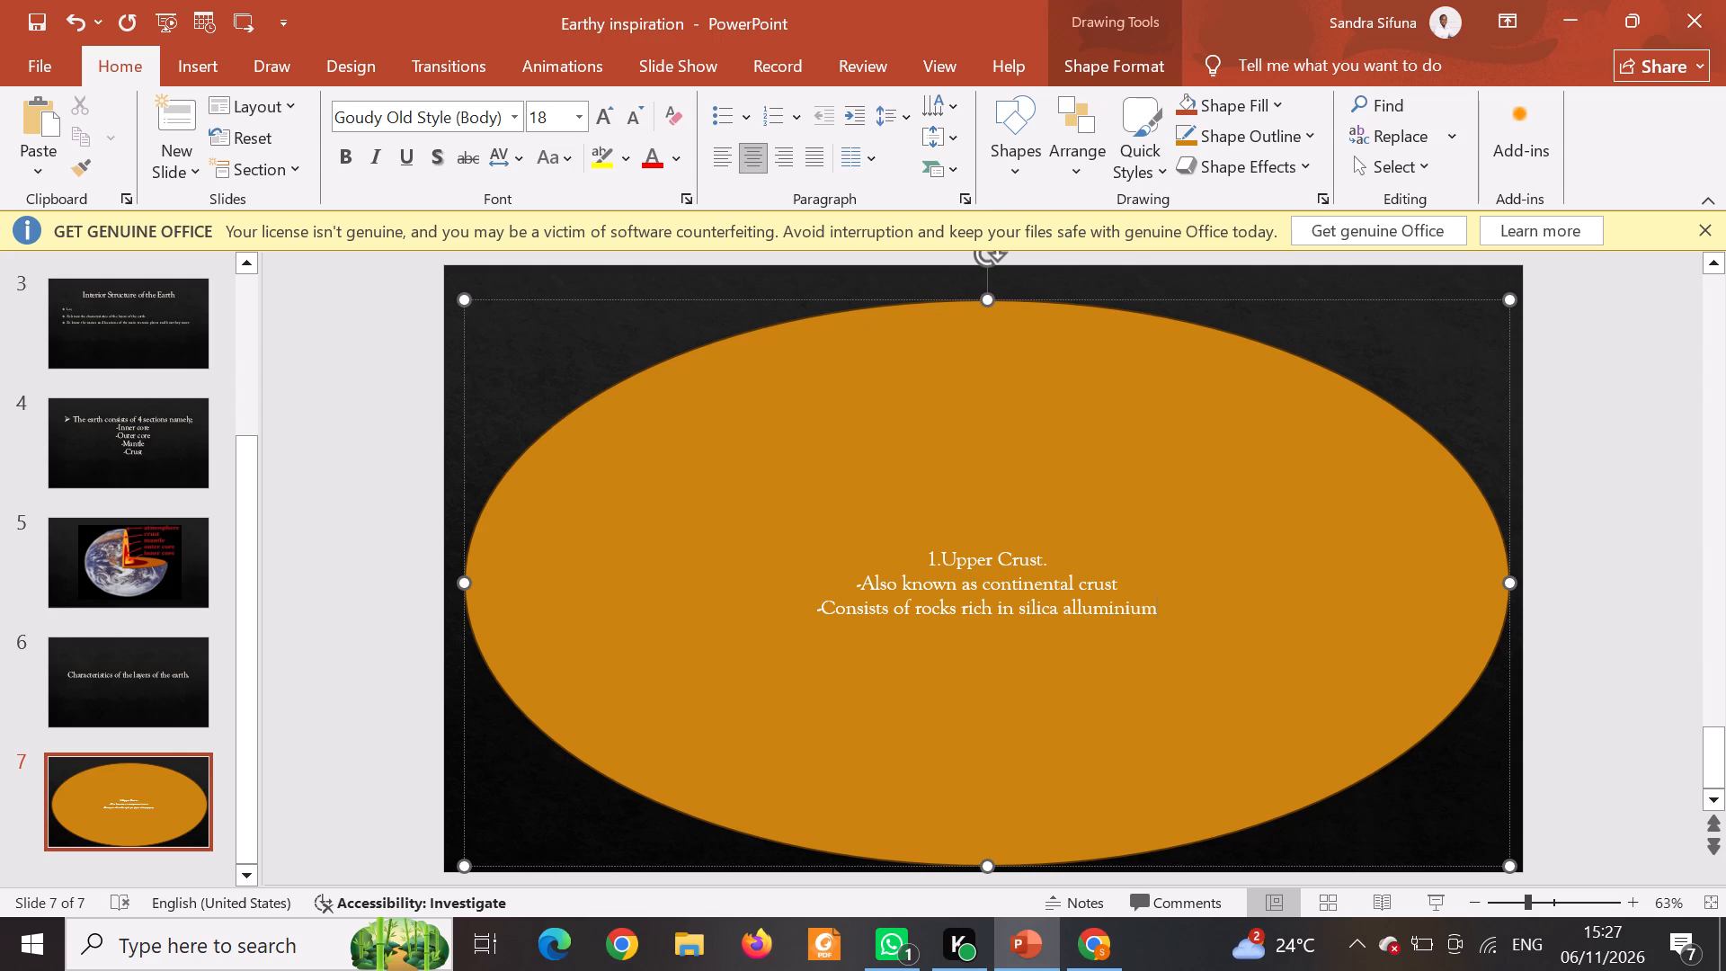
pyautogui.press('space')
pyautogui.write('hence')
pyautogui.press('space')
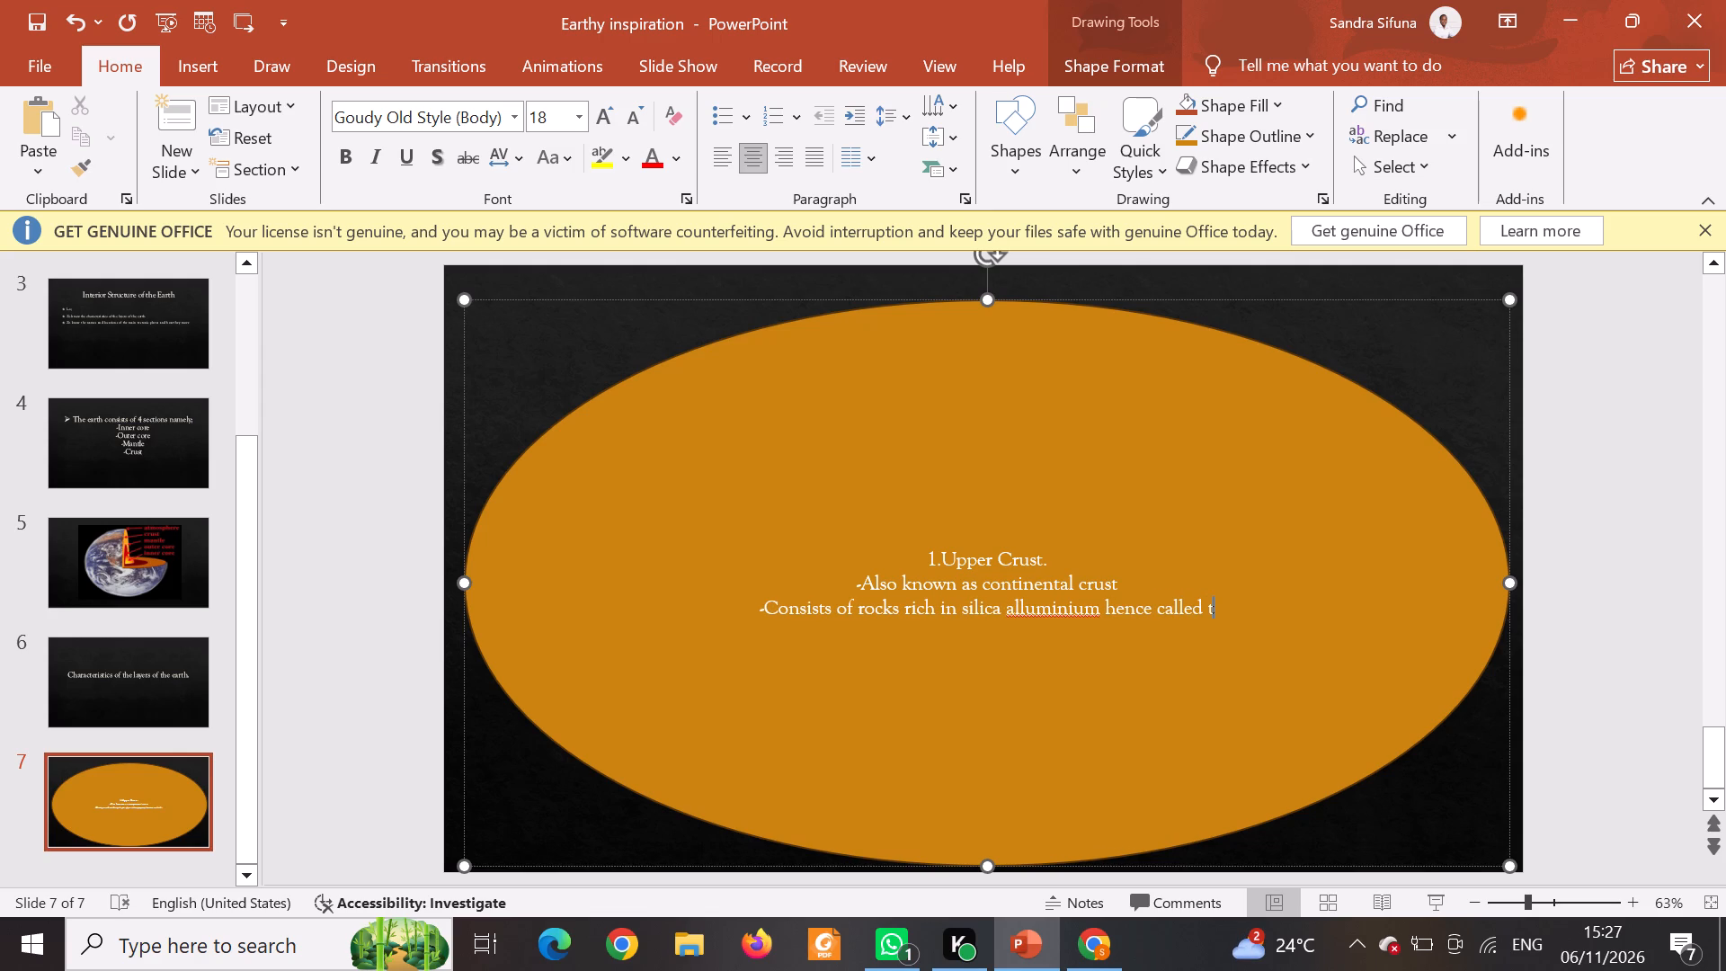
pyautogui.write('SIAL')
pyautogui.press('space')
pyautogui.write('layer')
# Add the line "-Rocks are light in colour and less dense" beneath the SIAL layer line.
pyautogui.press('Return')
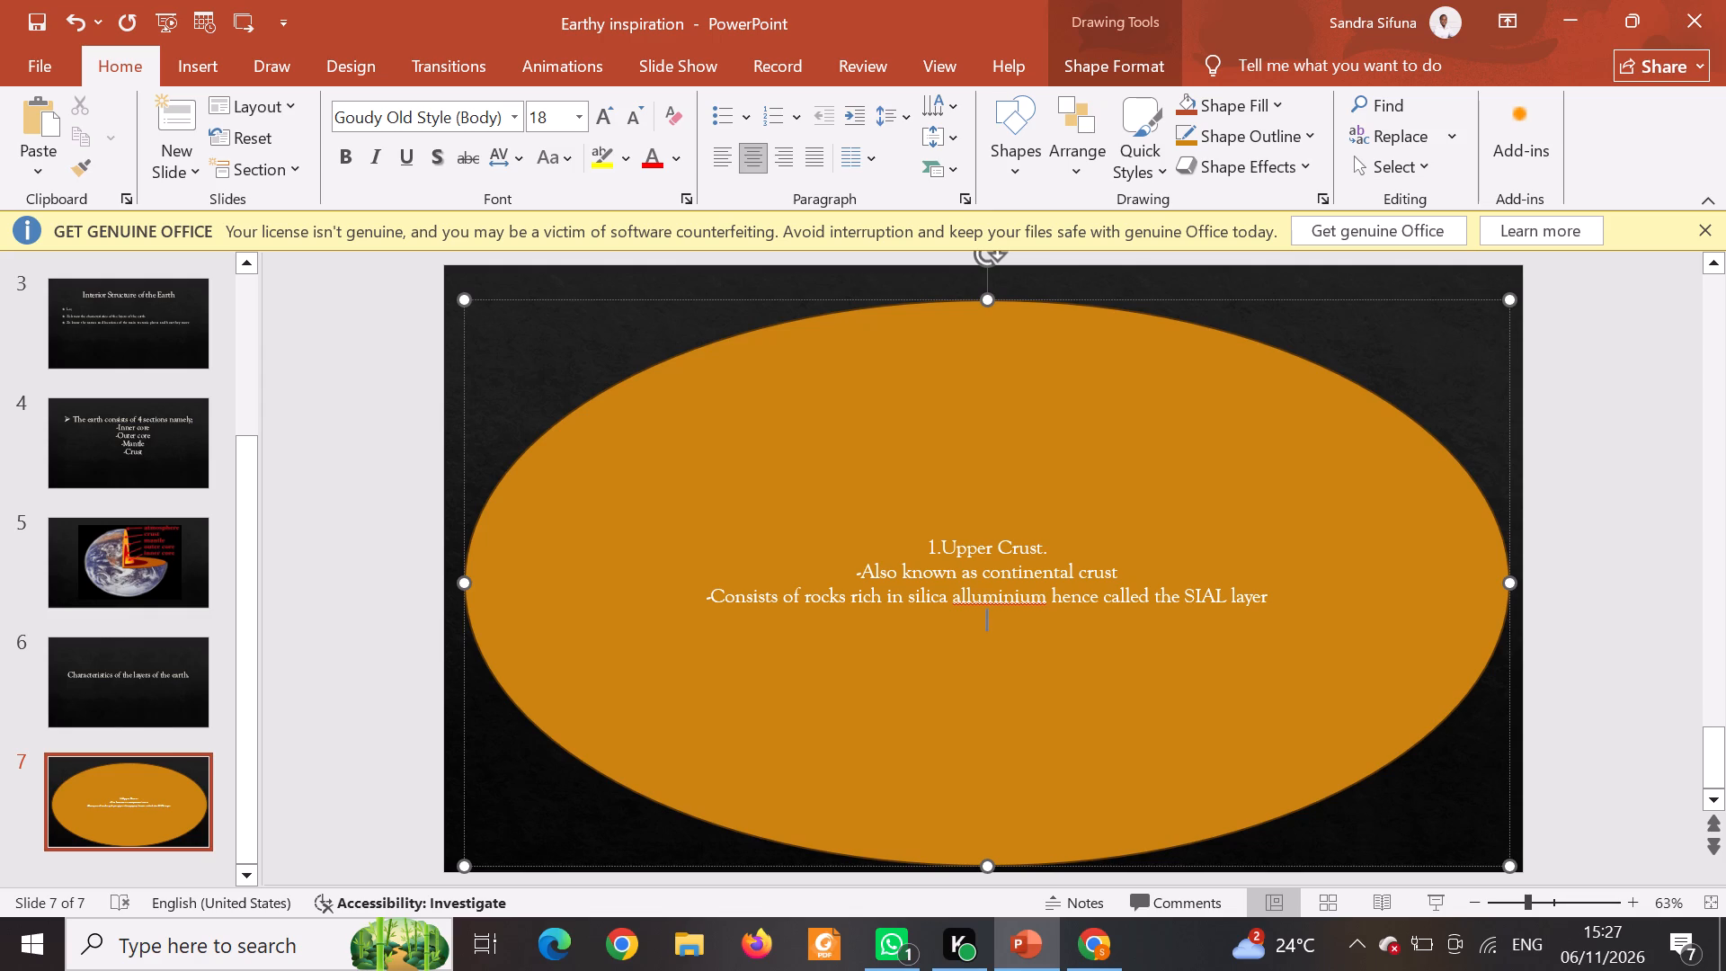
pyautogui.press('-')
pyautogui.write('ocks')
pyautogui.press('space')
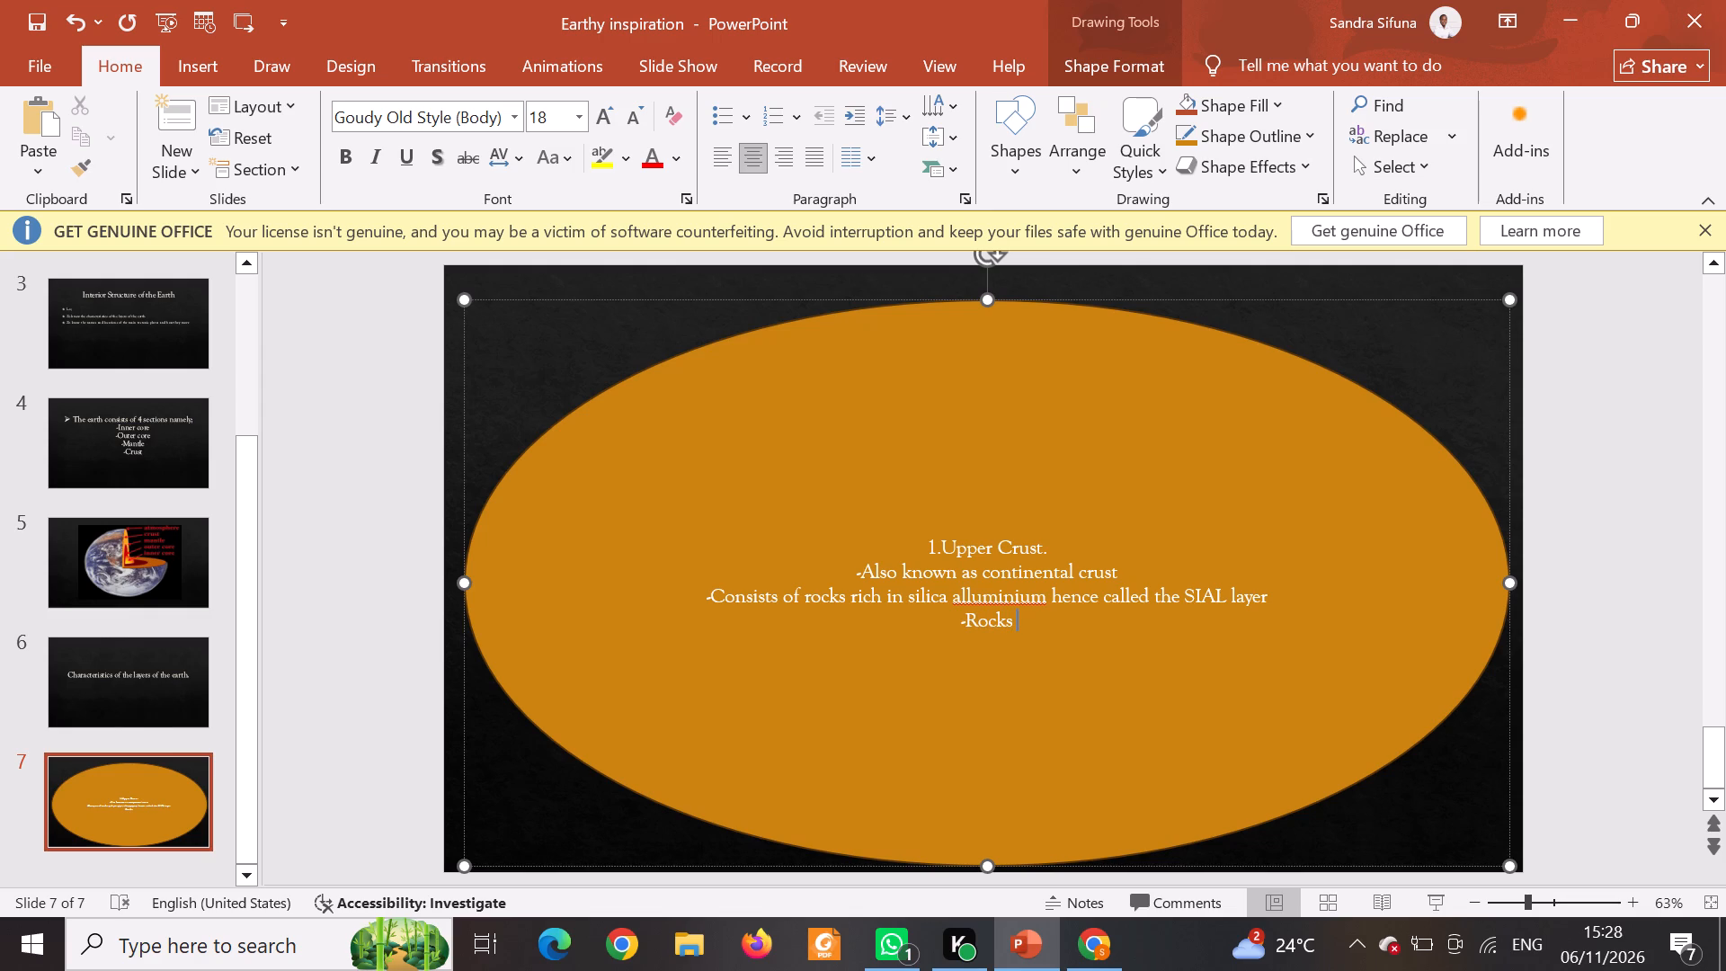
pyautogui.write('are light')
pyautogui.press('space')
pyautogui.write('in colou')
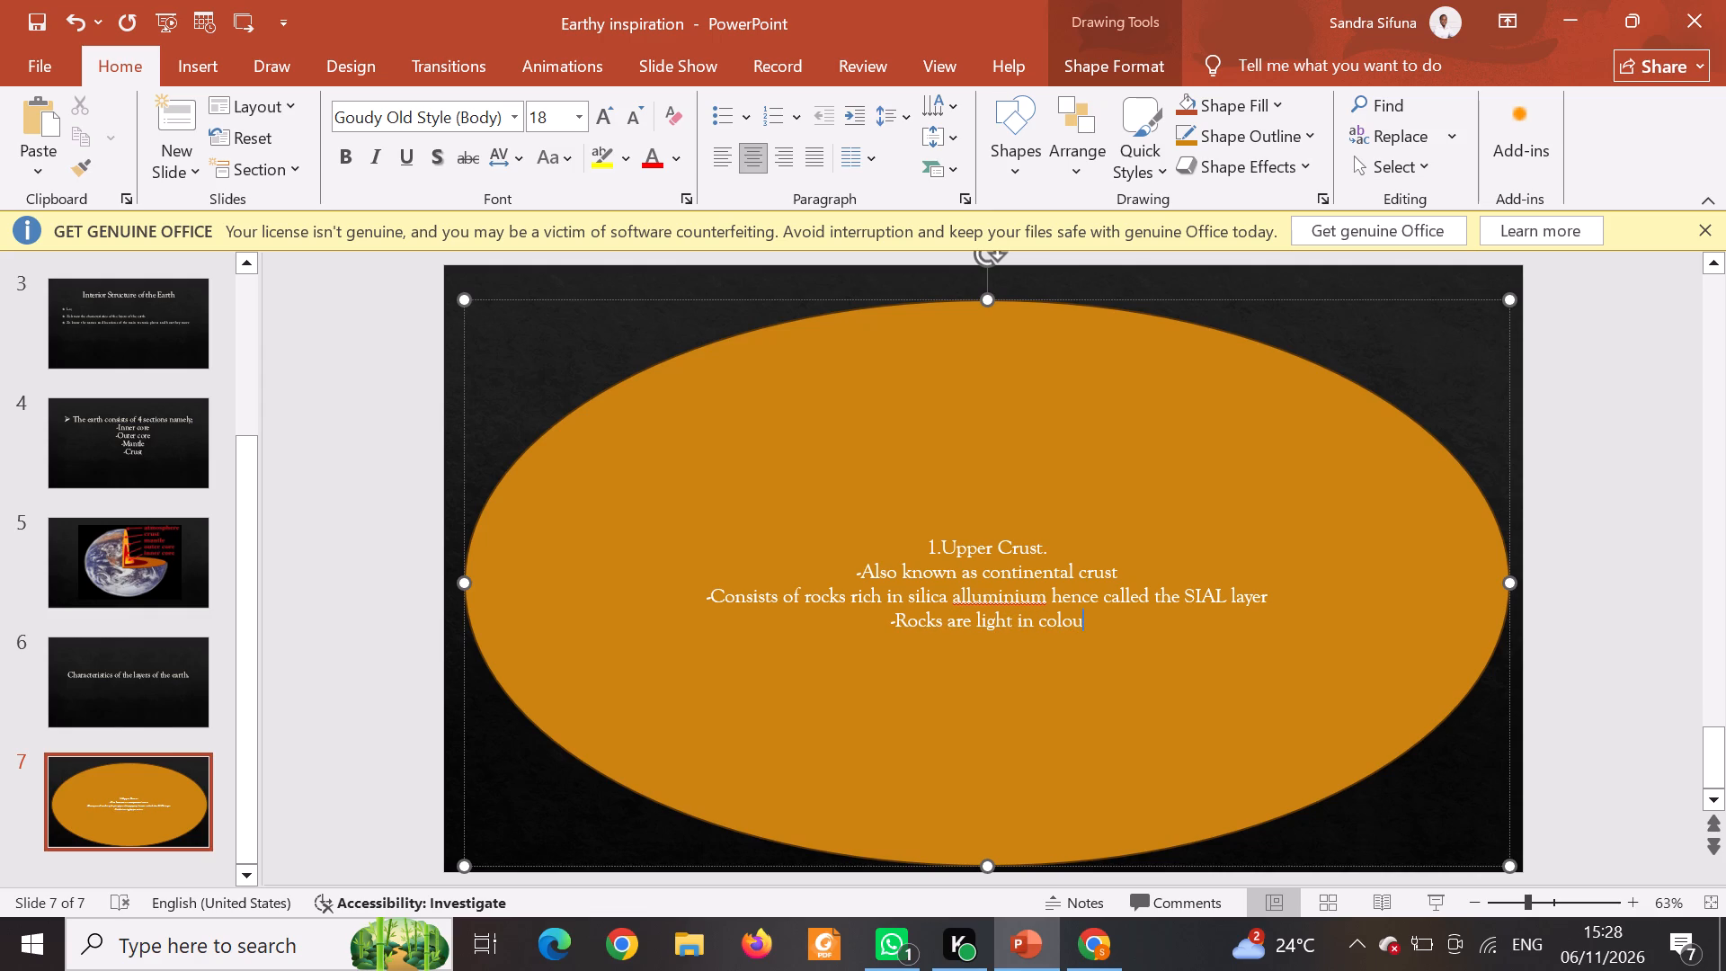
pyautogui.write('r')
pyautogui.press('space')
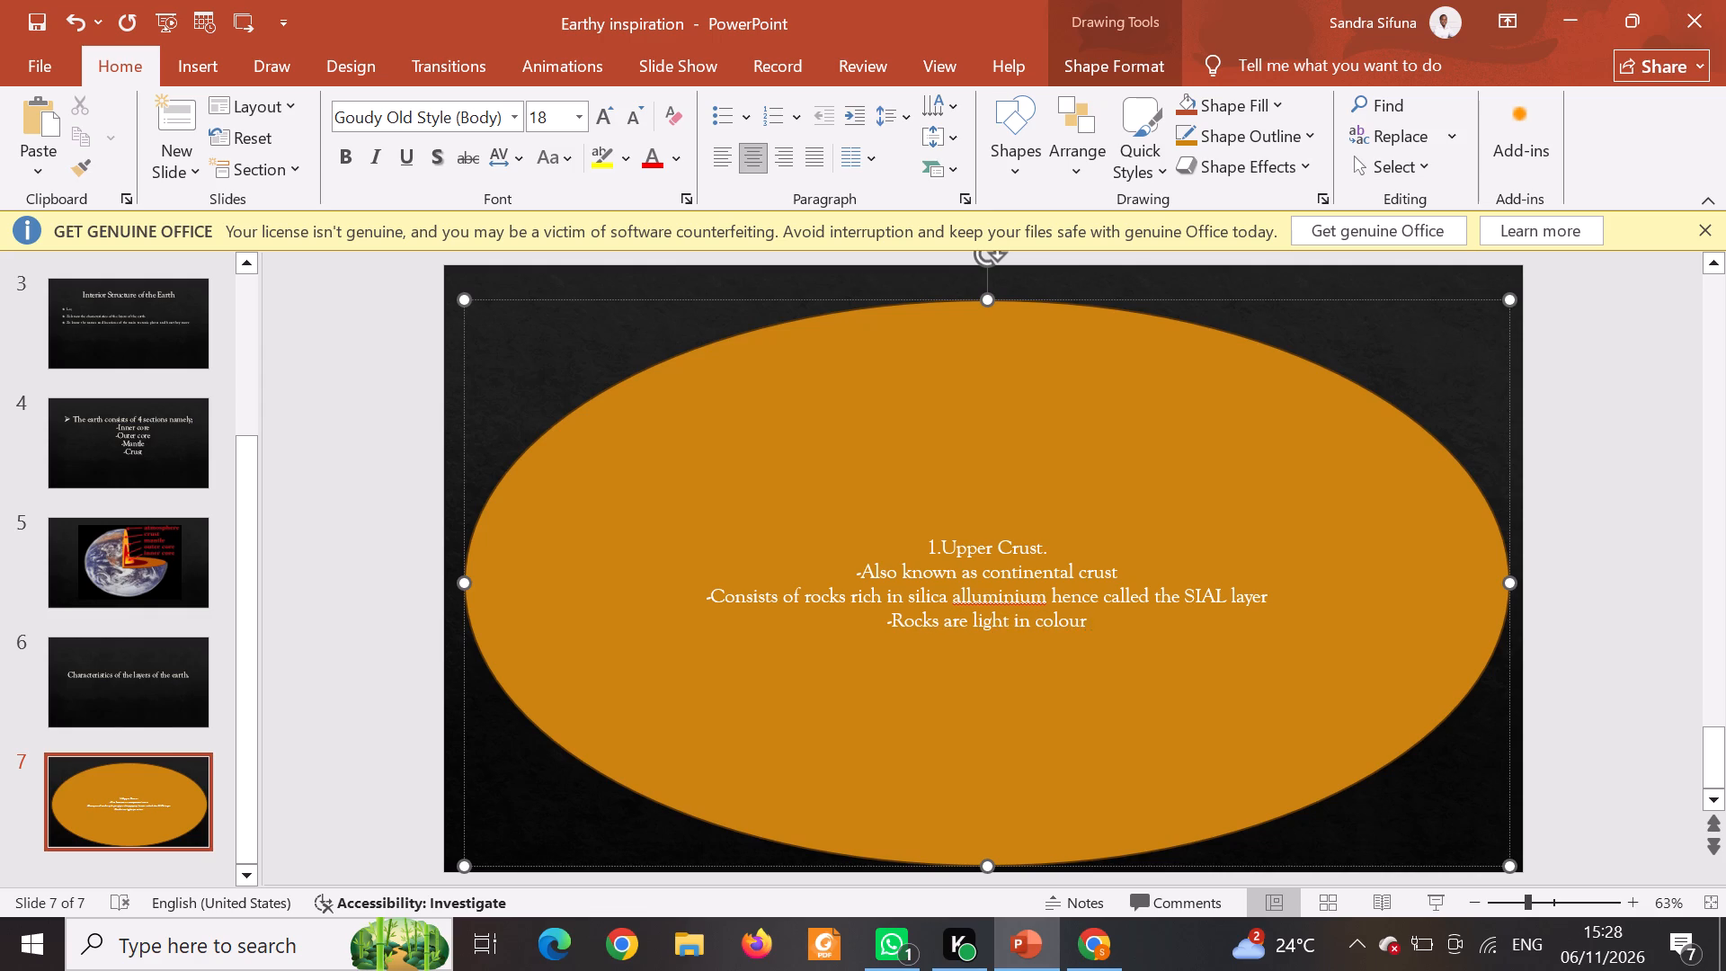
pyautogui.write('and')
pyautogui.press('space')
pyautogui.write('less dense')
pyautogui.press('space')
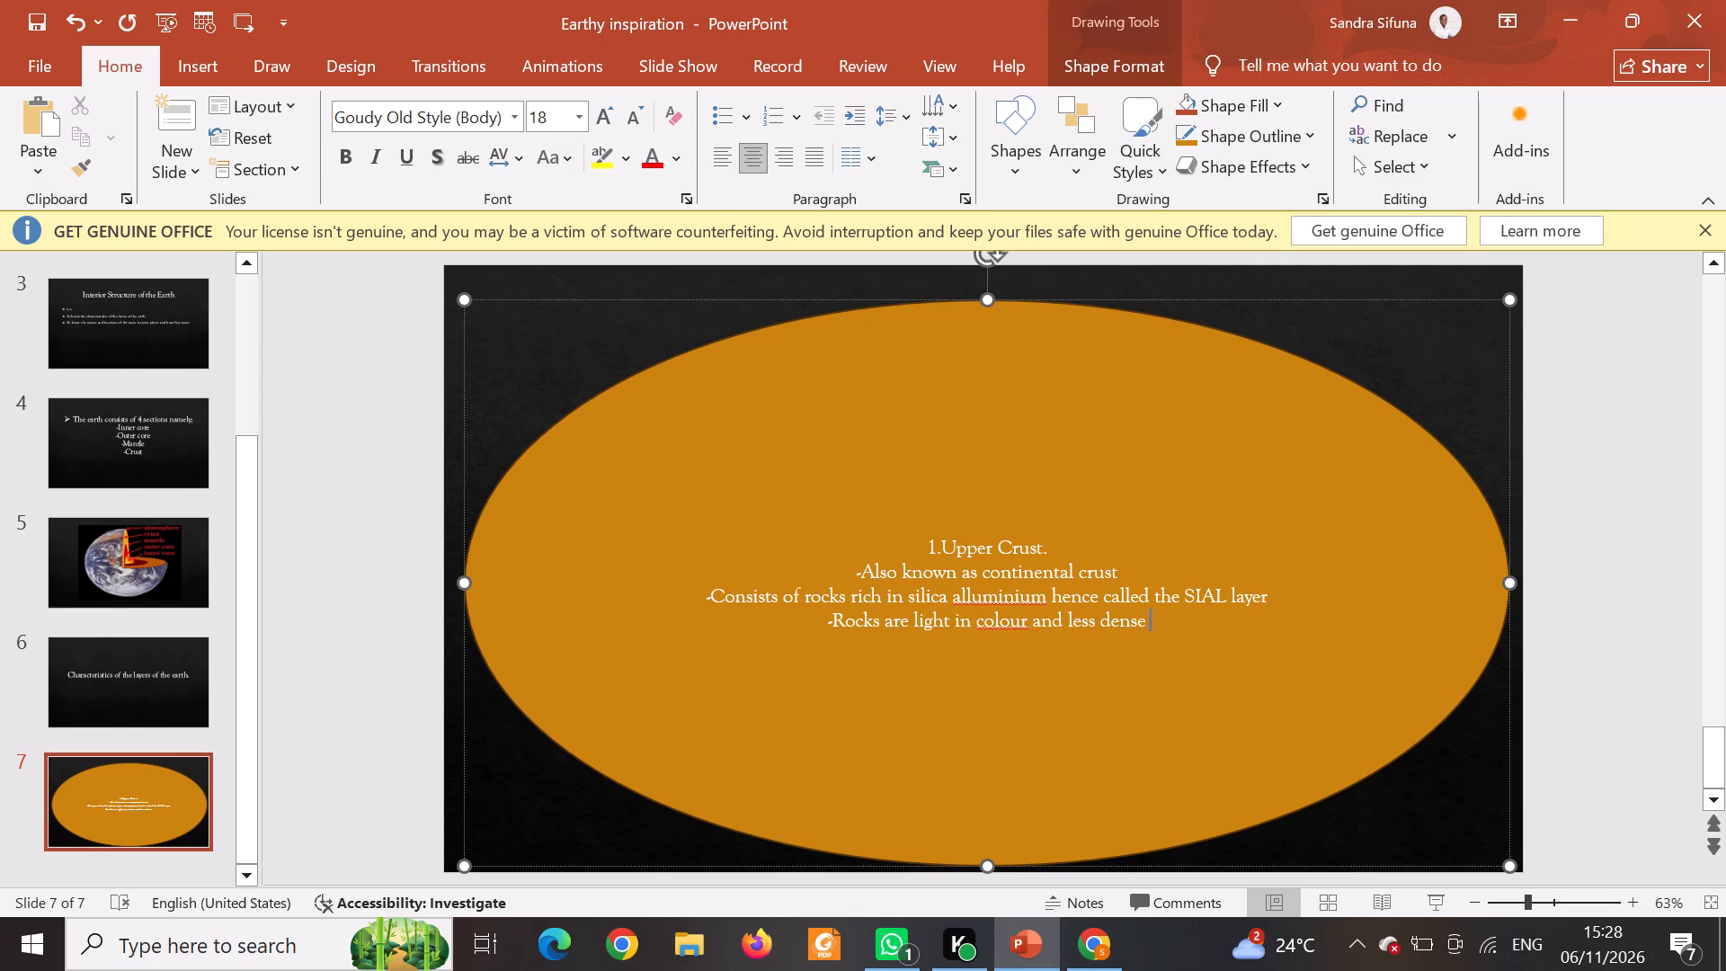
# Add the line "-Made up of old granite rocks" as the last point in the oval.
pyautogui.press('Return')
pyautogui.write('ade uo')
pyautogui.press('BackSpace')
pyautogui.write('p of old')
pyautogui.press('space')
pyautogui.write('granite rocks')
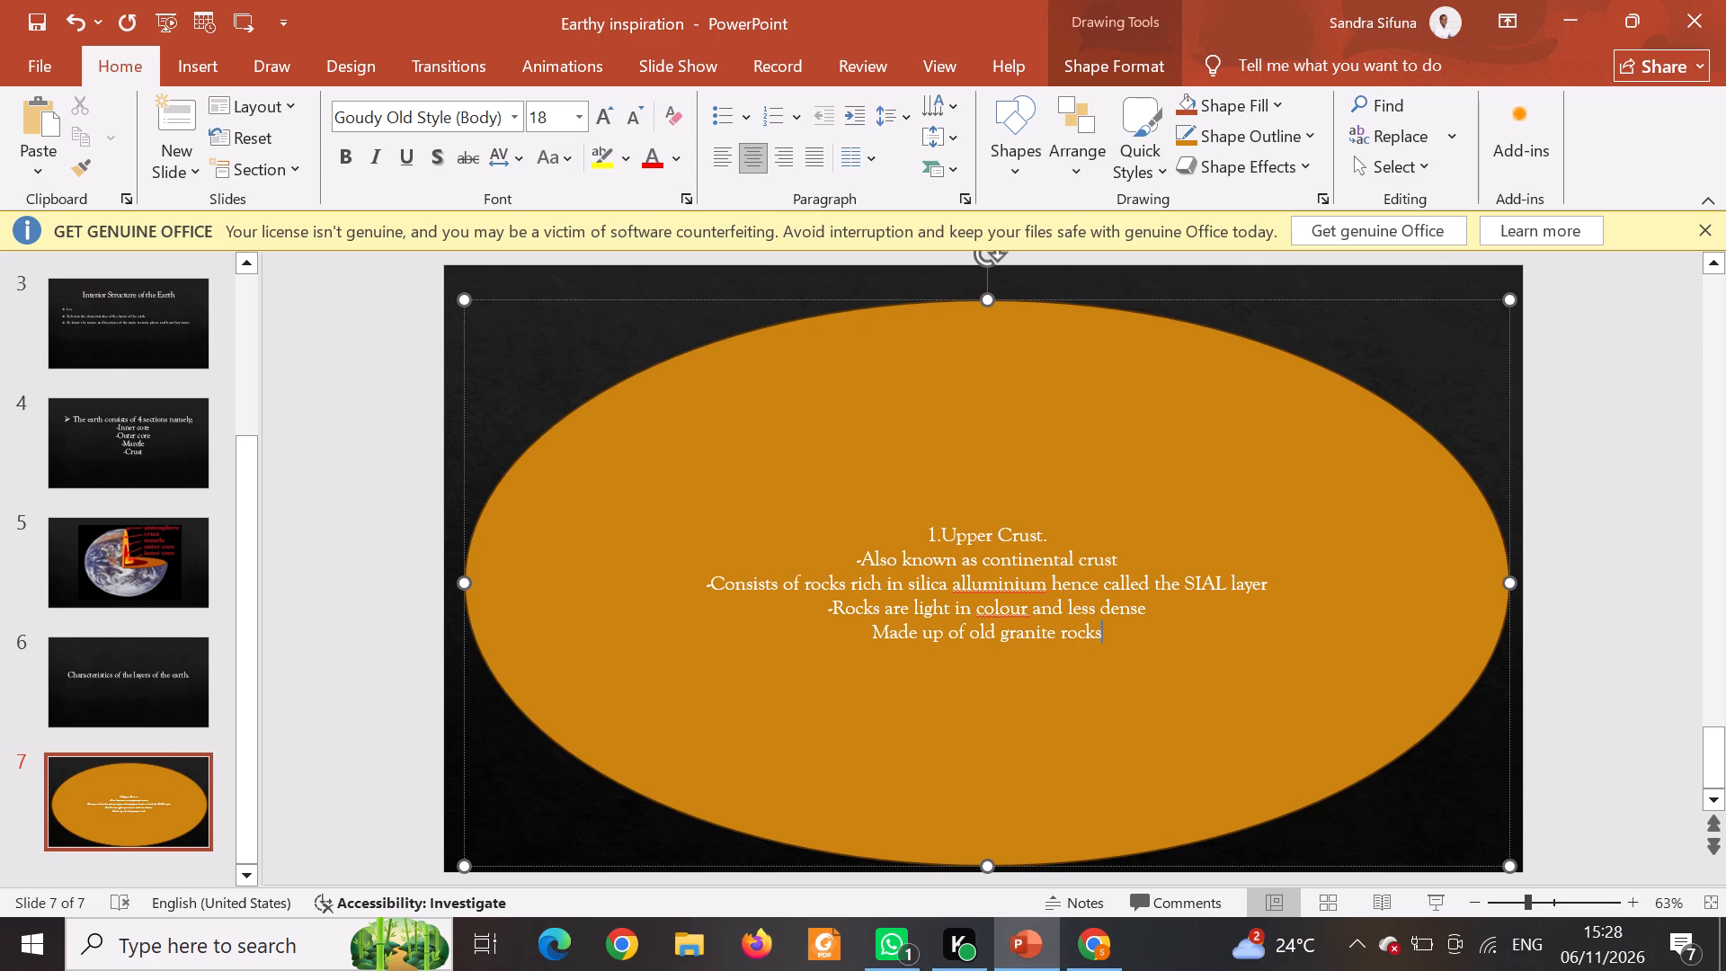
pyautogui.click(859, 628)
pyautogui.press('-')
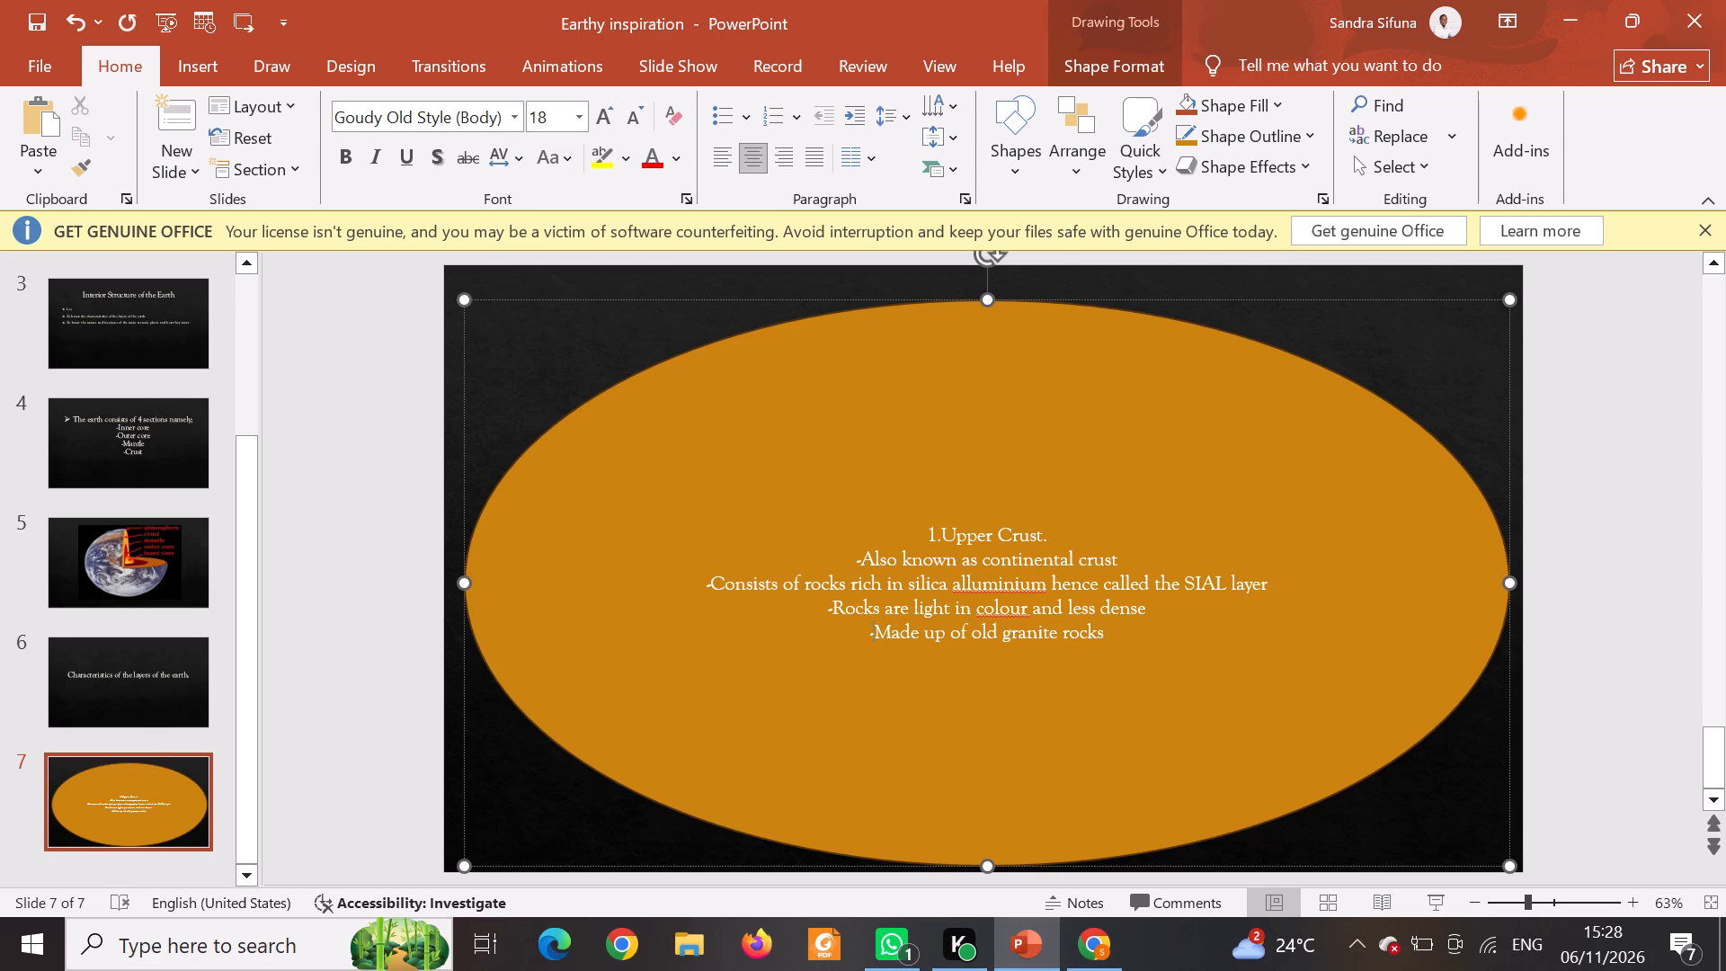
# Format the "1.Upper Crust." heading as bold, size 40, in the standard light green font colour.
pyautogui.moveTo(1058, 531); pyautogui.dragTo(891, 557)
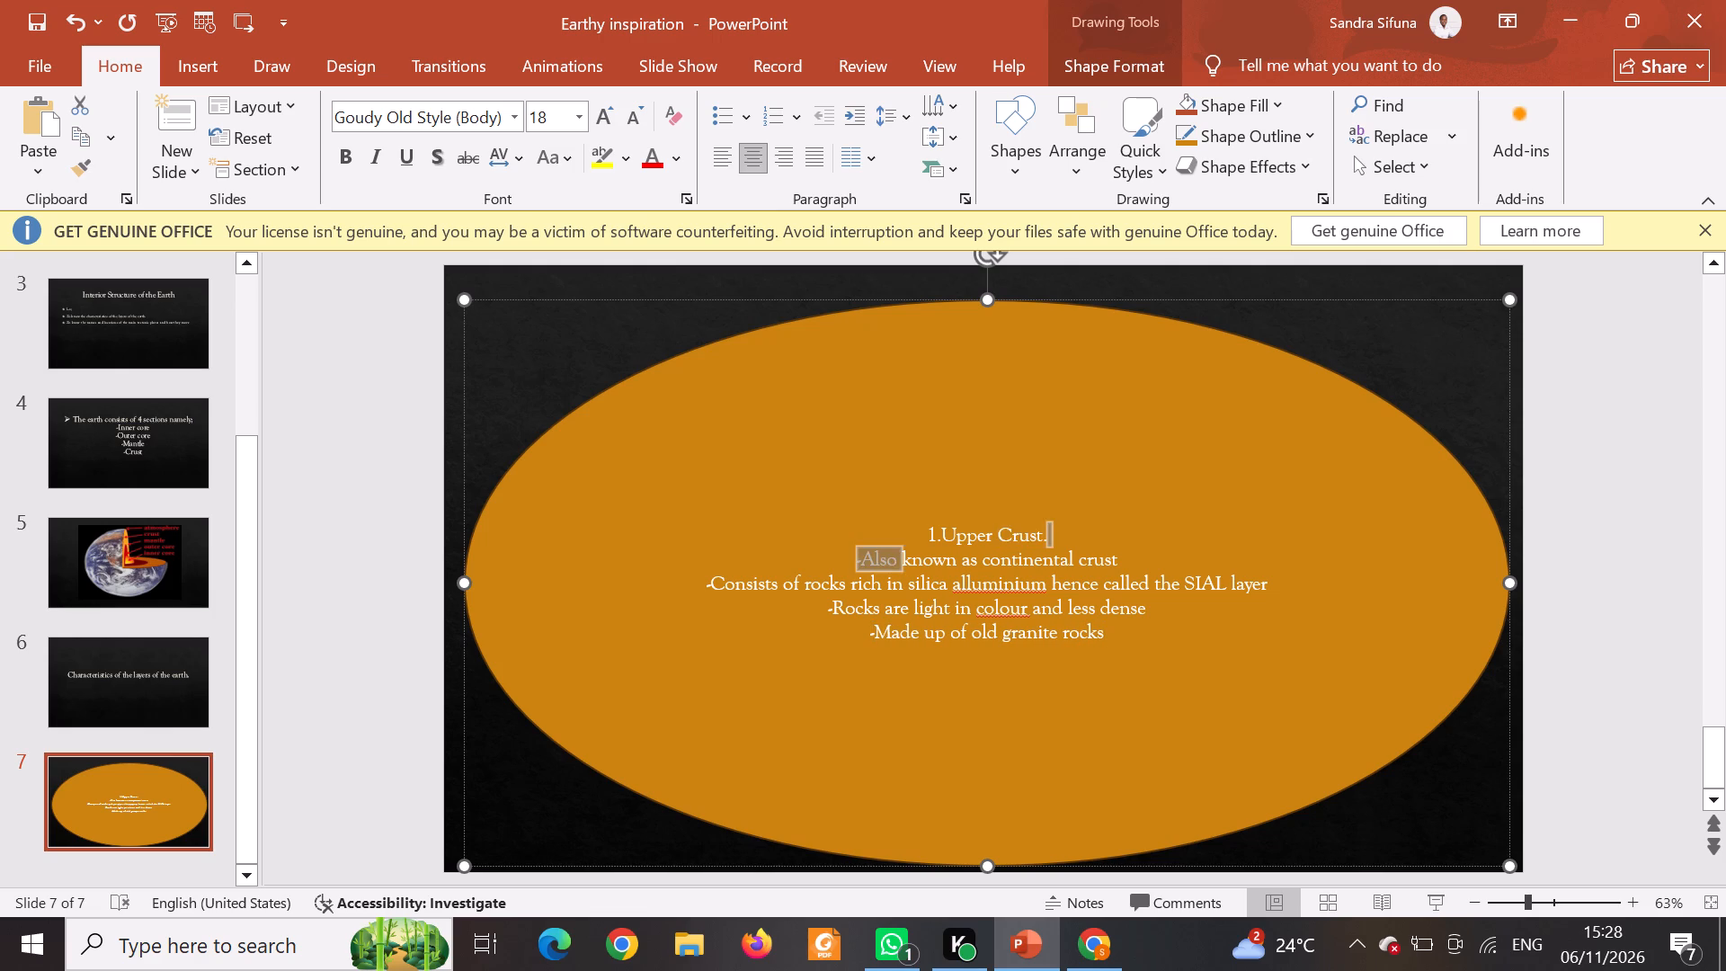
pyautogui.moveTo(891, 557); pyautogui.dragTo(927, 516)
pyautogui.click(951, 481)
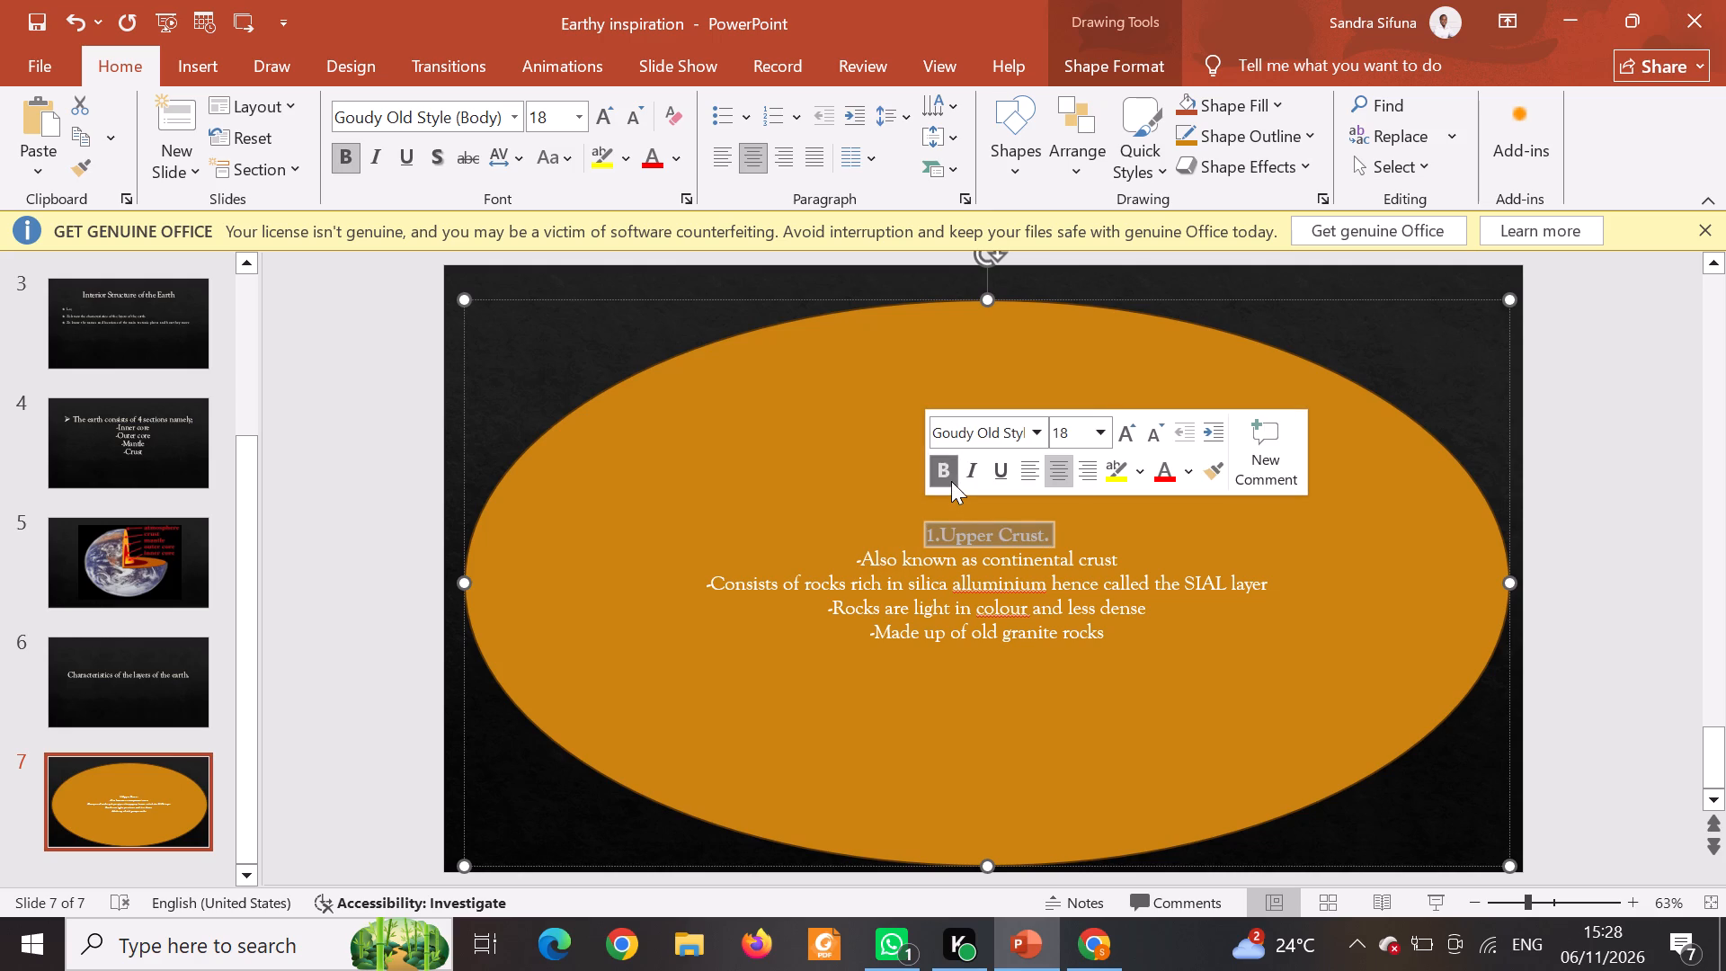
pyautogui.click(1094, 433)
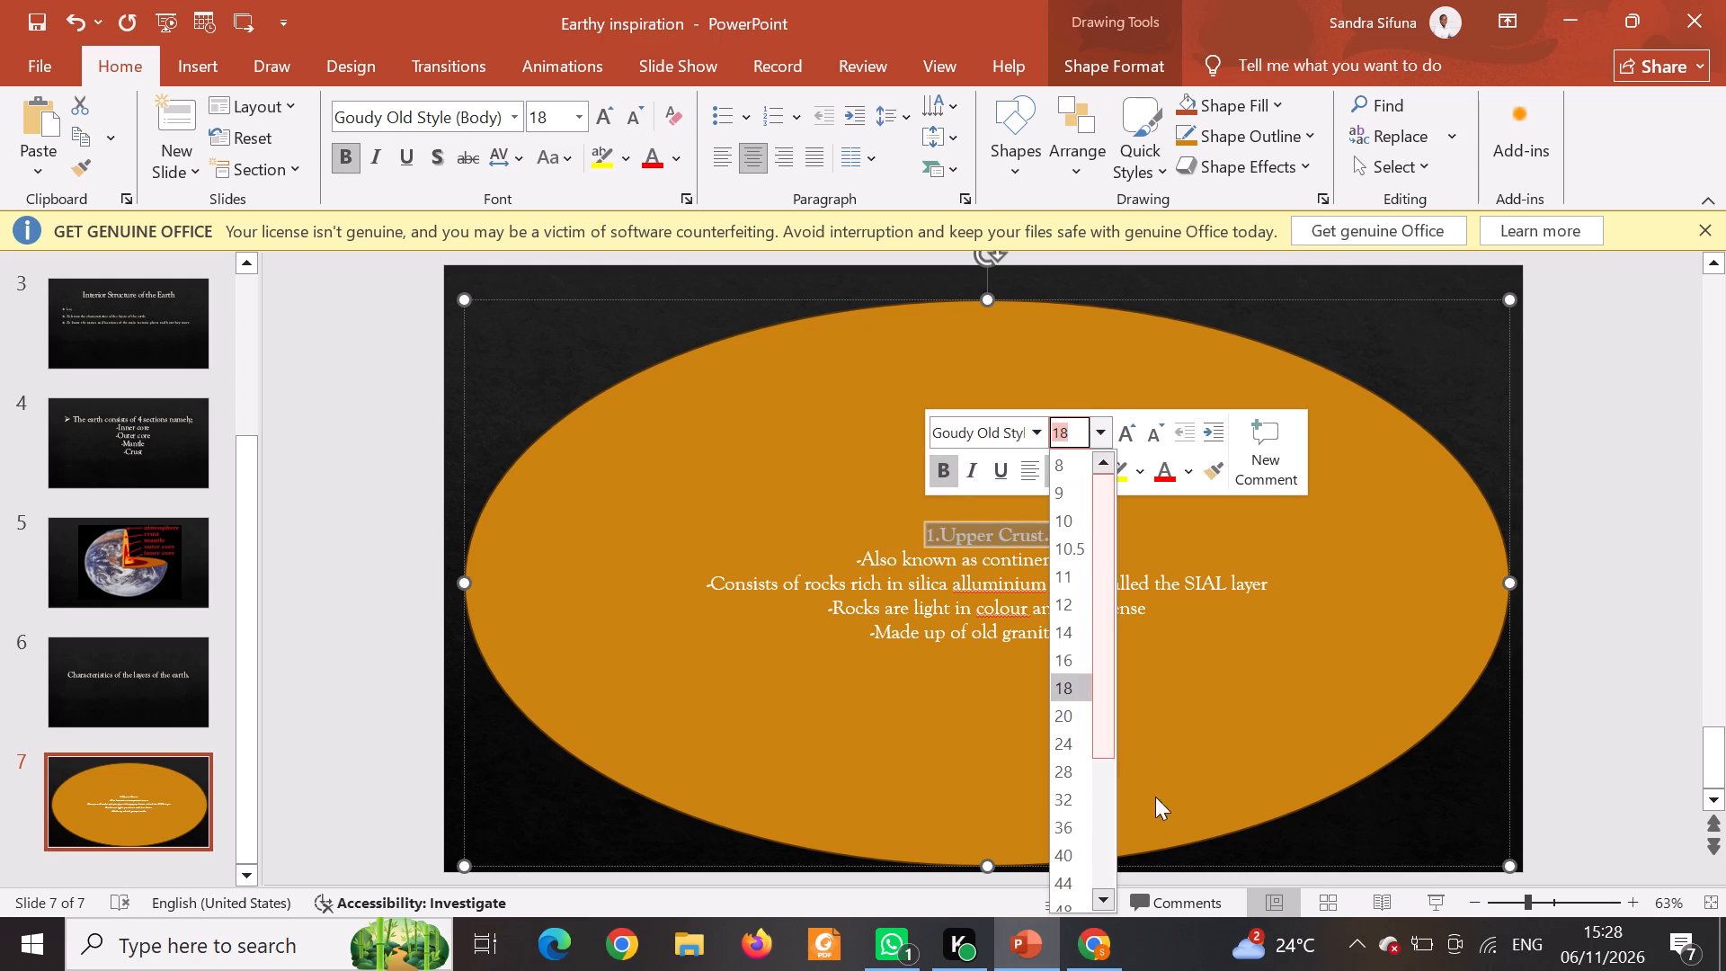
pyautogui.click(1072, 858)
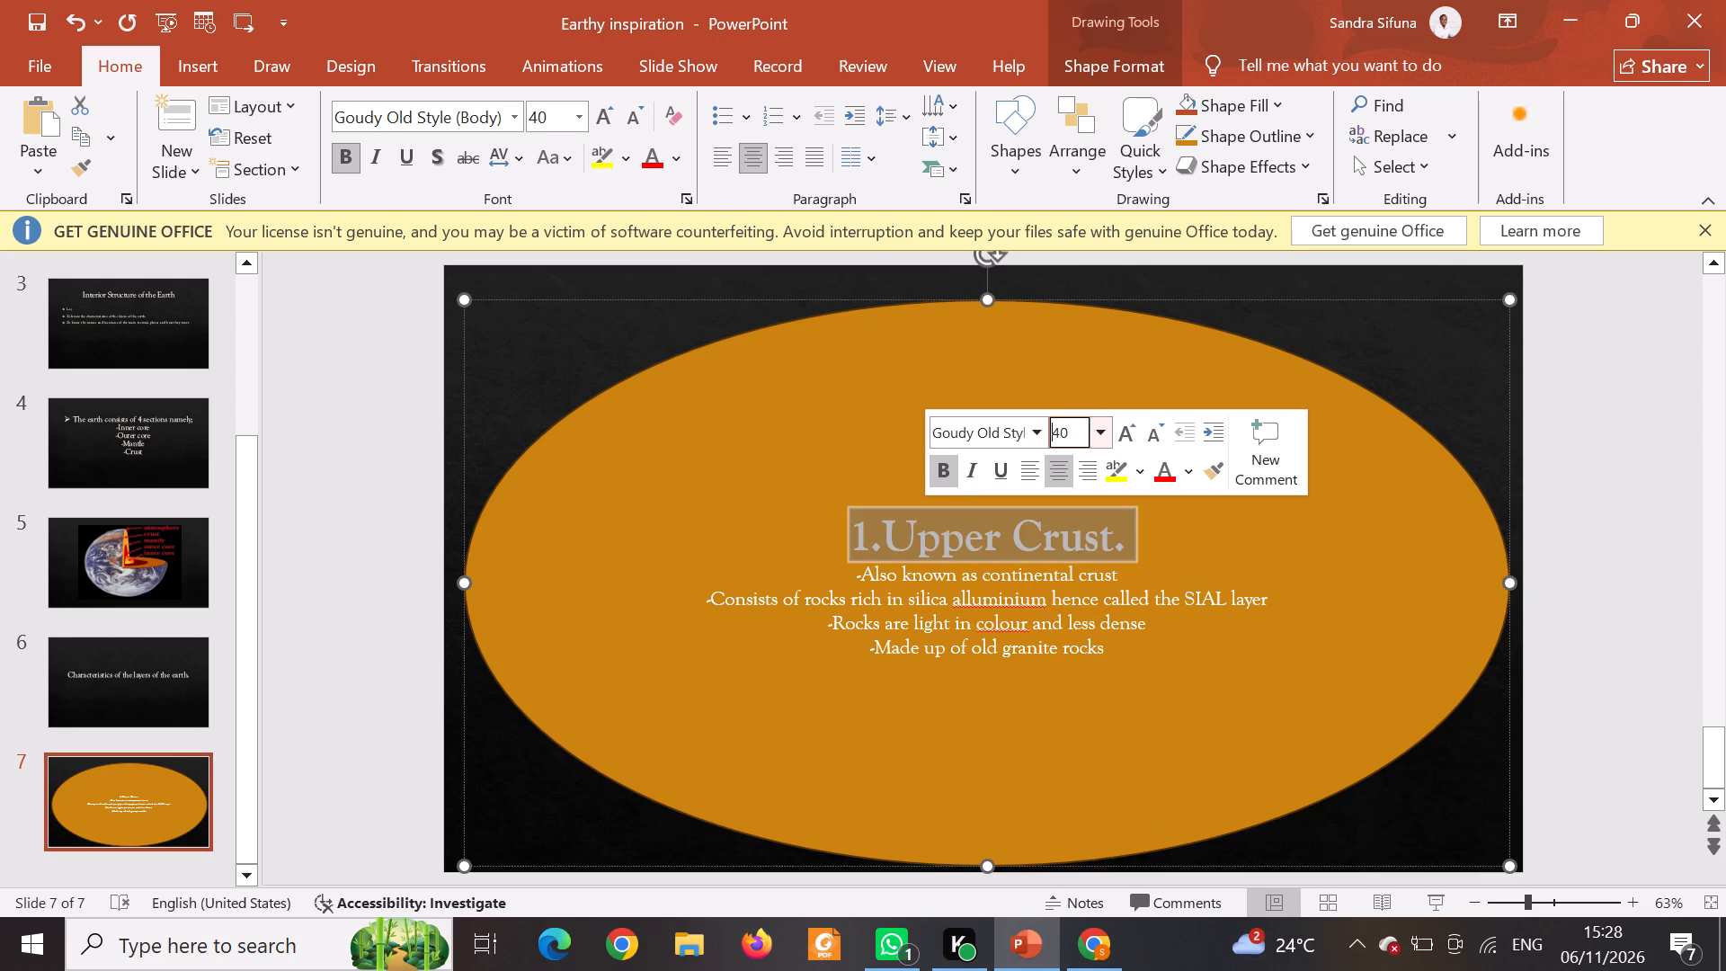
pyautogui.click(1181, 480)
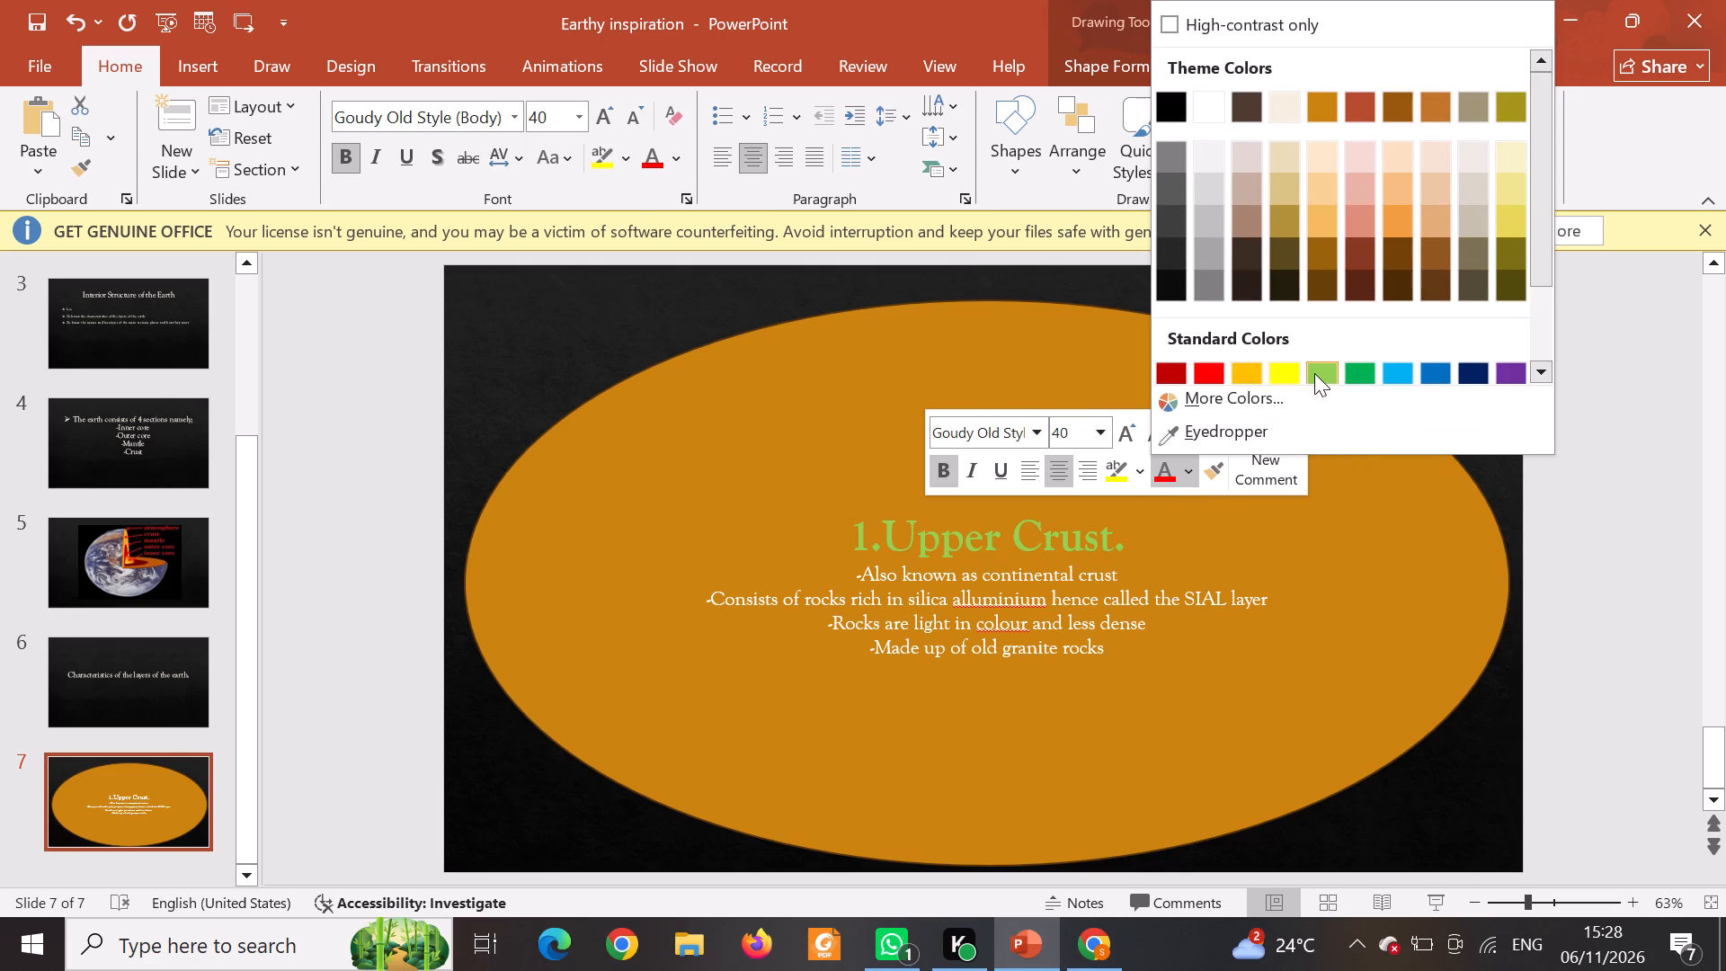
pyautogui.click(1314, 373)
pyautogui.click(1155, 784)
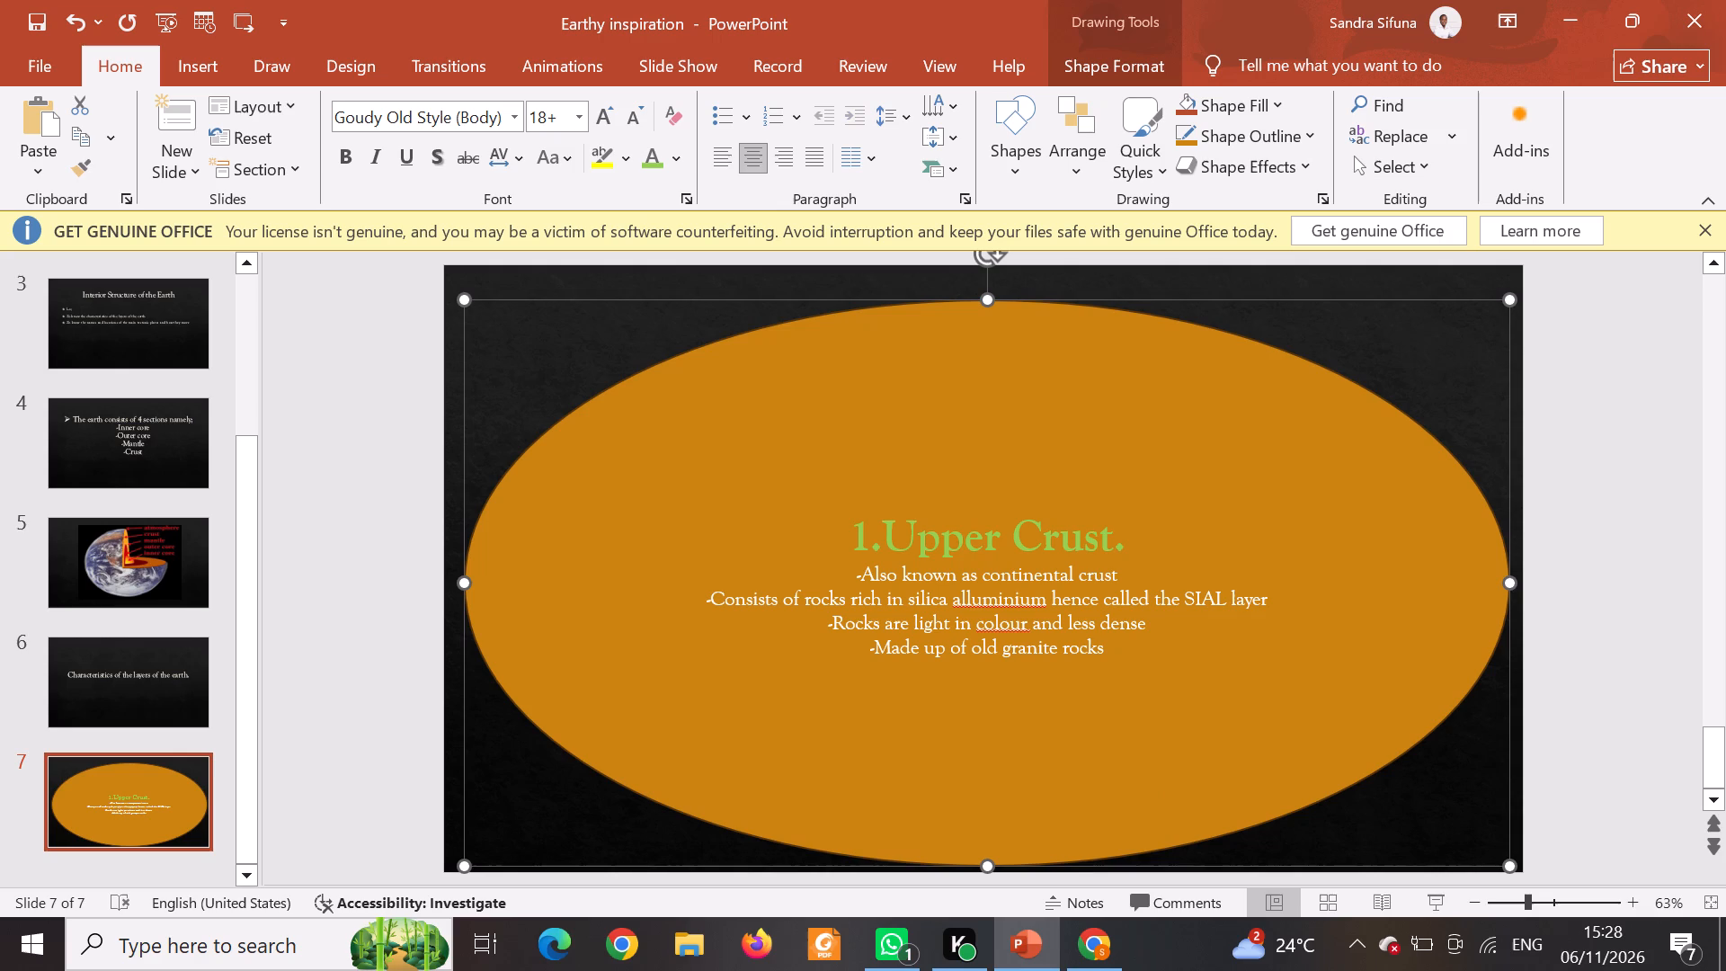
# Move the oval slightly upward so its top edge meets the top edge of the slide.
pyautogui.moveTo(1141, 663); pyautogui.dragTo(1110, 618)
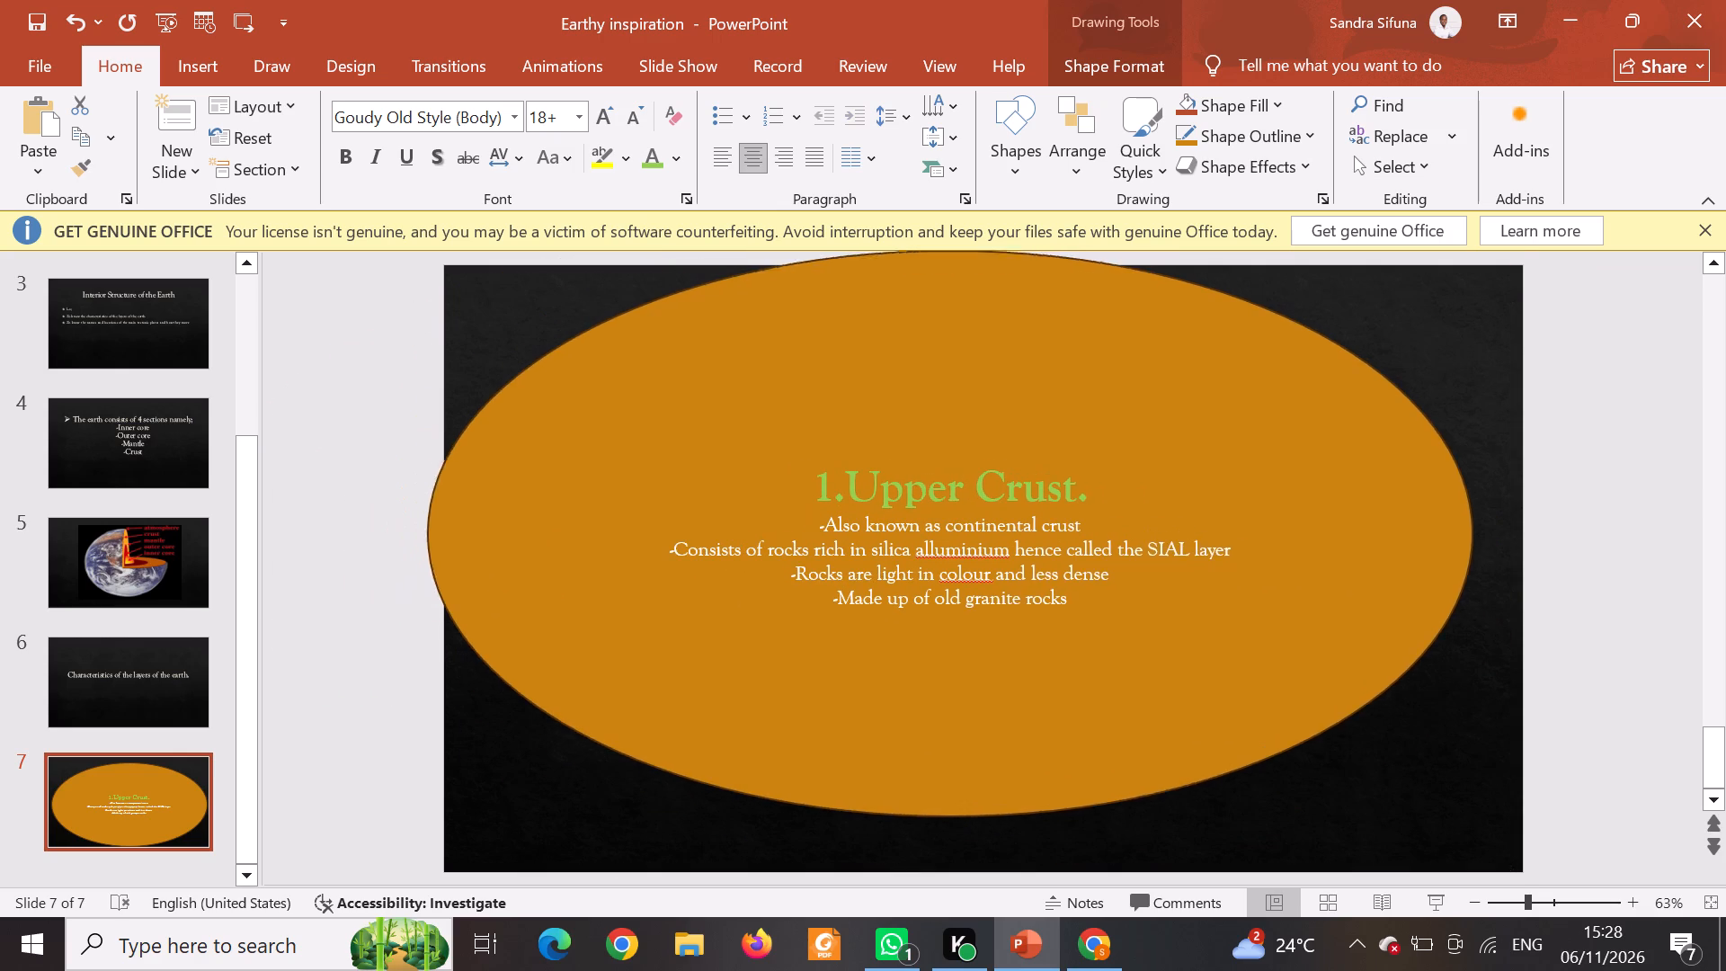
pyautogui.moveTo(1110, 618); pyautogui.dragTo(1132, 629)
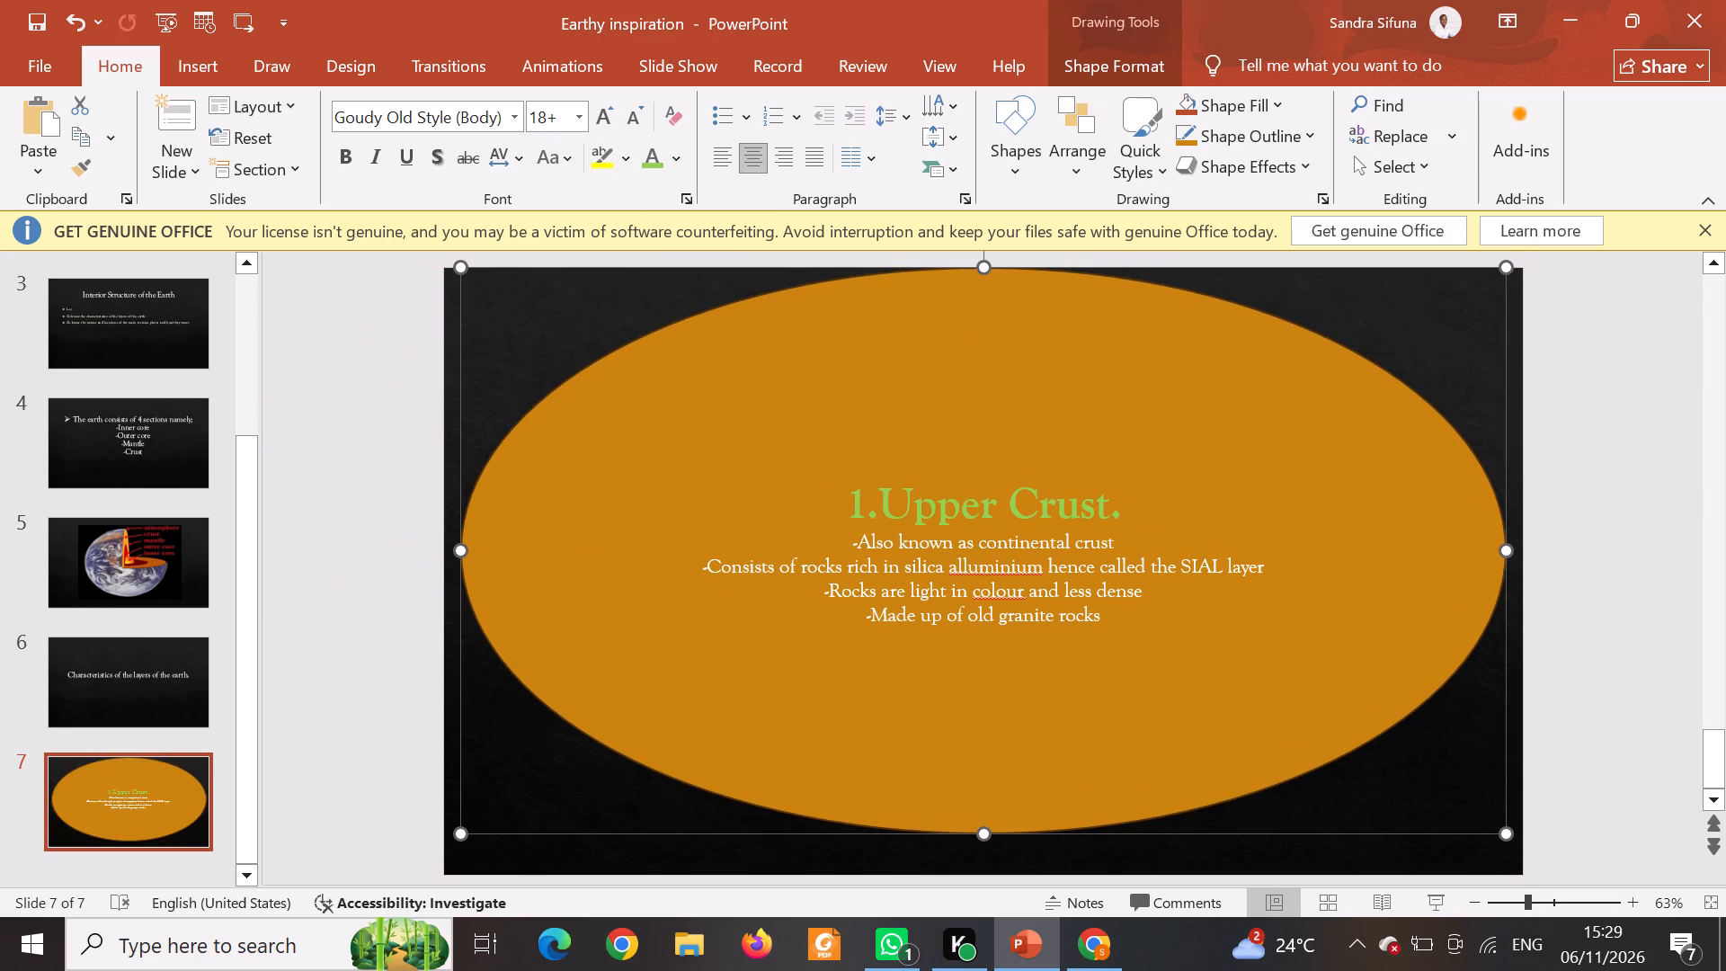
# Set the font size of the four description lines beneath the Upper Crust heading to 32.
pyautogui.moveTo(1113, 615); pyautogui.dragTo(824, 532)
pyautogui.click(1001, 449)
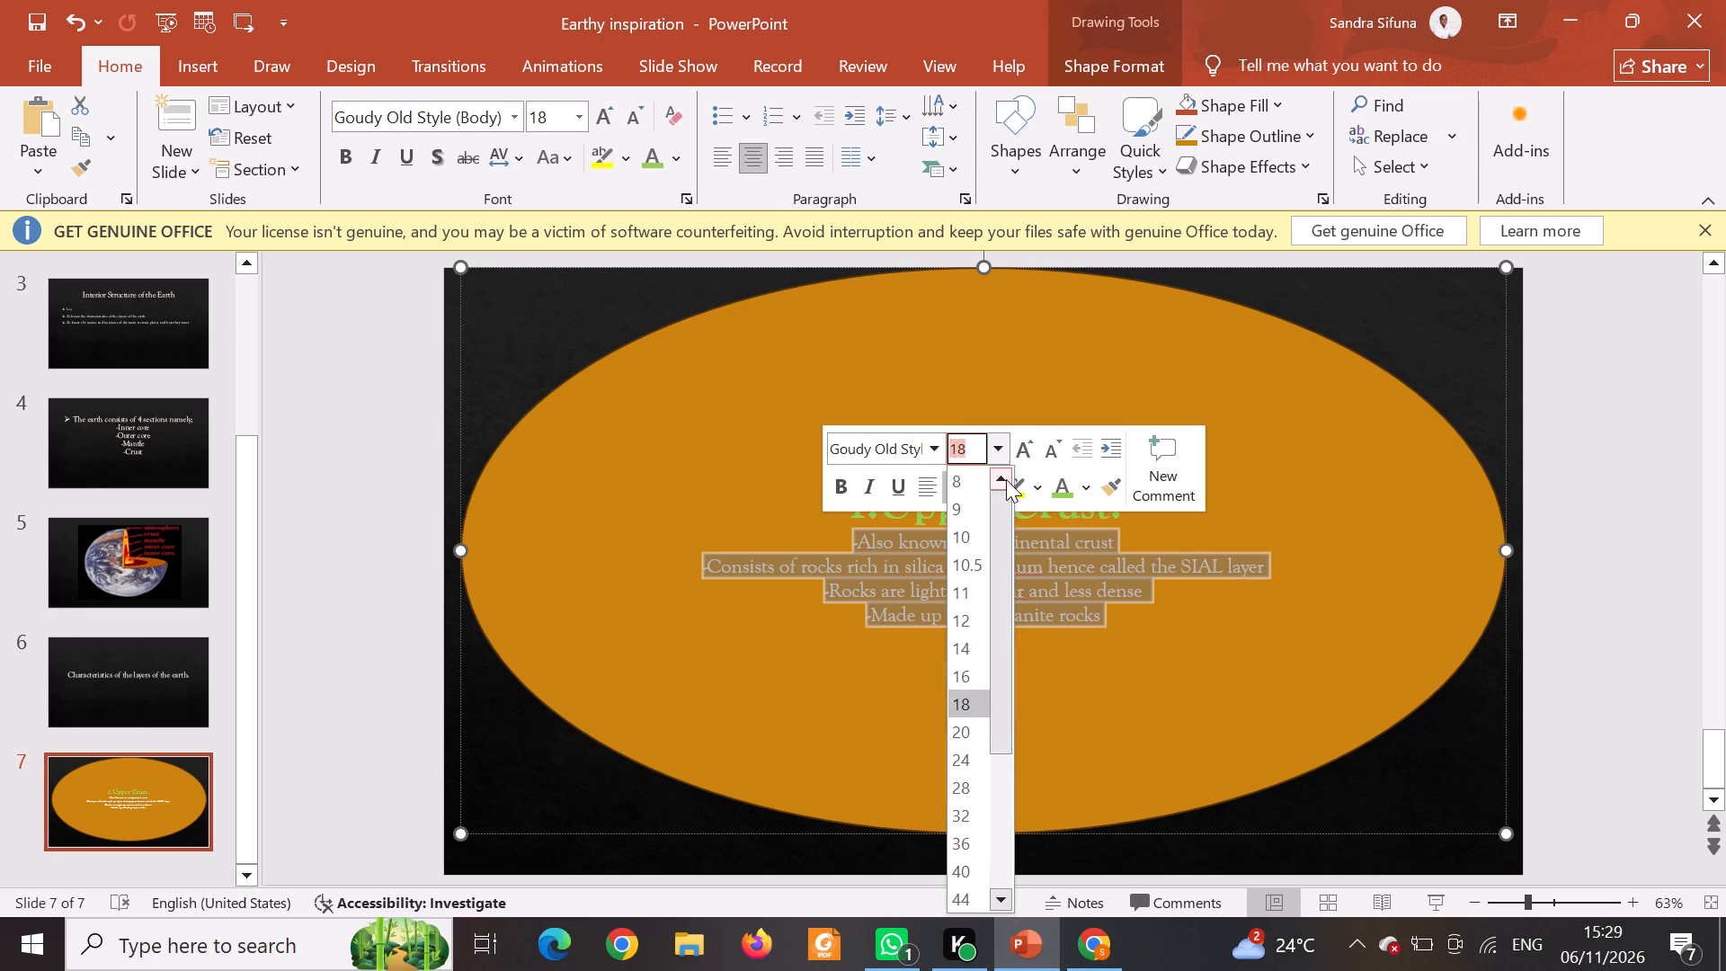
pyautogui.click(960, 821)
pyautogui.click(1013, 733)
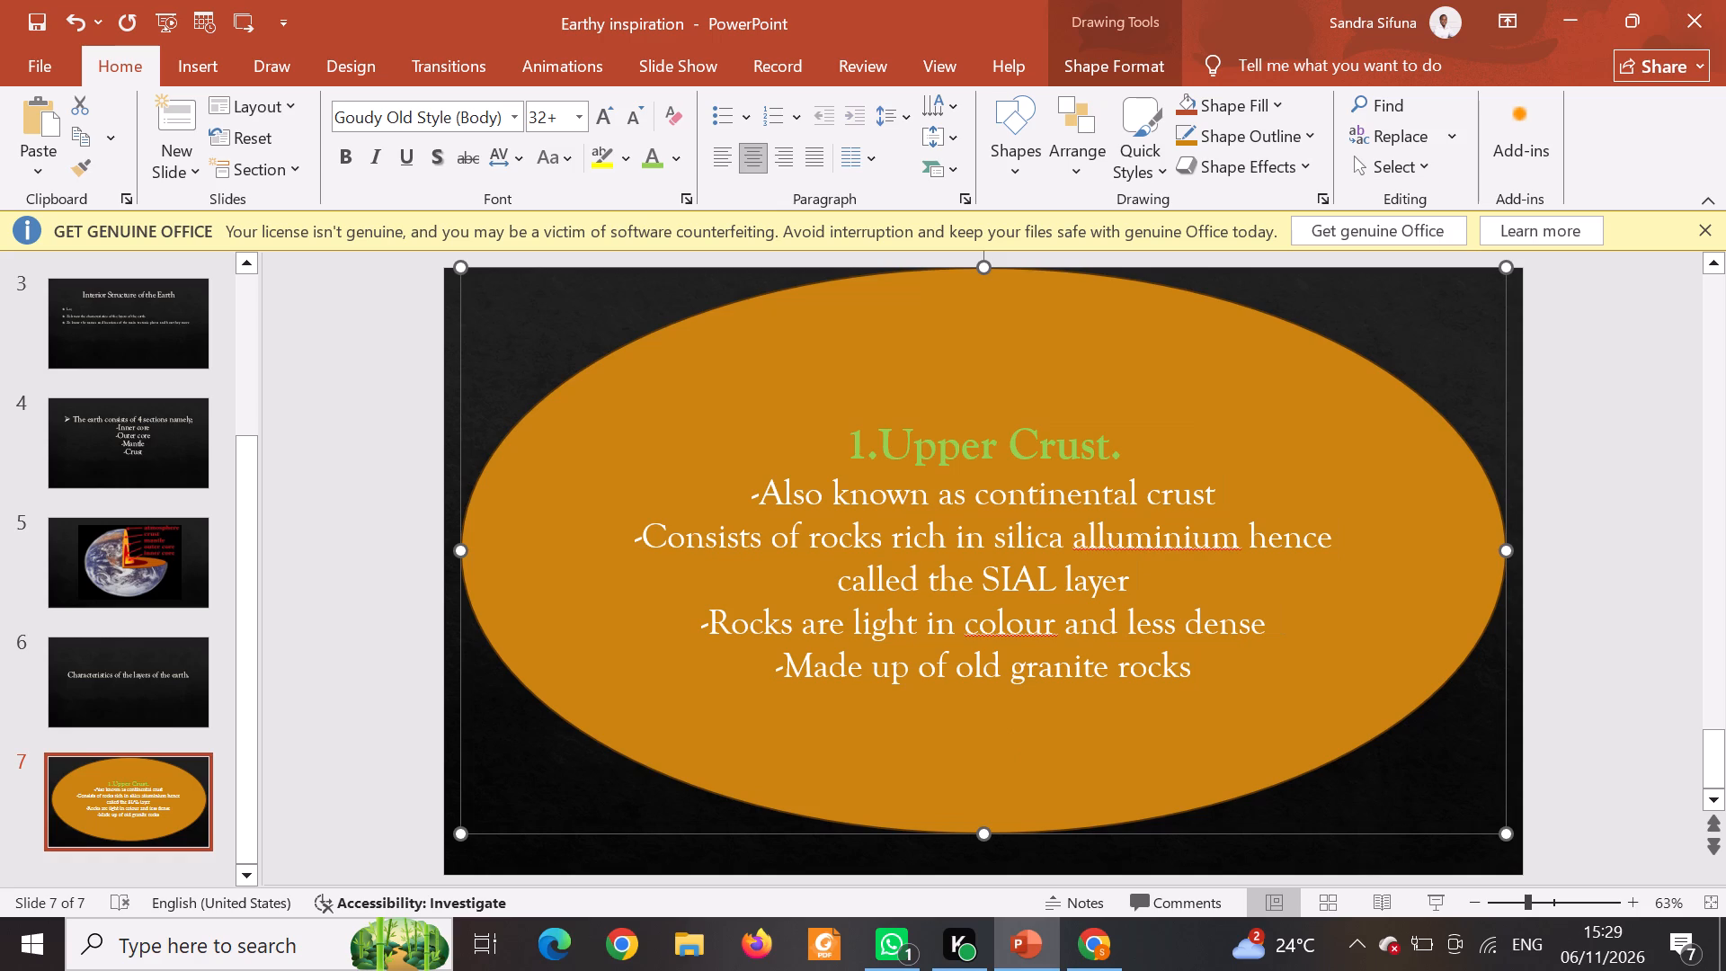
# Correct the misspelled "alluminium" to the suggested spelling "aluminum".
pyautogui.click(1147, 535)
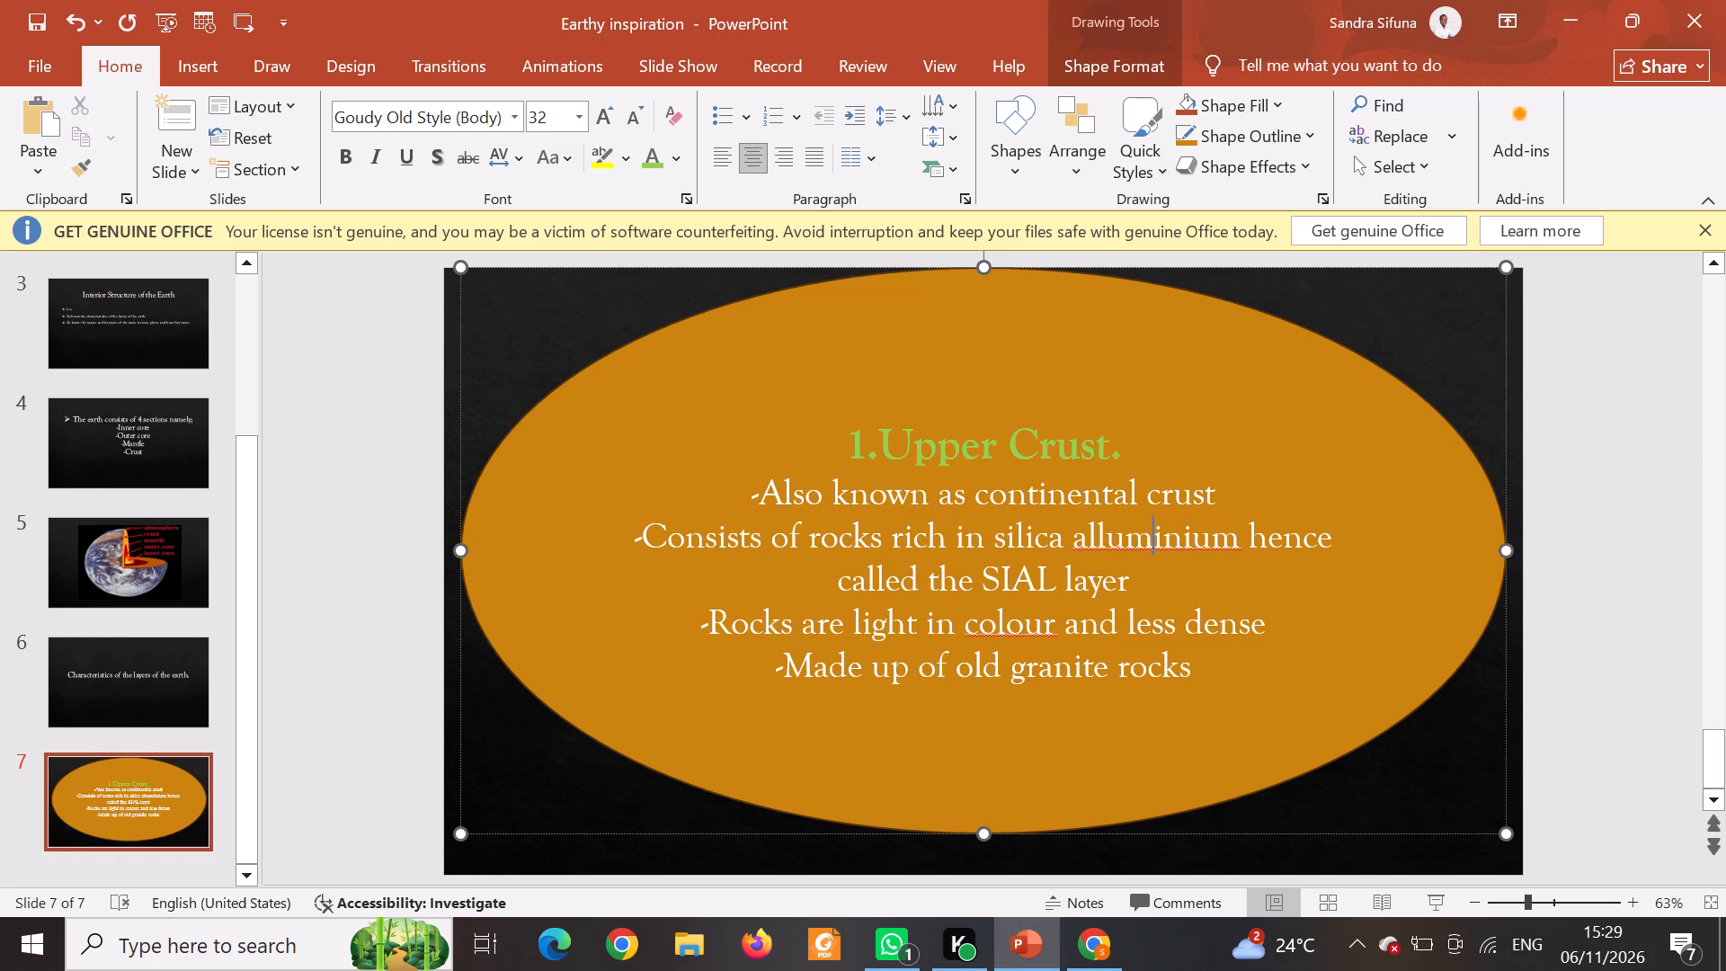
pyautogui.rightClick(1147, 535)
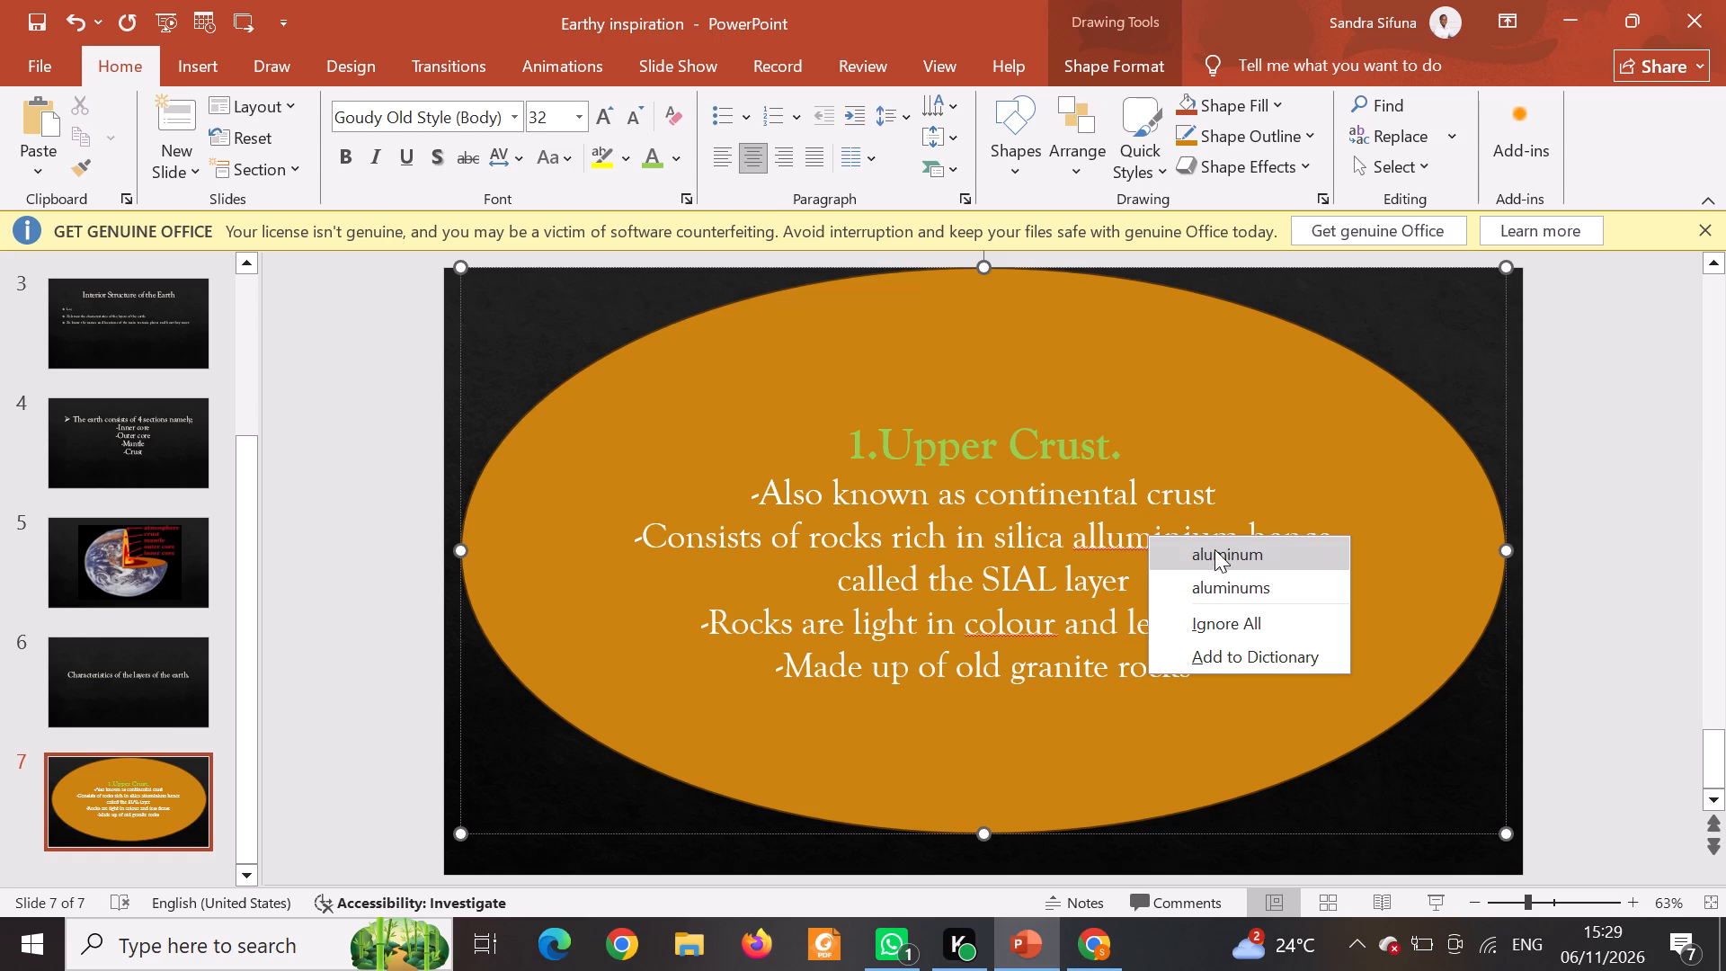
pyautogui.click(1214, 549)
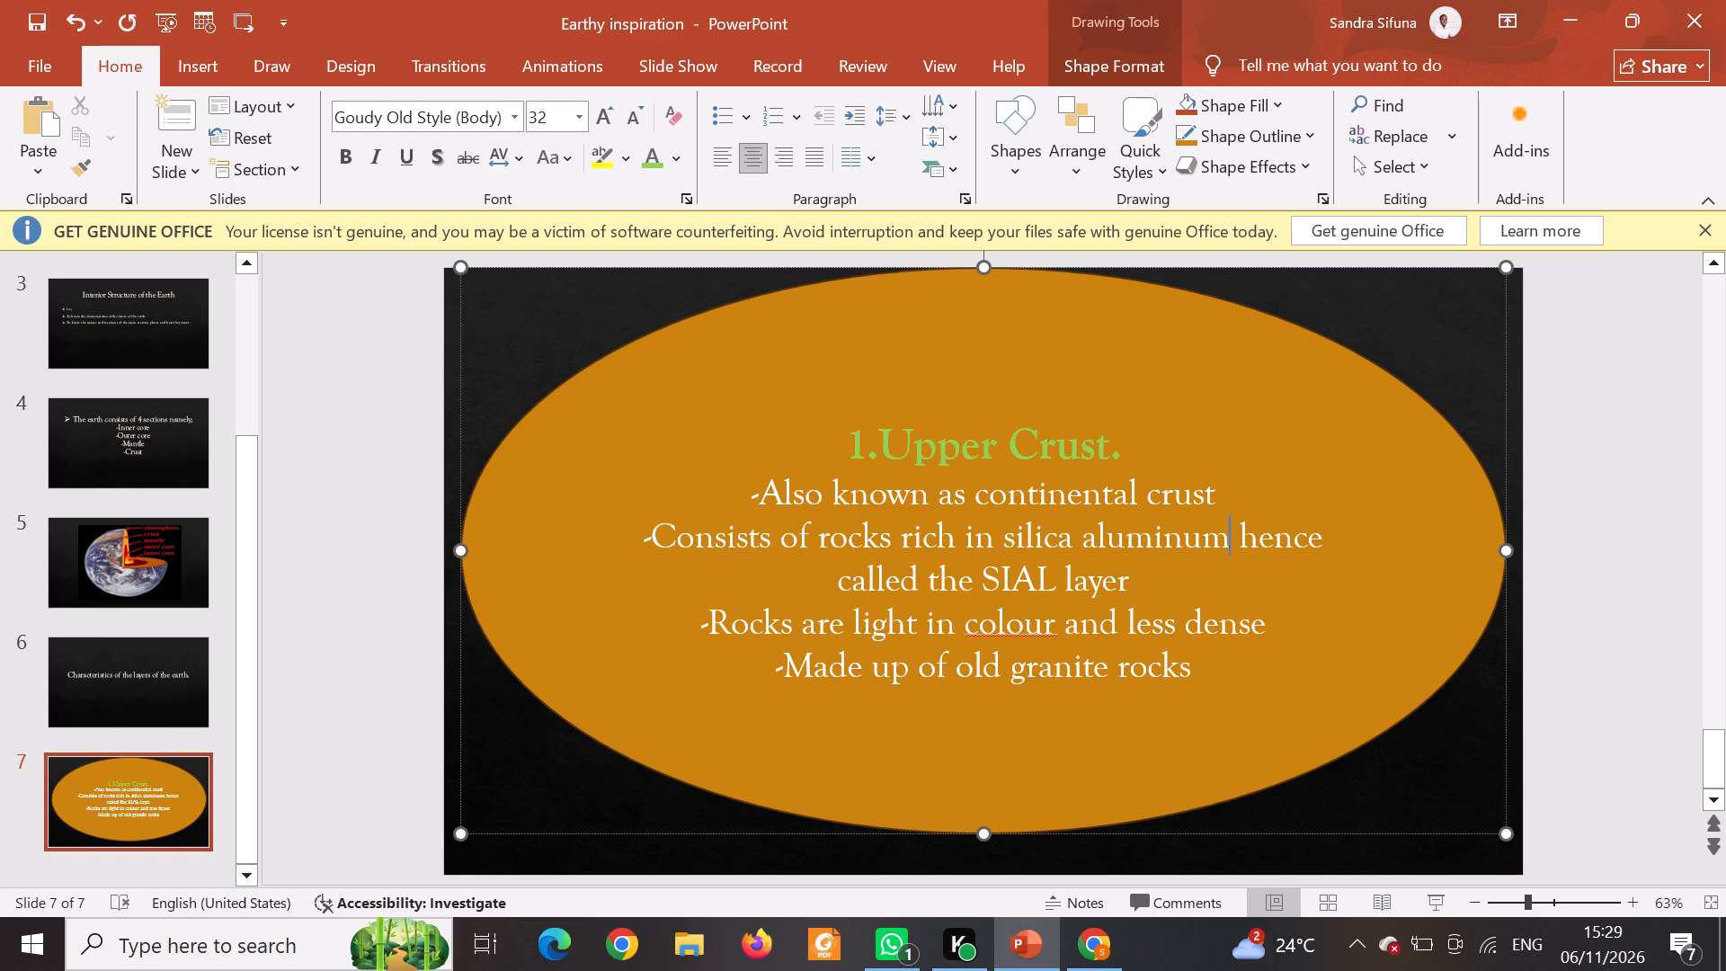
# Make the word "SIAL" bold and set its font colour to standard red.
pyautogui.moveTo(1060, 578); pyautogui.dragTo(991, 579)
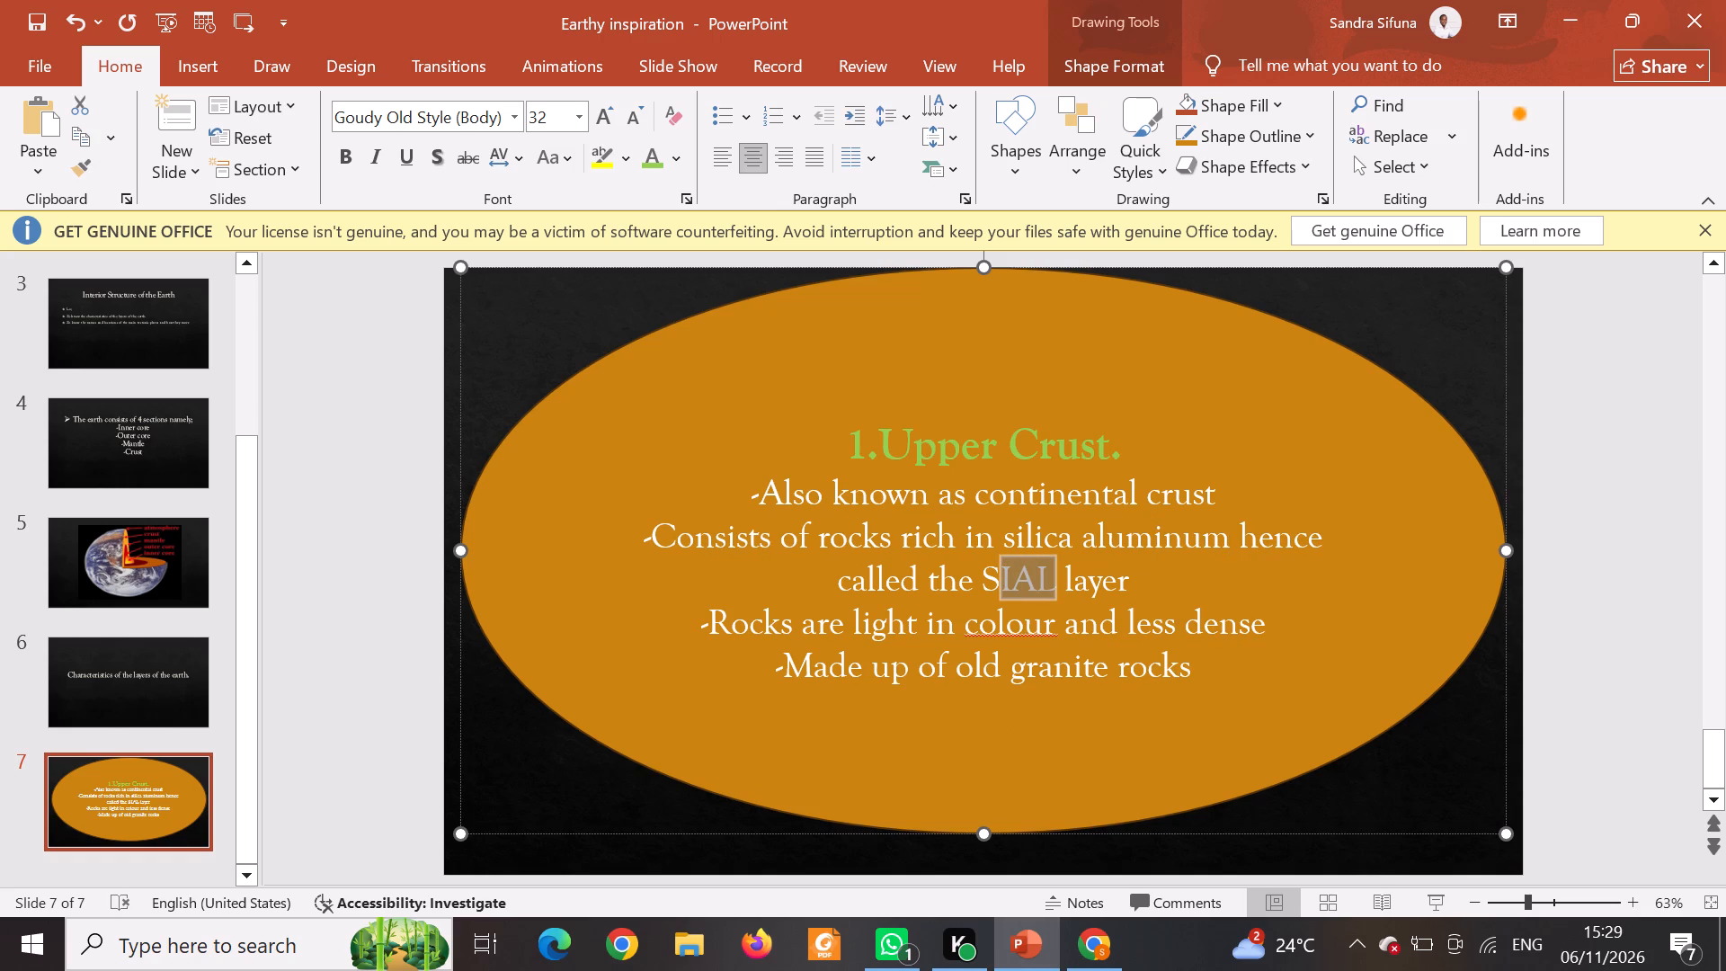
pyautogui.moveTo(991, 579); pyautogui.dragTo(974, 588)
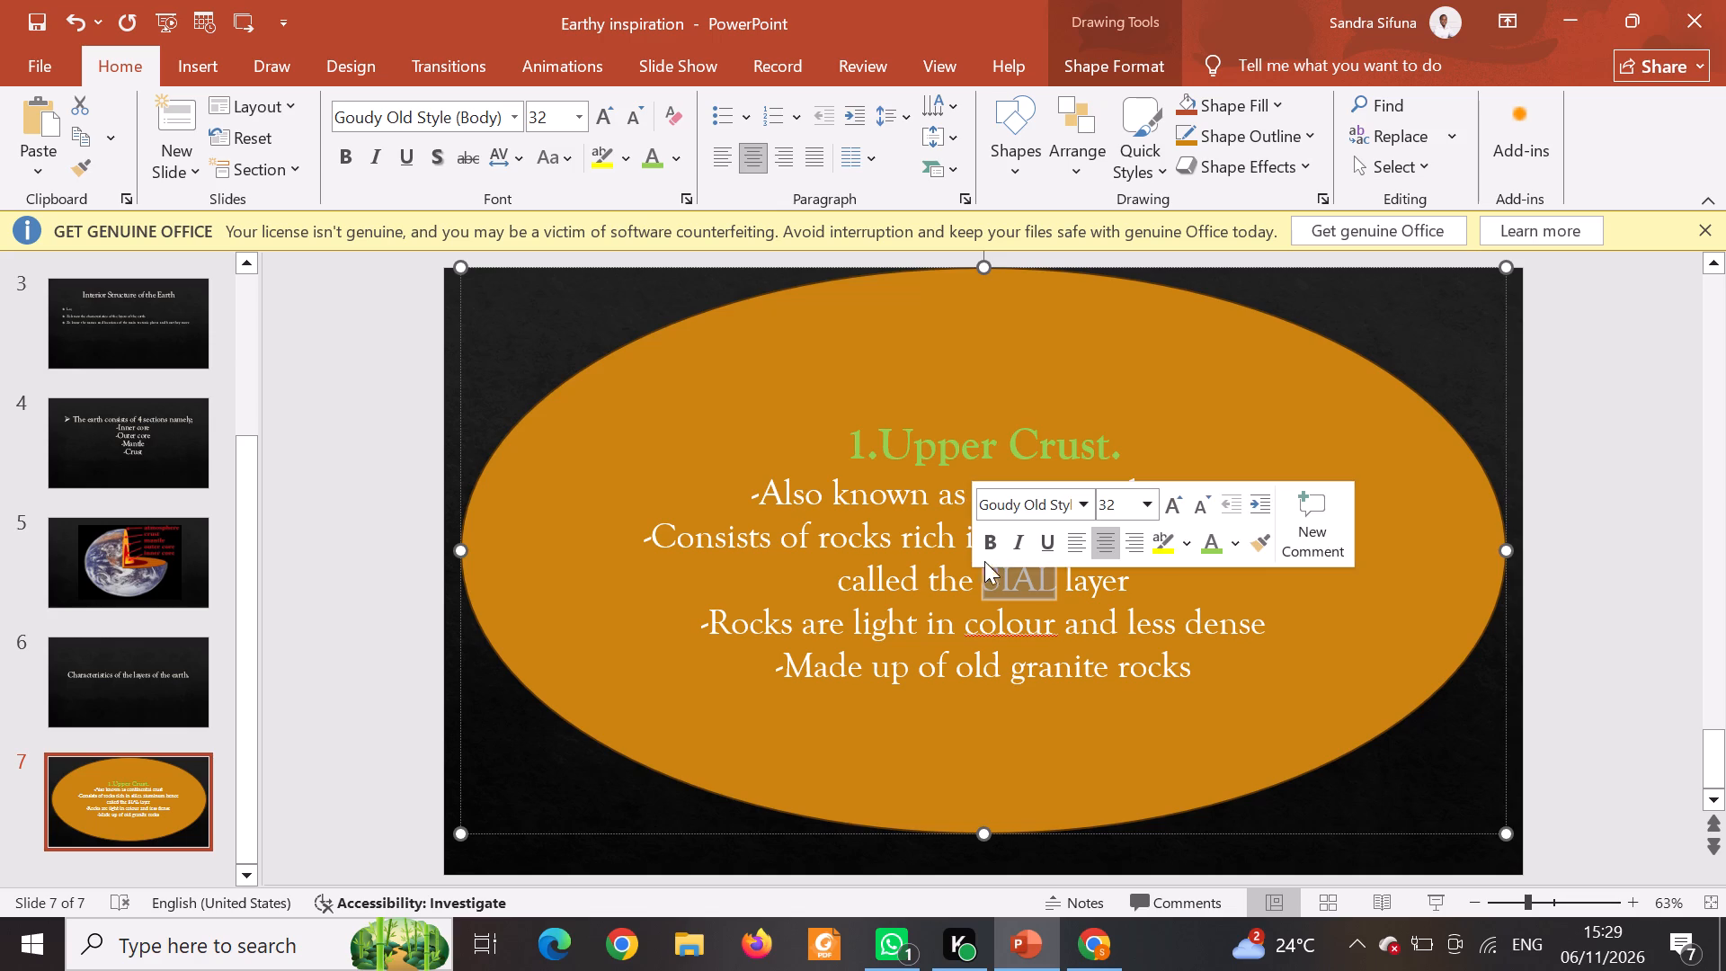
pyautogui.click(994, 546)
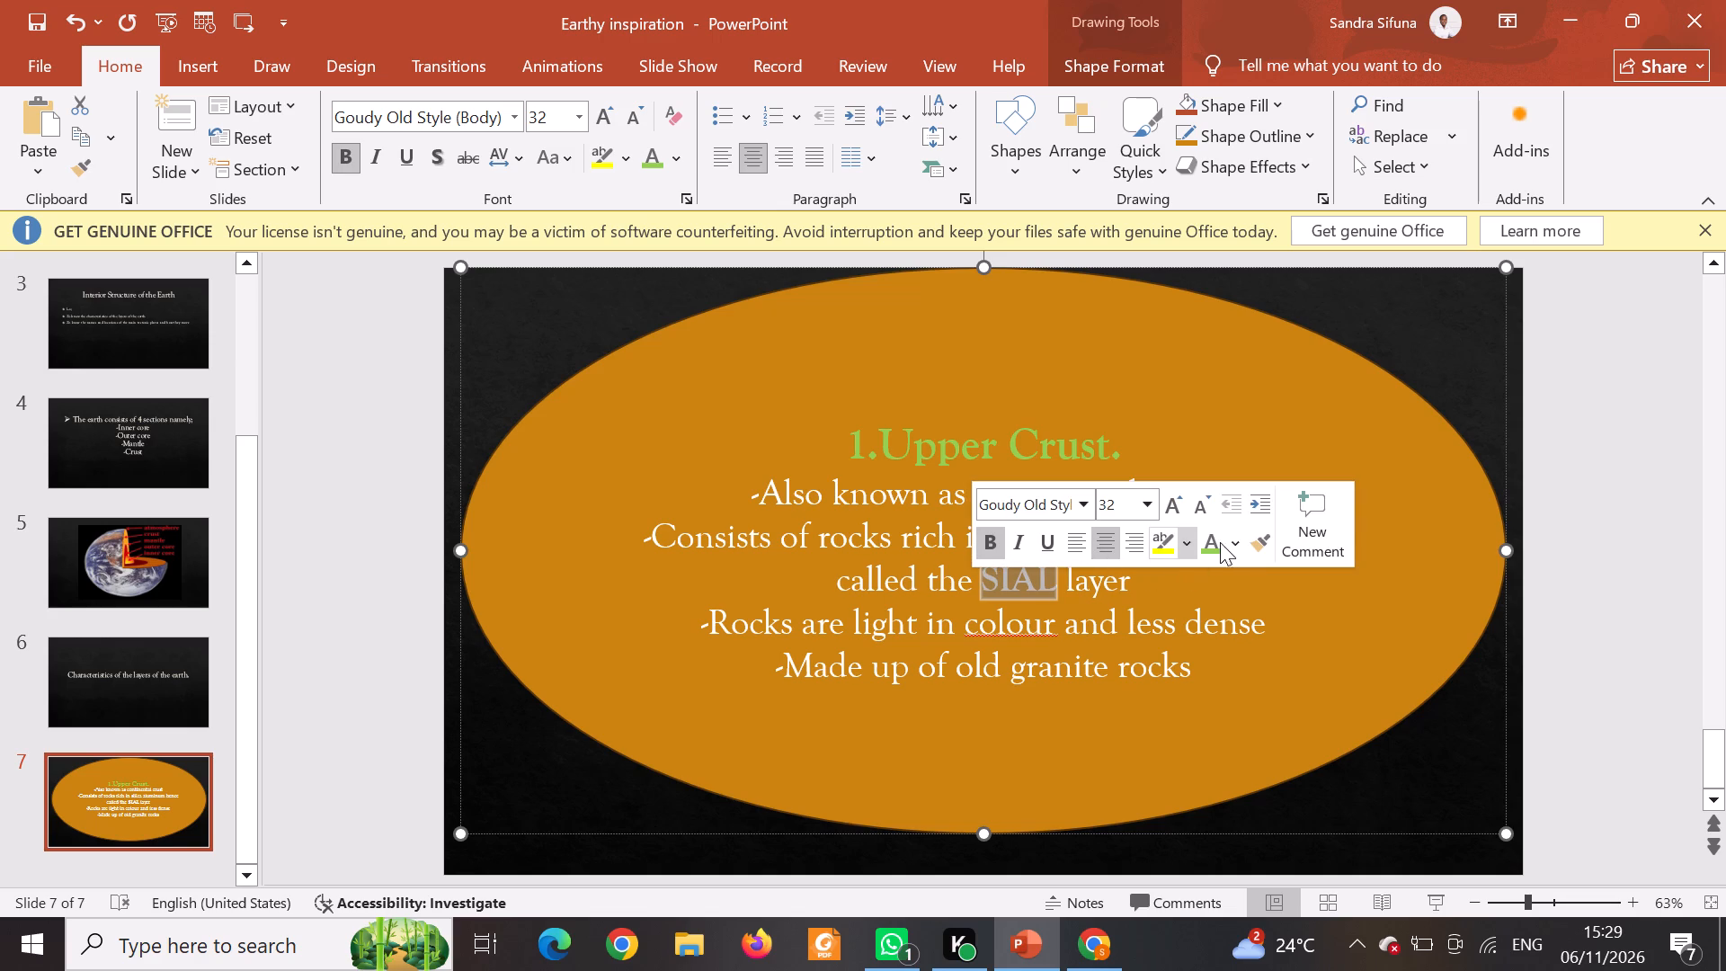
pyautogui.click(1235, 542)
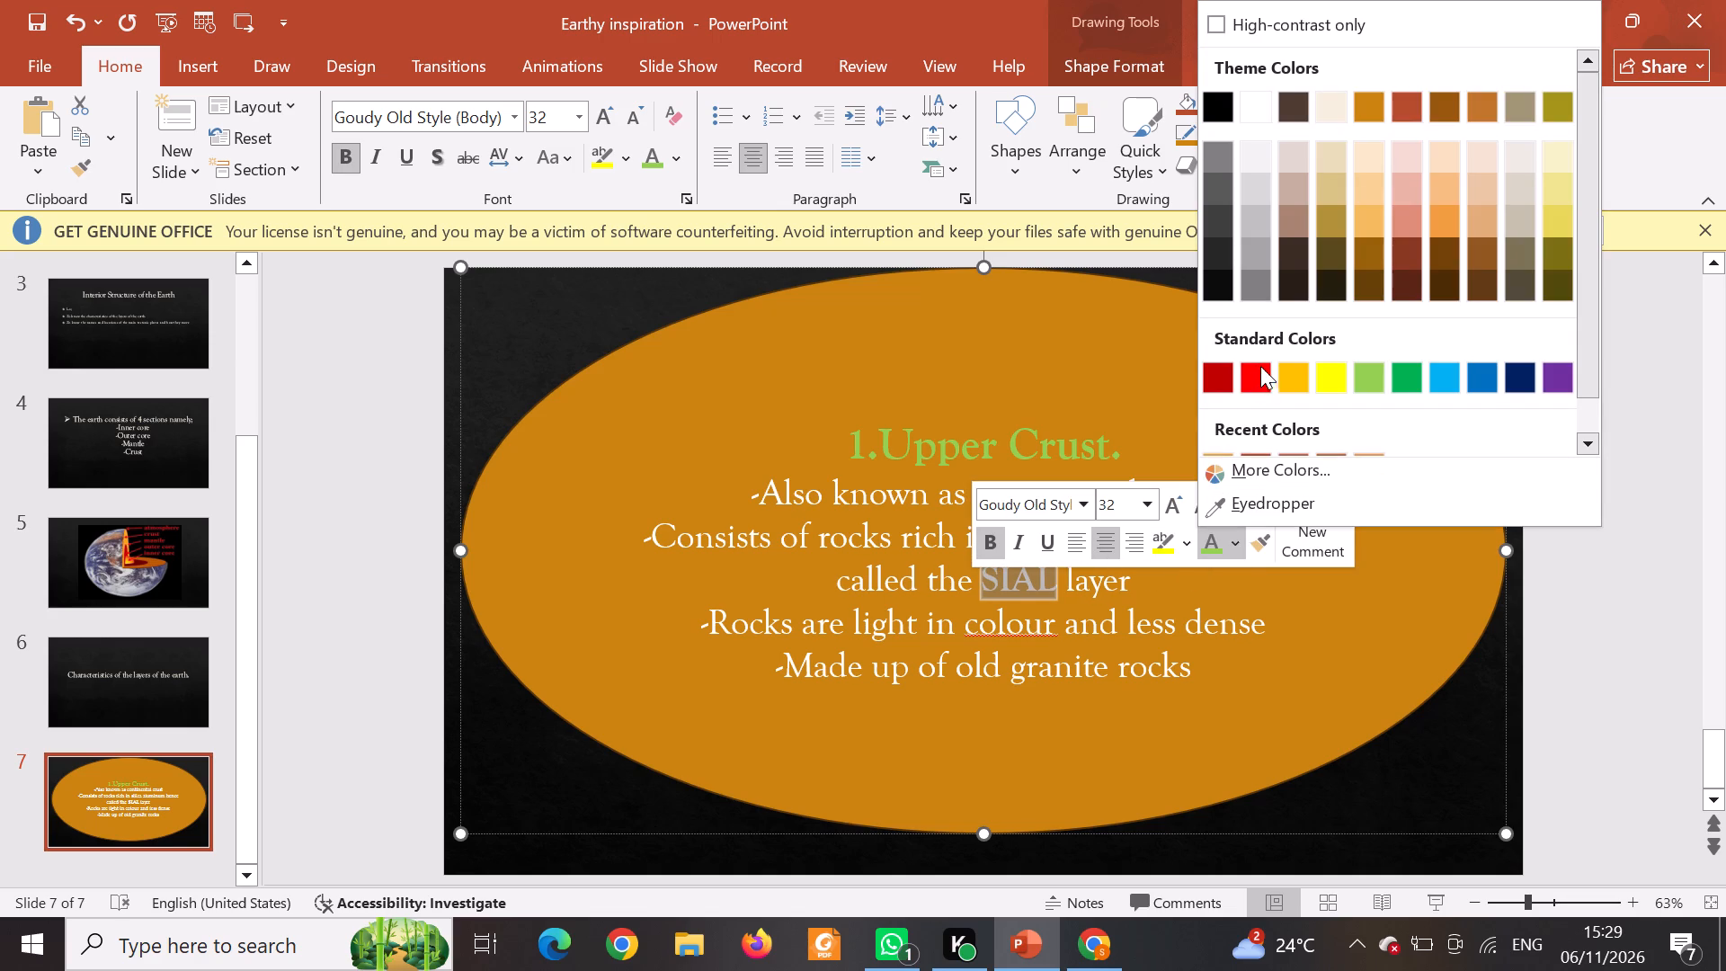
pyautogui.click(1264, 366)
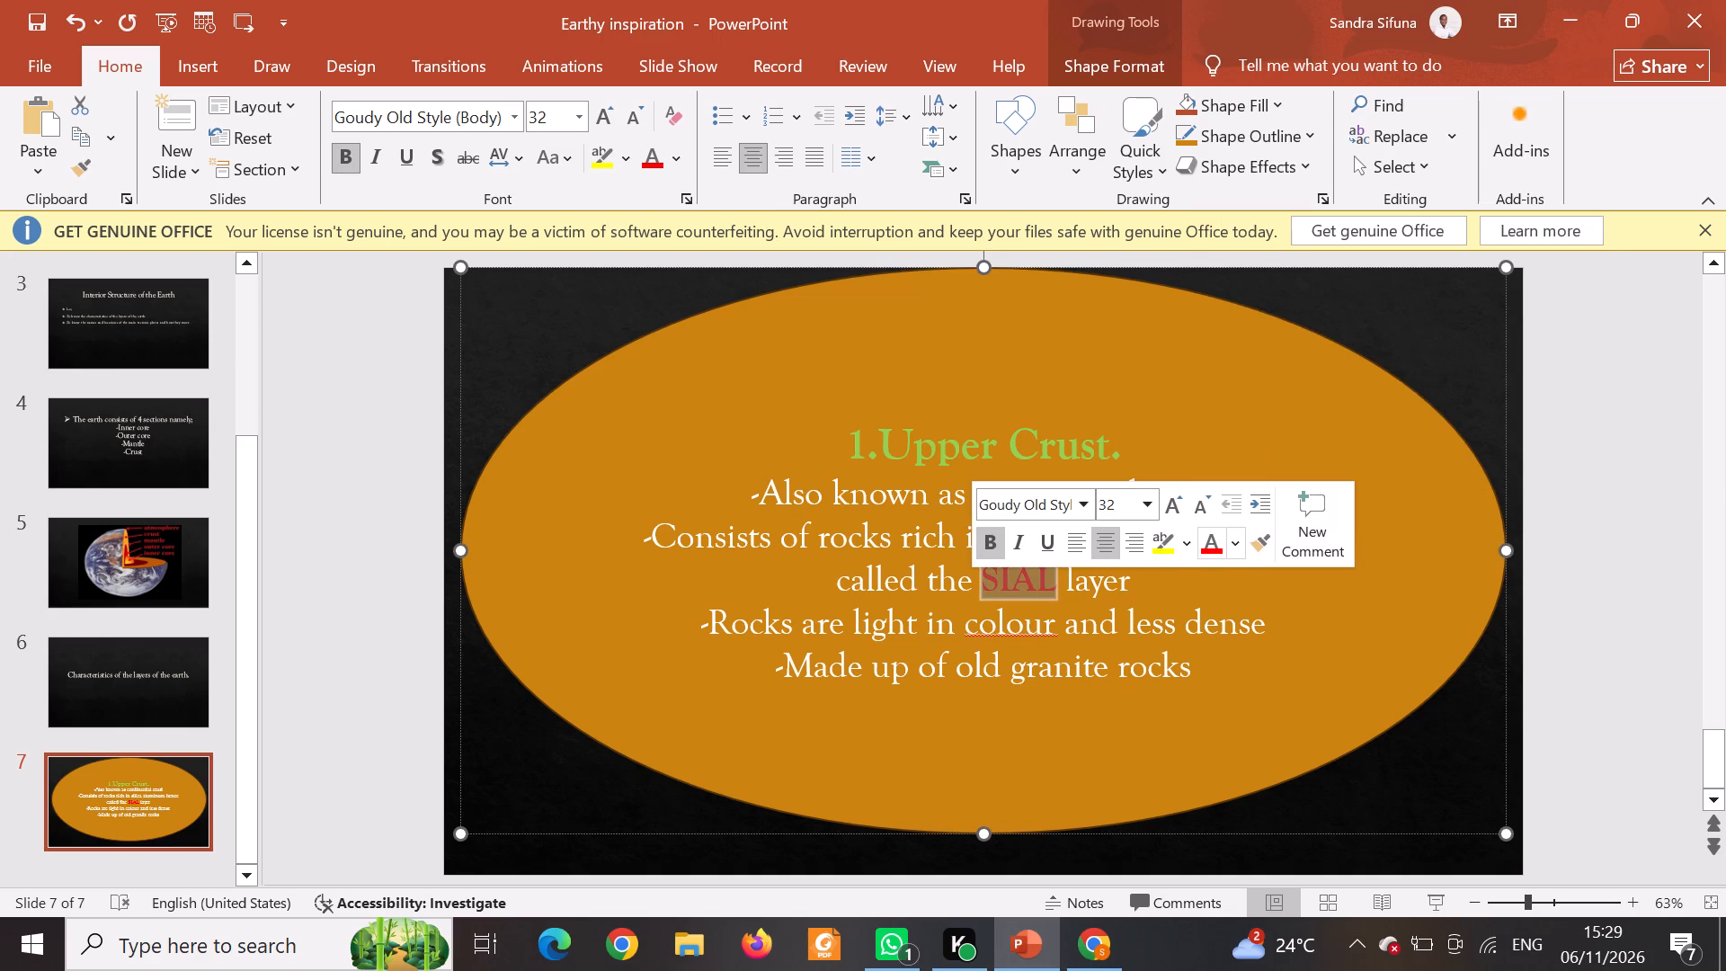
# Replace "colour" in the line about light rocks with the suggested spelling "color".
pyautogui.moveTo(1186, 672); pyautogui.dragTo(1010, 609)
pyautogui.click(1010, 609)
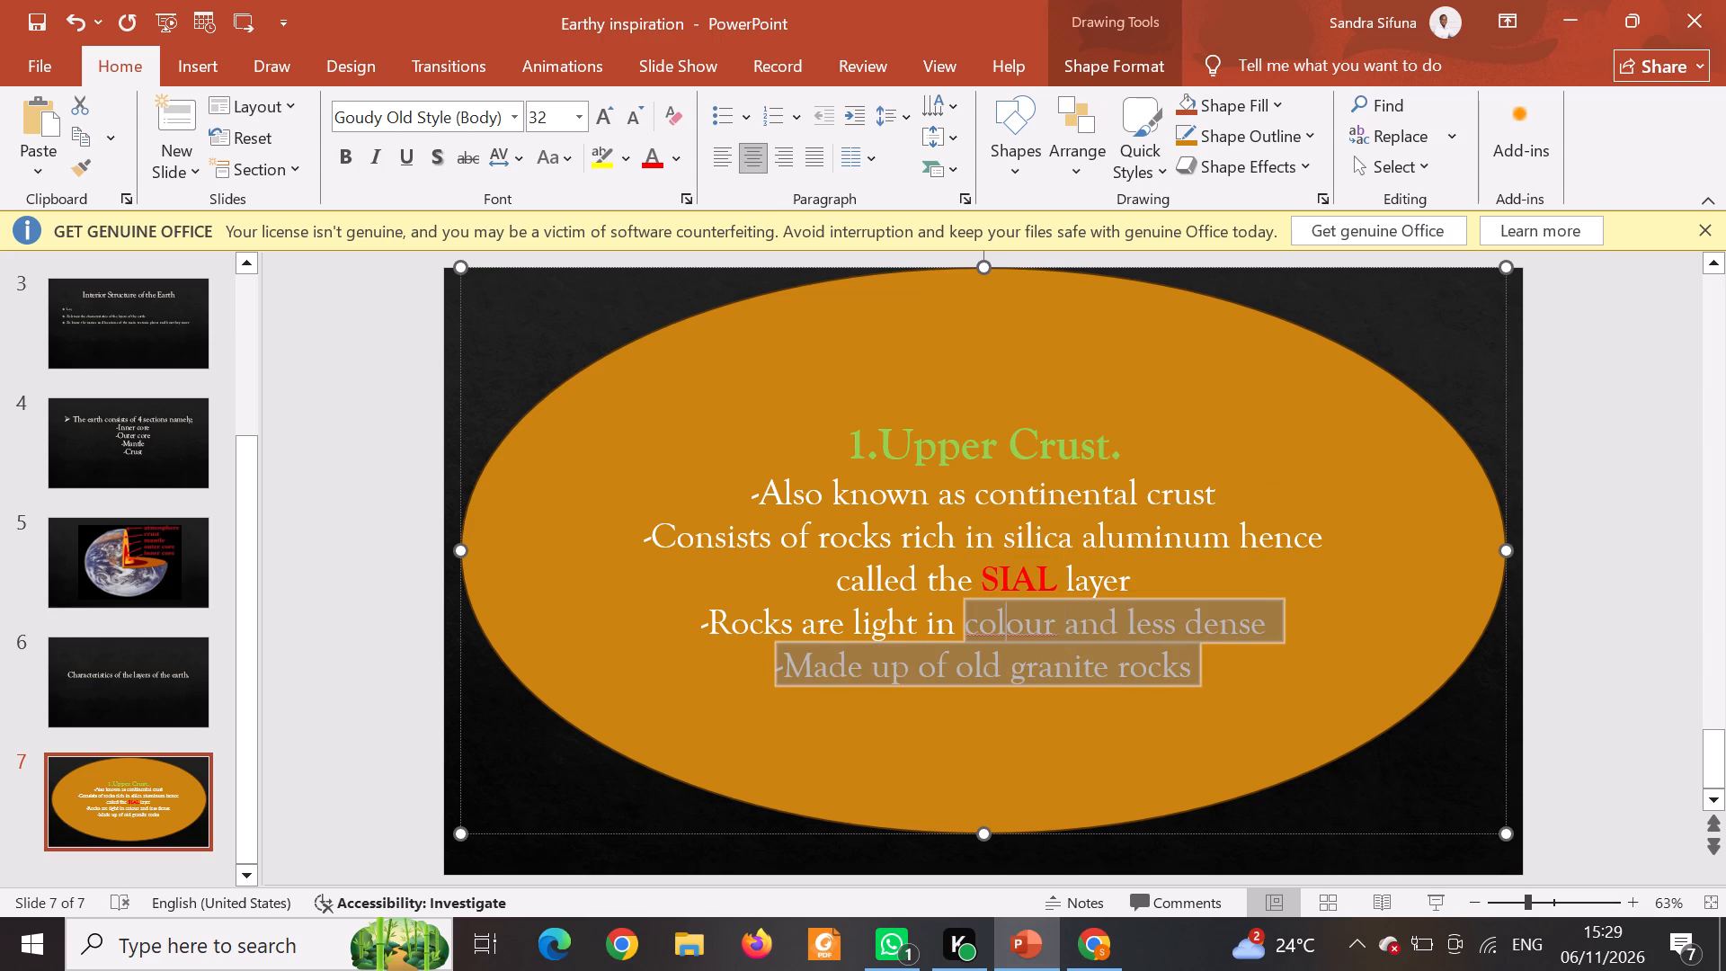
pyautogui.rightClick(1011, 614)
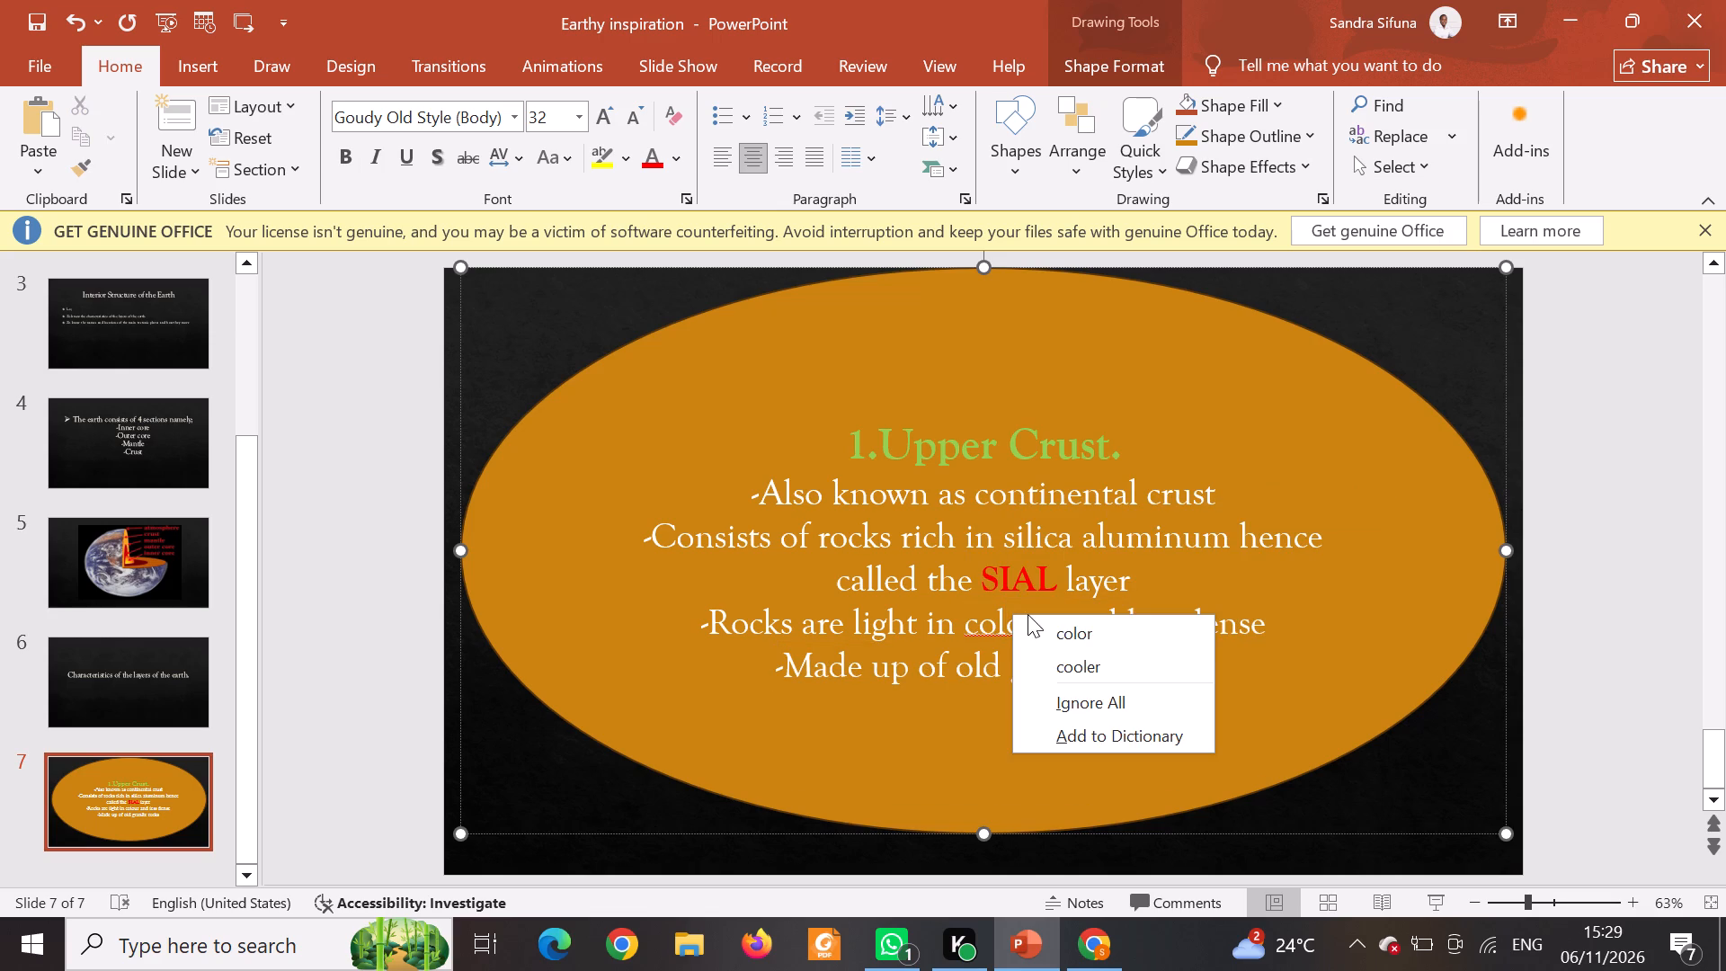
pyautogui.click(1045, 628)
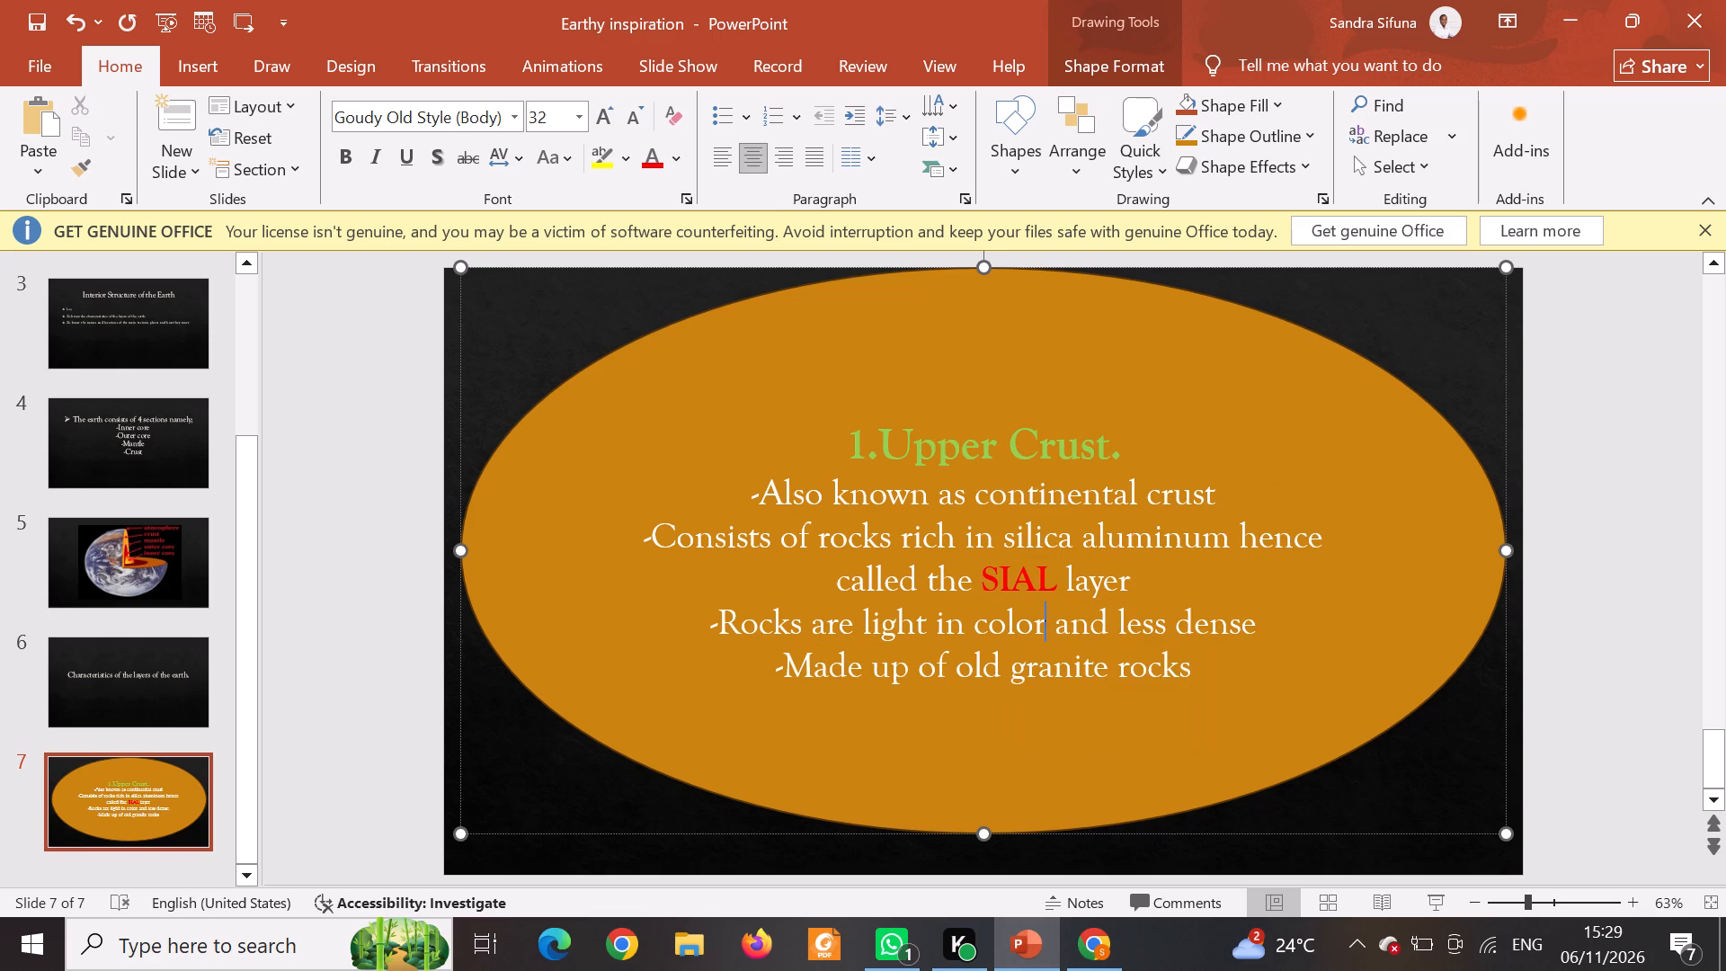
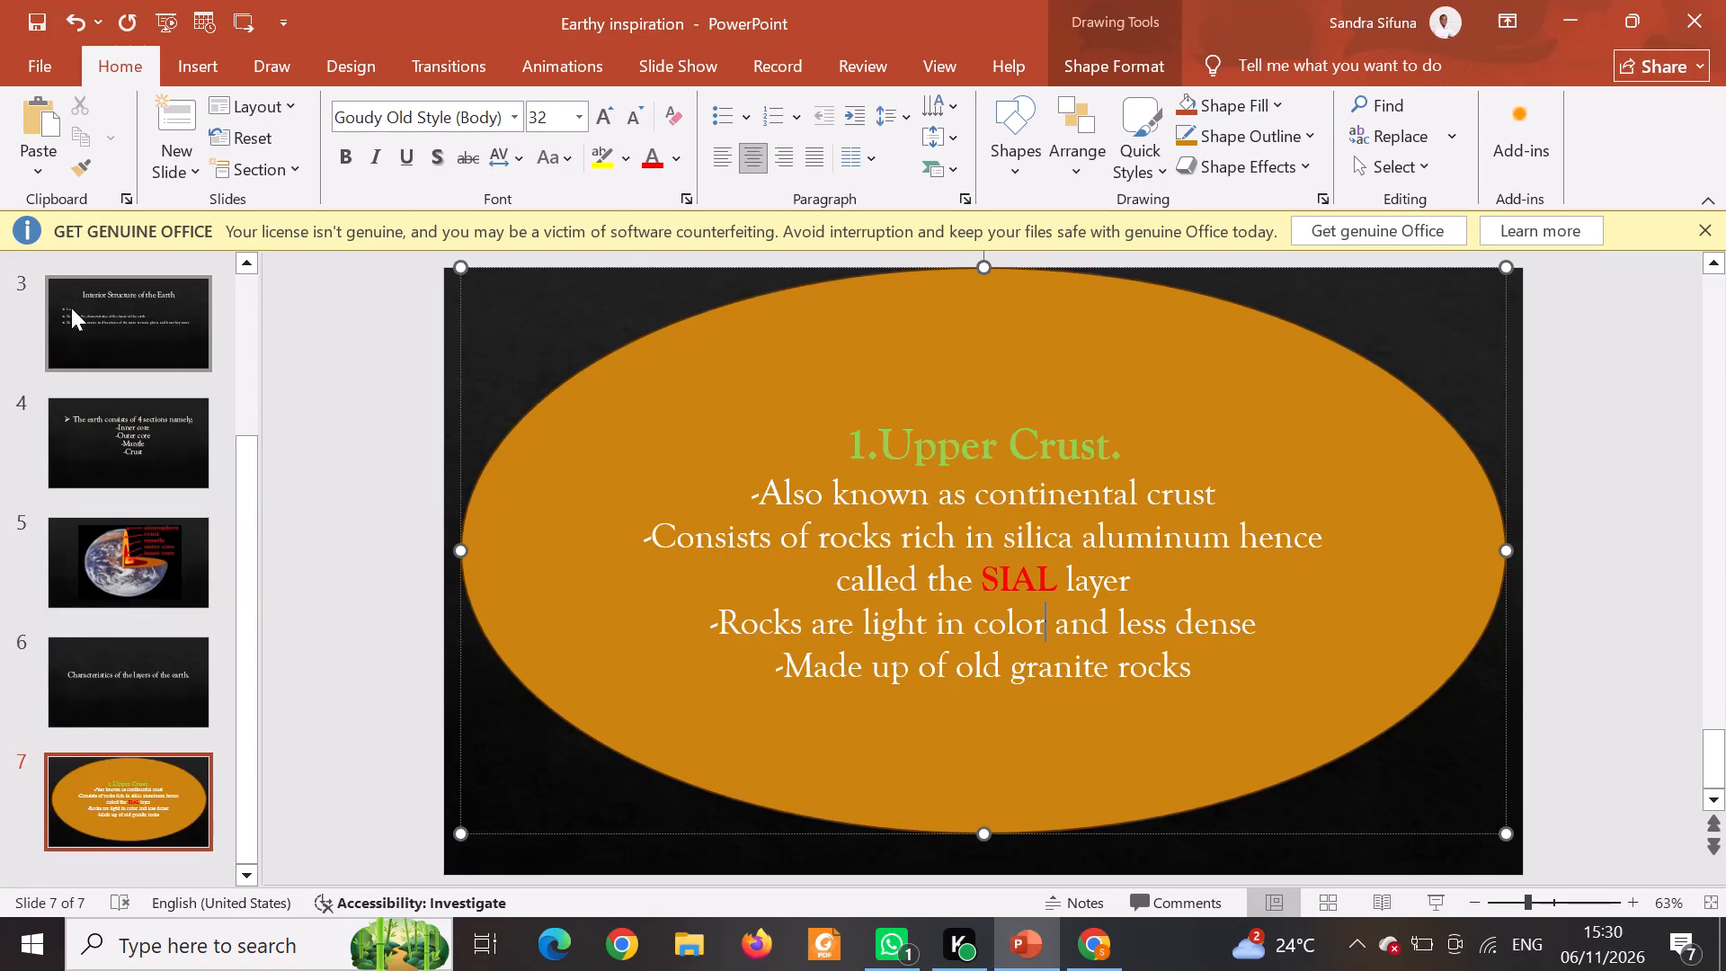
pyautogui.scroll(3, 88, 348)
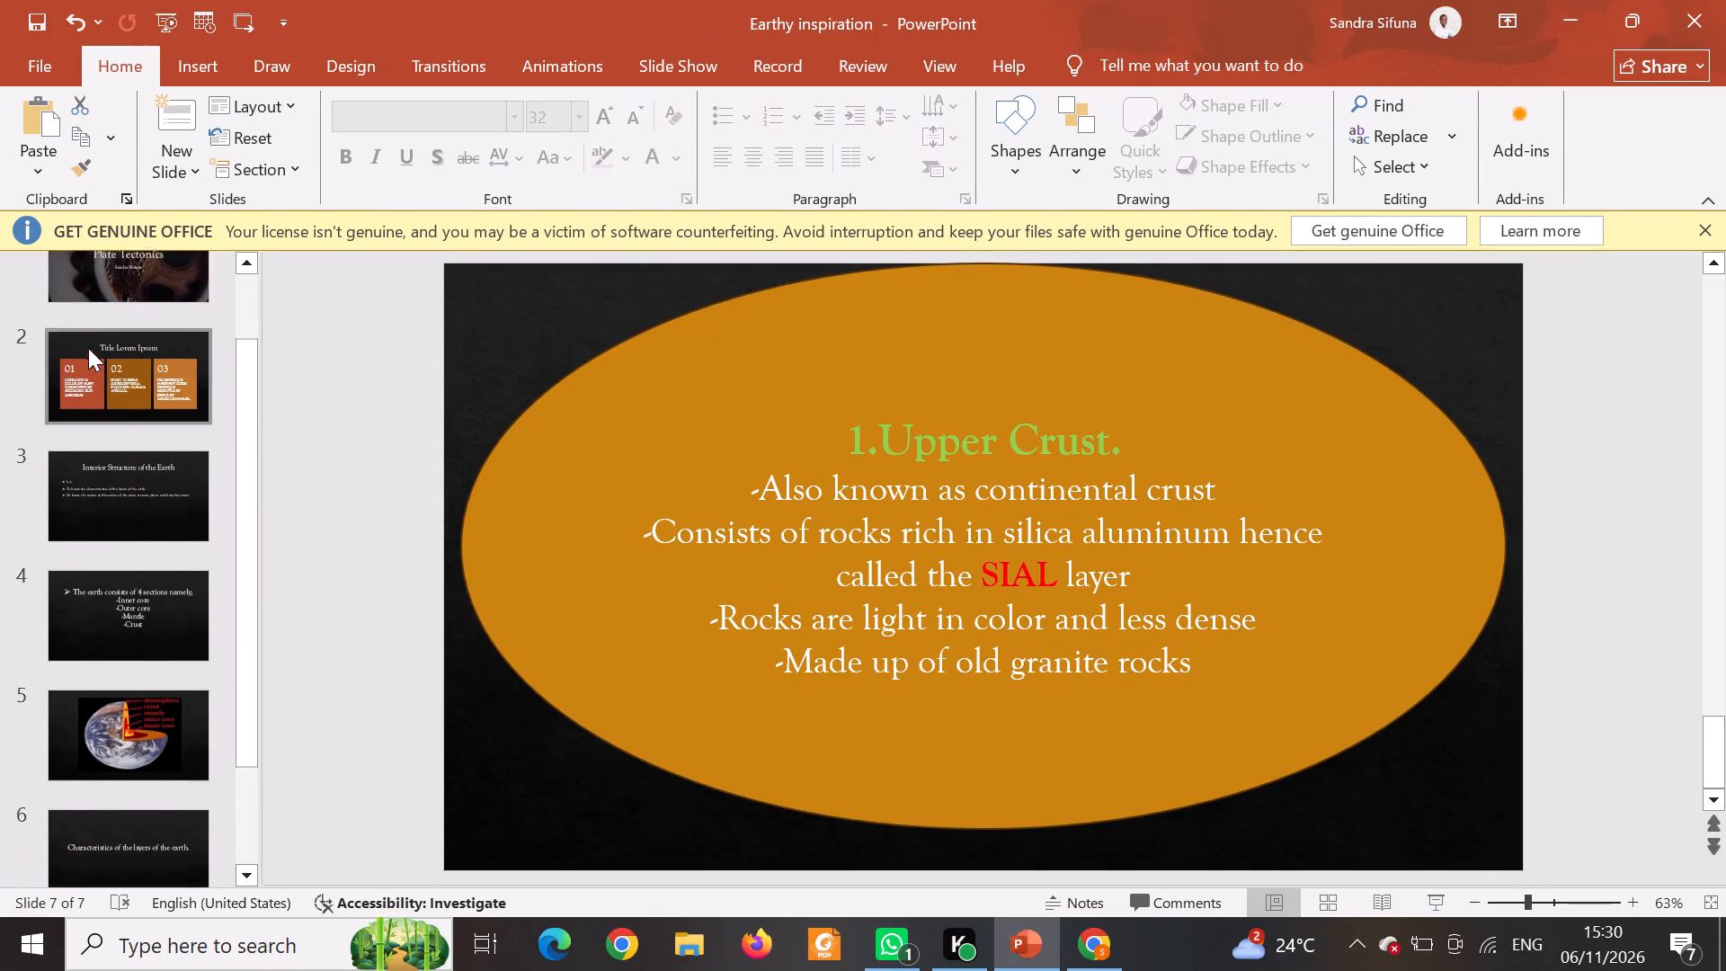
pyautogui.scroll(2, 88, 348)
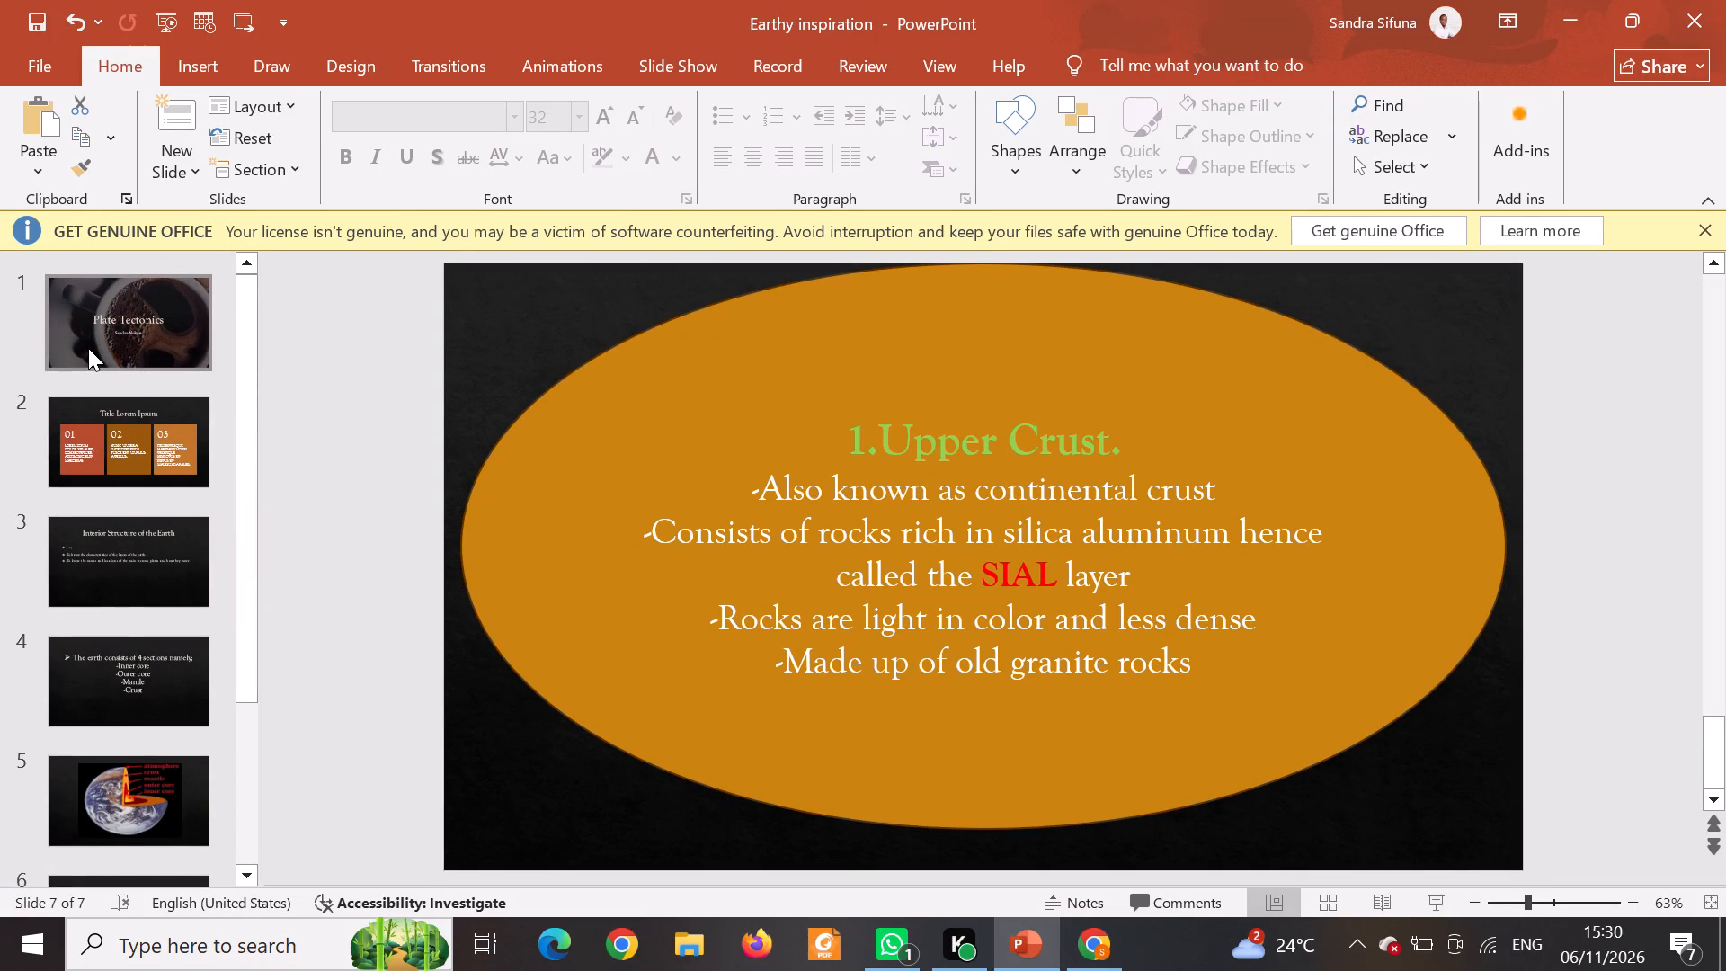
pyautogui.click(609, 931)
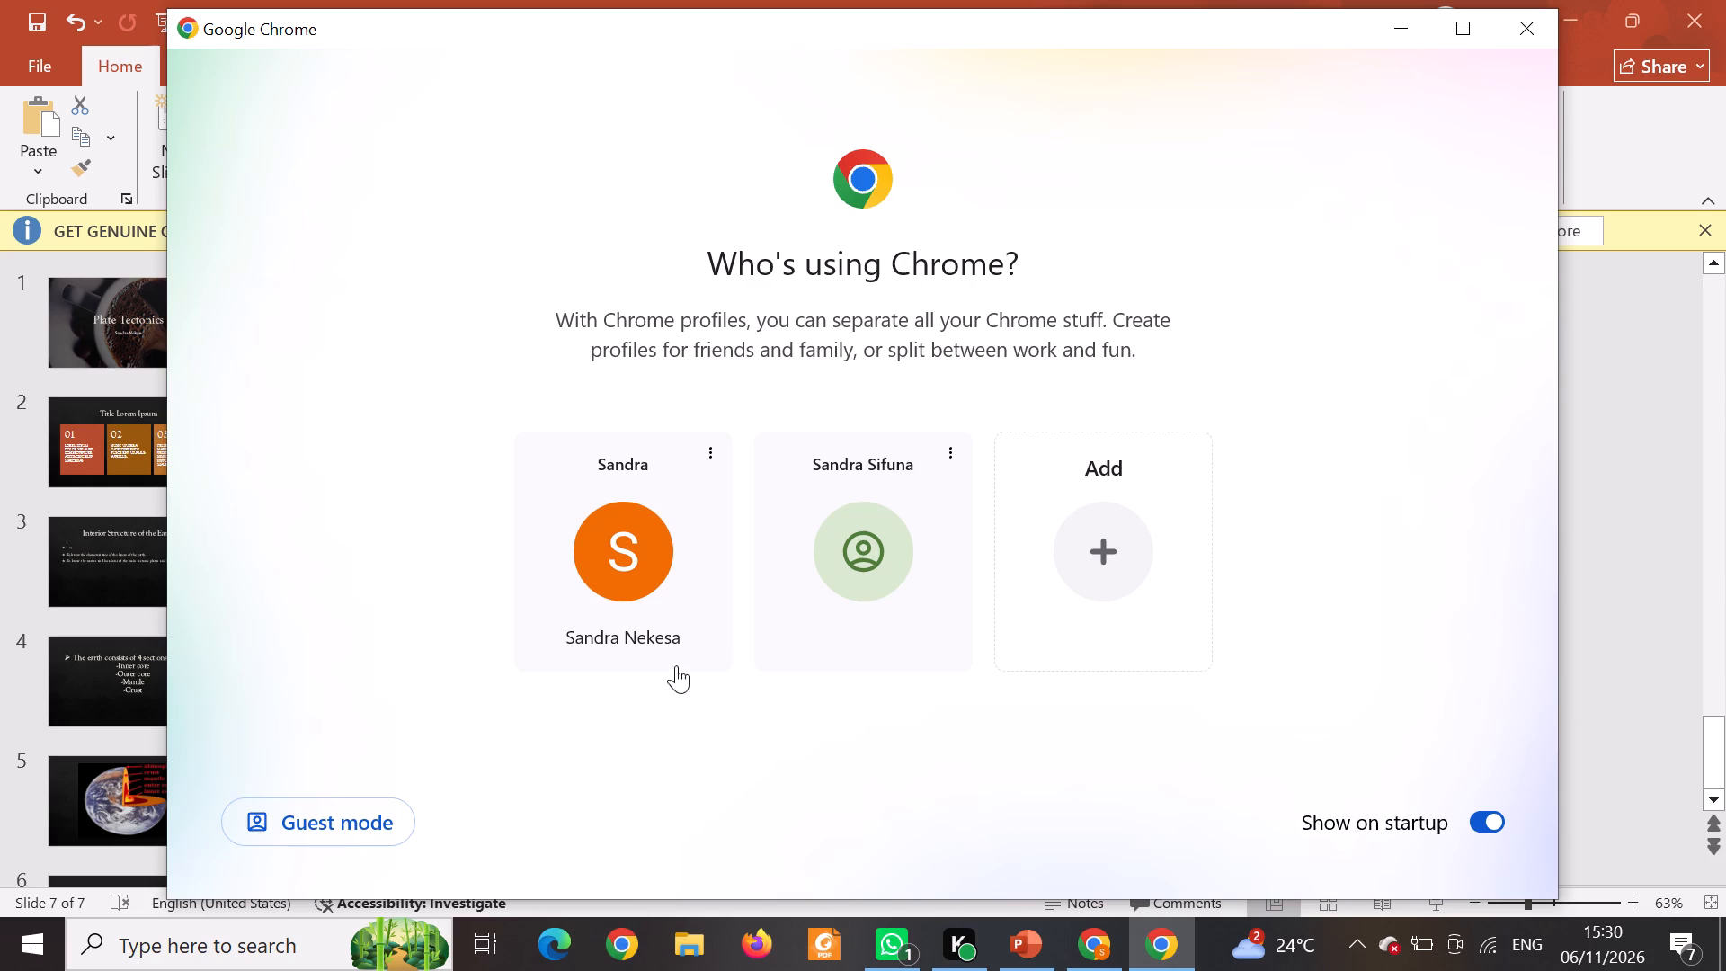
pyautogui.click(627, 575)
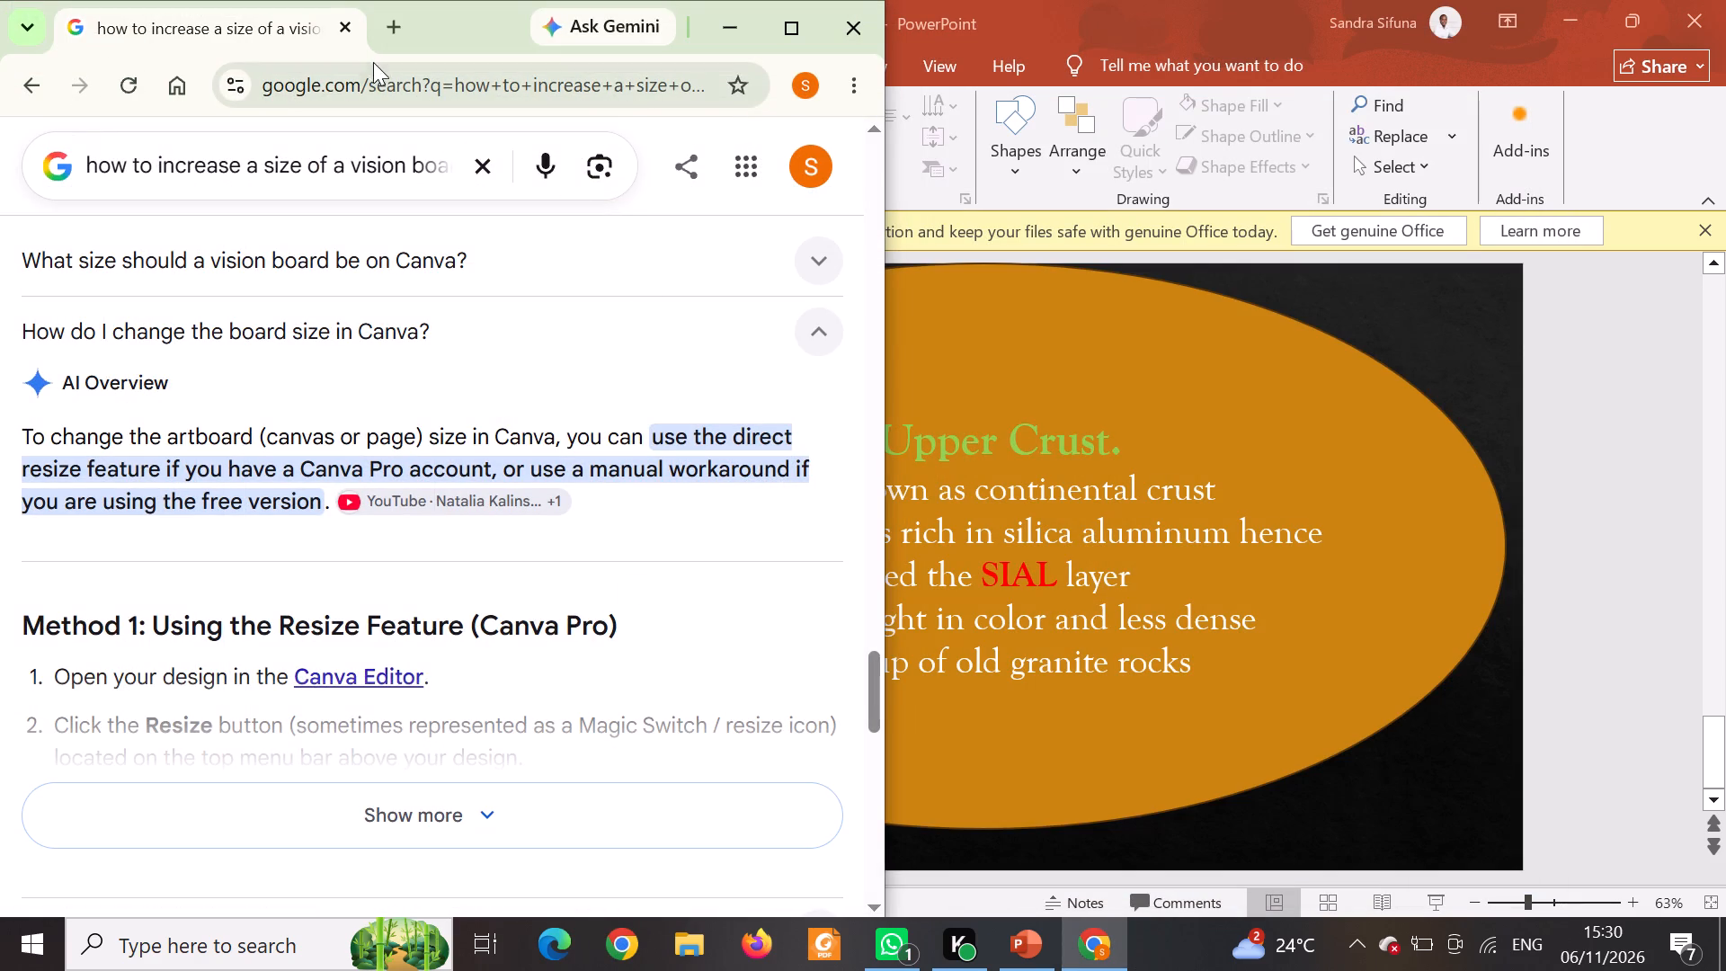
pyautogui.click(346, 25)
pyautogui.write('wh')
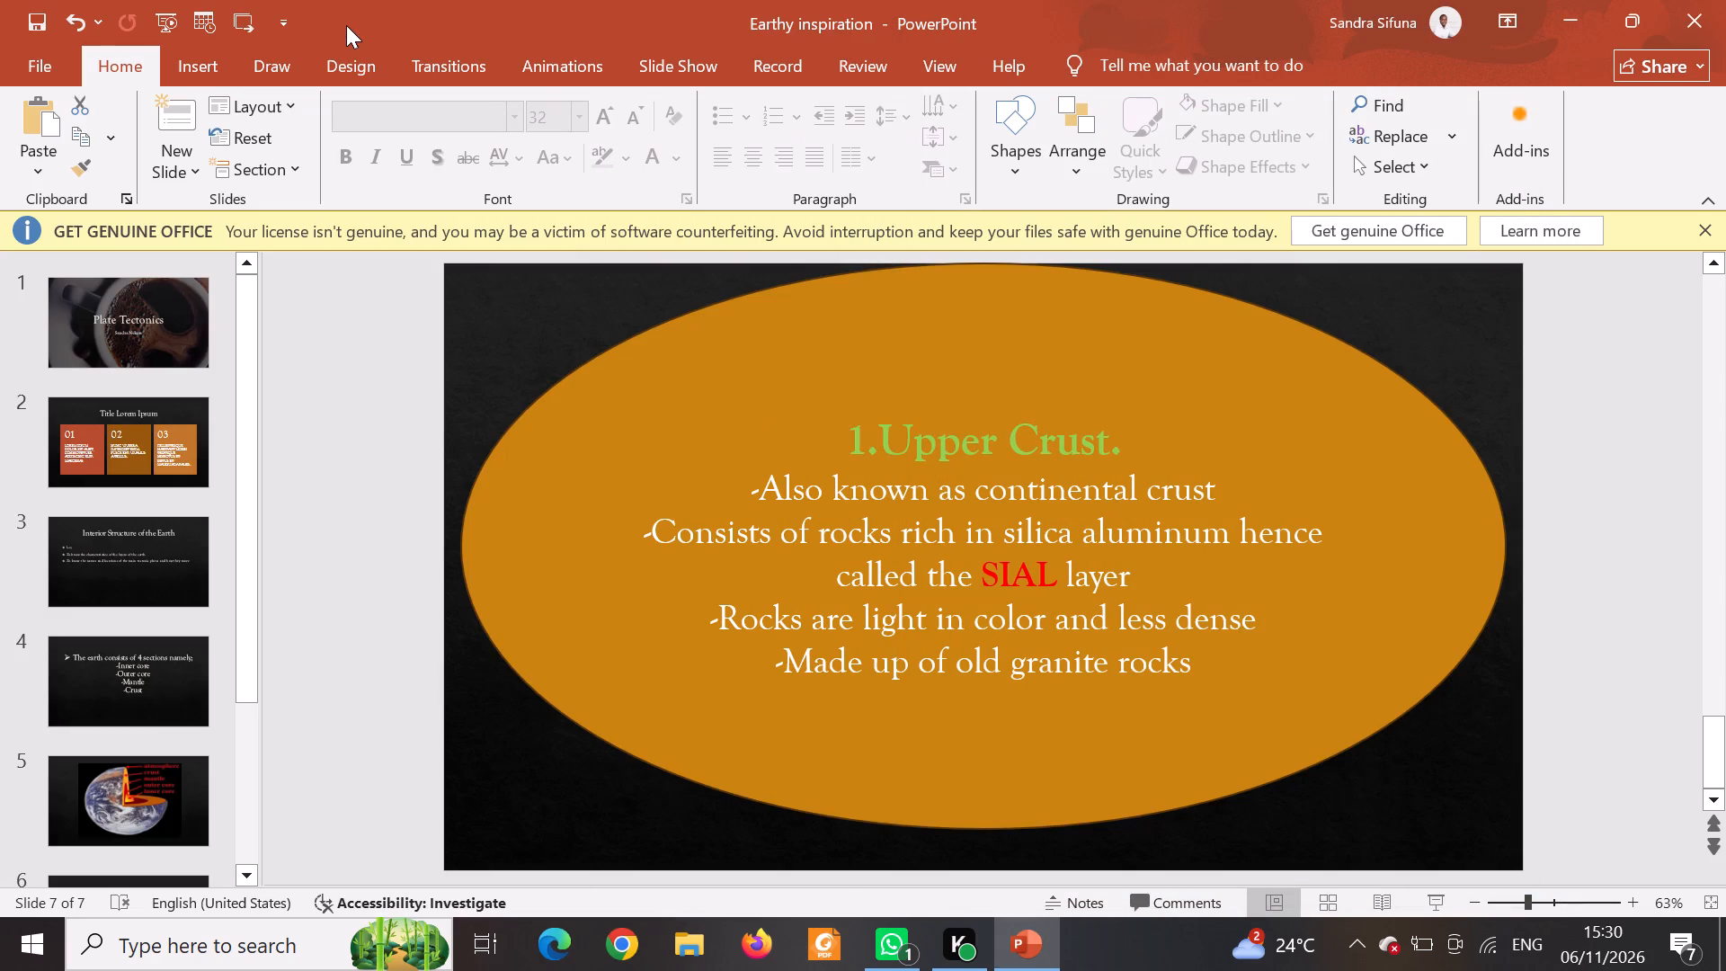
# In Chrome, search Google for "what are the 3 main things to study in plate tectonics" and read the overview of plate boundary types.
pyautogui.click(611, 950)
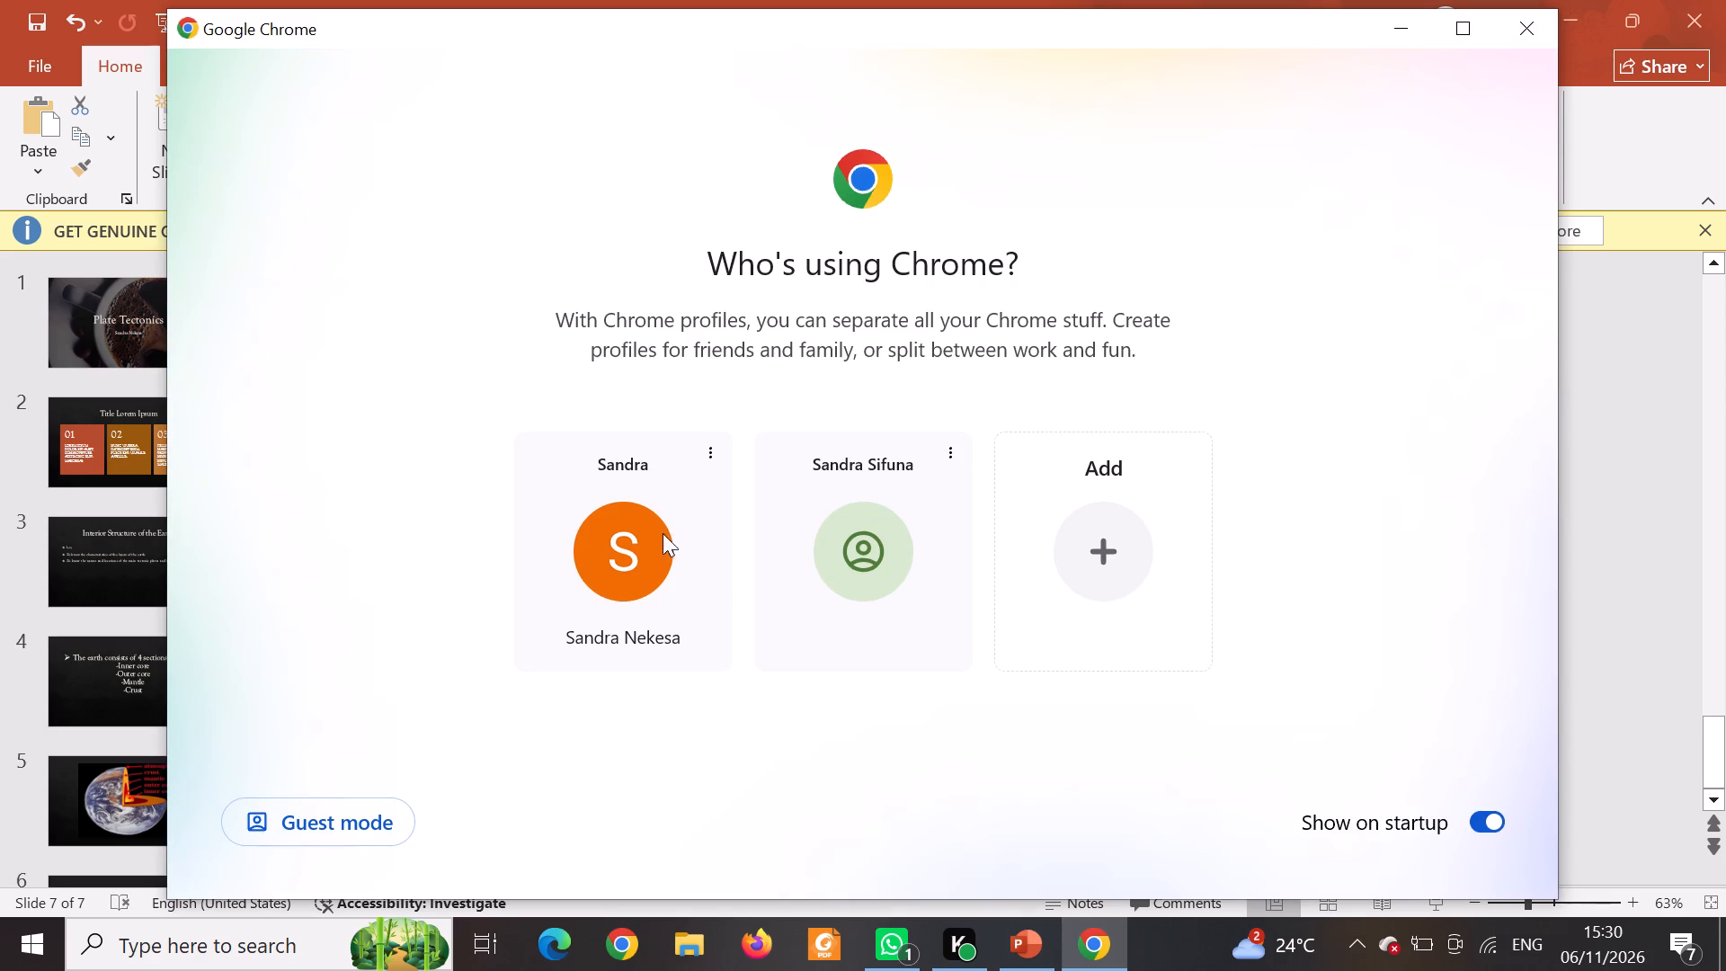
pyautogui.click(668, 577)
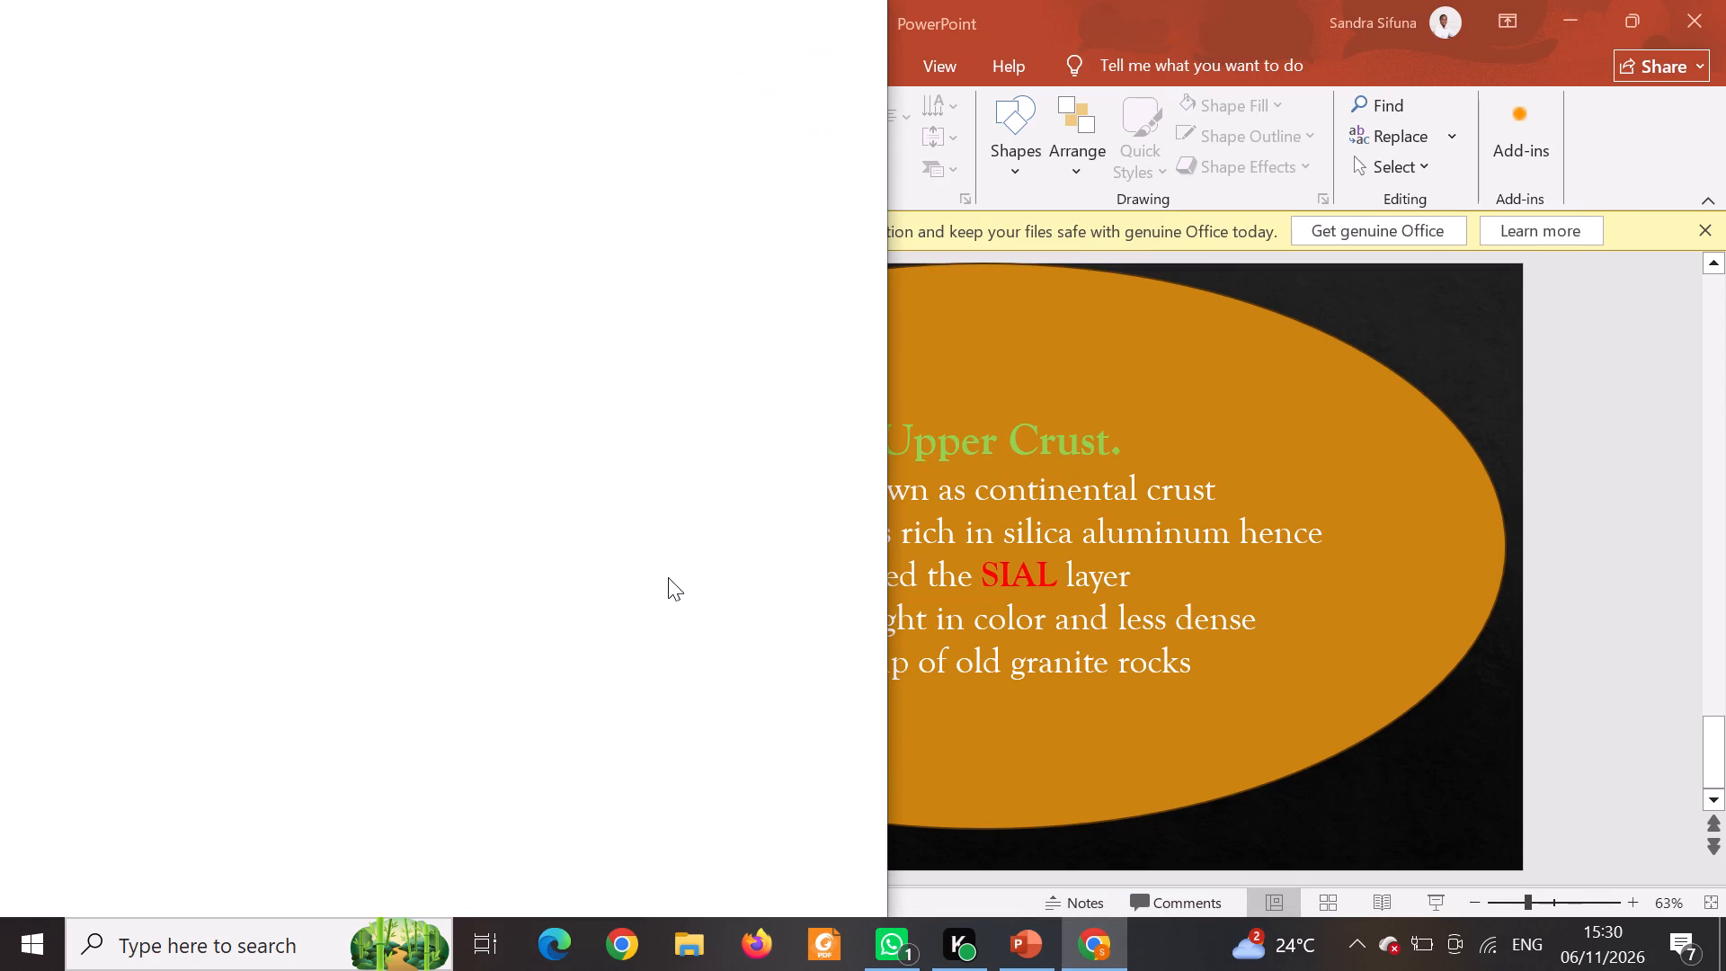
pyautogui.write('what are the 3 main th')
pyautogui.write('ings')
pyautogui.press('space')
pyautogui.write('to')
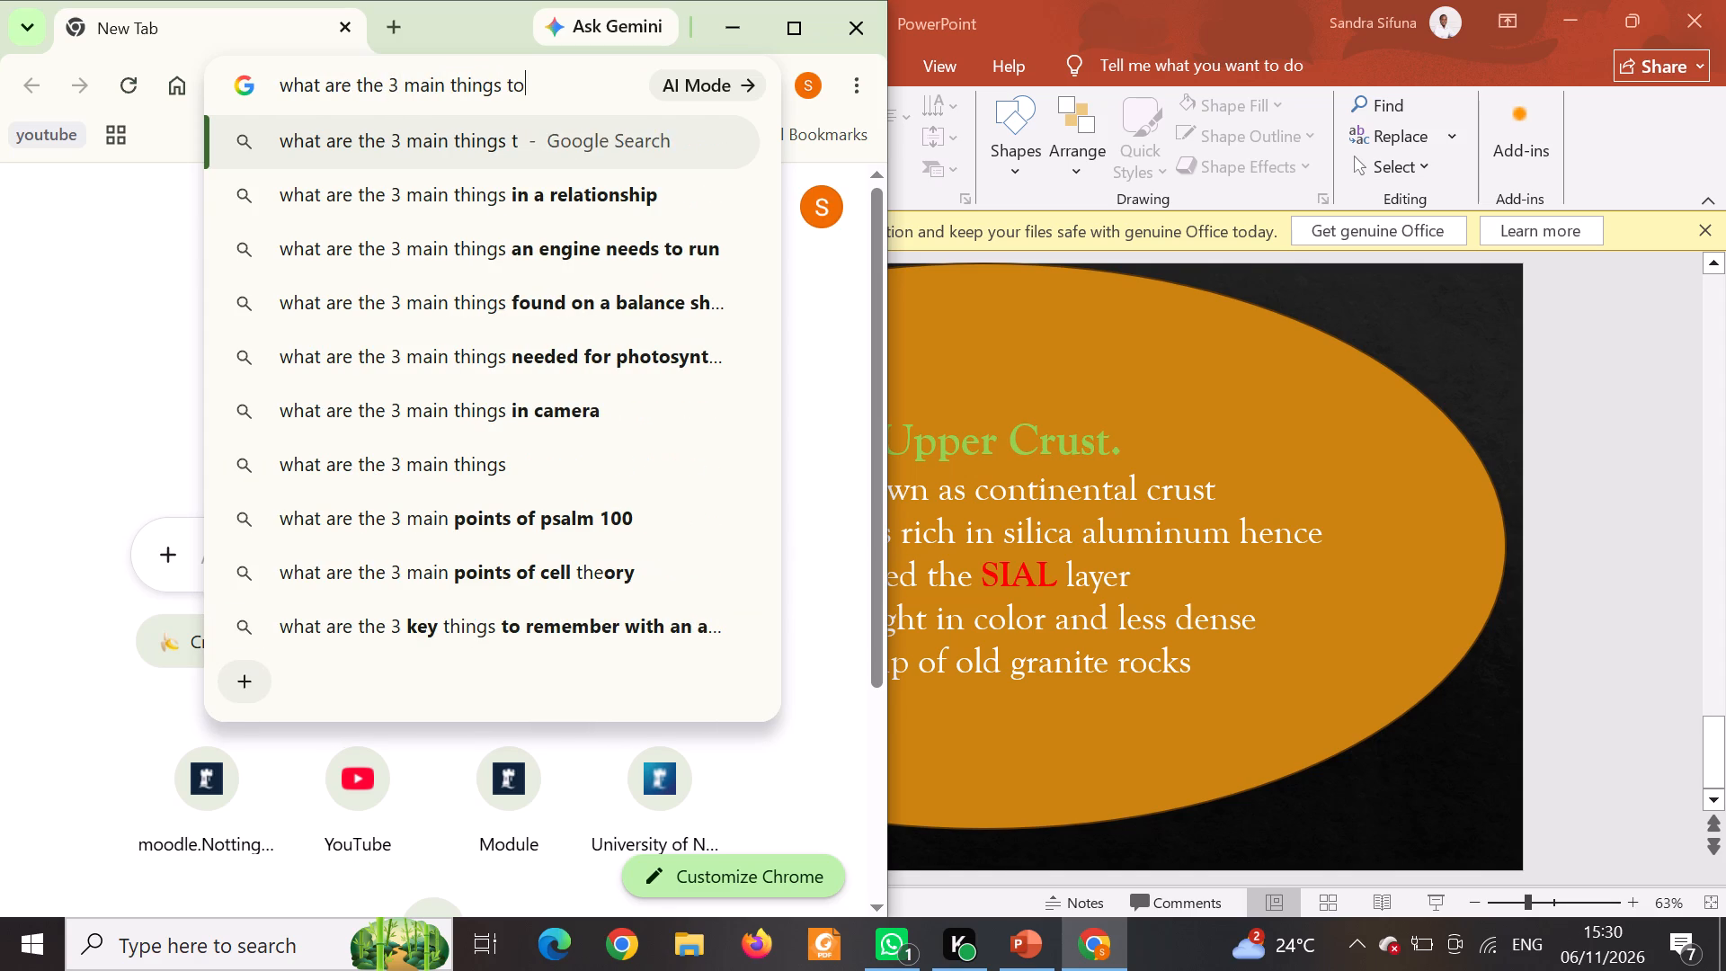
pyautogui.press('space')
pyautogui.write('study in')
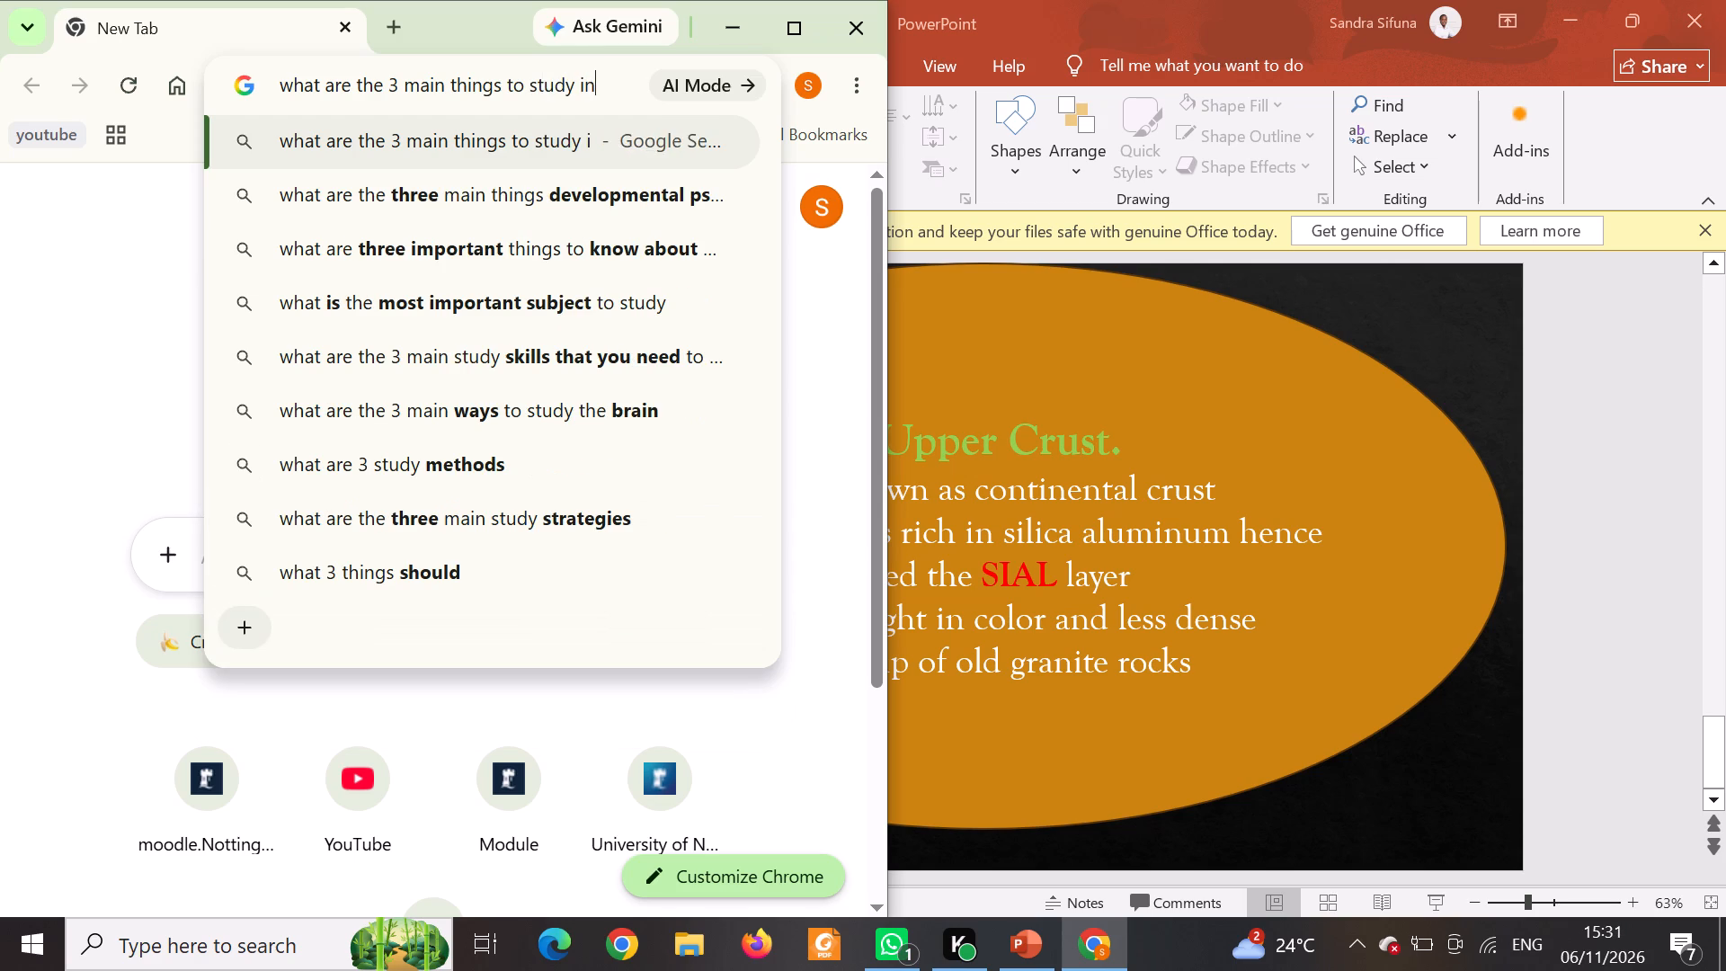
pyautogui.press('space')
pyautogui.write('plate')
pyautogui.press('space')
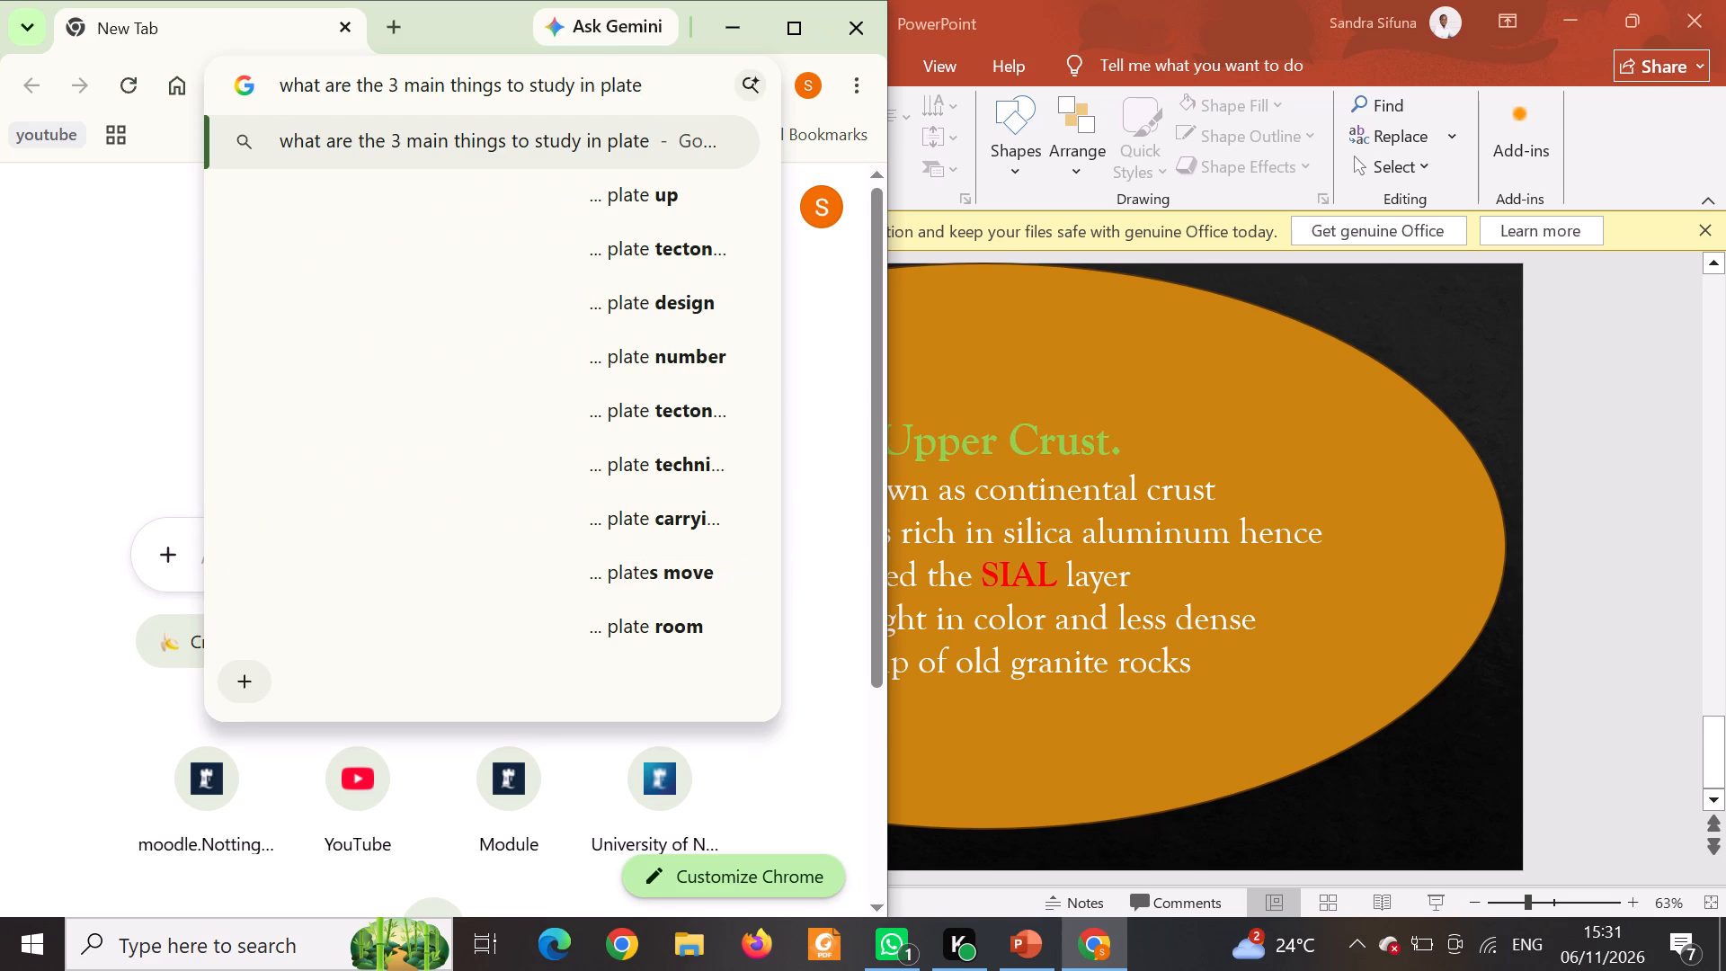
pyautogui.write('tr')
pyautogui.press('BackSpace')
pyautogui.write('ectoni')
pyautogui.press('c')
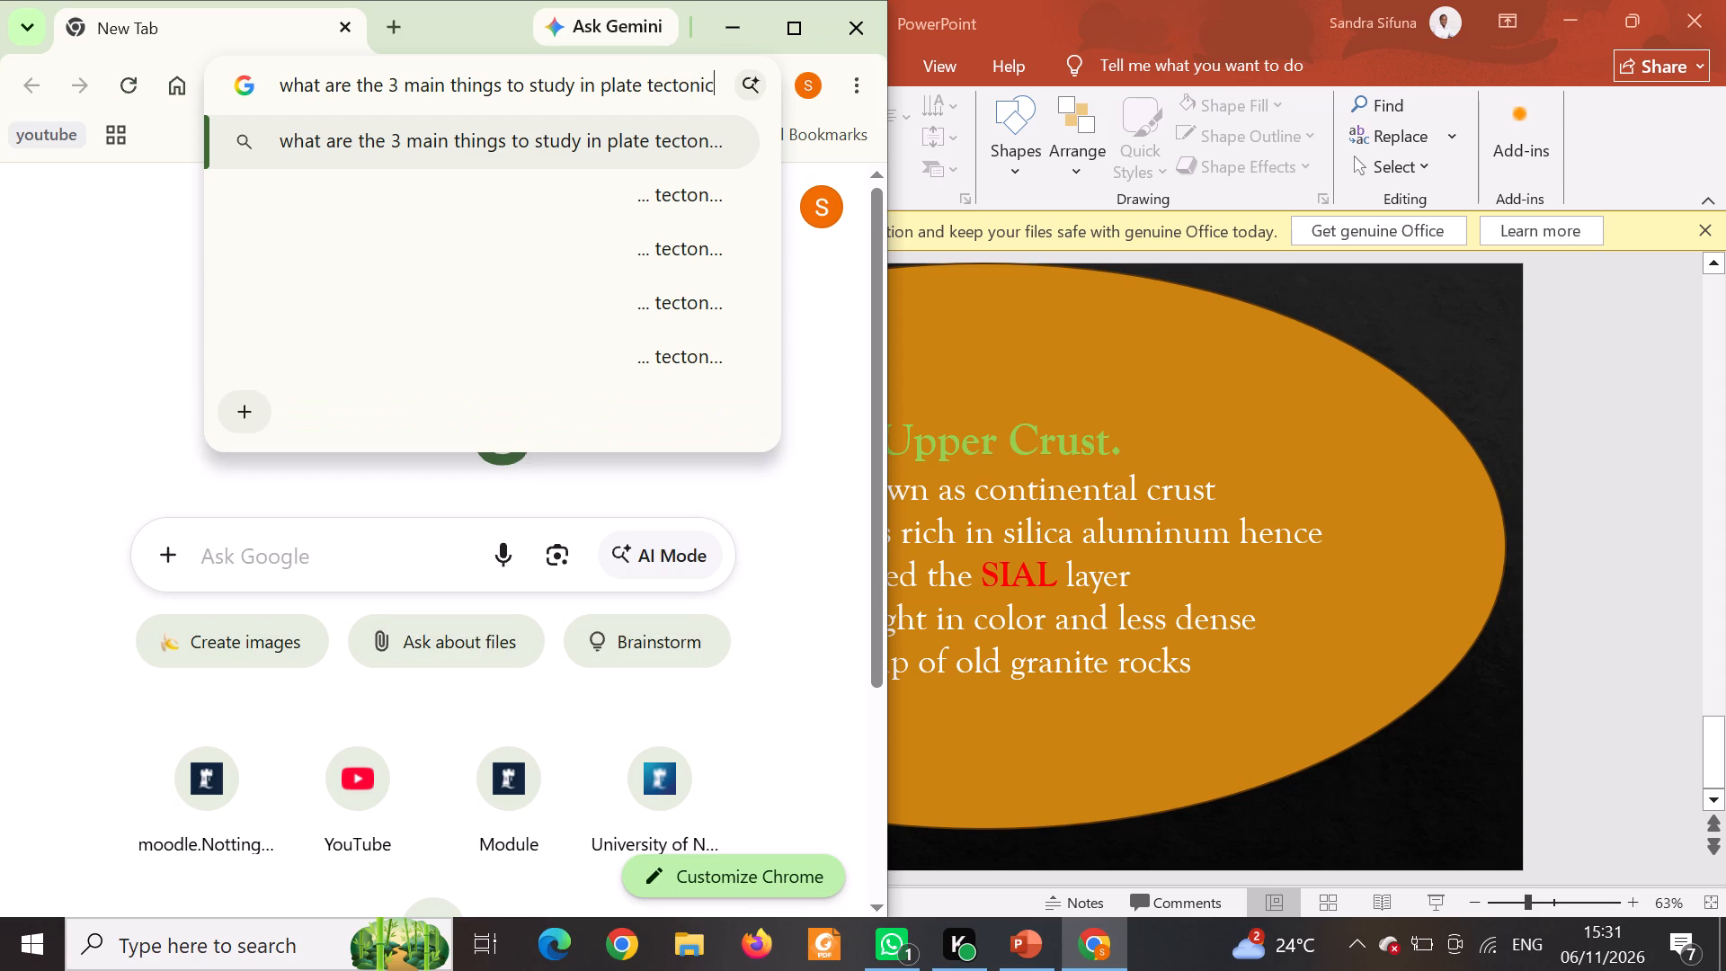
pyautogui.press('s')
pyautogui.press('Return')
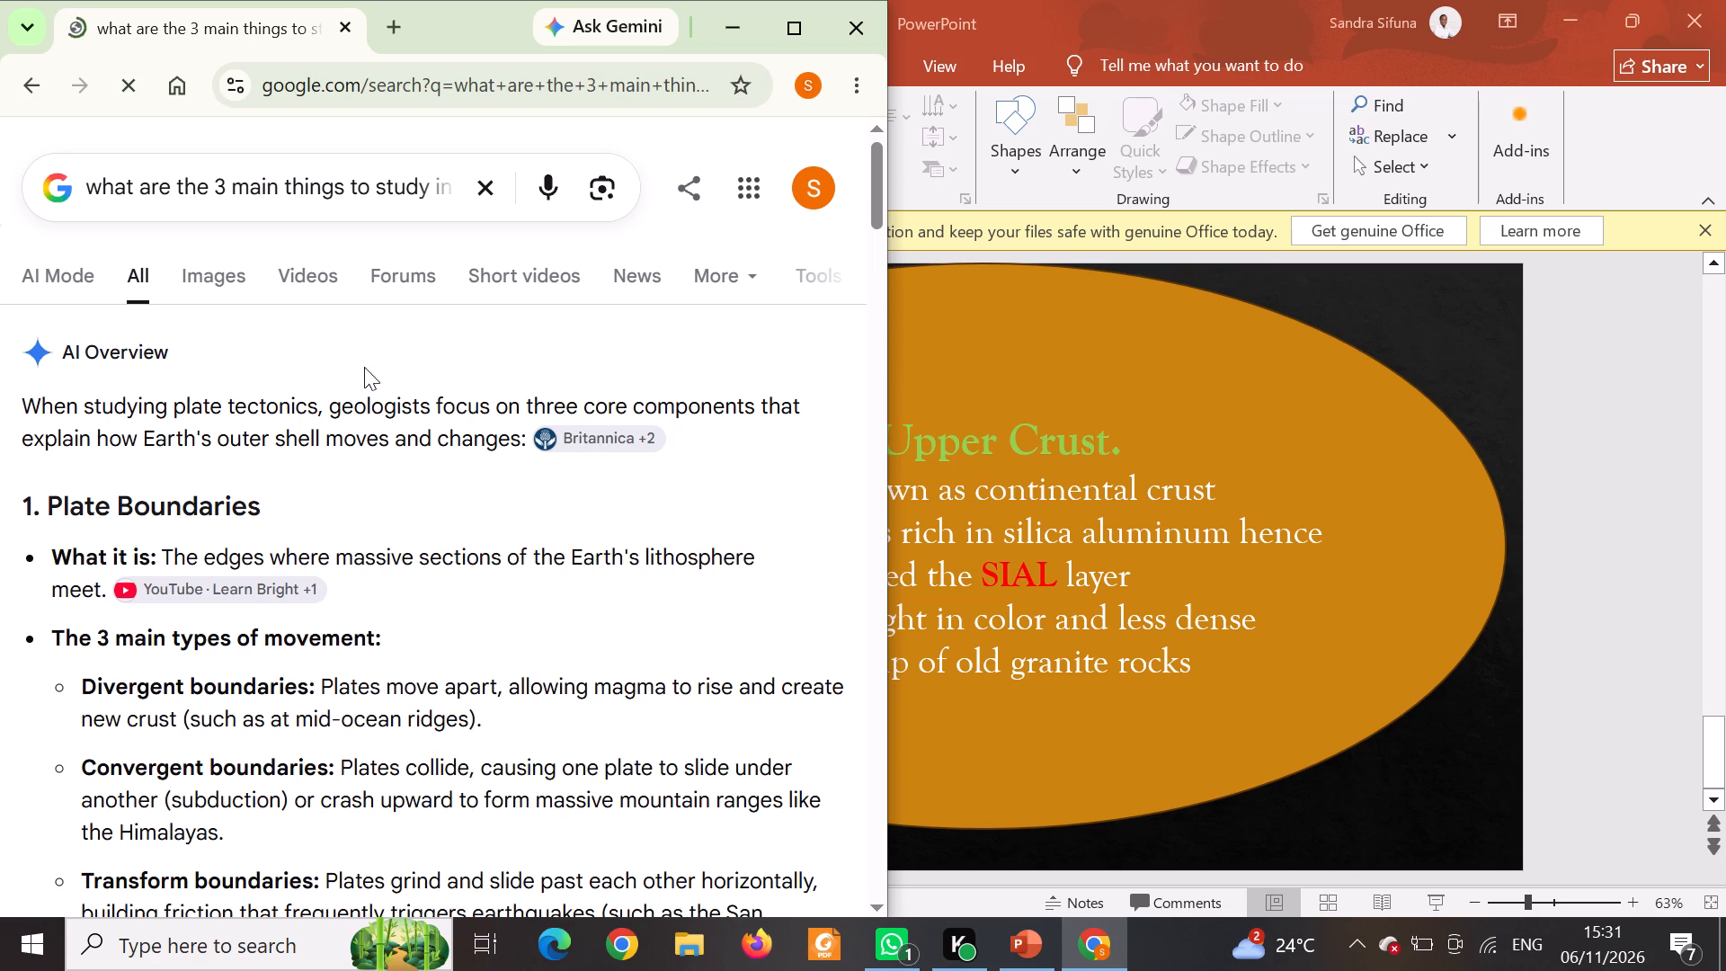
pyautogui.scroll(-3, 466, 696)
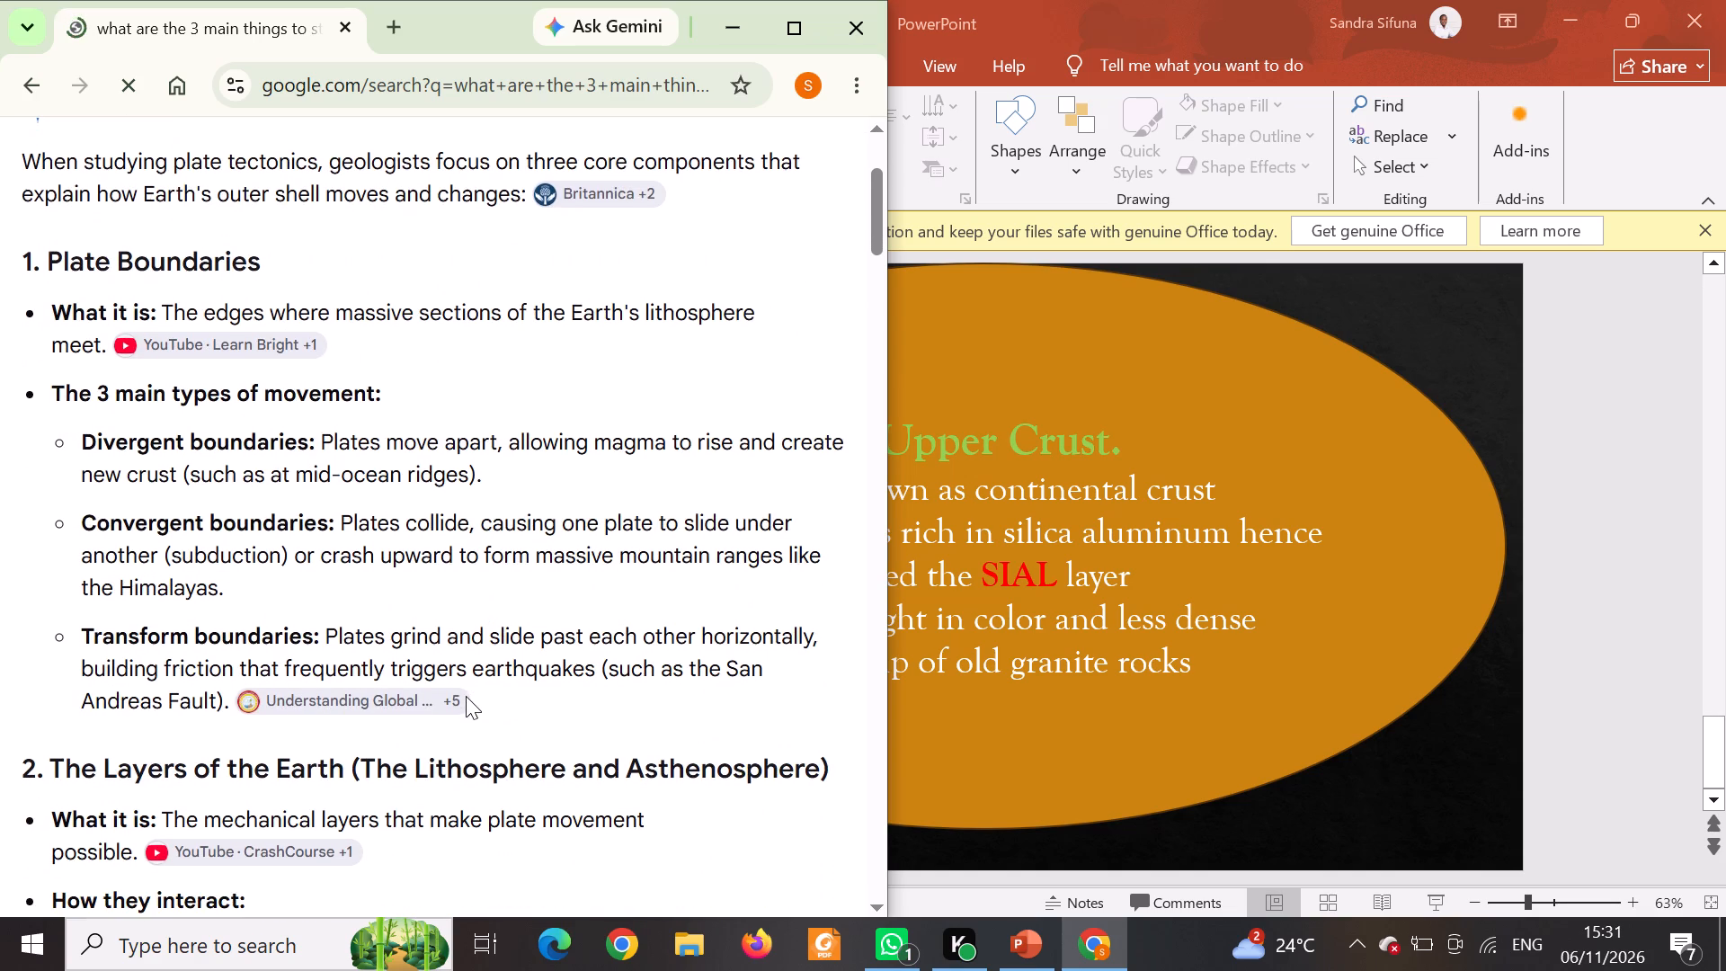
pyautogui.scroll(-1, 466, 696)
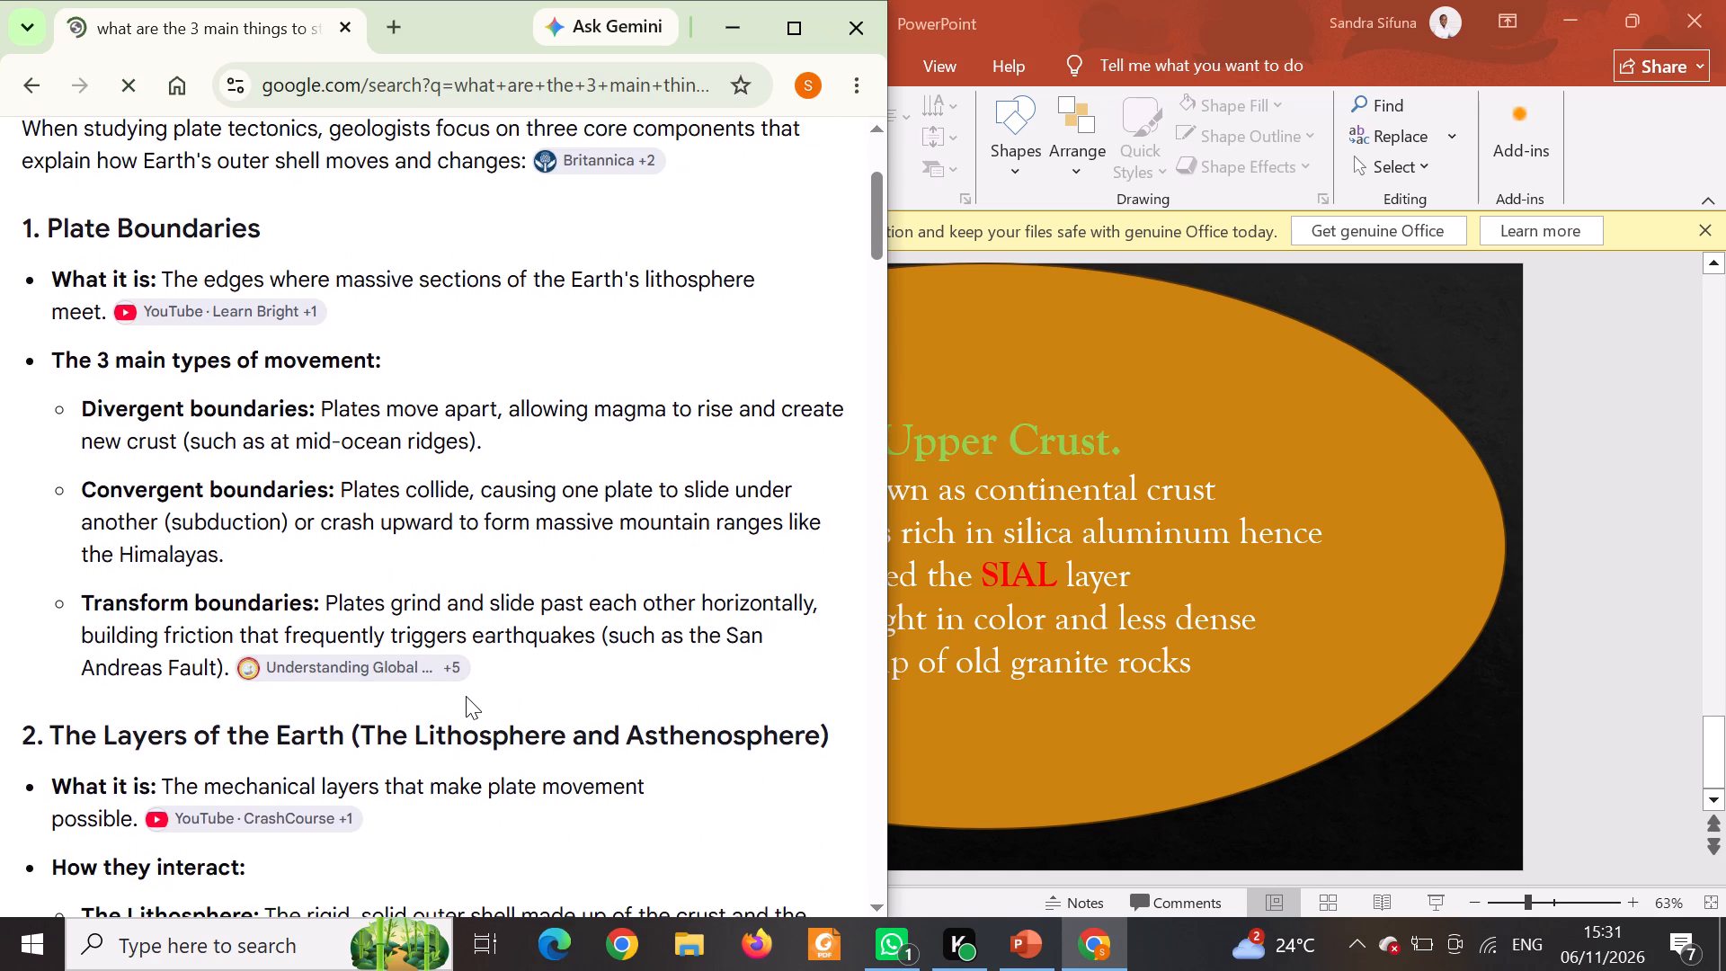
pyautogui.scroll(-2, 466, 696)
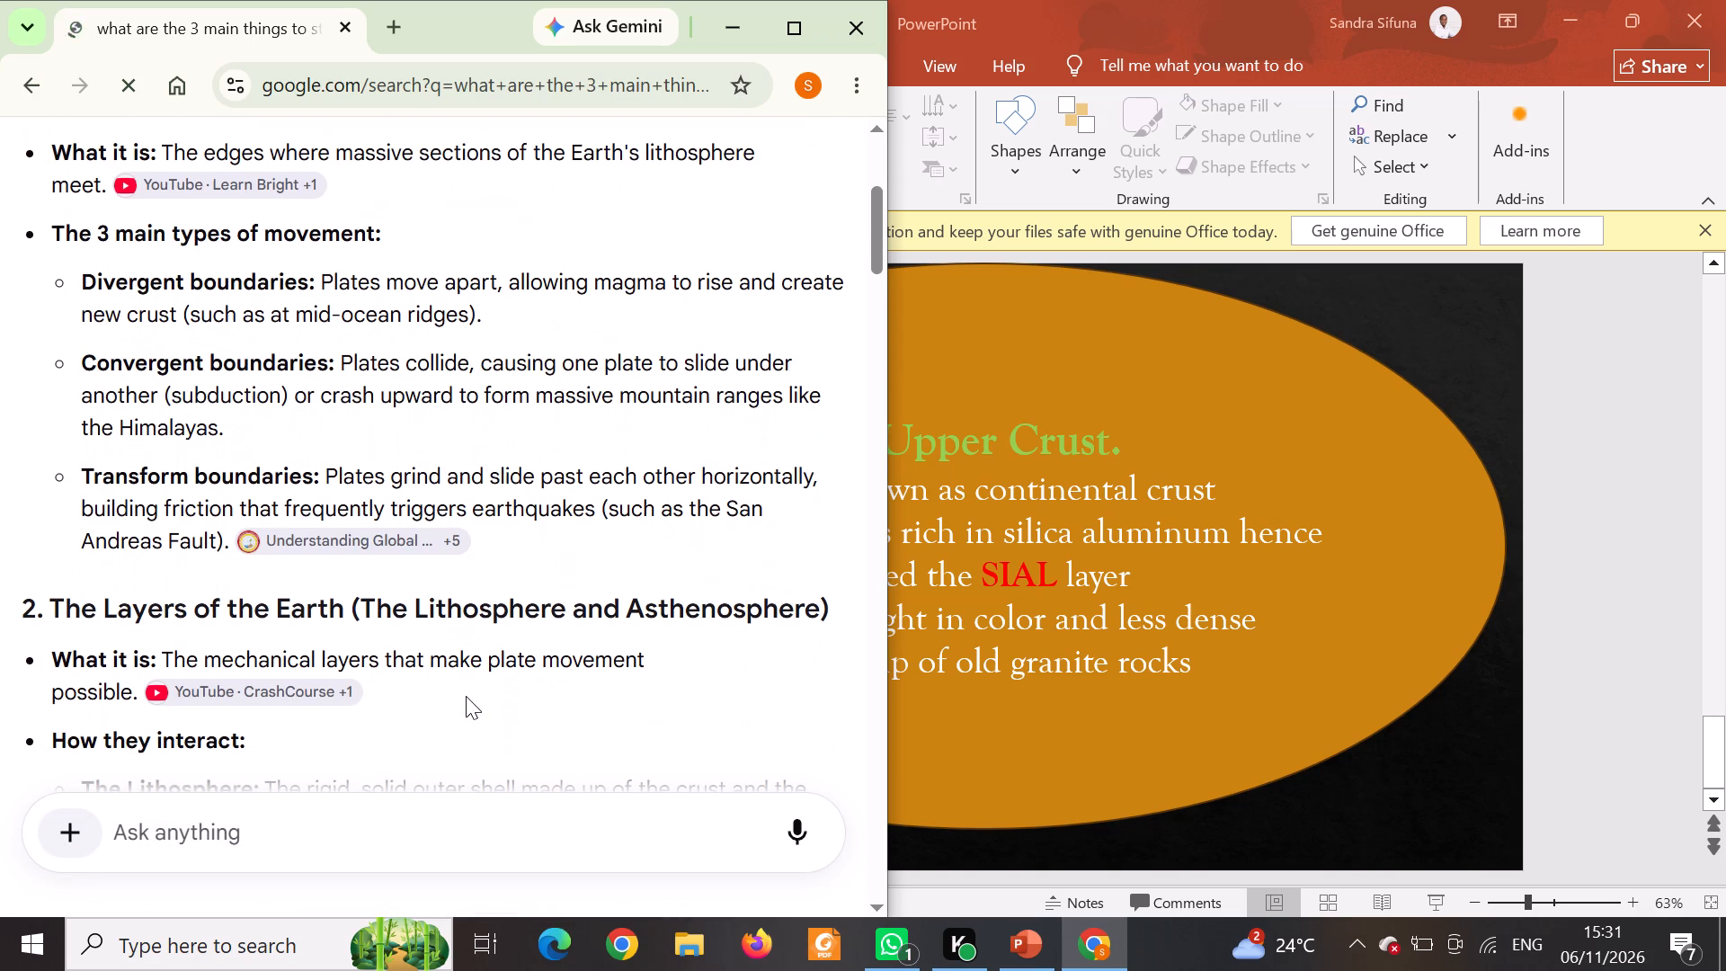
pyautogui.scroll(-1, 466, 696)
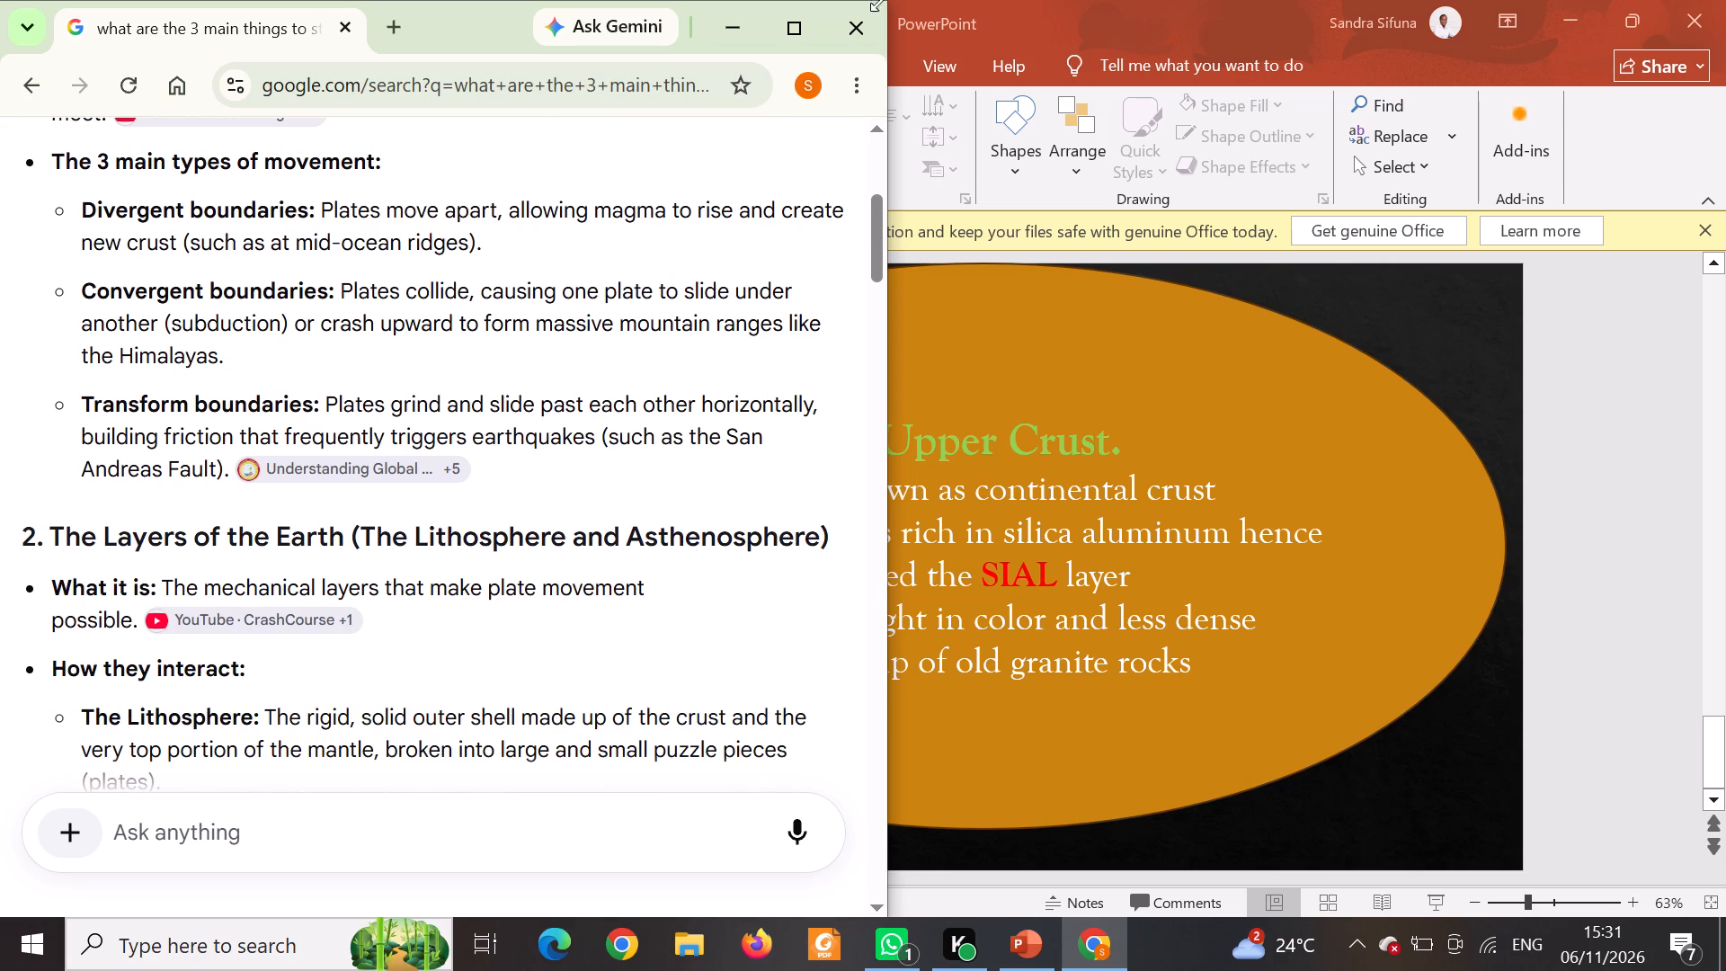
pyautogui.click(734, 25)
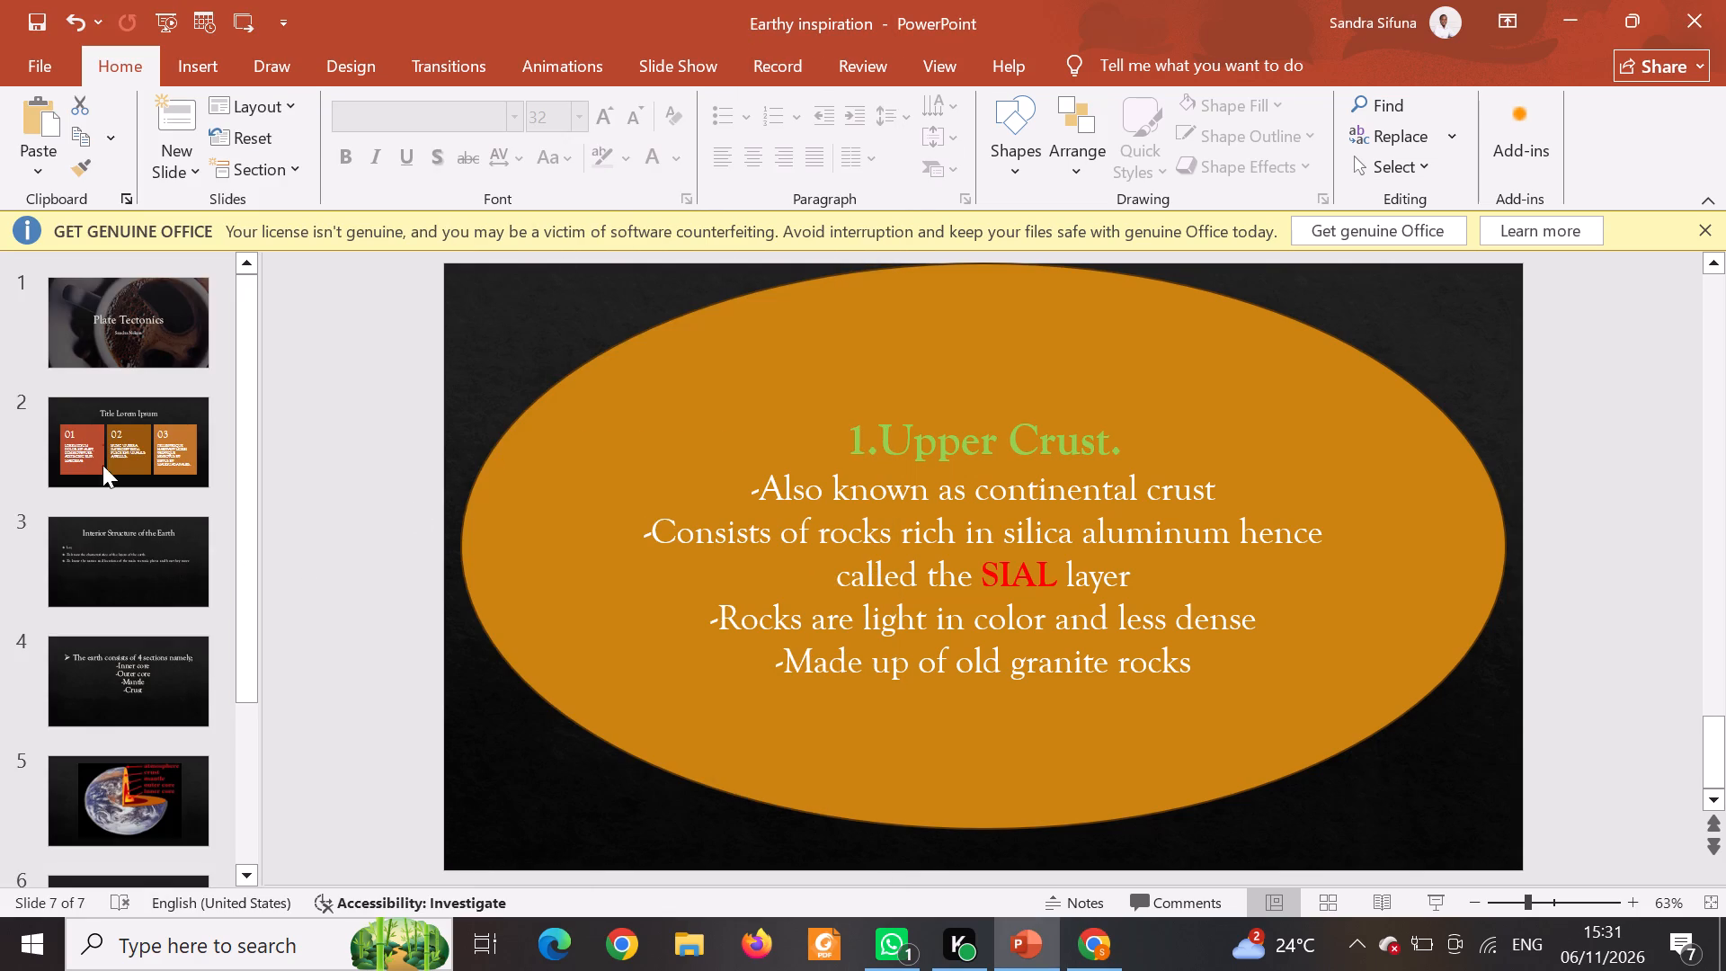
# On slide 2, replace the placeholder text in block 01 with "Convergent boundaries".
pyautogui.click(119, 425)
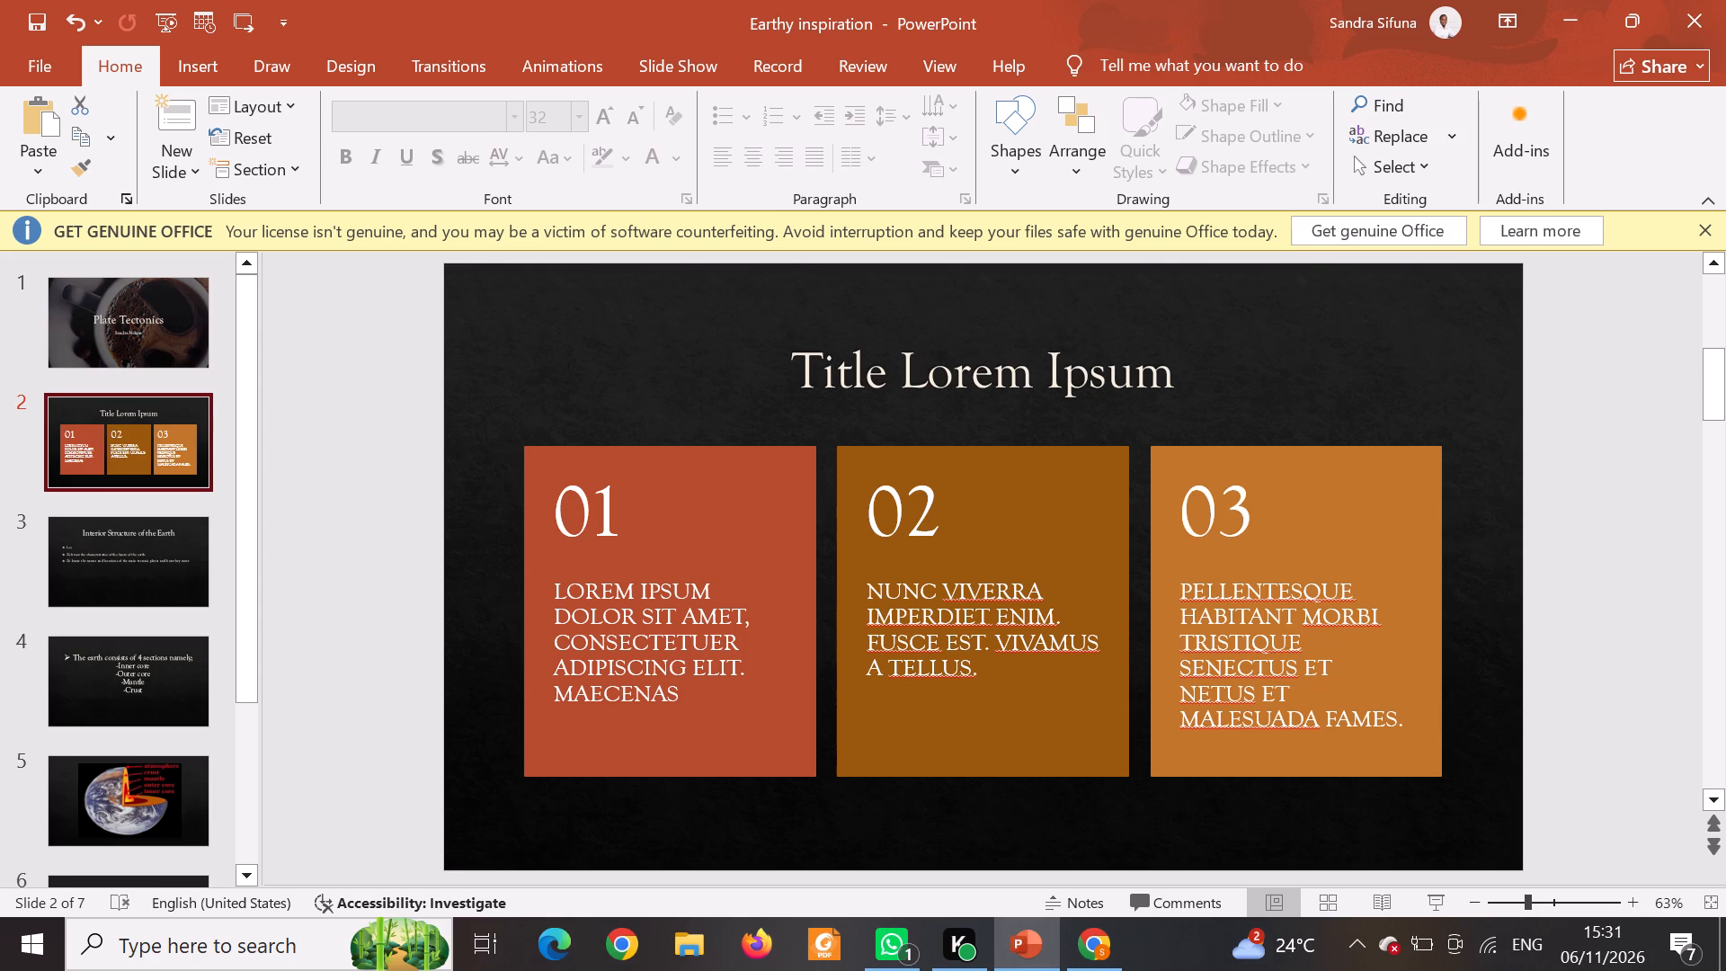
pyautogui.click(692, 702)
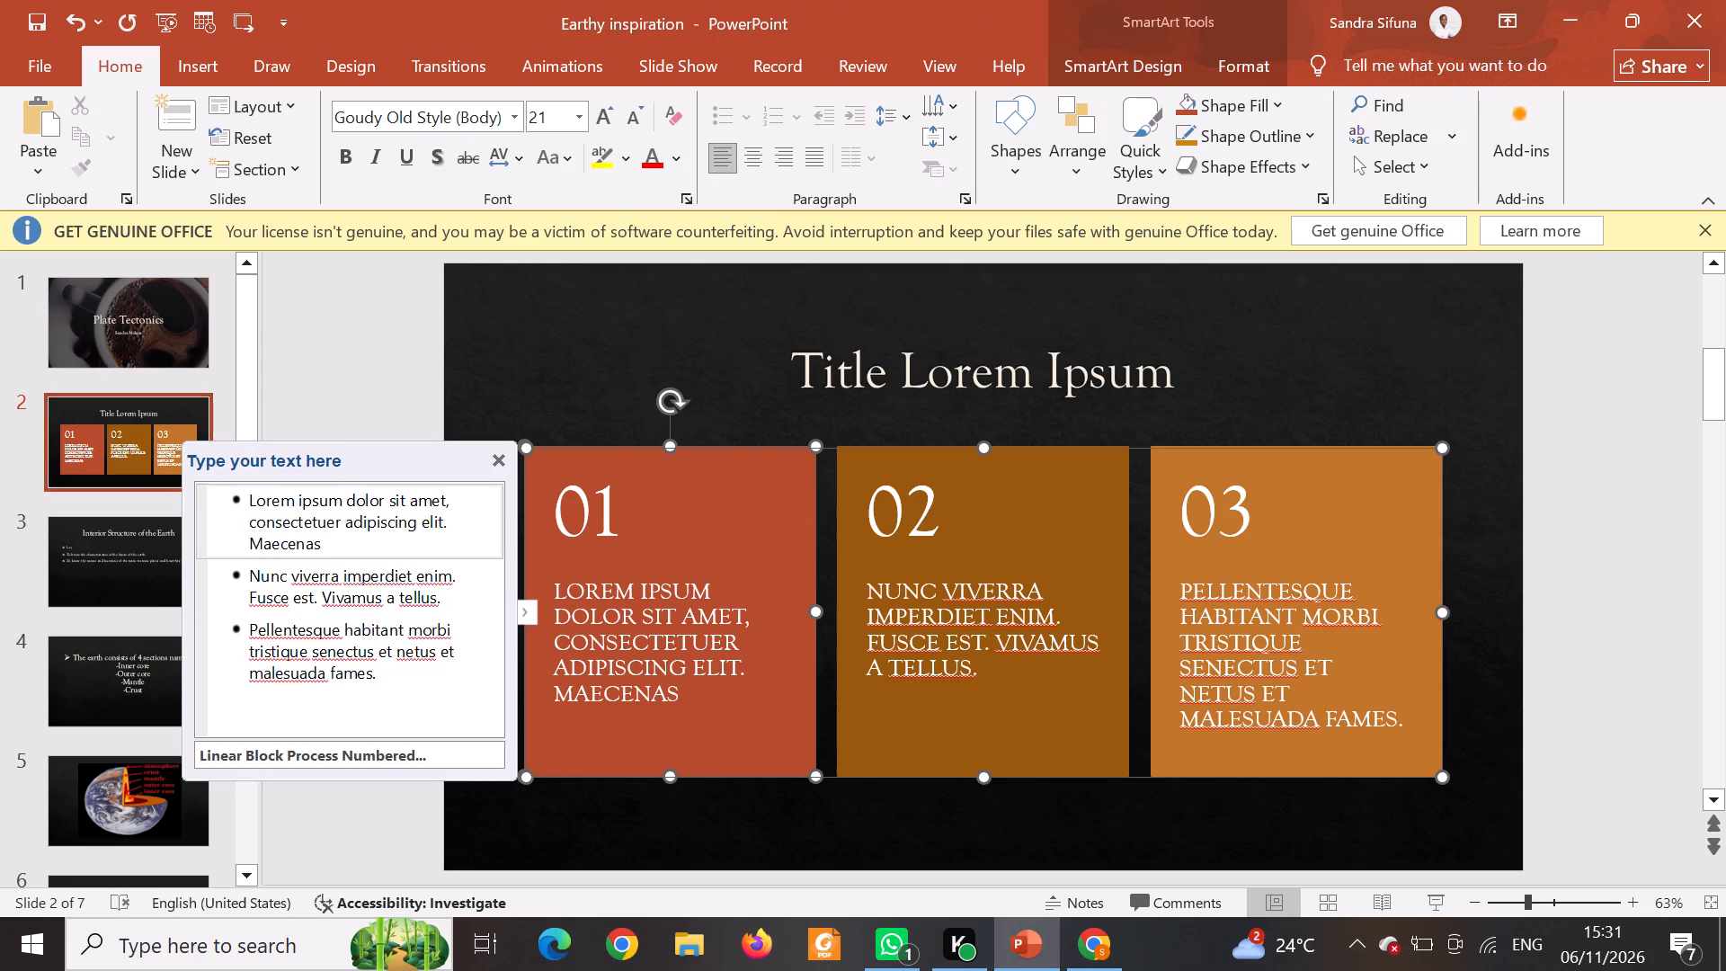
pyautogui.press('BackSpace')
pyautogui.press('BackSpace')
pyautogui.press('BackSpace')
pyautogui.press('BackSpace')
pyautogui.press('BackSpace')
pyautogui.press('BackSpace')
pyautogui.press('BackSpace')
pyautogui.press('BackSpace')
pyautogui.press('BackSpace')
pyautogui.press('BackSpace')
pyautogui.press('BackSpace')
pyautogui.press('BackSpace')
pyautogui.press('BackSpace')
pyautogui.press('BackSpace')
pyautogui.press('BackSpace')
pyautogui.press('BackSpace')
pyautogui.press('BackSpace')
pyautogui.press('BackSpace')
pyautogui.press('BackSpace')
pyautogui.press('BackSpace')
pyautogui.press('BackSpace')
pyautogui.press('BackSpace')
pyautogui.press('BackSpace')
pyautogui.press('BackSpace')
pyautogui.press('BackSpace')
pyautogui.press('BackSpace')
pyautogui.press('BackSpace')
pyautogui.press('BackSpace')
pyautogui.press('BackSpace')
pyautogui.press('BackSpace')
pyautogui.press('BackSpace')
pyautogui.press('BackSpace')
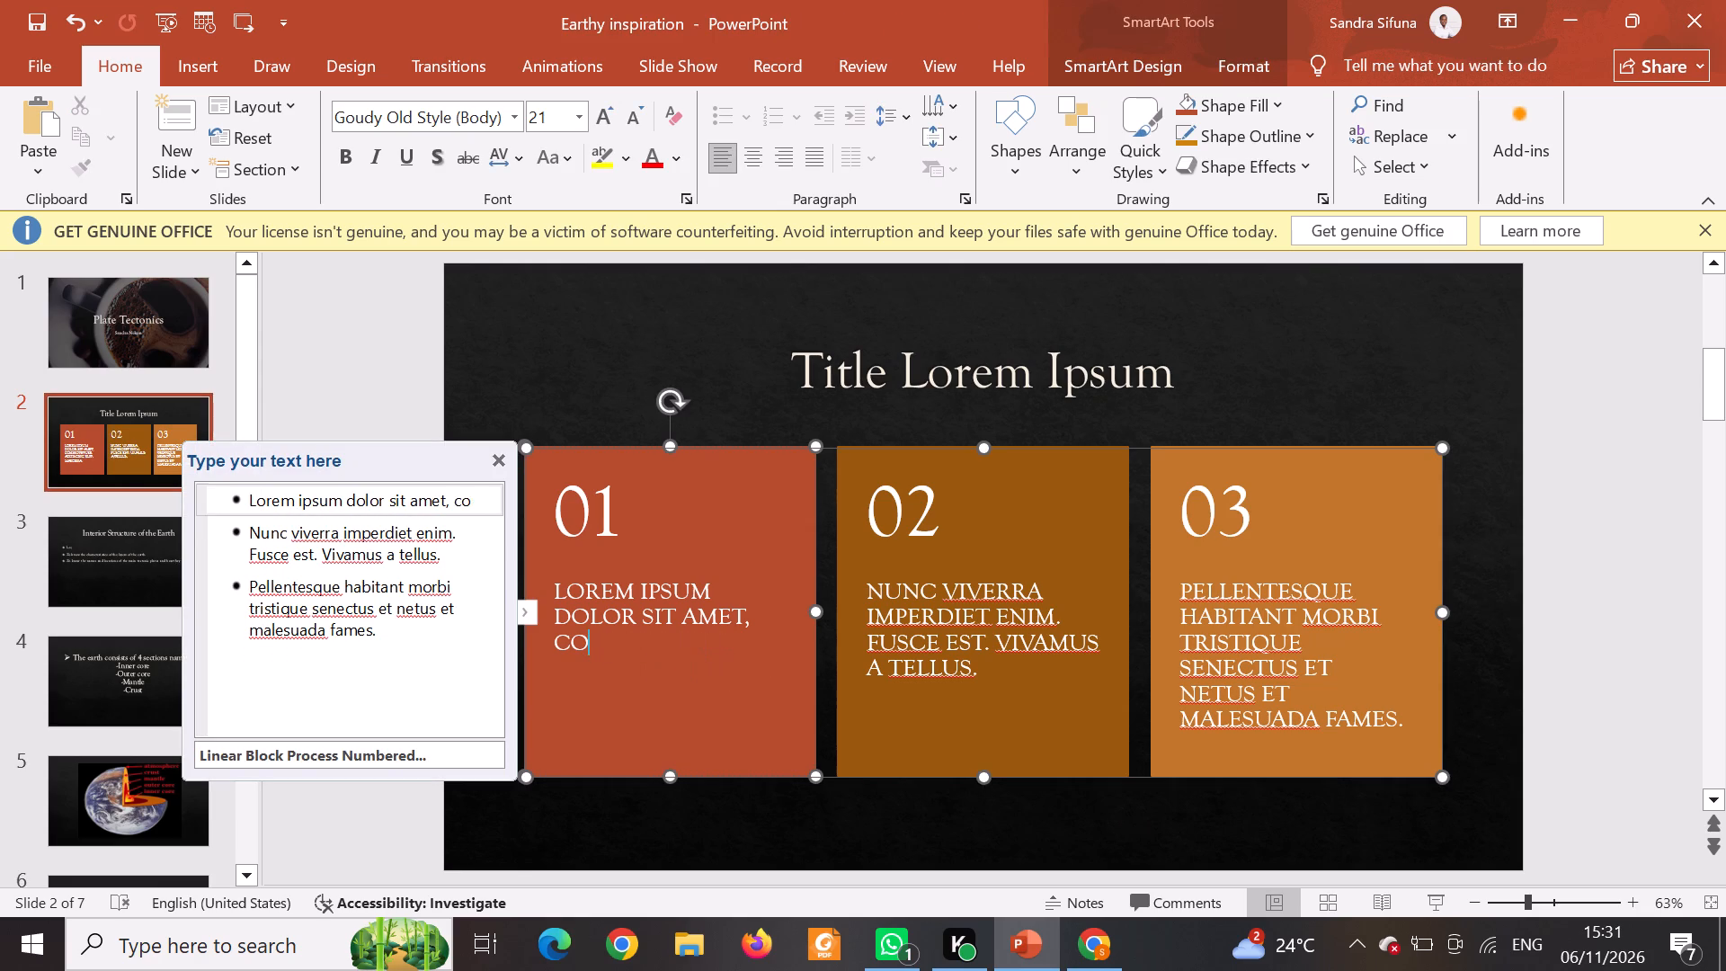
pyautogui.press('BackSpace')
pyautogui.press('BackSpace')
pyautogui.press('BackSpace')
pyautogui.press('BackSpace')
pyautogui.press('BackSpace')
pyautogui.press('BackSpace')
pyautogui.press('BackSpace')
pyautogui.press('BackSpace')
pyautogui.press('BackSpace')
pyautogui.press('BackSpace')
pyautogui.press('BackSpace')
pyautogui.press('BackSpace')
pyautogui.press('BackSpace')
pyautogui.press('BackSpace')
pyautogui.press('BackSpace')
pyautogui.press('BackSpace')
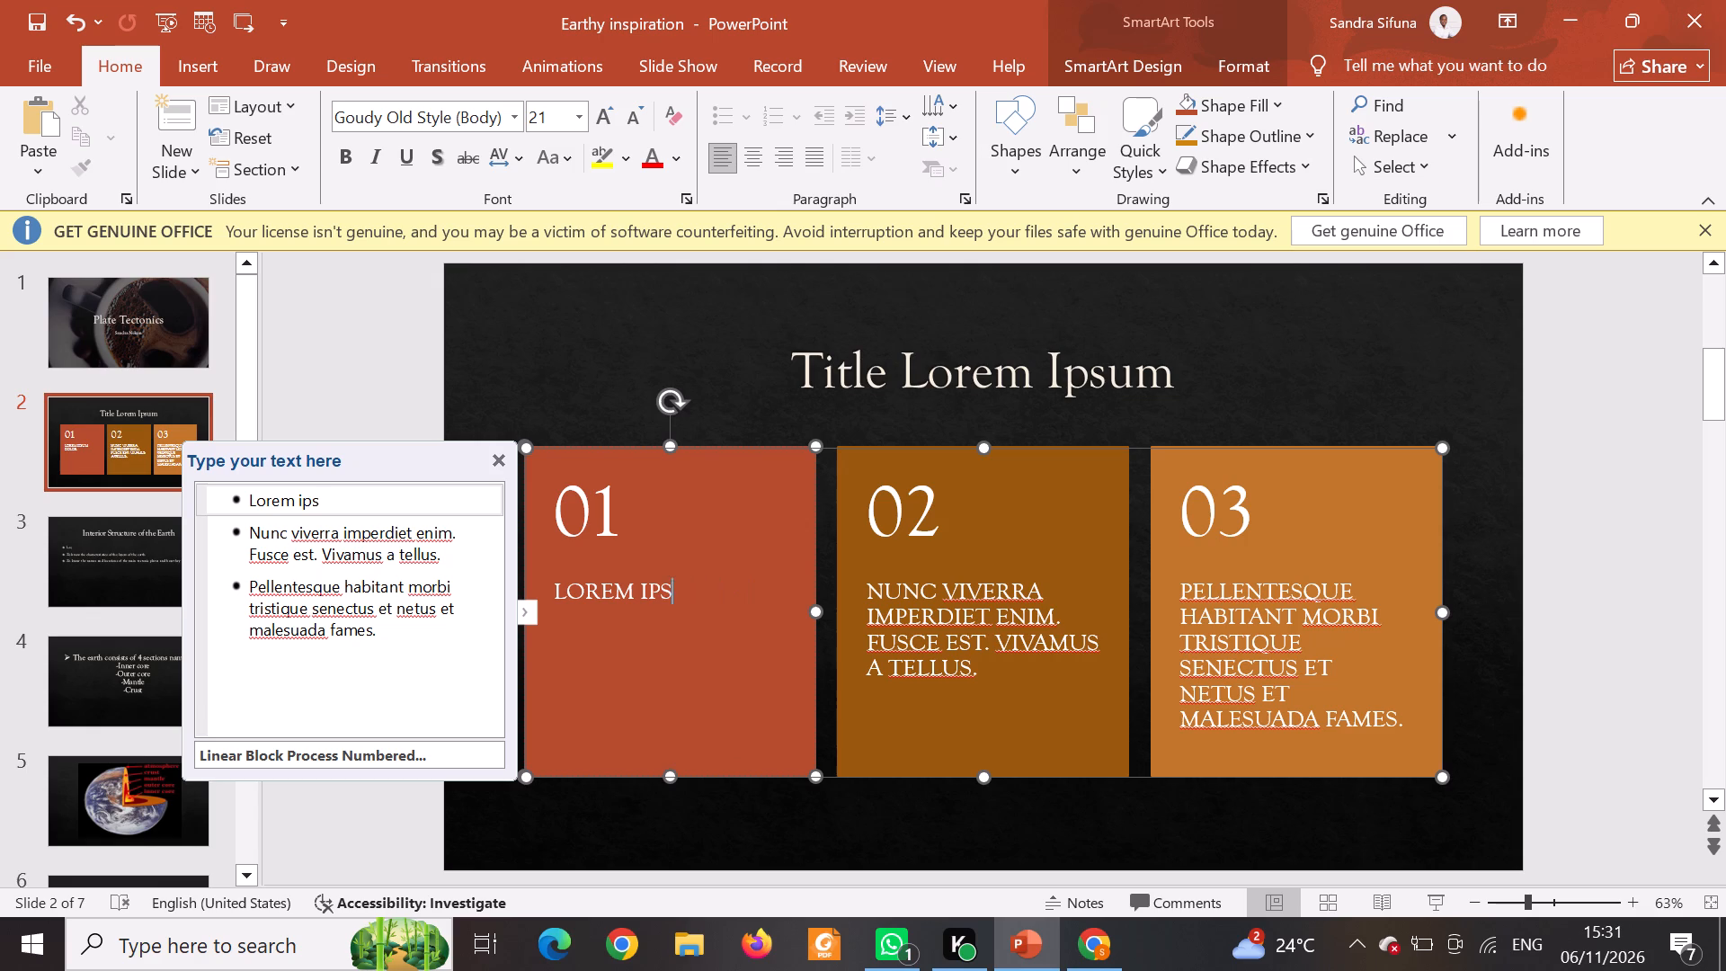
pyautogui.press('BackSpace')
pyautogui.press('BackSpace')
pyautogui.press('BackSpace')
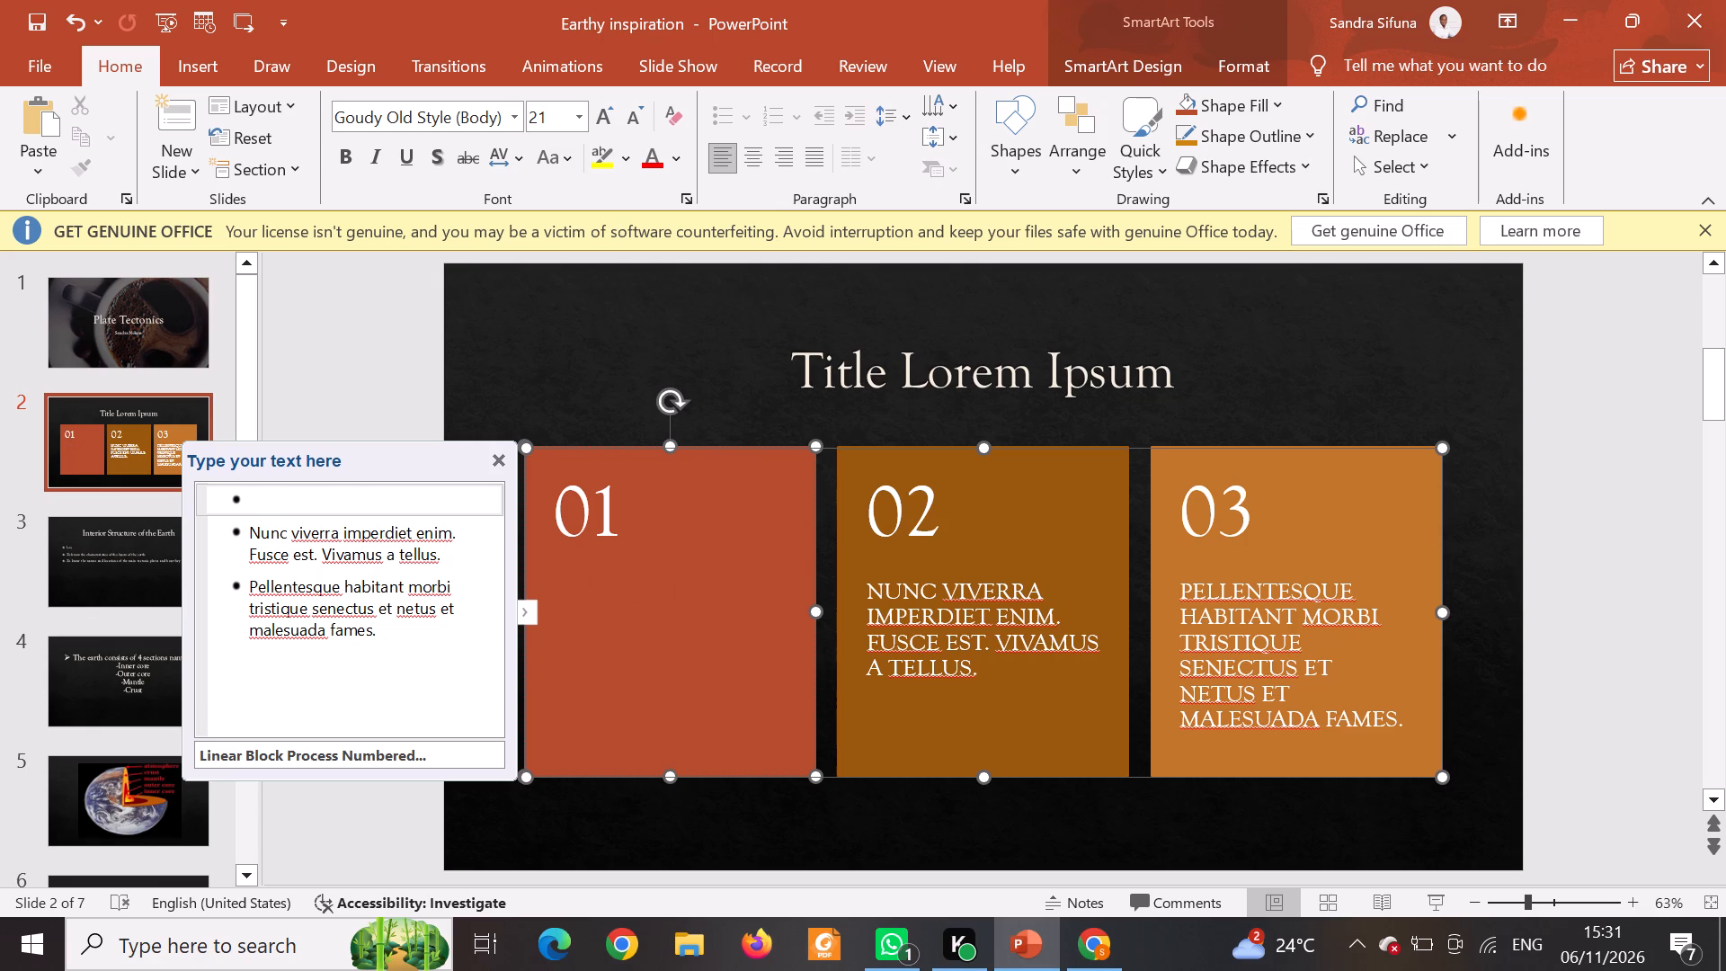
pyautogui.write('co')
pyautogui.write('nvergent boudar')
pyautogui.press('i')
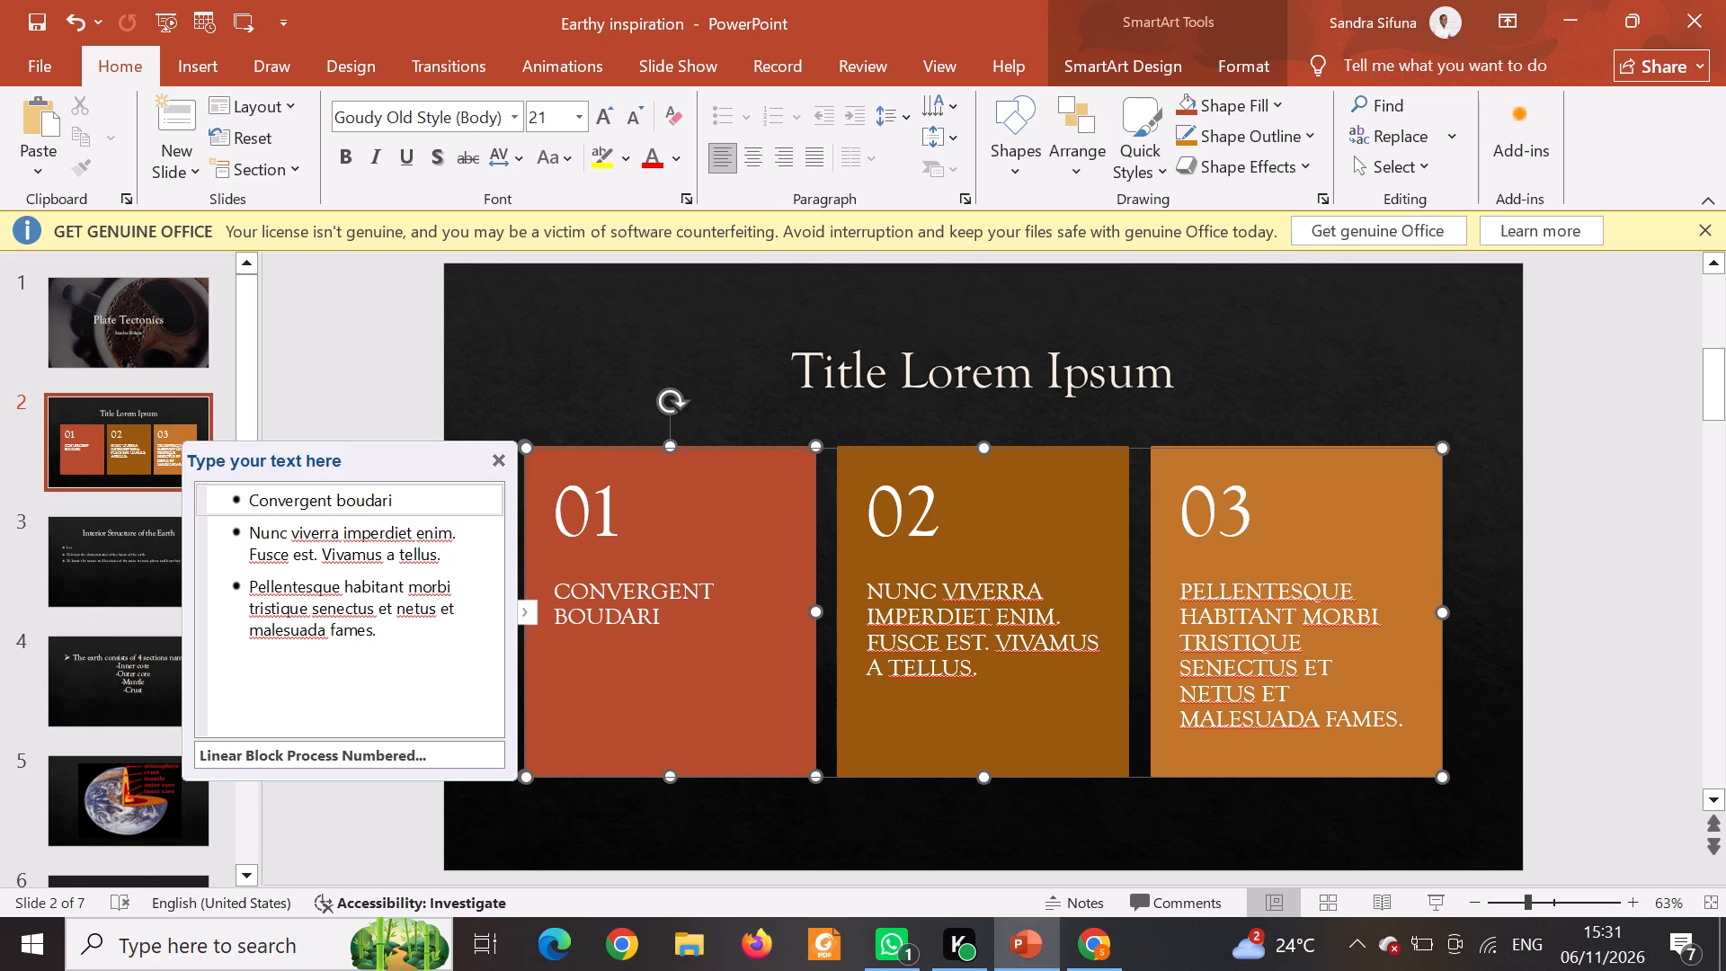
pyautogui.write('es')
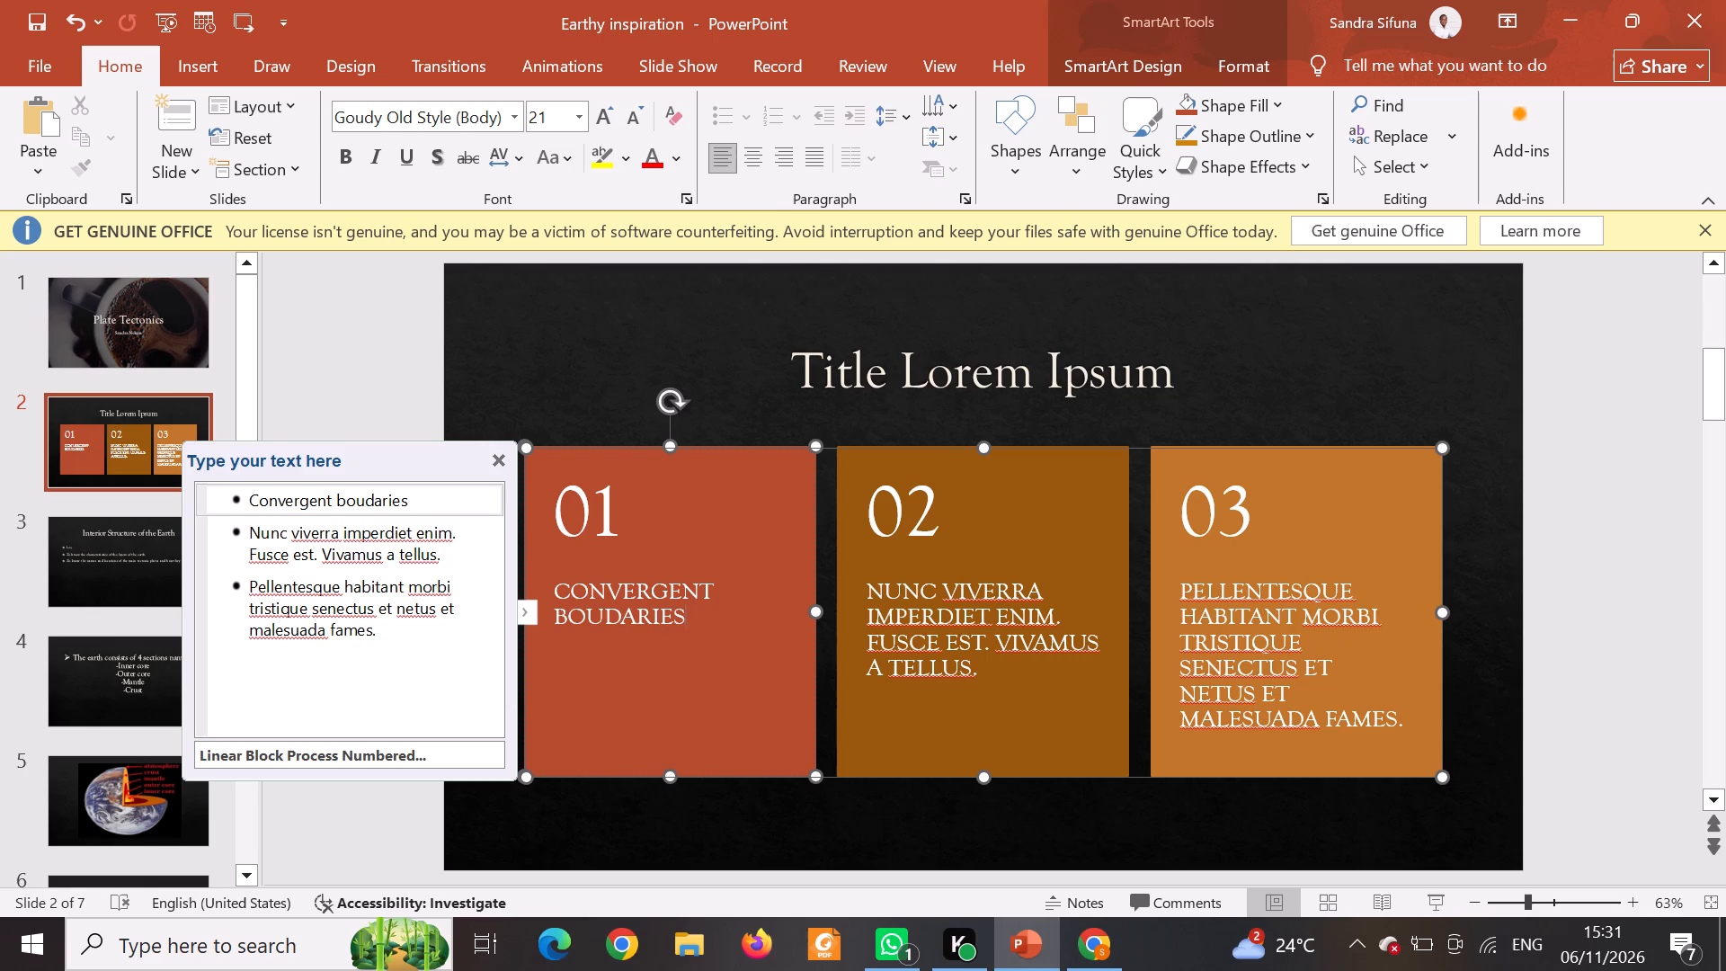
pyautogui.click(607, 623)
pyautogui.press('n')
# Replace the placeholder text in block 02 with "Divergent boundaries".
pyautogui.click(991, 671)
pyautogui.press('BackSpace')
pyautogui.press('BackSpace')
pyautogui.press('BackSpace')
pyautogui.press('BackSpace')
pyautogui.press('BackSpace')
pyautogui.press('BackSpace')
pyautogui.press('BackSpace')
pyautogui.press('BackSpace')
pyautogui.press('BackSpace')
pyautogui.press('BackSpace')
pyautogui.press('BackSpace')
pyautogui.press('BackSpace')
pyautogui.press('BackSpace')
pyautogui.press('BackSpace')
pyautogui.press('BackSpace')
pyautogui.press('BackSpace')
pyautogui.press('BackSpace')
pyautogui.press('BackSpace')
pyautogui.press('BackSpace')
pyautogui.press('BackSpace')
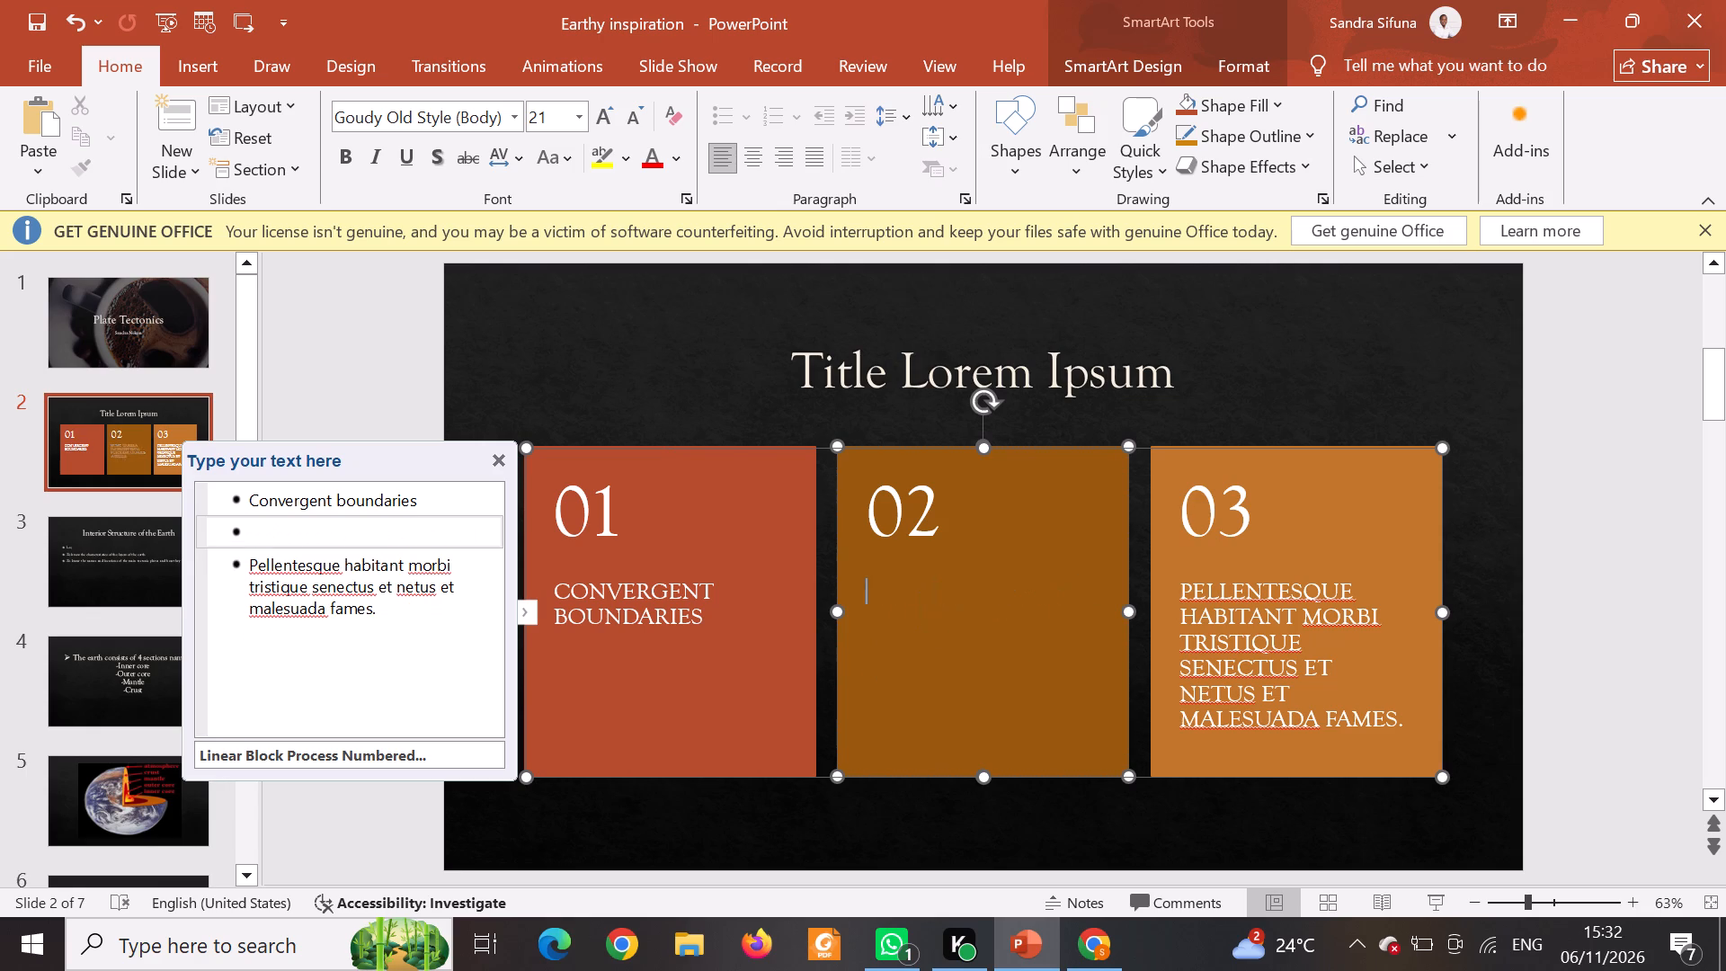
pyautogui.write('divergen')
pyautogui.press('space')
pyautogui.press('BackSpace')
pyautogui.write('t')
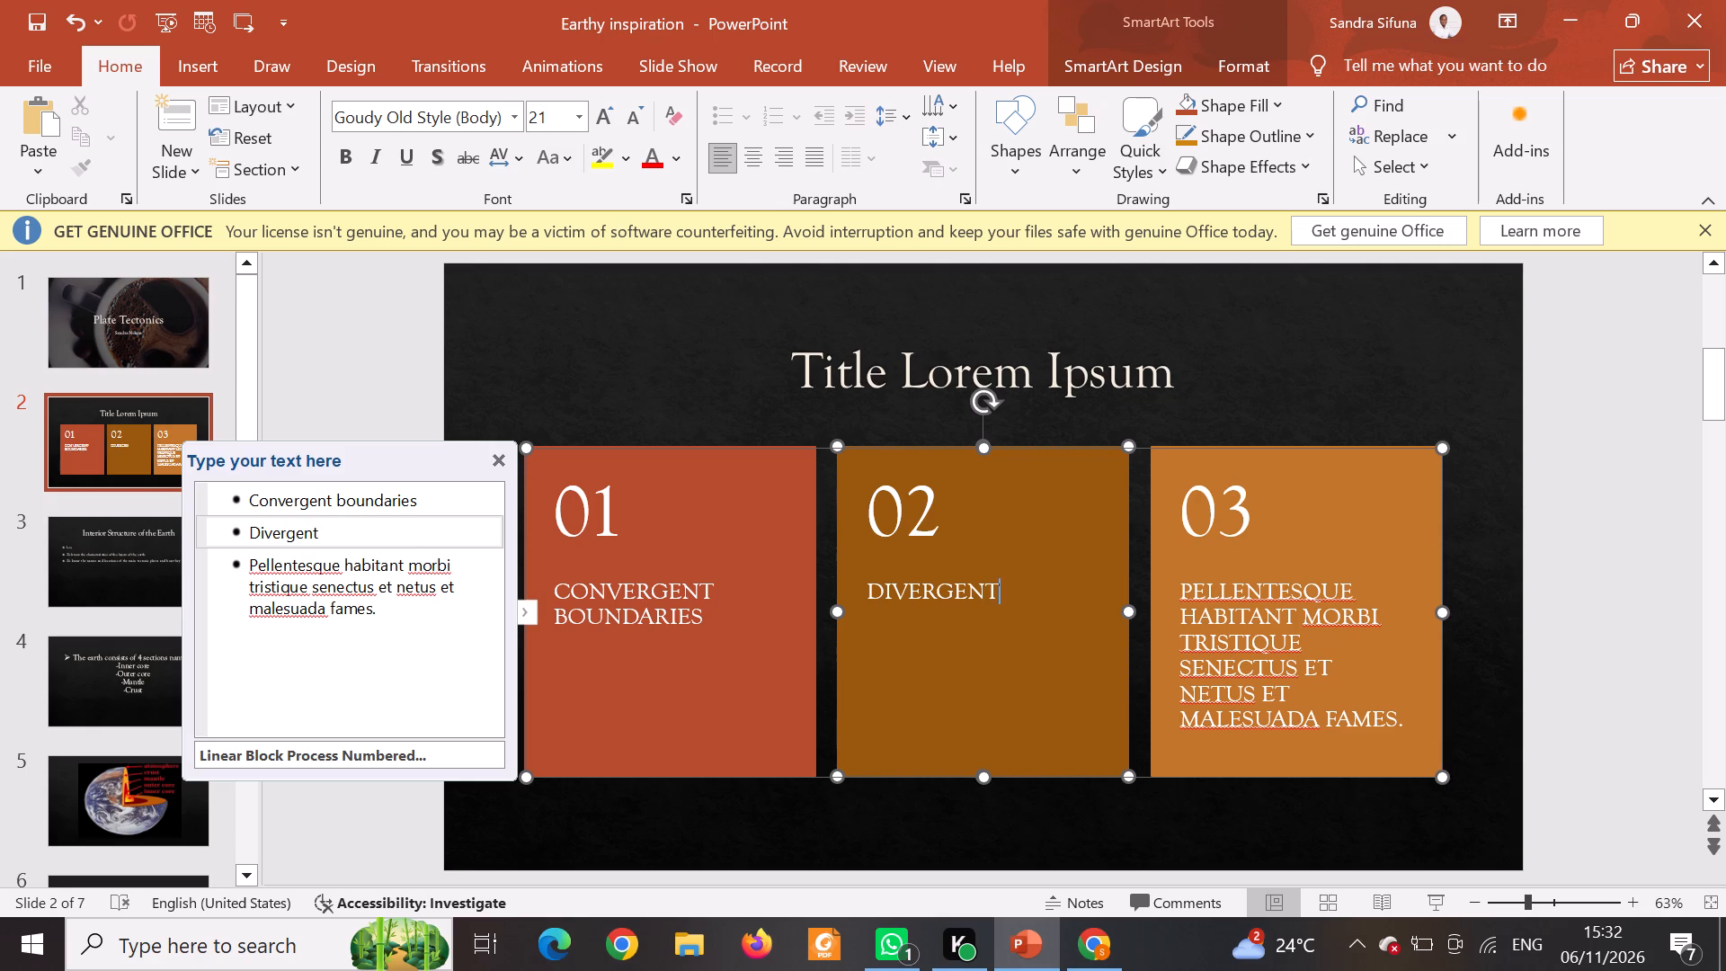
pyautogui.press('space')
pyautogui.press('j')
pyautogui.press('BackSpace')
pyautogui.press('b')
pyautogui.write('oundar')
pyautogui.write('ies')
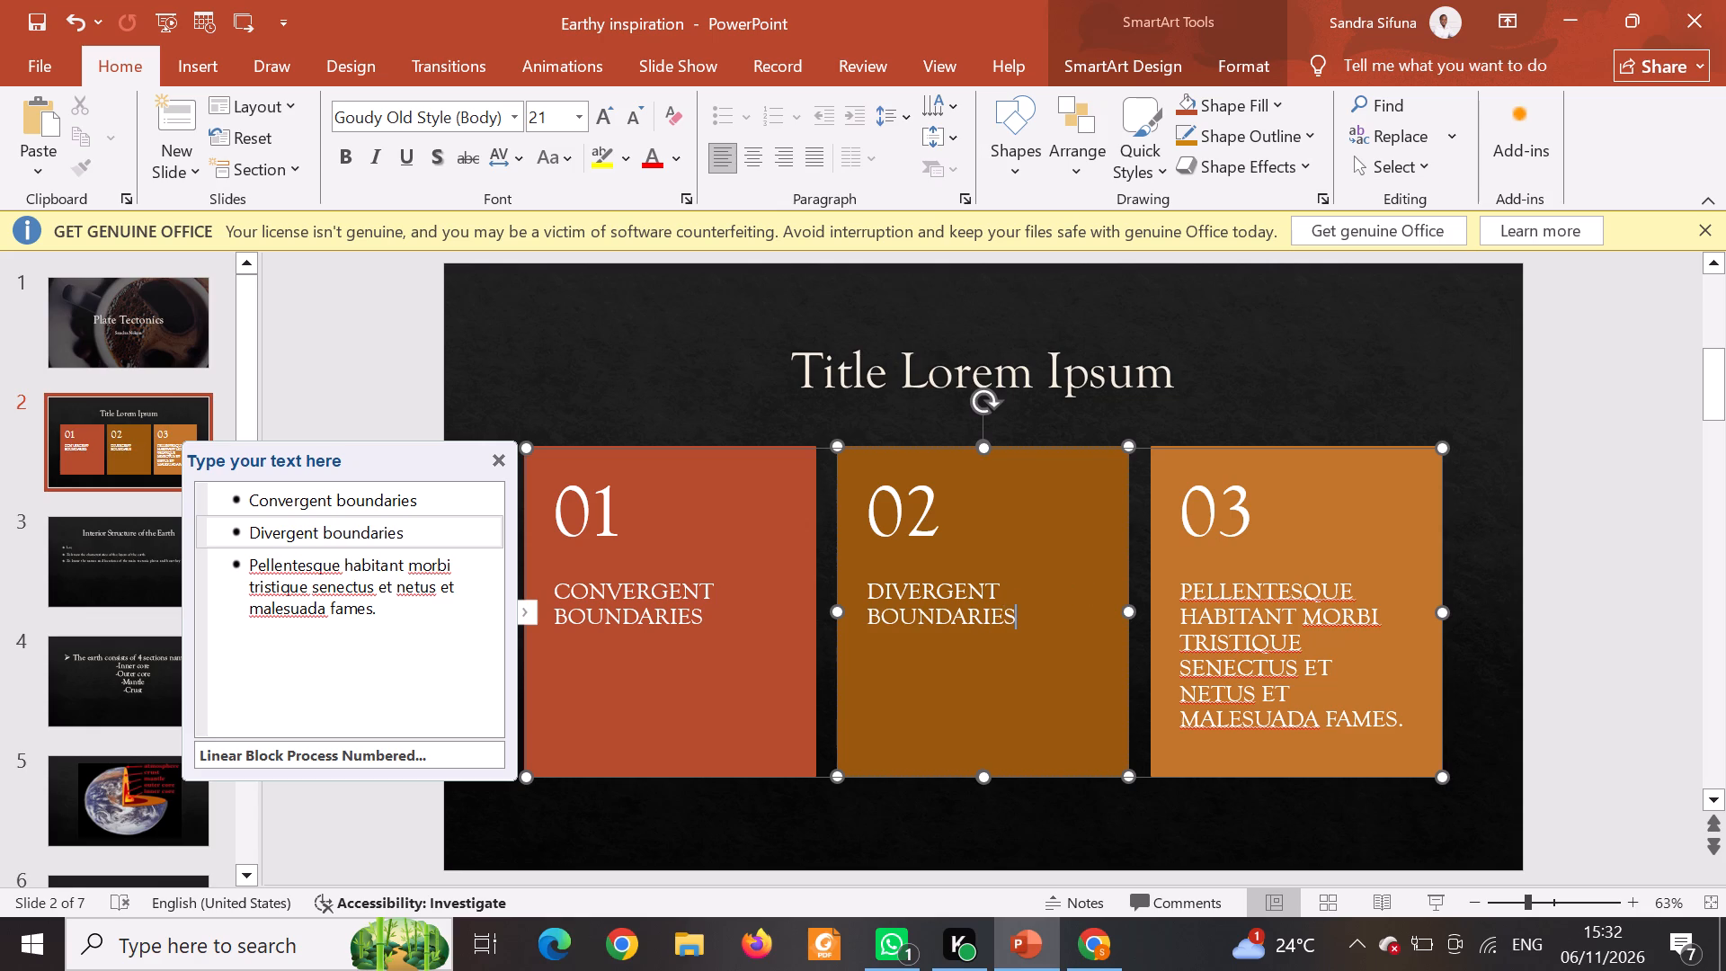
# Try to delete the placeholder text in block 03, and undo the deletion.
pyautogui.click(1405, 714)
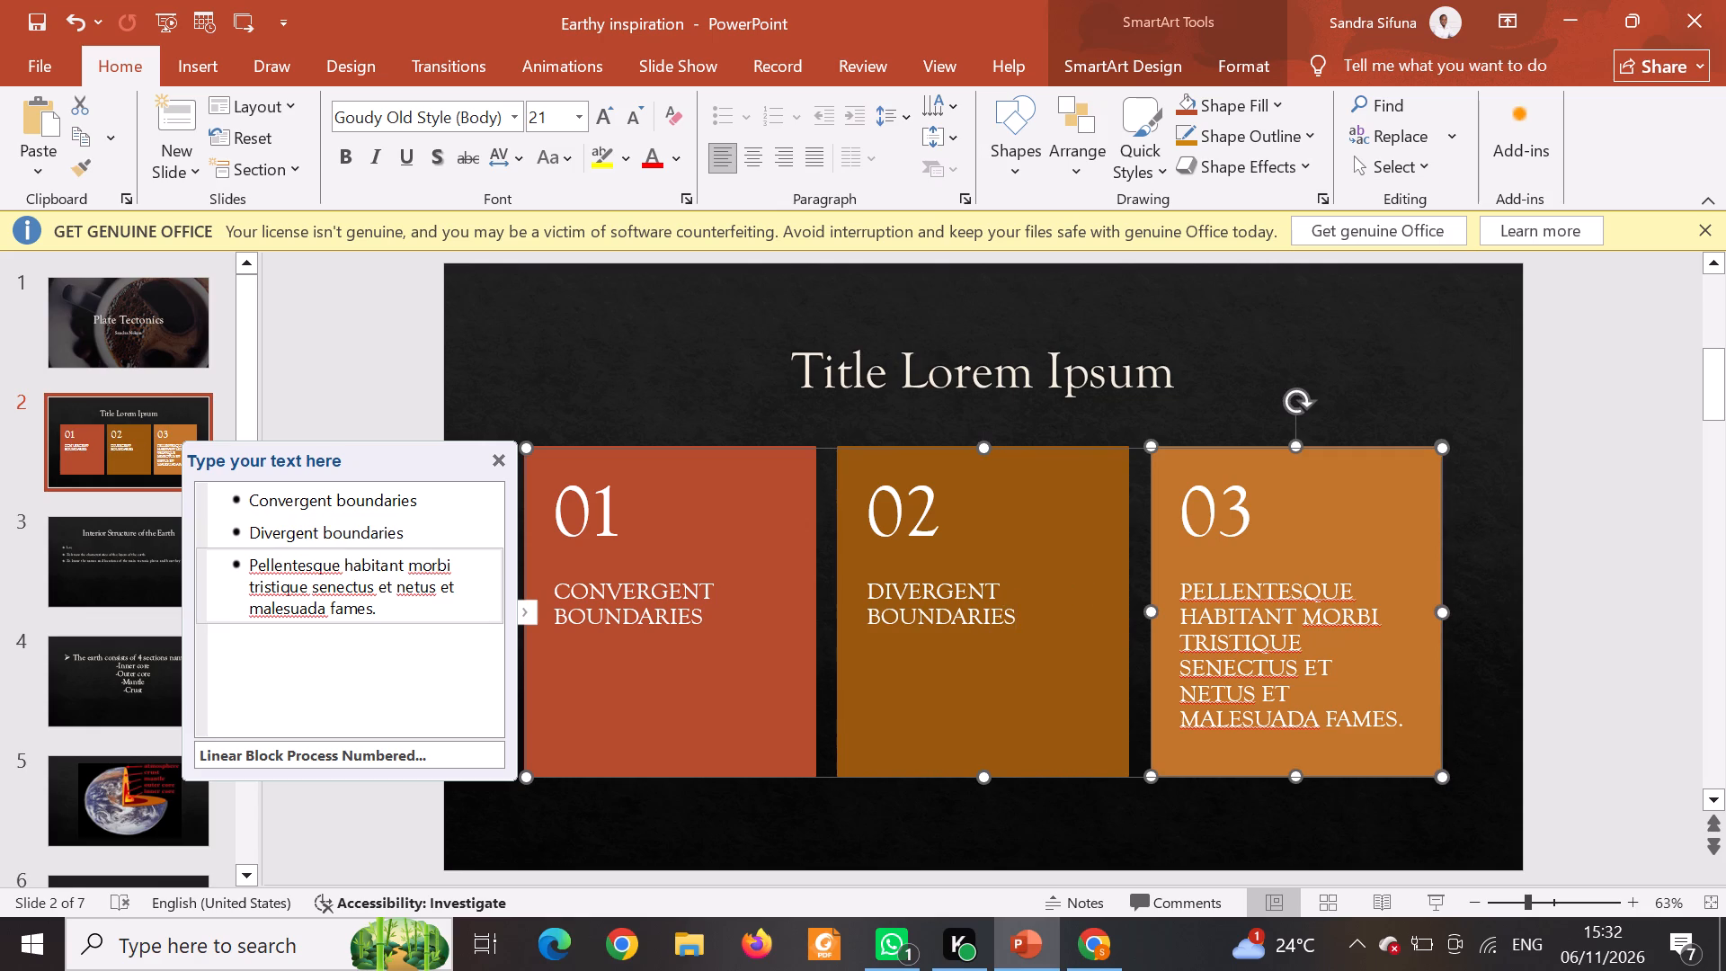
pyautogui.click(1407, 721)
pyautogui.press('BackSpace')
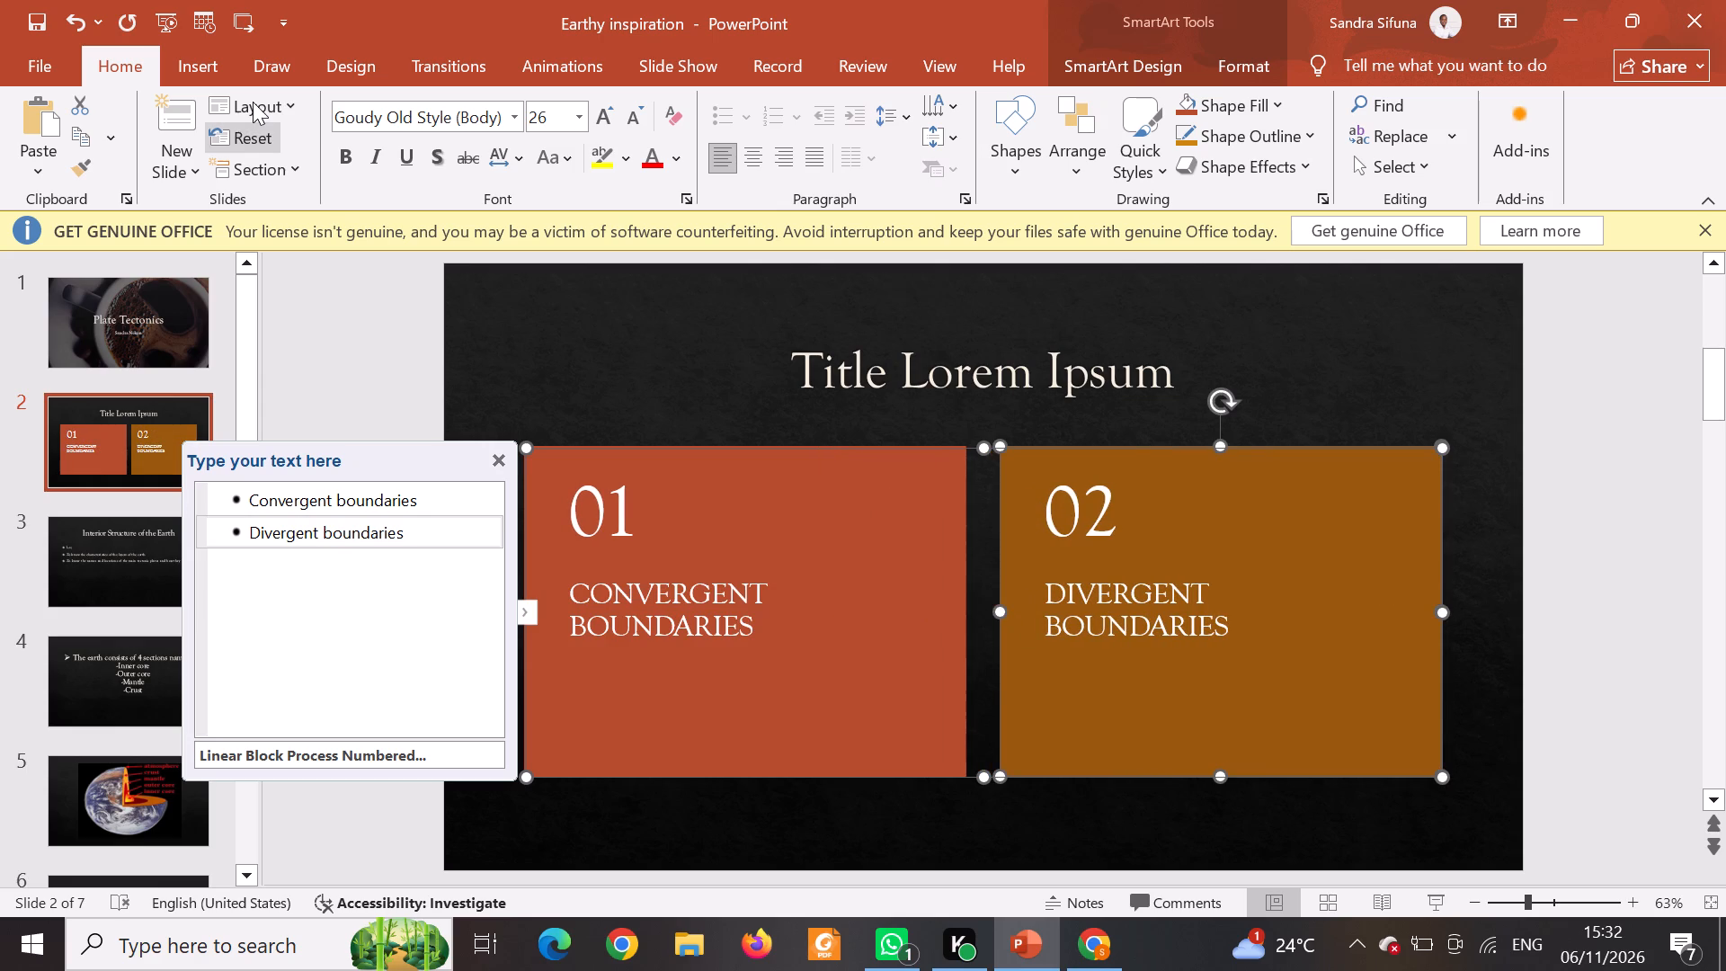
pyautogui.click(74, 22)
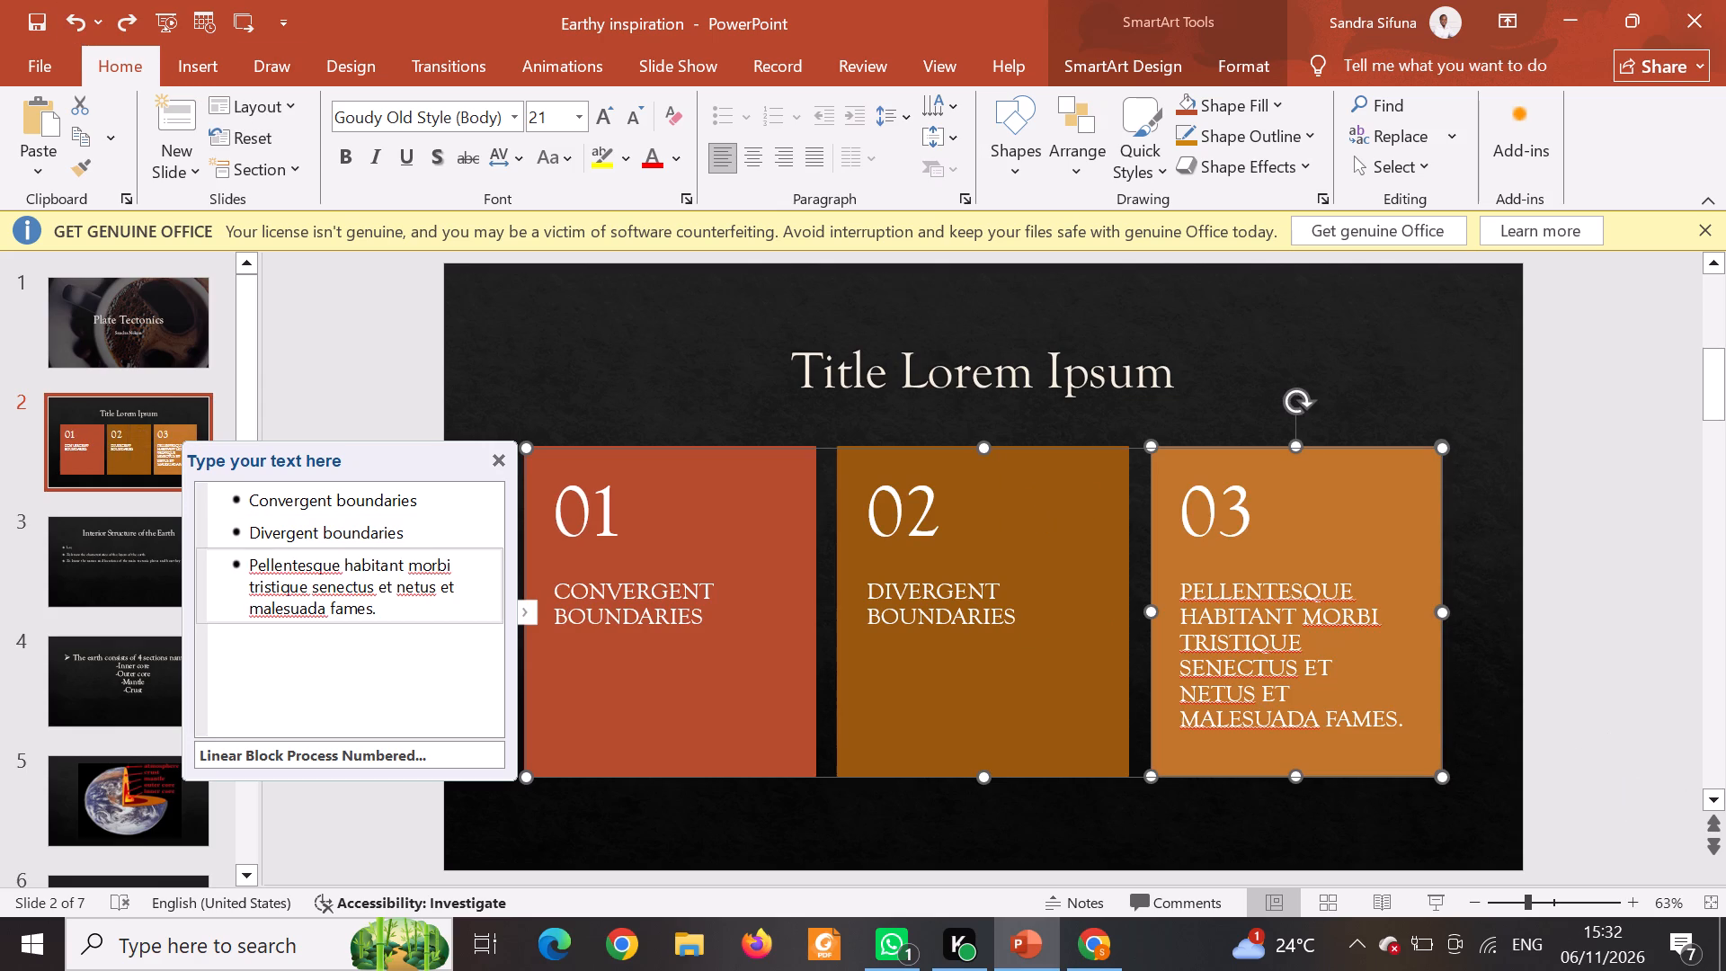
# On slide 2, delete the placeholder text in block 03 back to its first word, "Pellentesque".
pyautogui.click(1401, 717)
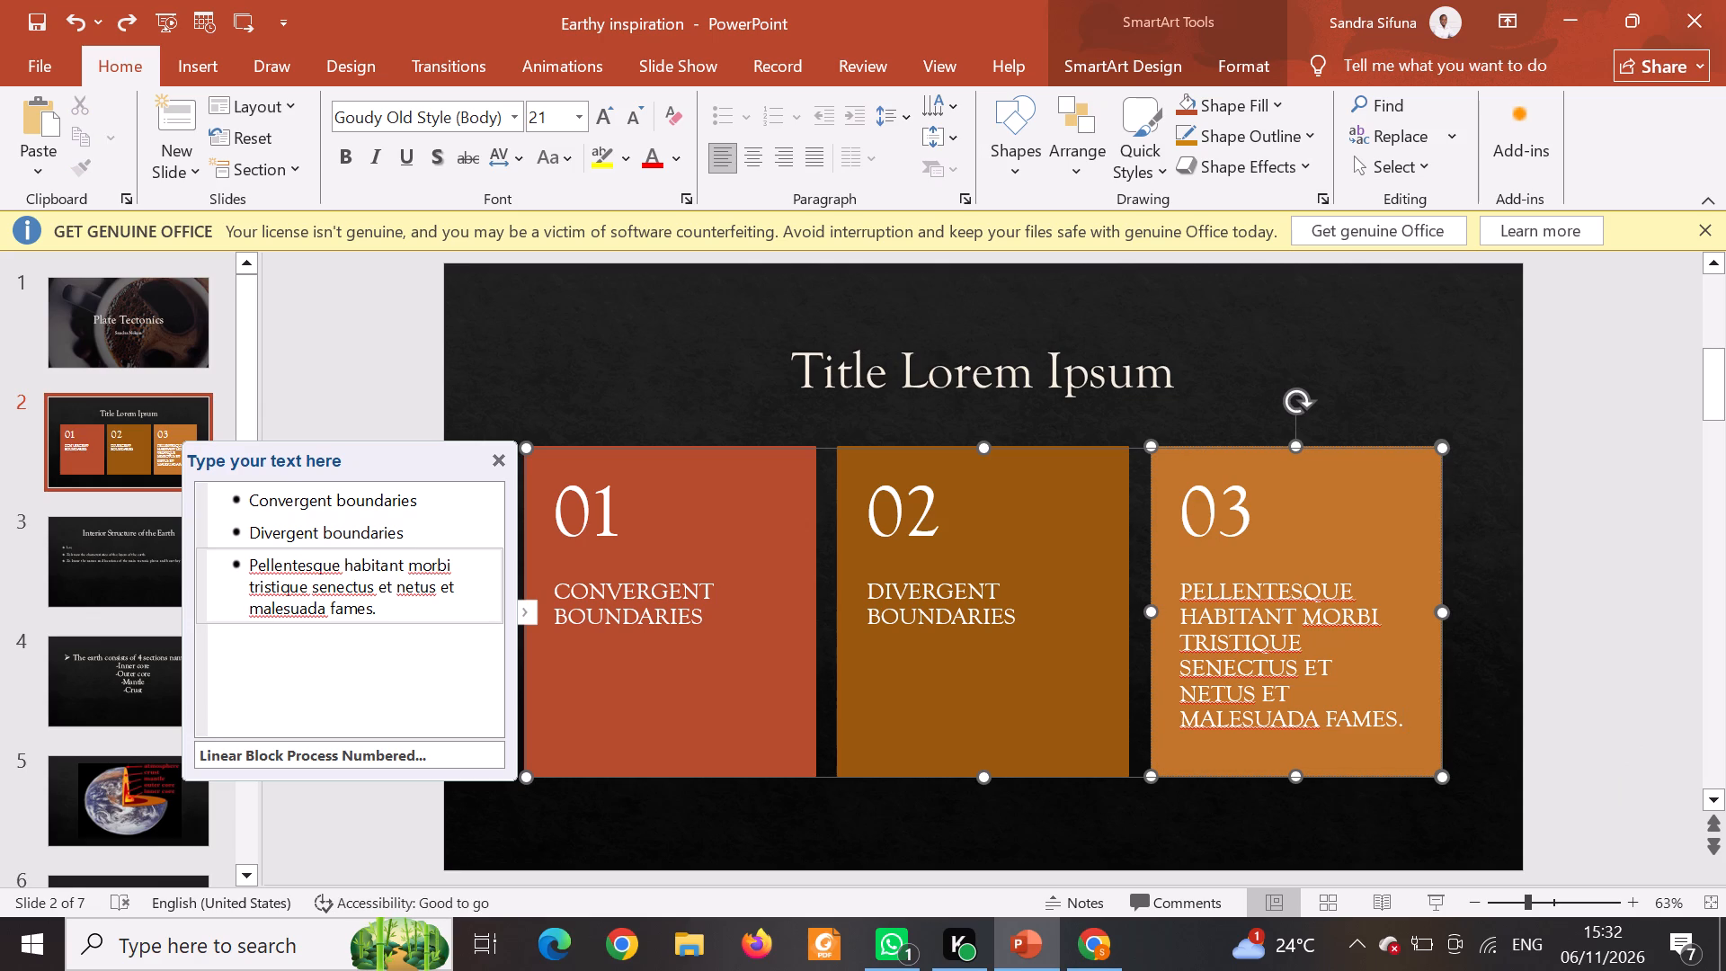
pyautogui.press('BackSpace')
pyautogui.press('BackSpace')
pyautogui.press('BackSpace')
pyautogui.press('BackSpace')
pyautogui.press('BackSpace')
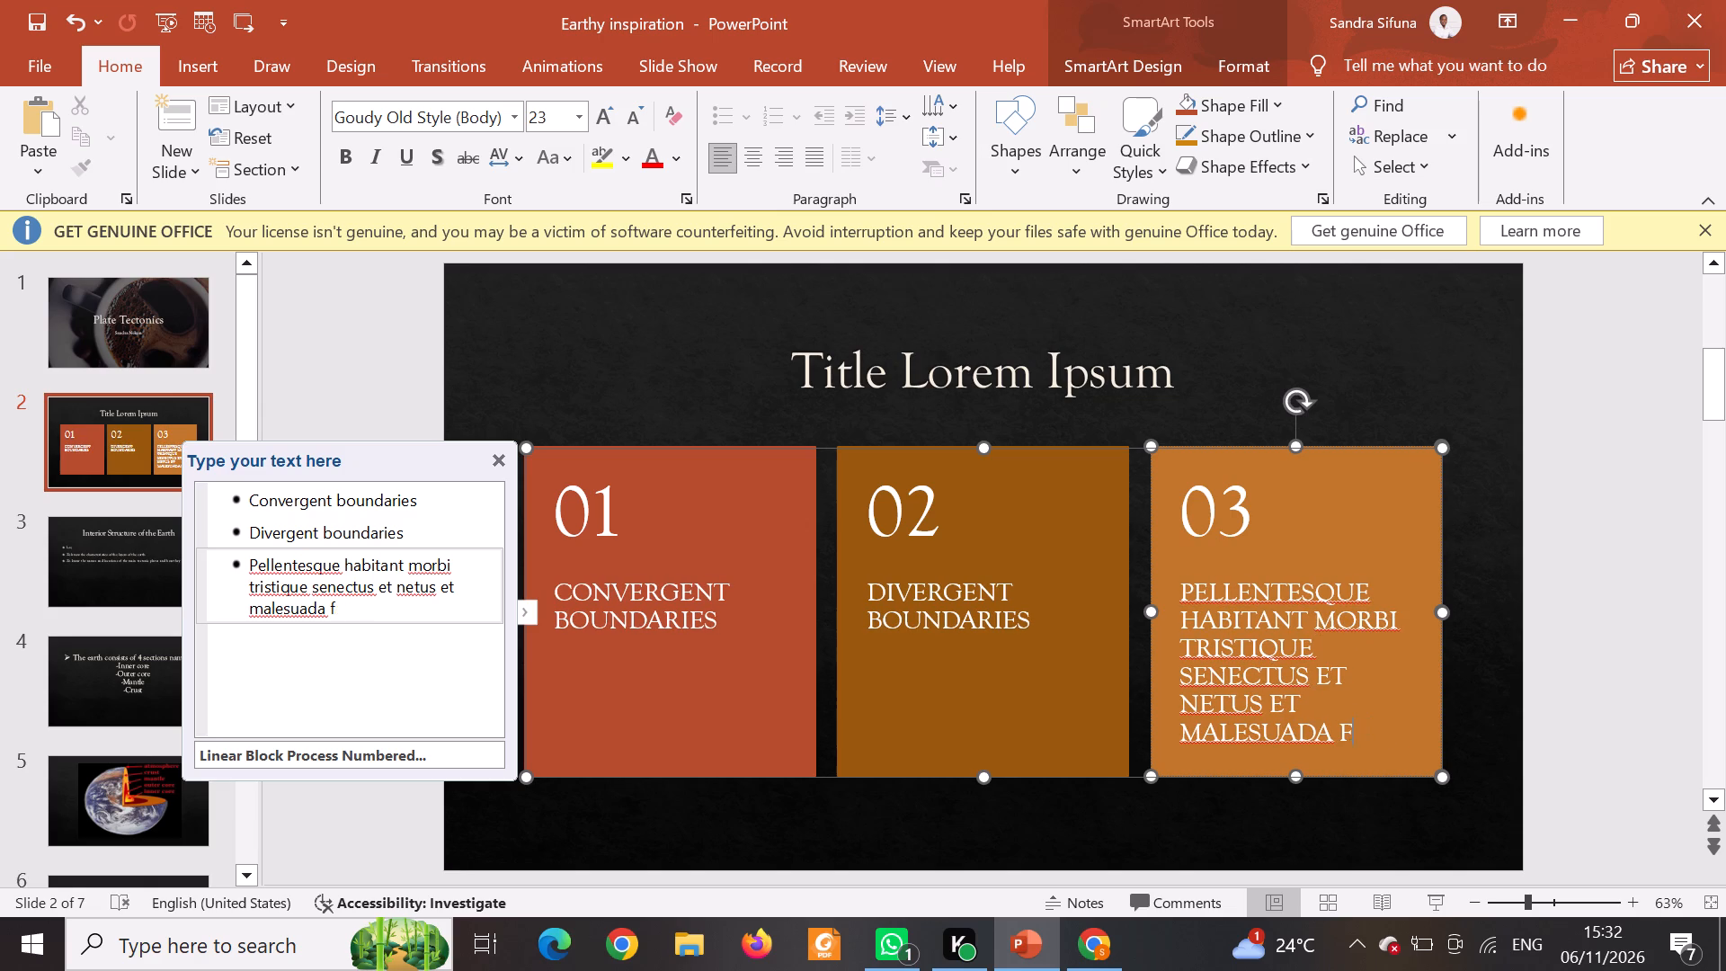
pyautogui.press('BackSpace')
pyautogui.press('BackSpace')
pyautogui.press('BackSpace')
pyautogui.press('BackSpace')
pyautogui.press('BackSpace')
pyautogui.press('BackSpace')
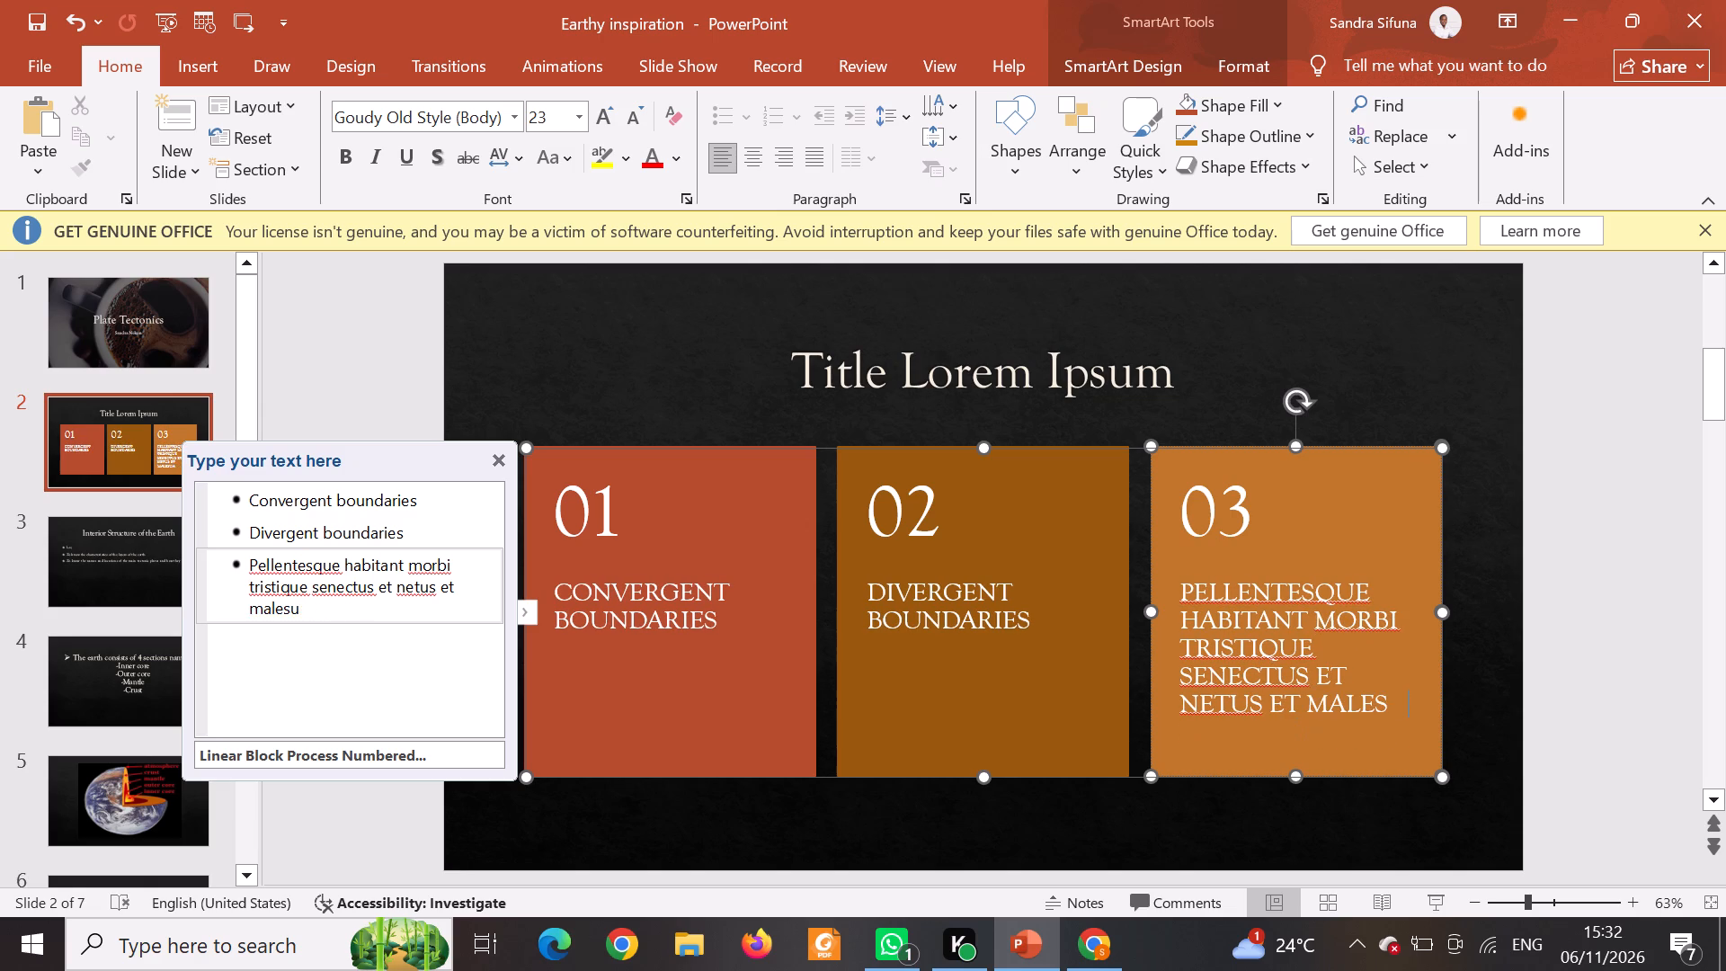
pyautogui.press('BackSpace')
pyautogui.press('BackSpace')
pyautogui.press('BackSpace')
pyautogui.press('BackSpace')
pyautogui.press('BackSpace')
pyautogui.press('BackSpace')
pyautogui.press('BackSpace')
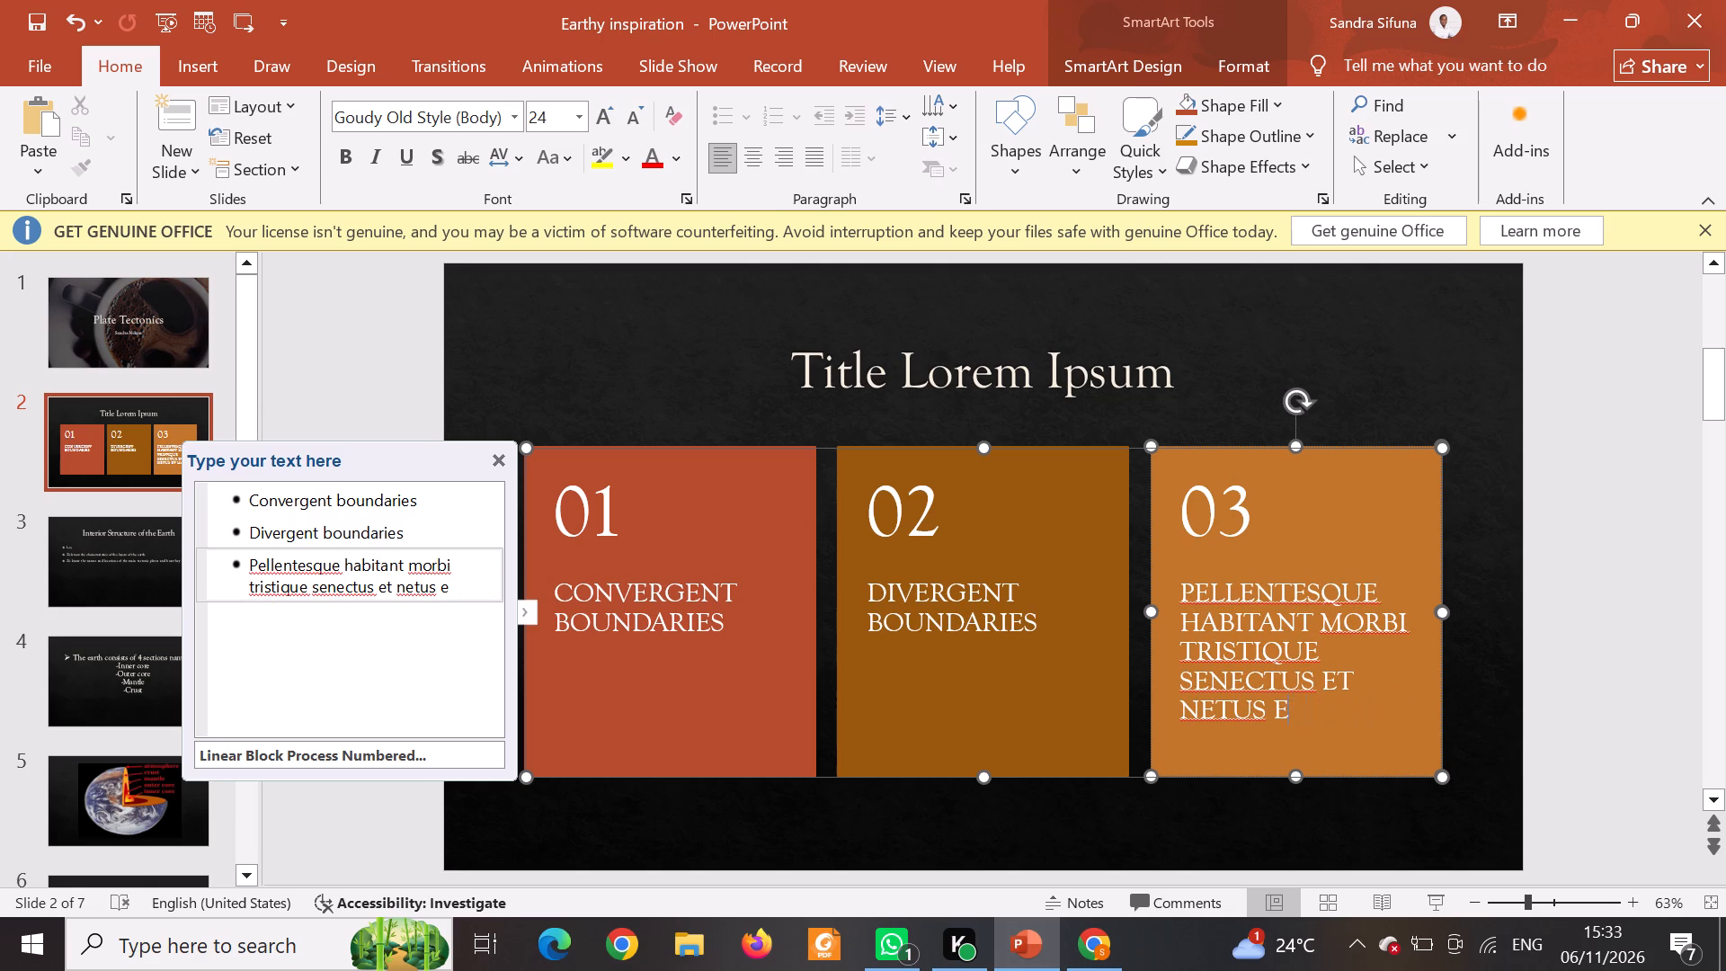
pyautogui.press('BackSpace')
pyautogui.press('BackSpace')
pyautogui.press('BackSpace')
pyautogui.press('BackSpace')
pyautogui.press('BackSpace')
pyautogui.press('BackSpace')
pyautogui.press('BackSpace')
pyautogui.press('BackSpace')
pyautogui.press('BackSpace')
pyautogui.press('BackSpace')
pyautogui.press('BackSpace')
pyautogui.press('BackSpace')
pyautogui.press('BackSpace')
pyautogui.press('BackSpace')
pyautogui.press('BackSpace')
pyautogui.press('BackSpace')
pyautogui.press('BackSpace')
pyautogui.press('BackSpace')
pyautogui.press('BackSpace')
pyautogui.press('BackSpace')
pyautogui.press('BackSpace')
pyautogui.press('BackSpace')
pyautogui.press('BackSpace')
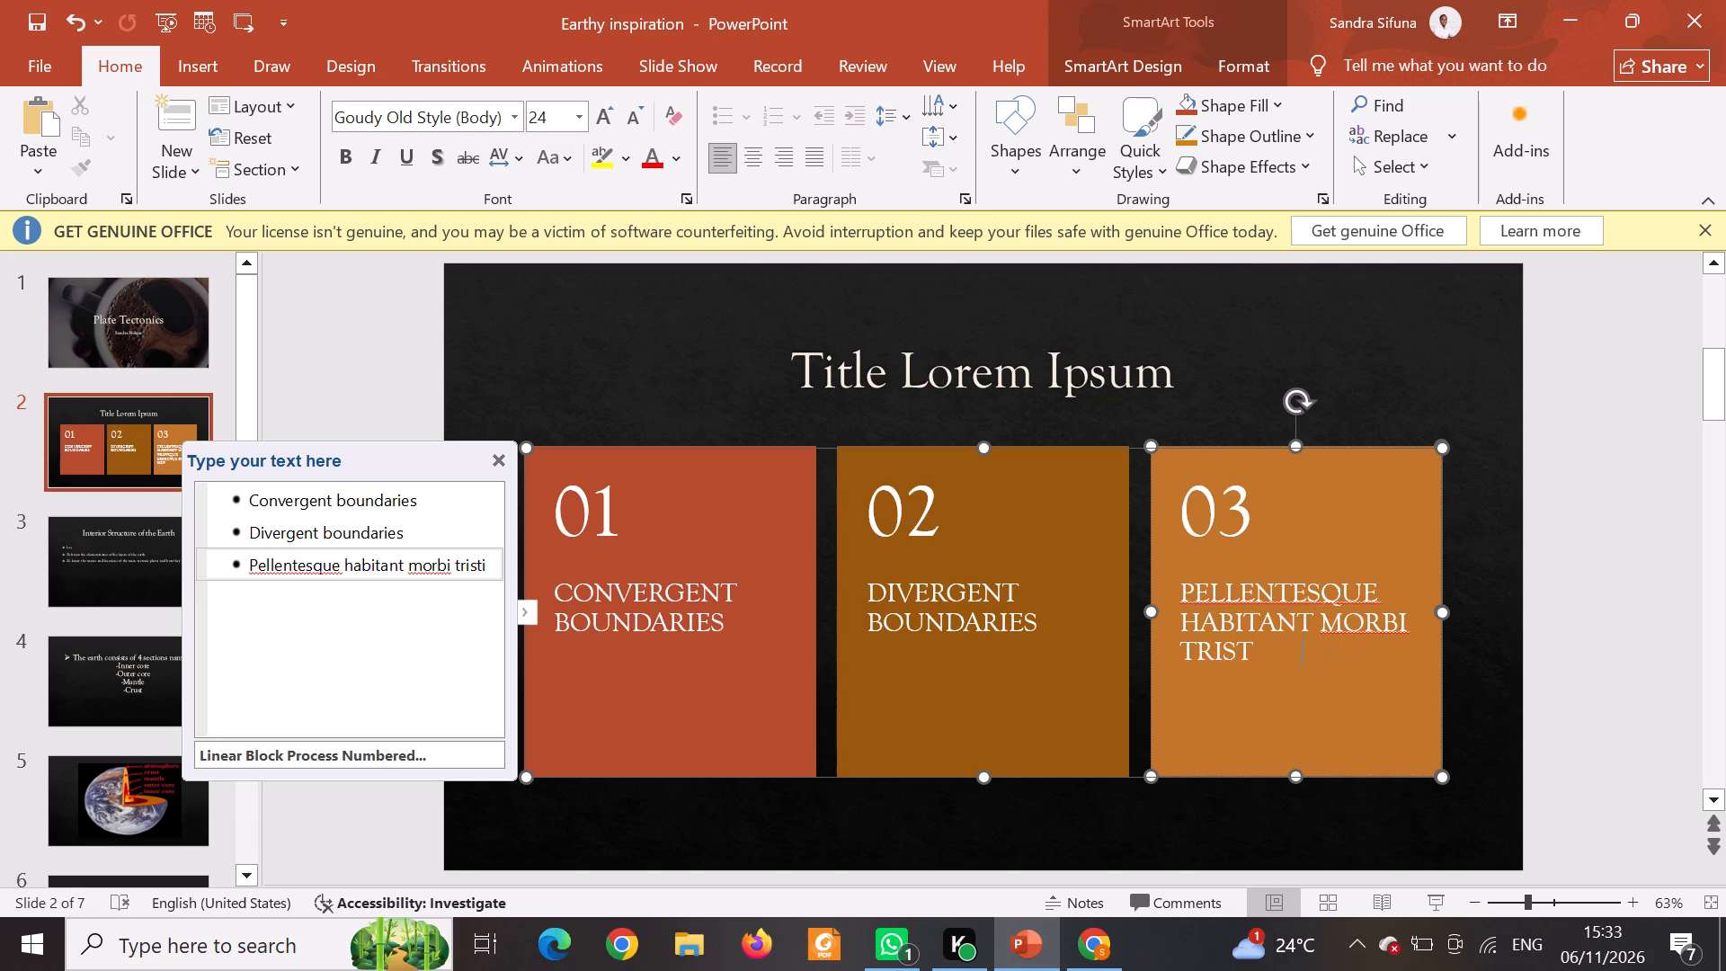
pyautogui.press('BackSpace')
pyautogui.press('BackSpace')
pyautogui.press('BackSpace')
pyautogui.press('BackSpace')
pyautogui.press('BackSpace')
pyautogui.press('BackSpace')
pyautogui.press('BackSpace')
pyautogui.press('BackSpace')
pyautogui.press('BackSpace')
pyautogui.press('BackSpace')
pyautogui.press('BackSpace')
pyautogui.press('BackSpace')
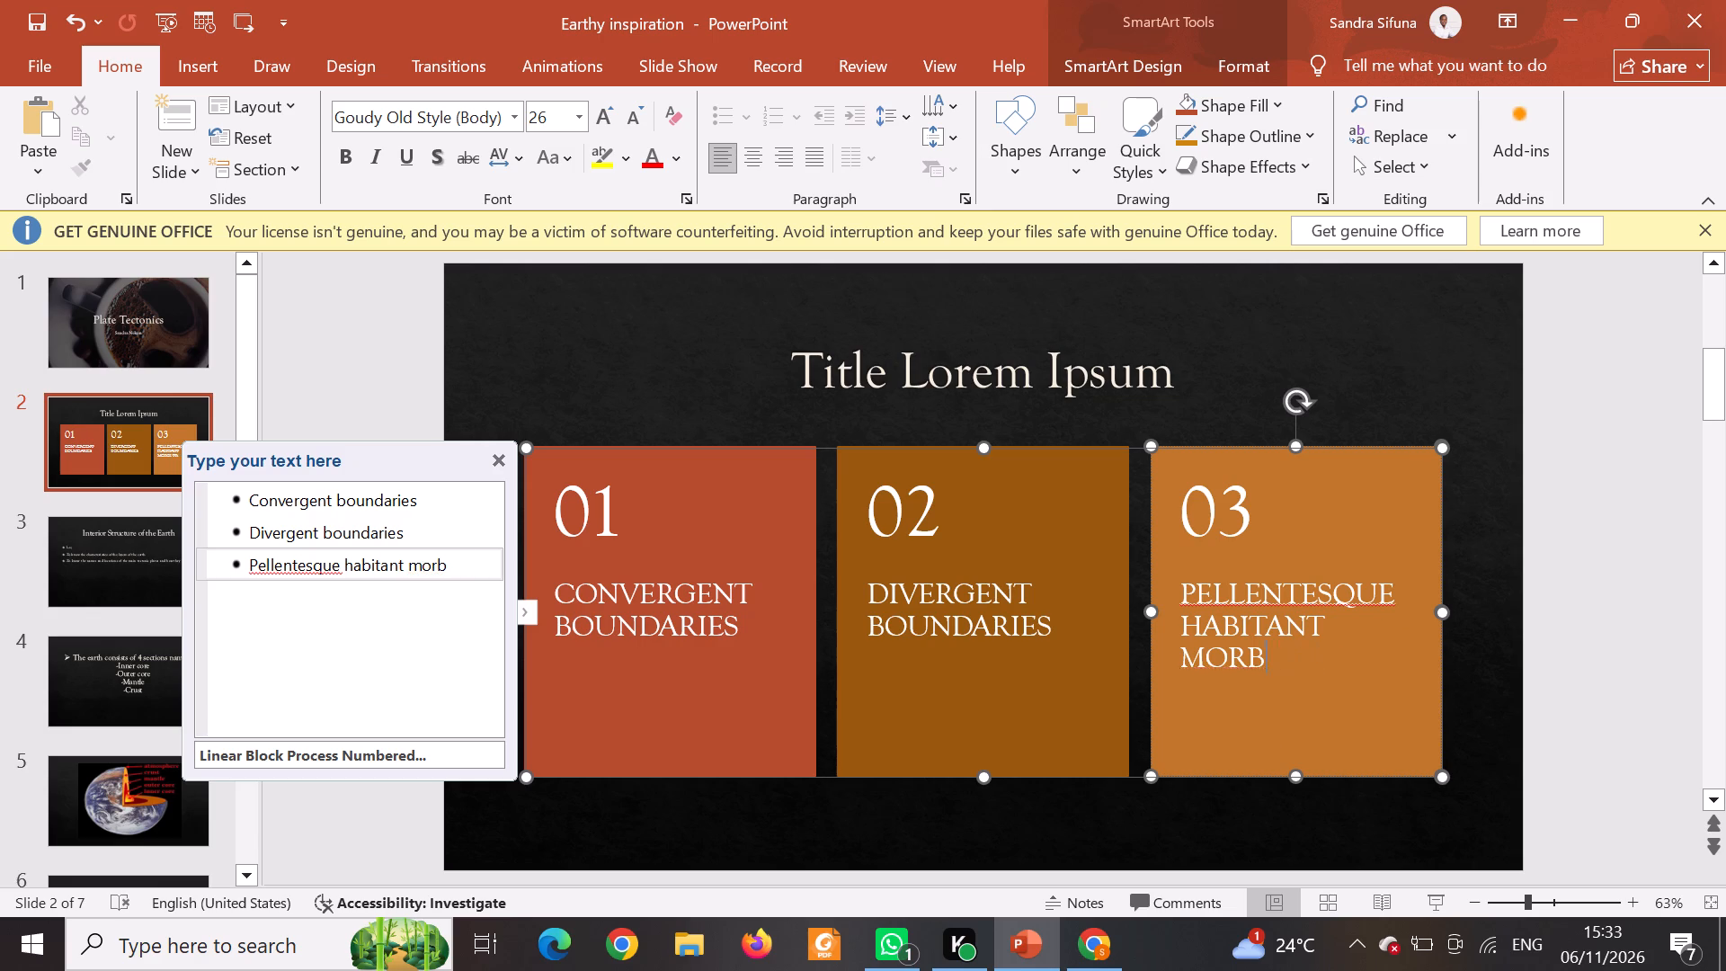
pyautogui.press('BackSpace')
pyautogui.press('BackSpace')
pyautogui.press('BackSpace')
pyautogui.press('BackSpace')
pyautogui.press('BackSpace')
pyautogui.press('BackSpace')
pyautogui.press('BackSpace')
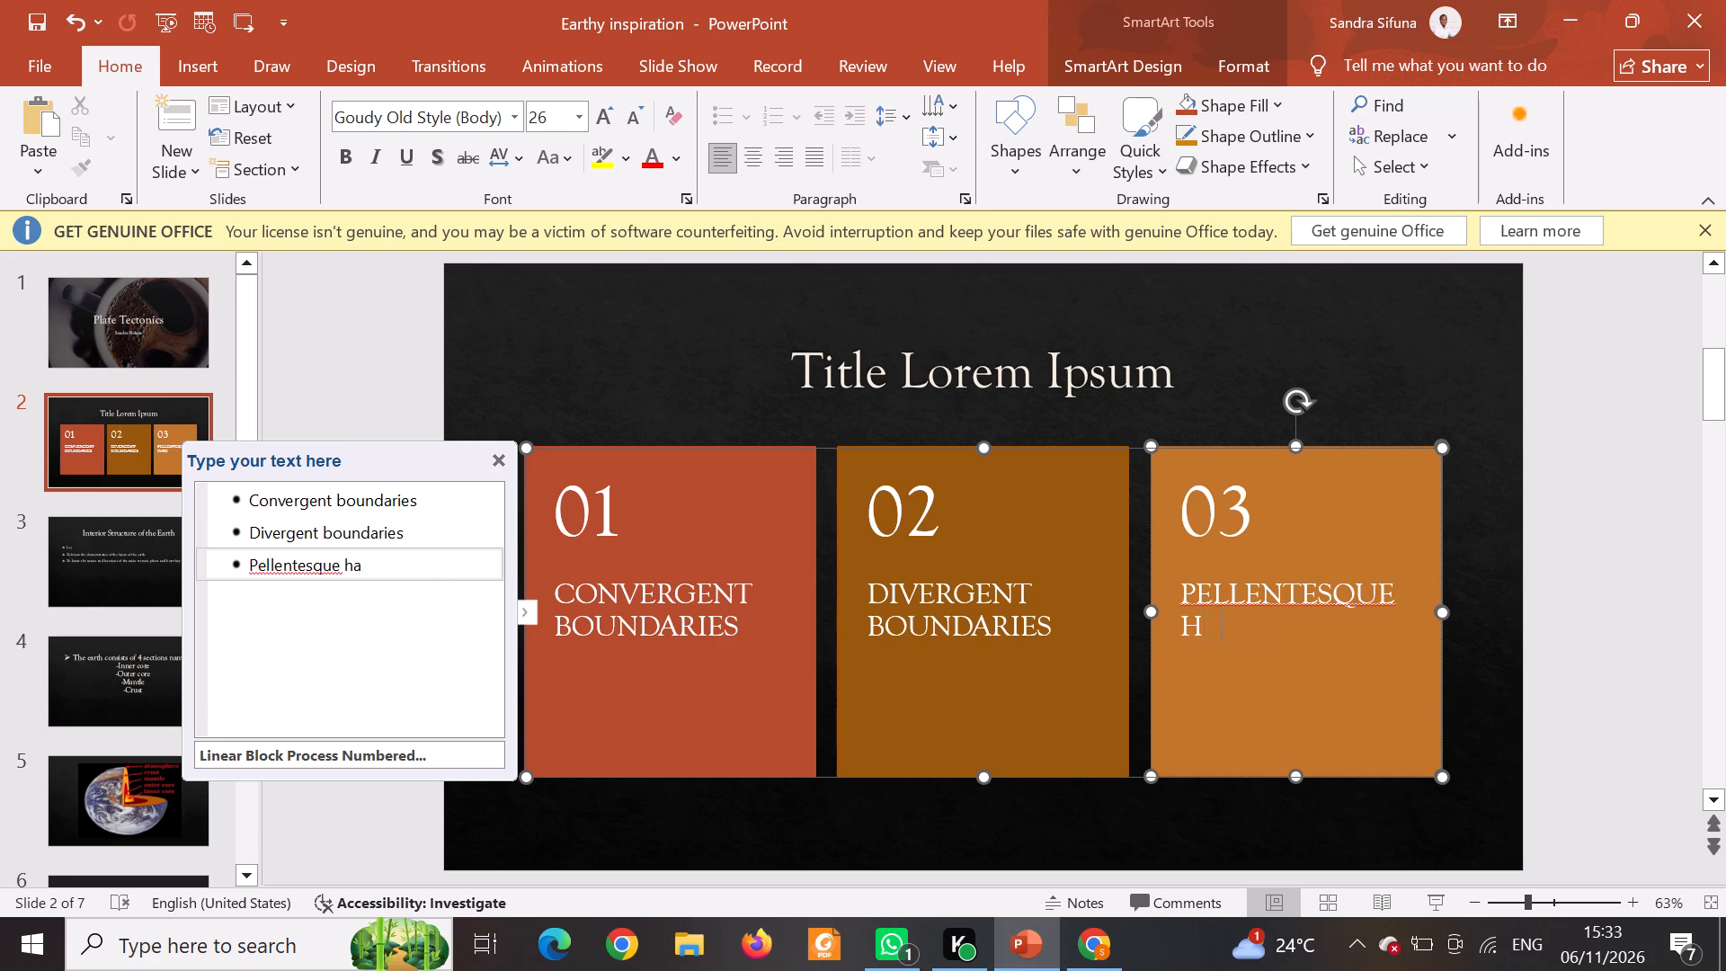
pyautogui.press('BackSpace')
# Add an empty fourth block after block 03 in the numbered block graphic.
pyautogui.click(426, 753)
pyautogui.scroll(1, 369, 555)
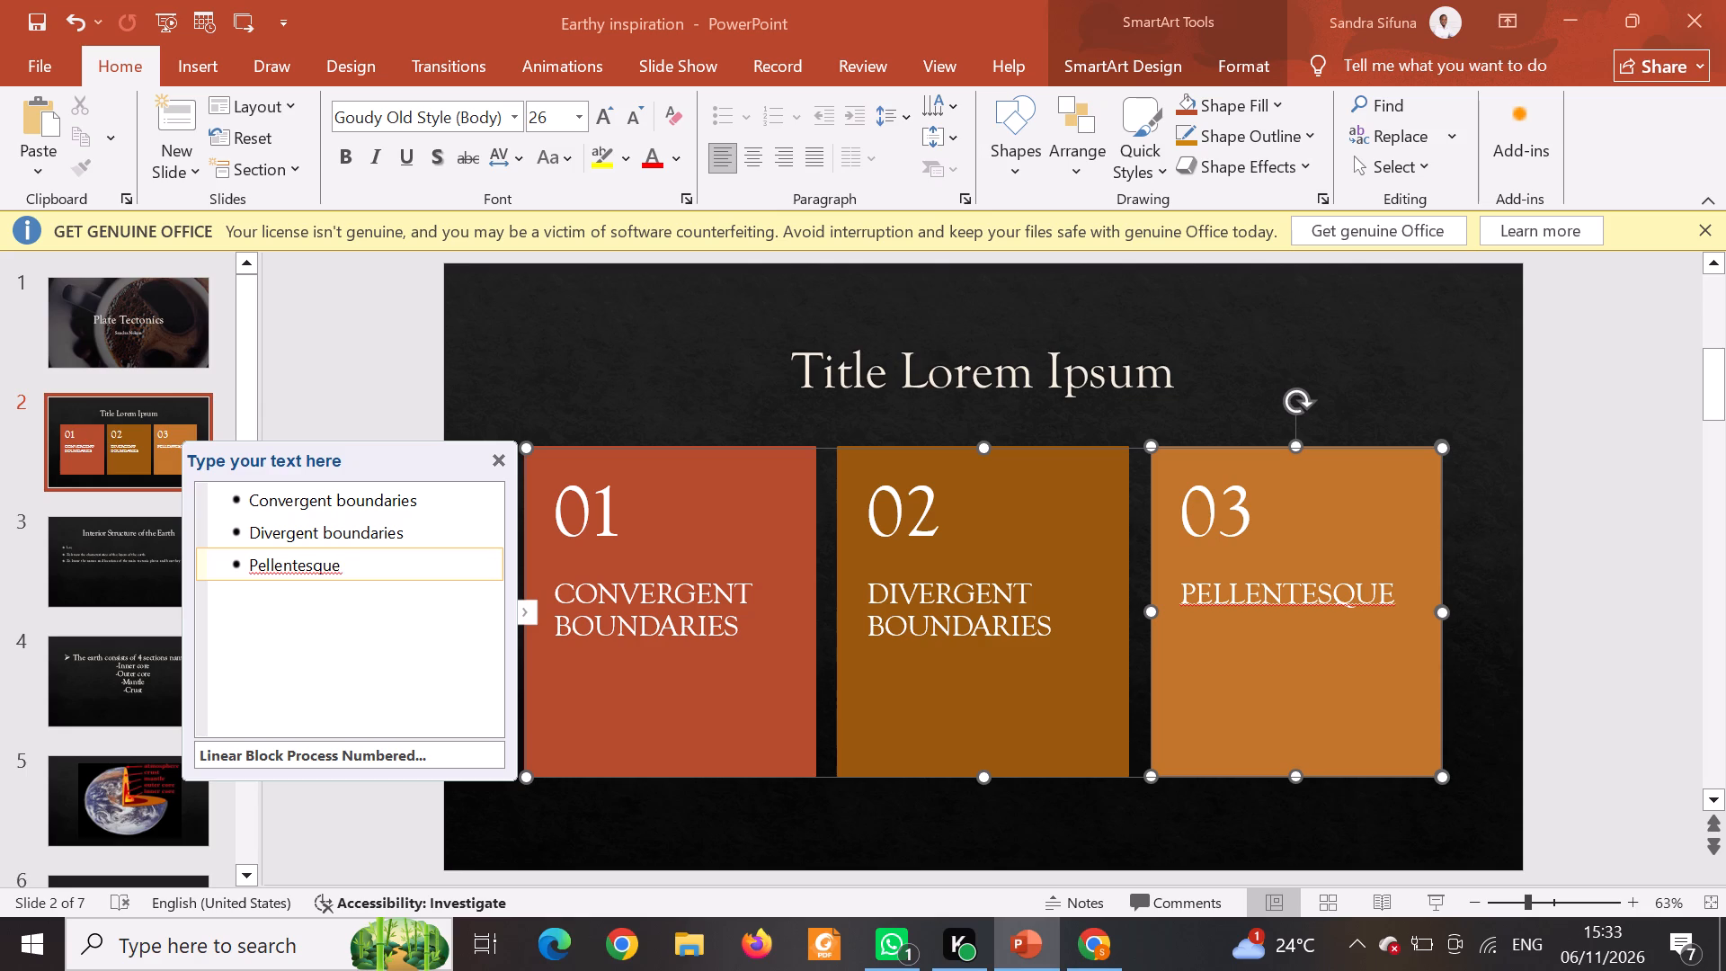
pyautogui.click(369, 573)
pyautogui.press('Return')
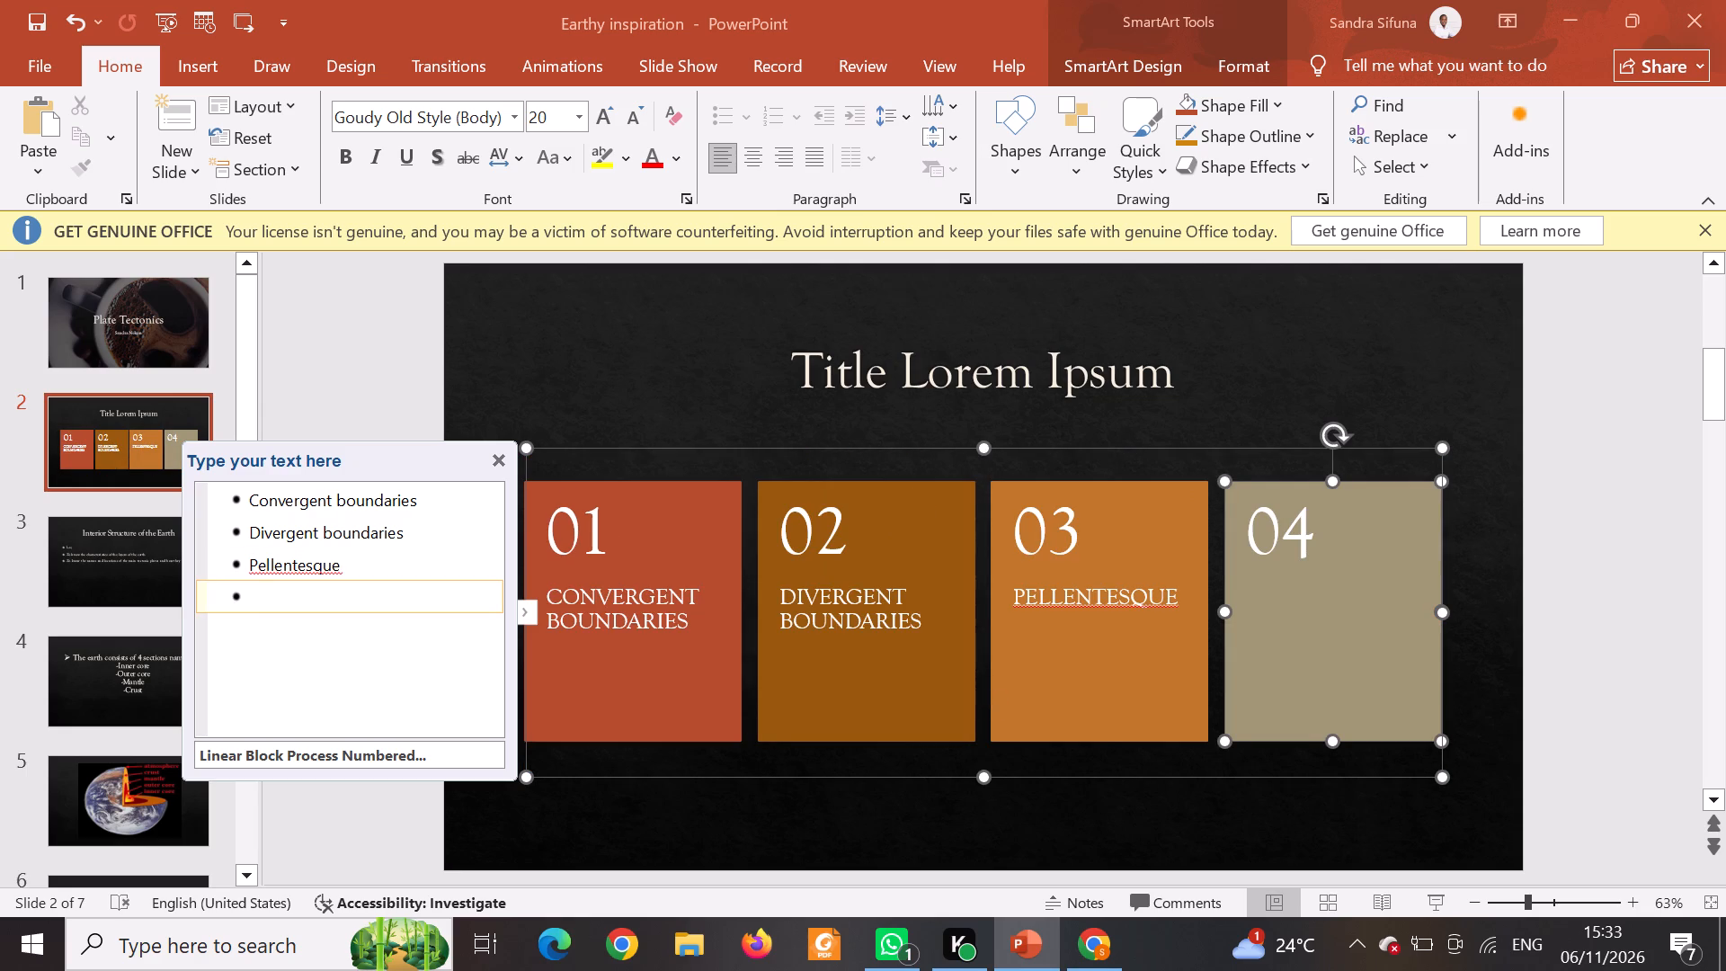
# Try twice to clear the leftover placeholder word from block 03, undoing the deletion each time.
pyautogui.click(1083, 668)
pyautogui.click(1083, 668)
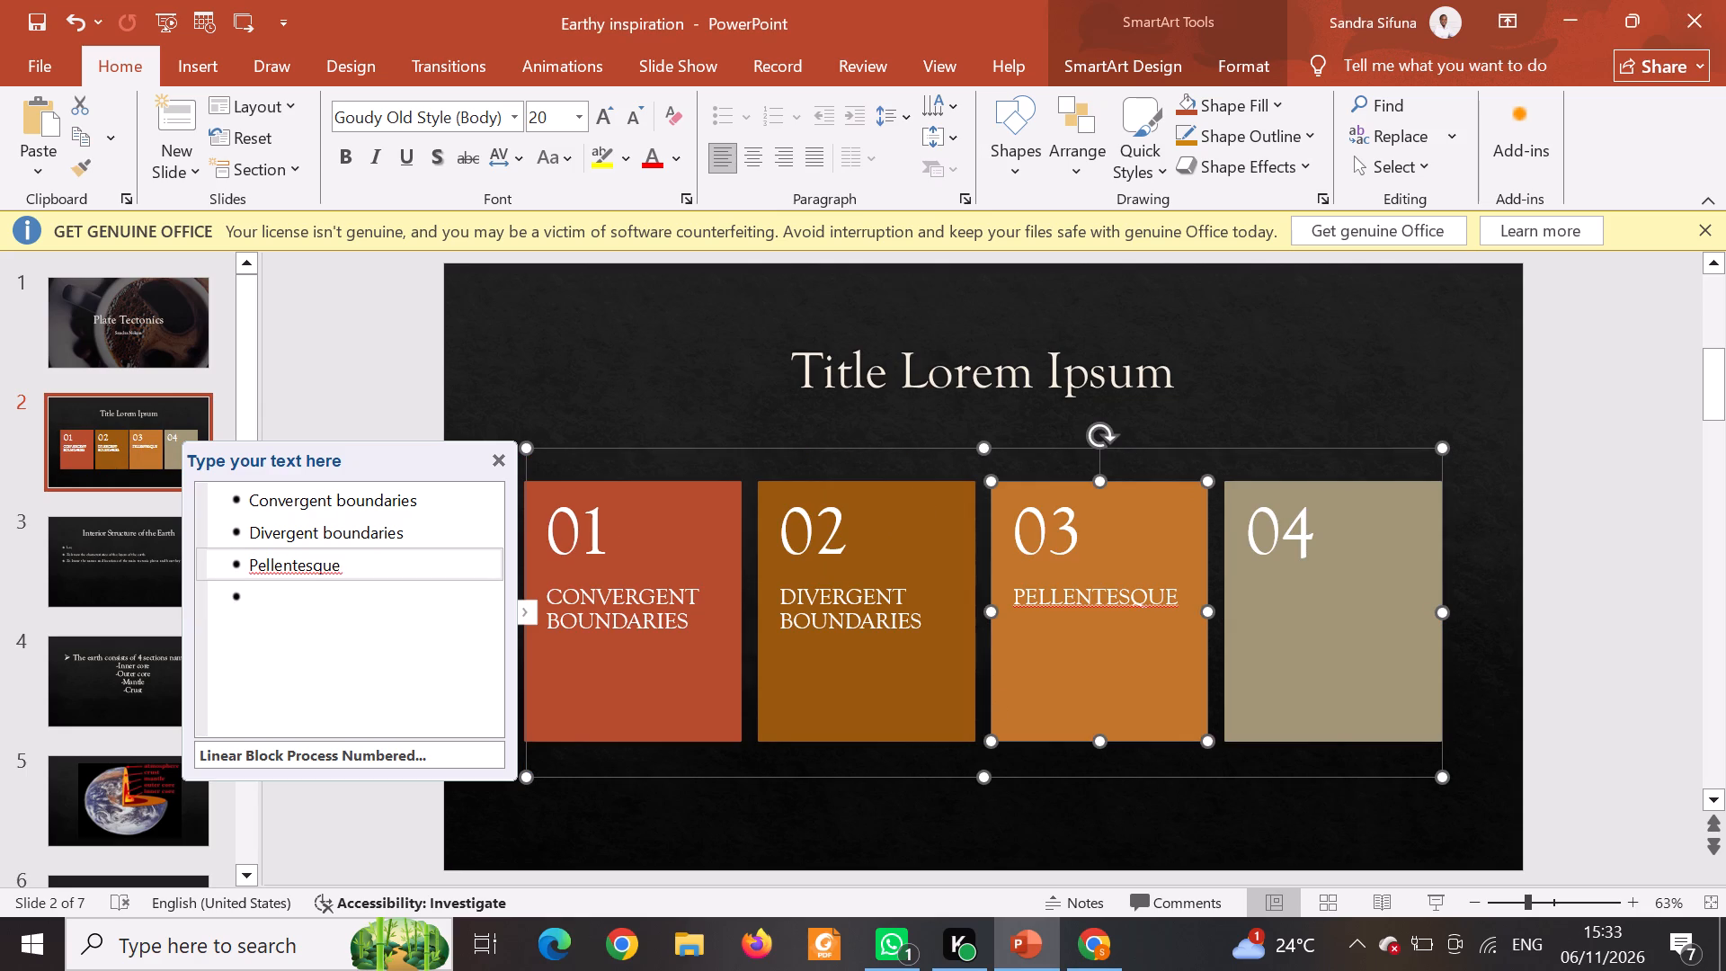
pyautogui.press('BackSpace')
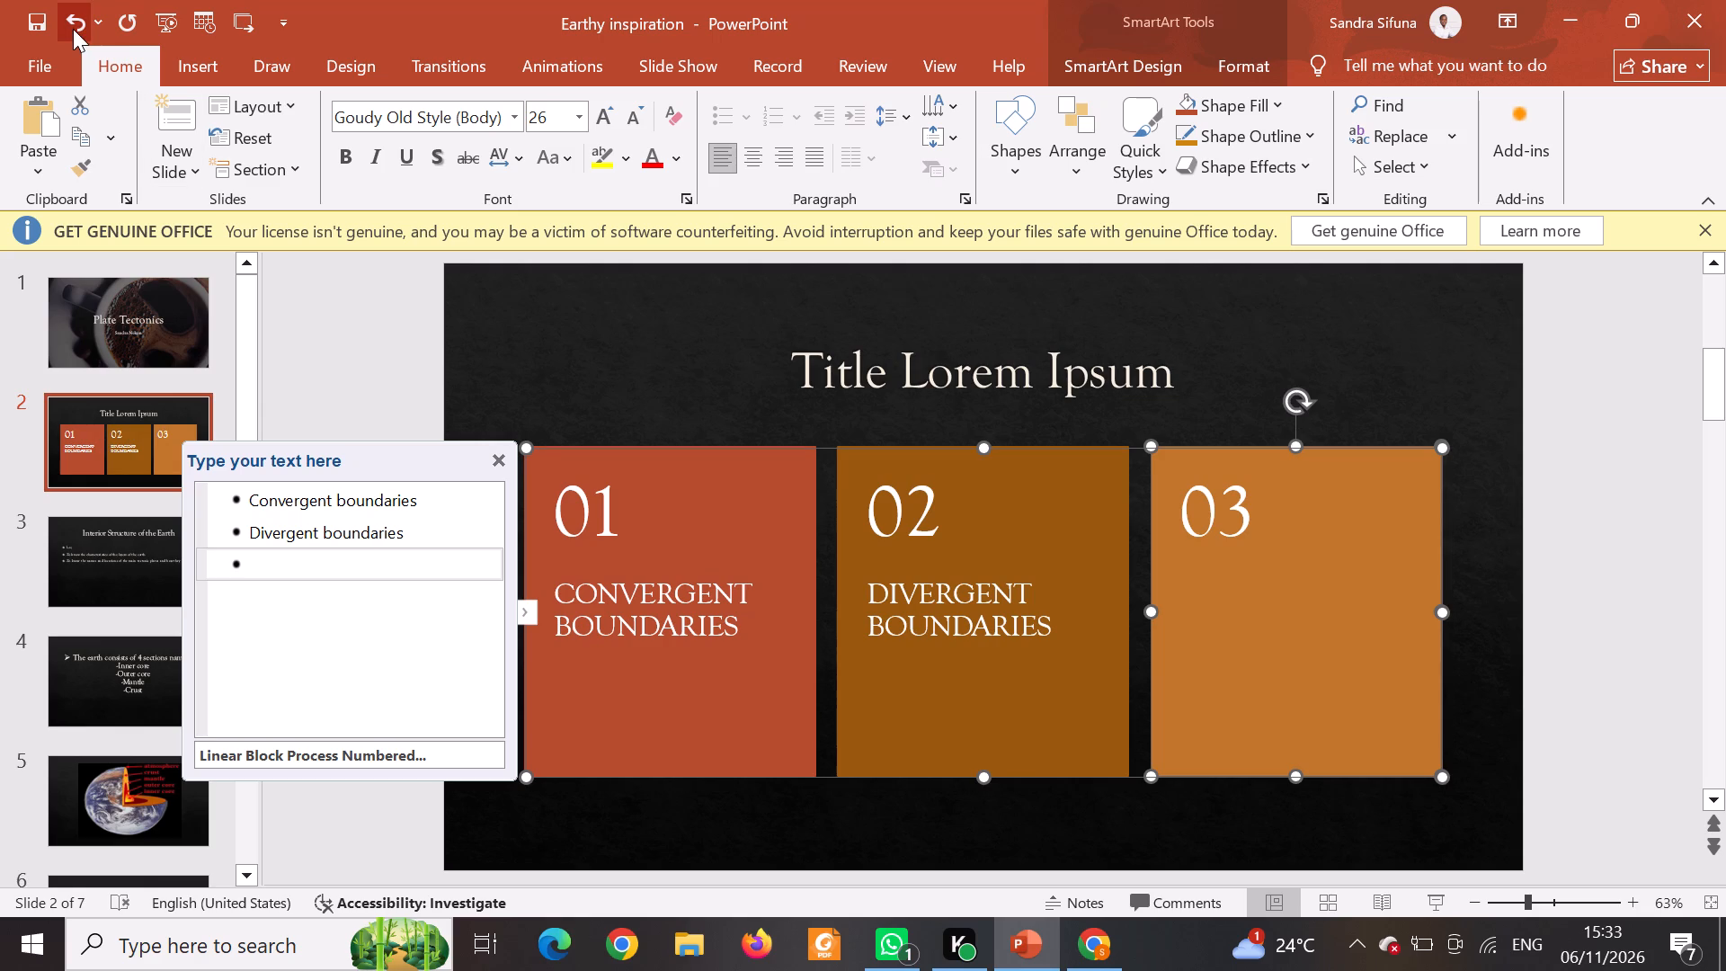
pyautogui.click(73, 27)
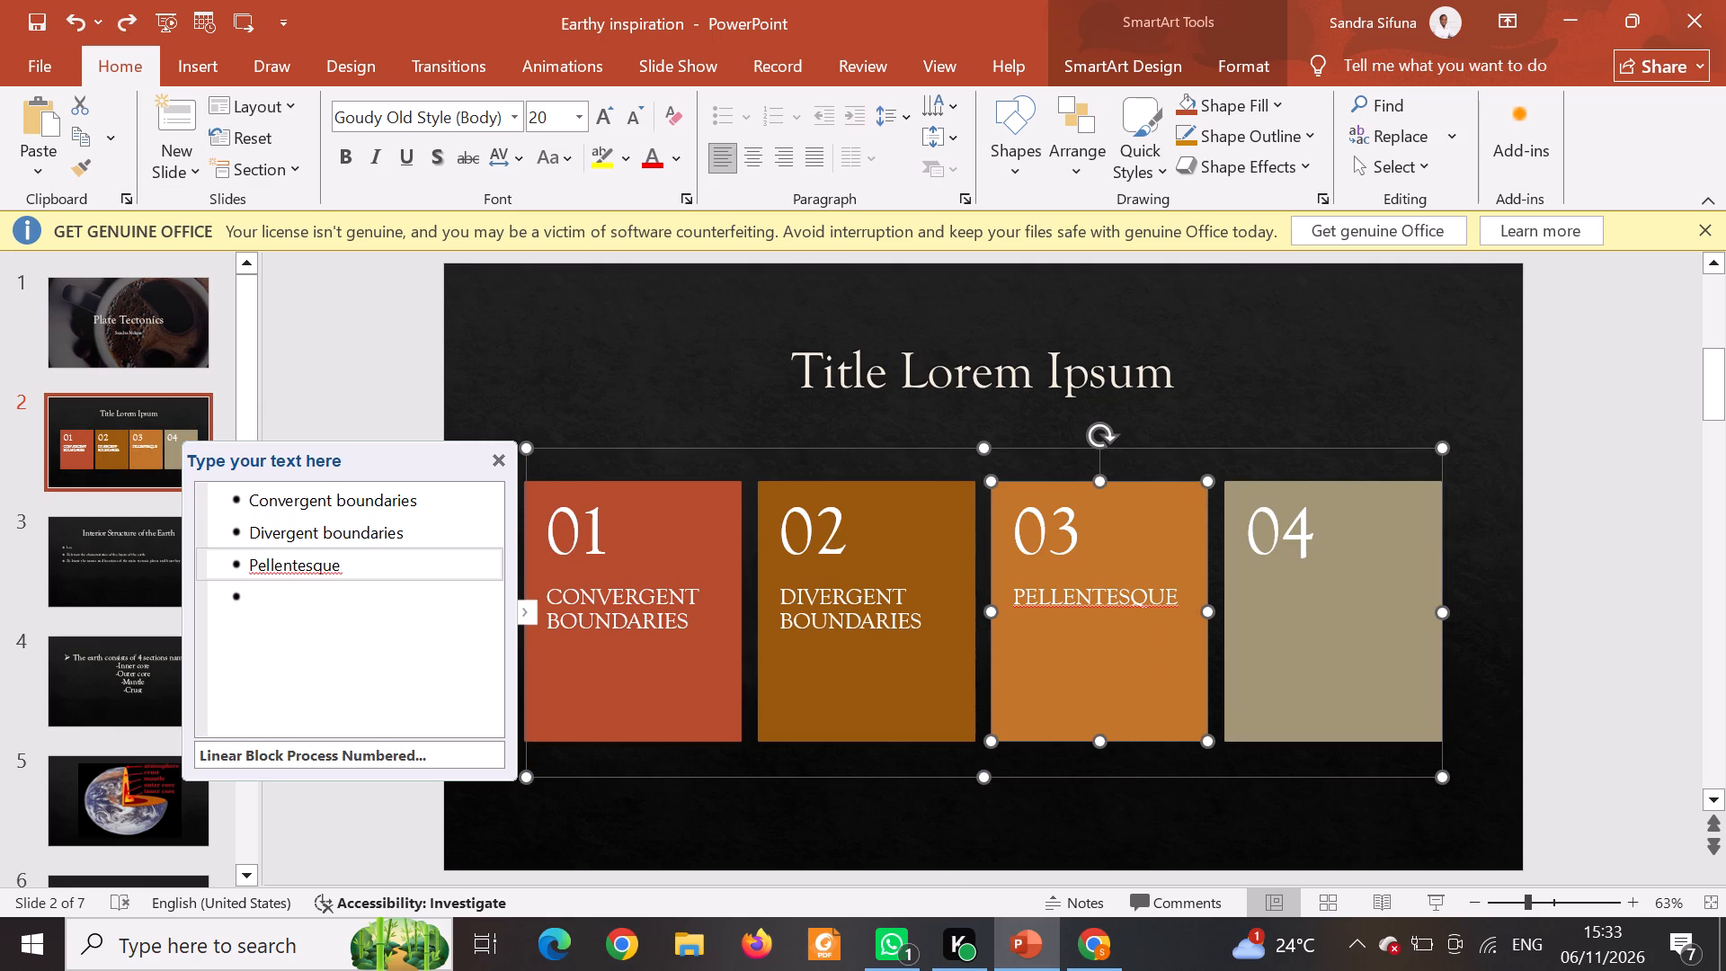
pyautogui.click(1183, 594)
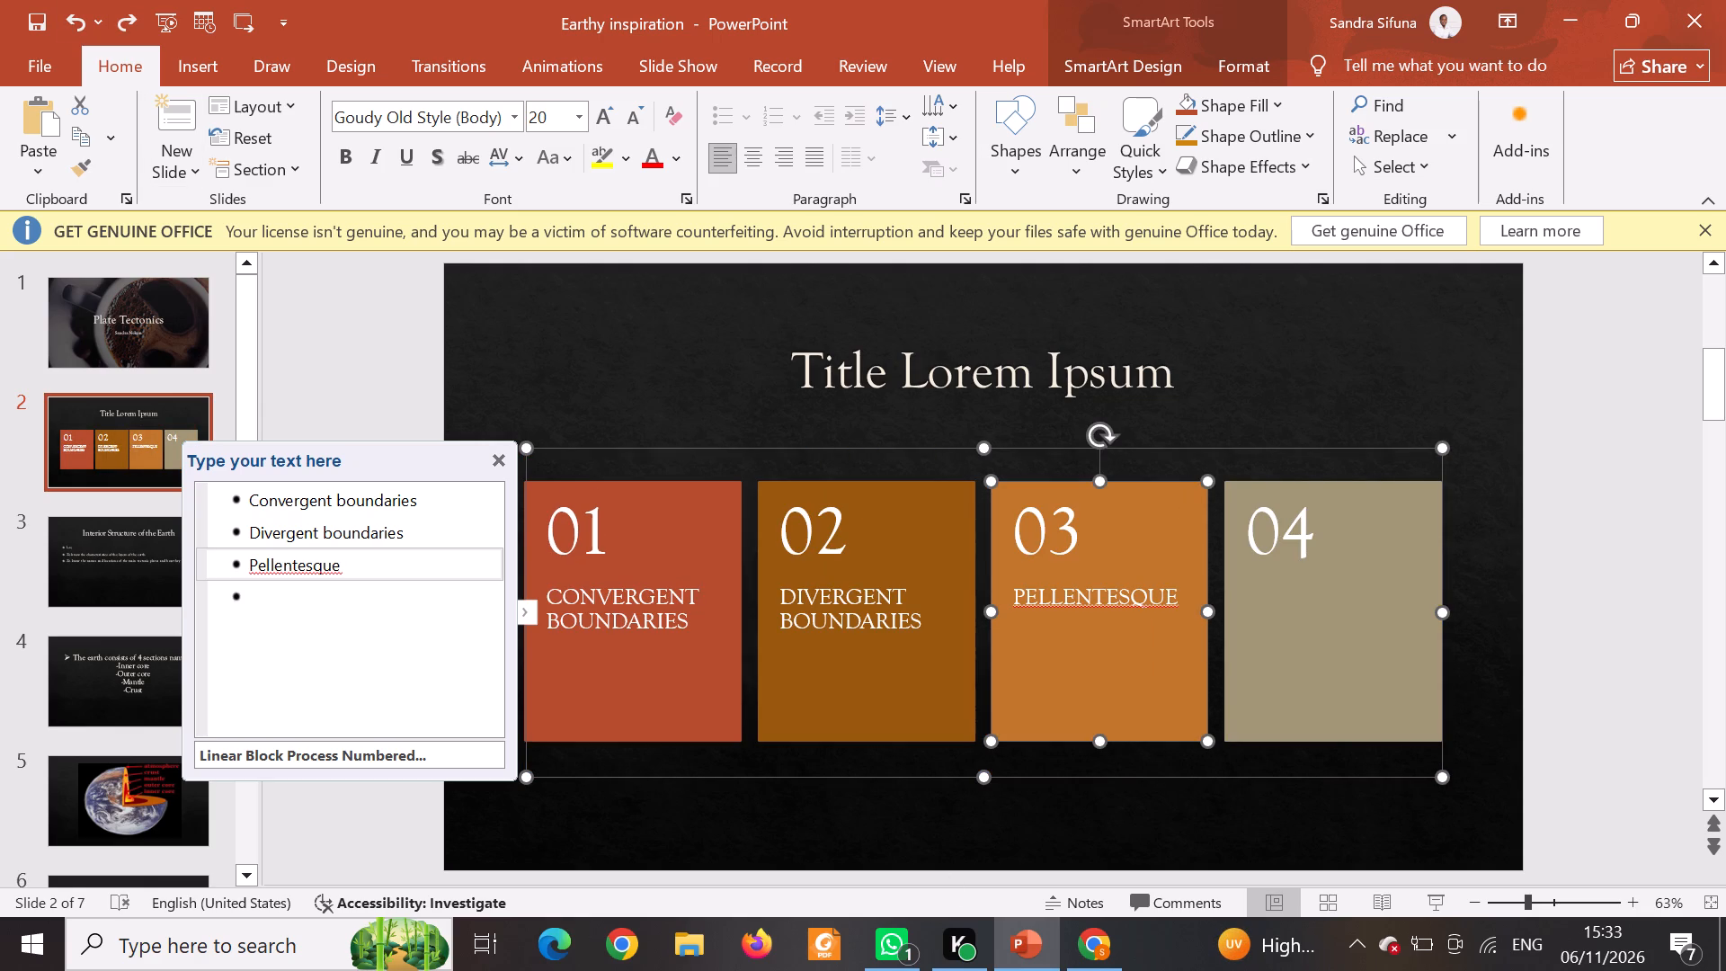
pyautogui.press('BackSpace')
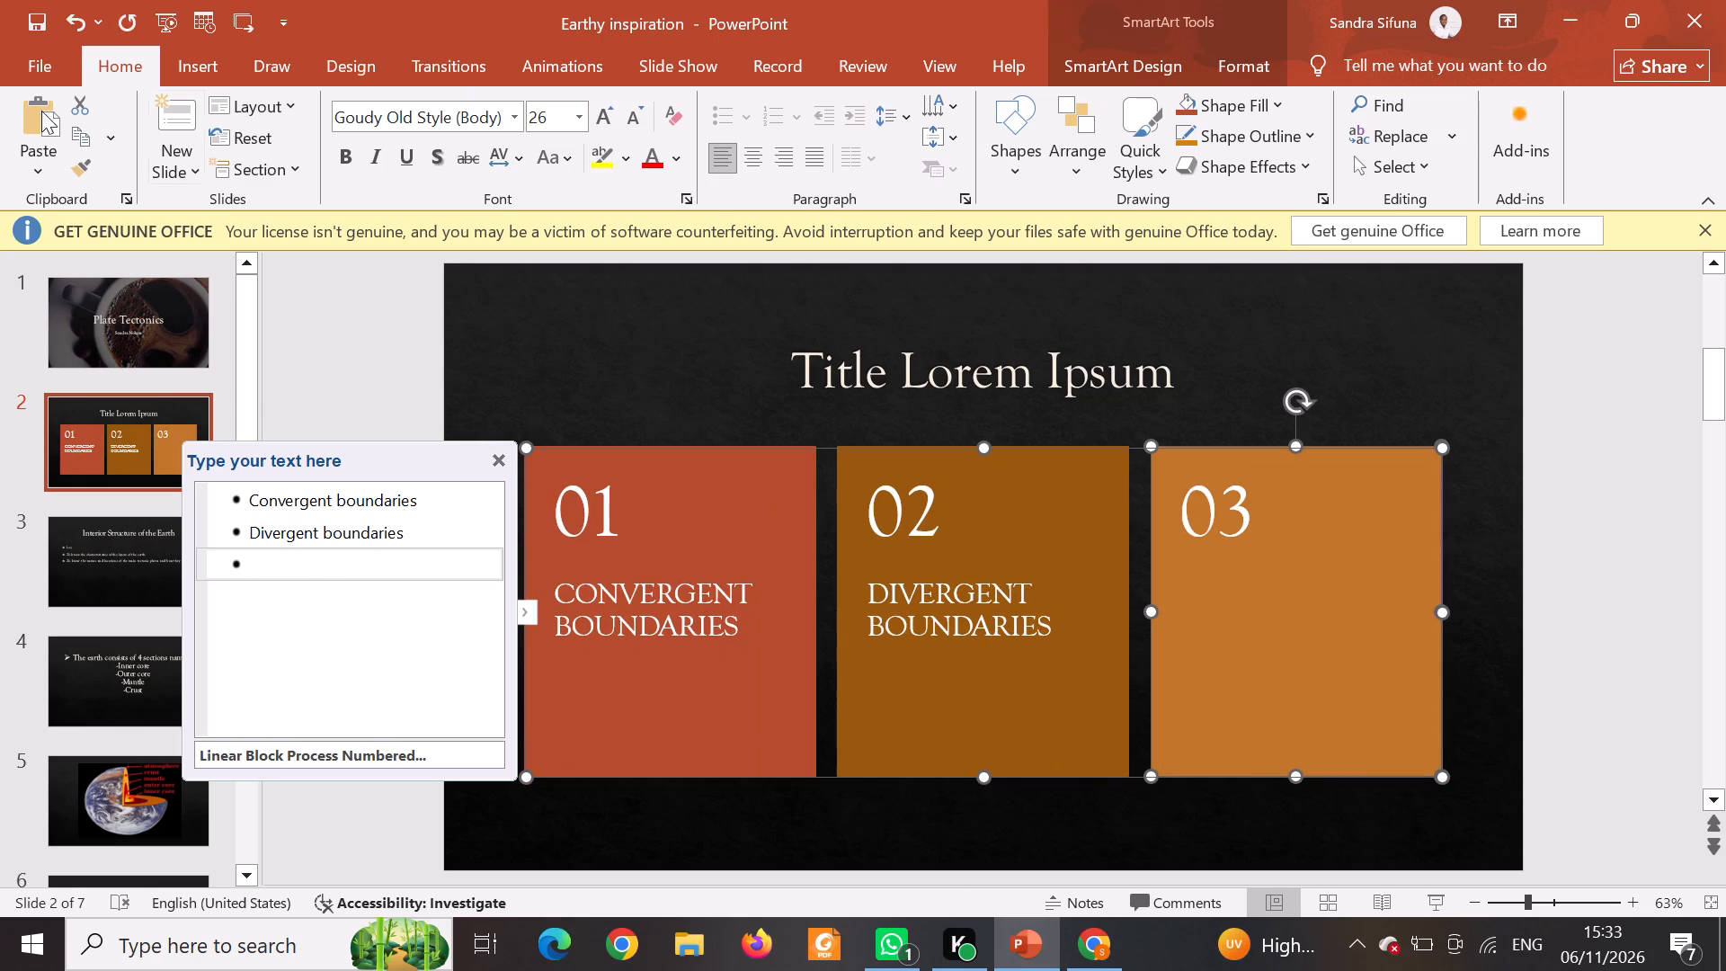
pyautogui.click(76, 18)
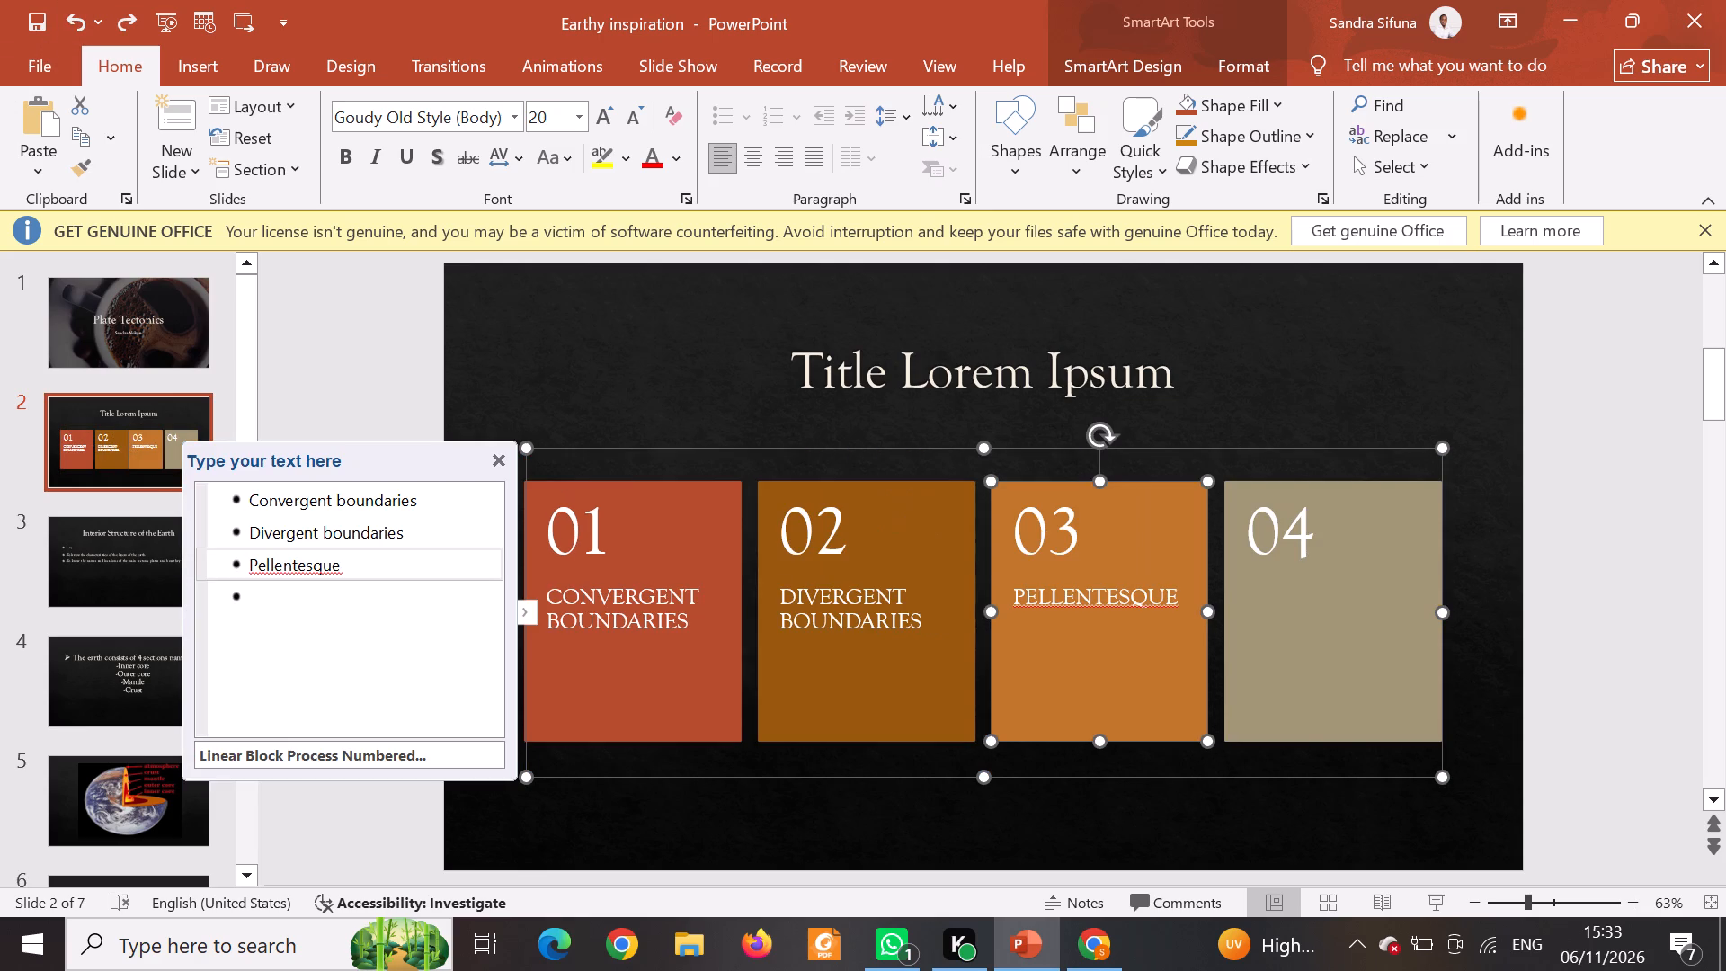
# Replace the leftover placeholder word in block 03 with "Collision boundary".
pyautogui.click(348, 564)
pyautogui.press('BackSpace')
pyautogui.press('BackSpace')
pyautogui.press('BackSpace')
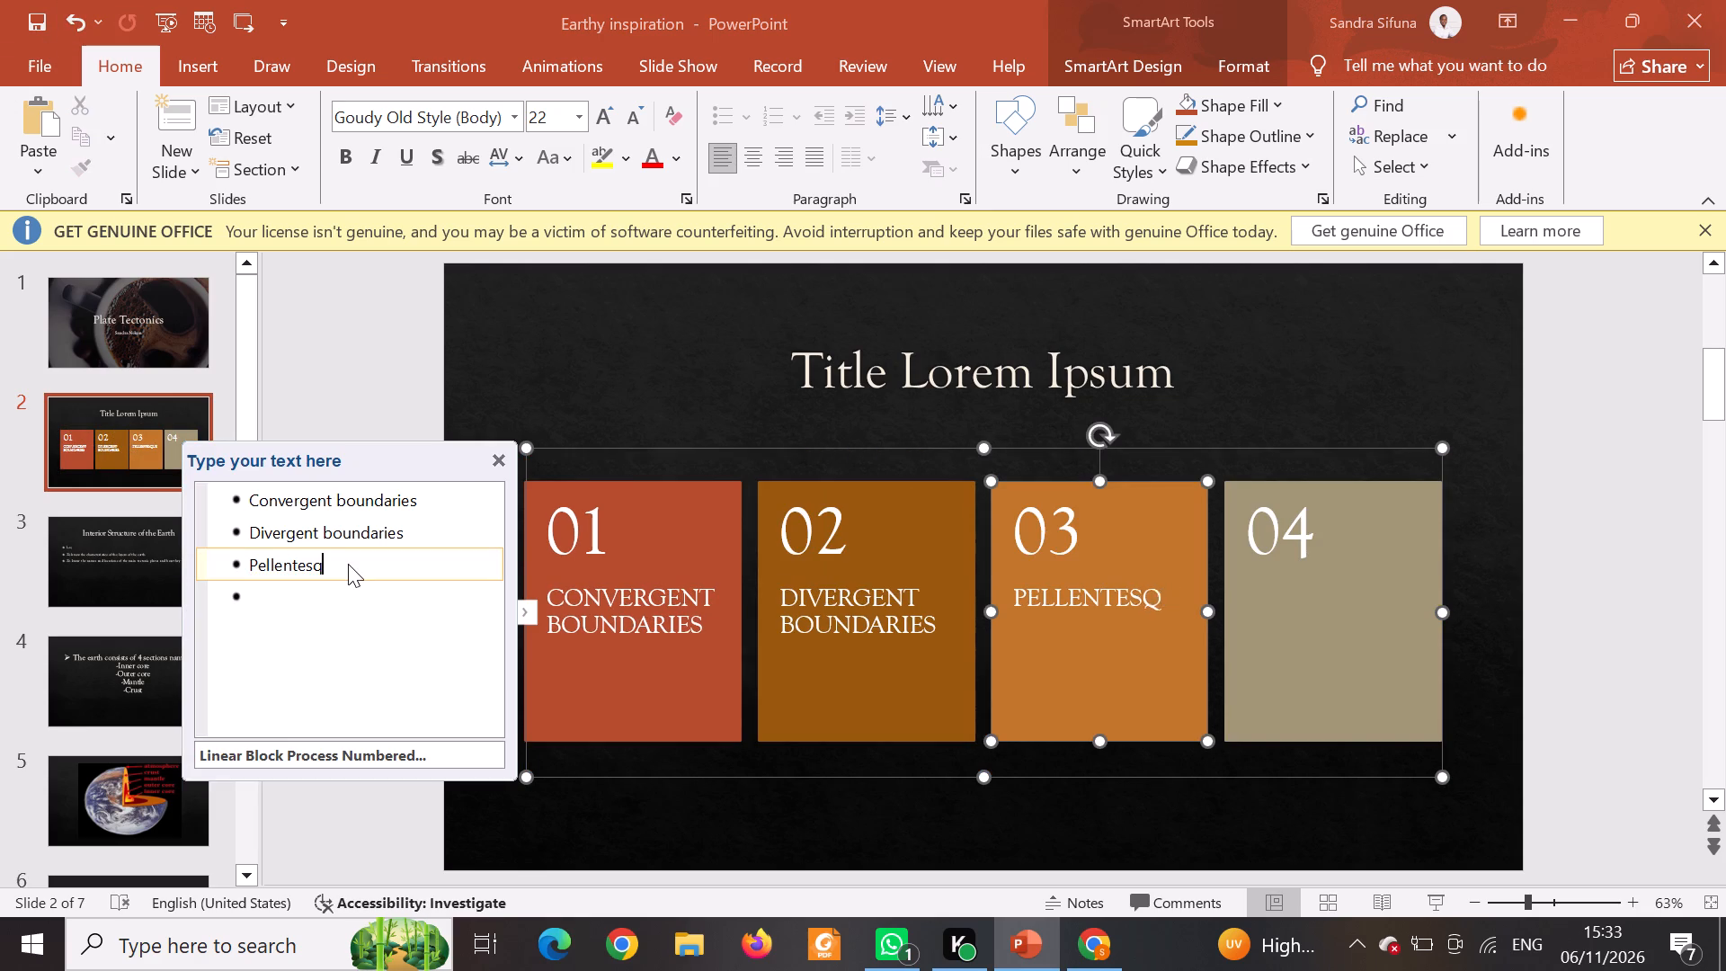
pyautogui.press('BackSpace')
pyautogui.press('BackSpace')
pyautogui.press('BackSpace')
pyautogui.press('BackSpace')
pyautogui.press('BackSpace')
pyautogui.press('BackSpace')
pyautogui.press('BackSpace')
pyautogui.press('BackSpace')
pyautogui.press('BackSpace')
pyautogui.press('BackSpace')
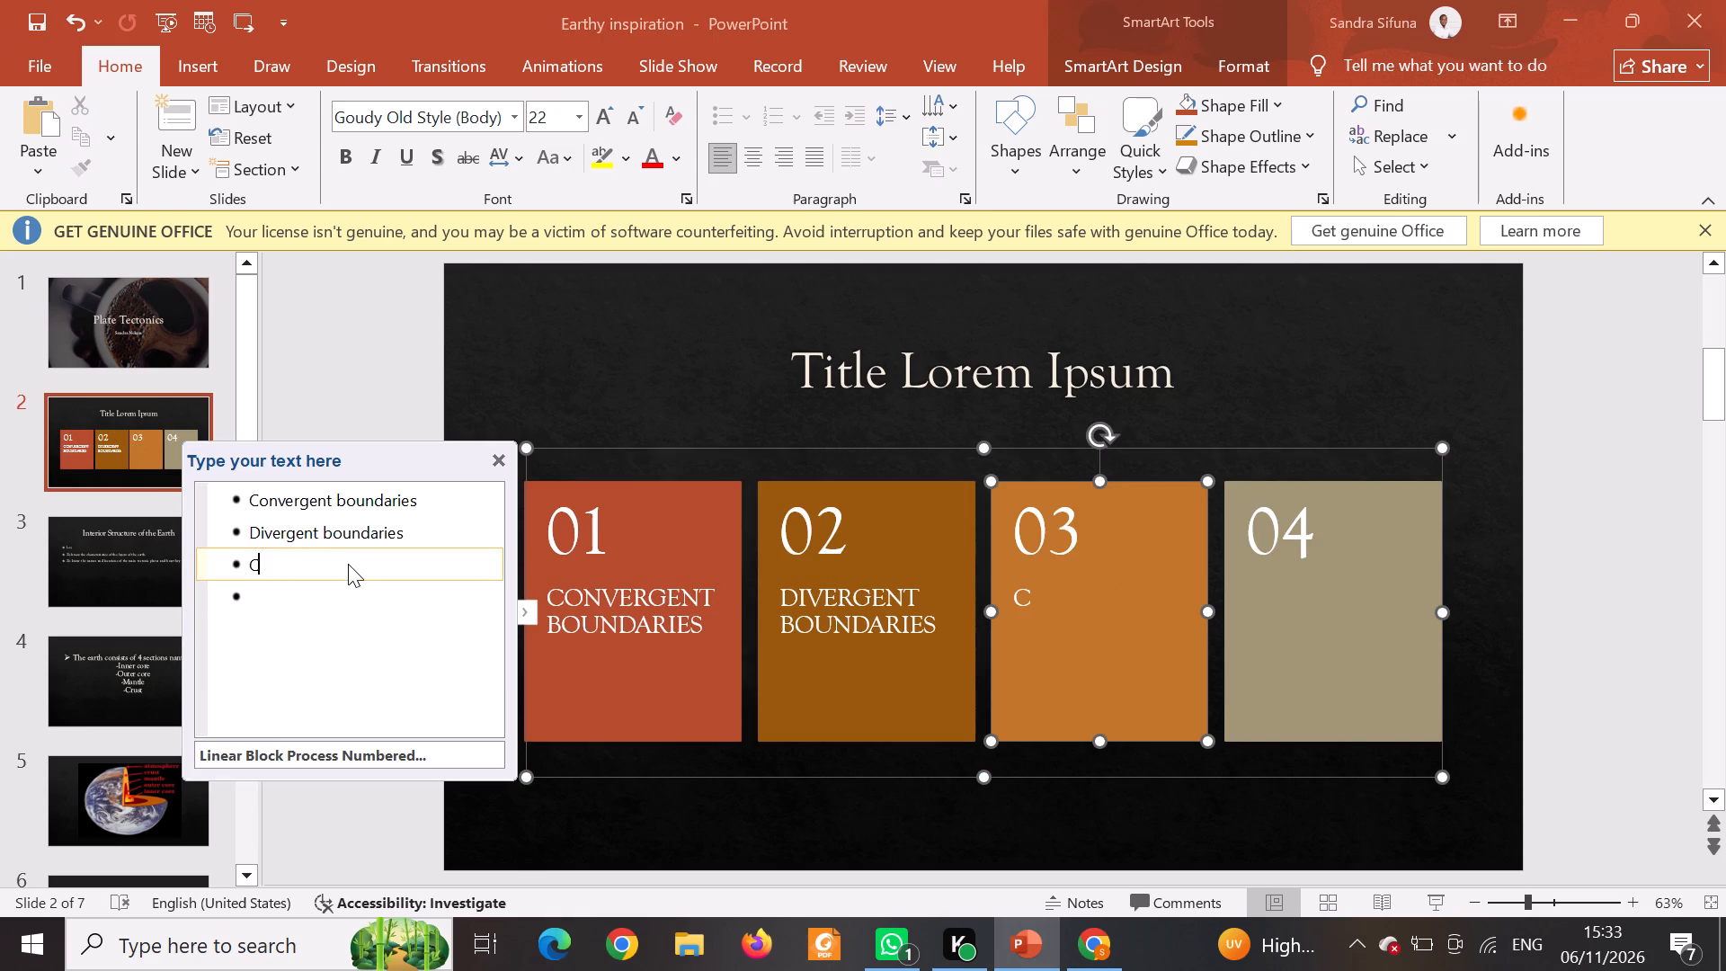
pyautogui.write('ollision b')
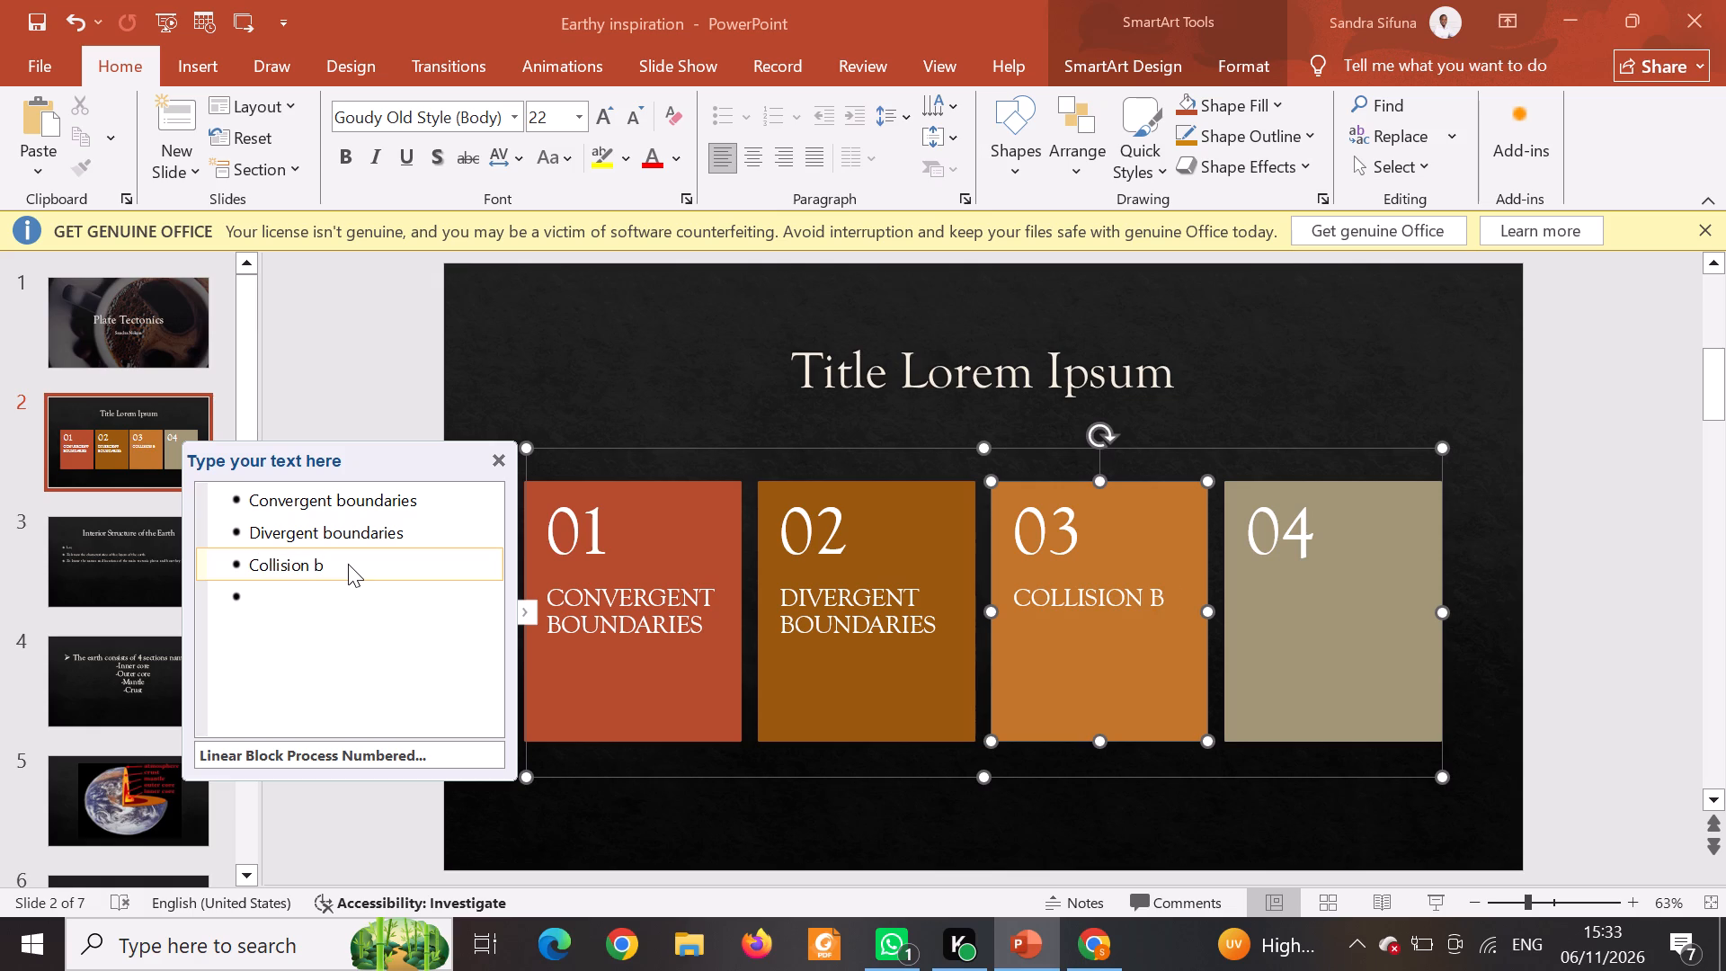
pyautogui.write('oundar')
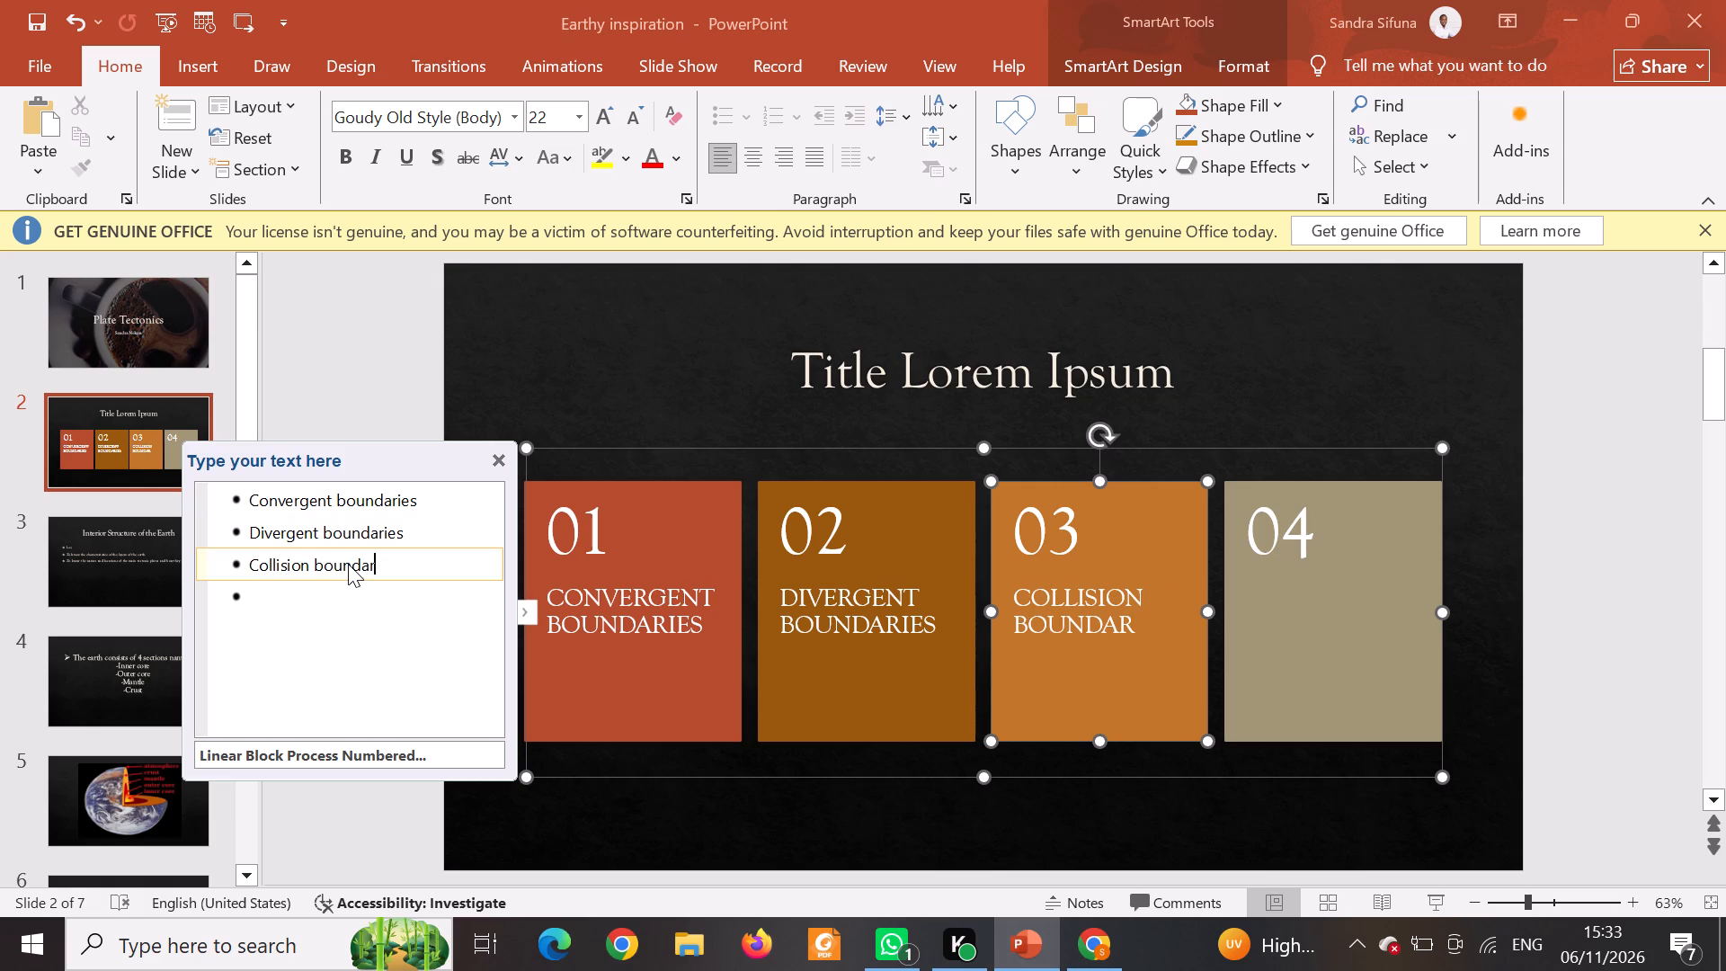
pyautogui.press('n')
pyautogui.press('n')
pyautogui.press('n')
pyautogui.press('BackSpace')
pyautogui.press('BackSpace')
pyautogui.press('BackSpace')
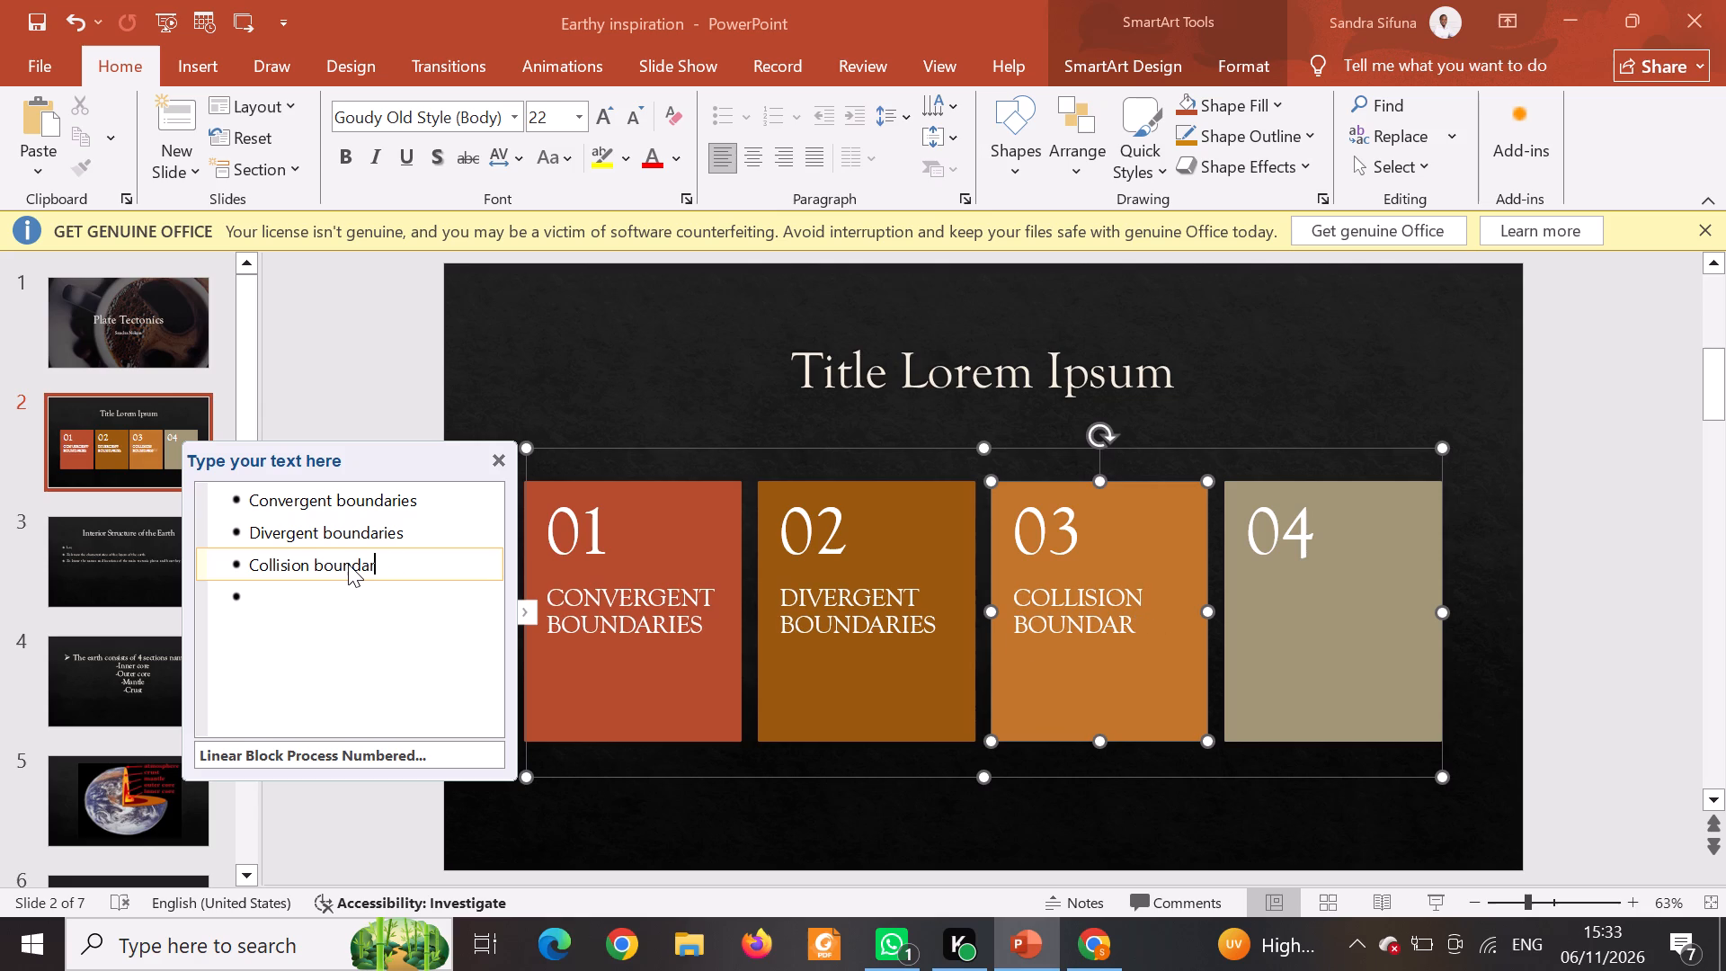
pyautogui.press('y')
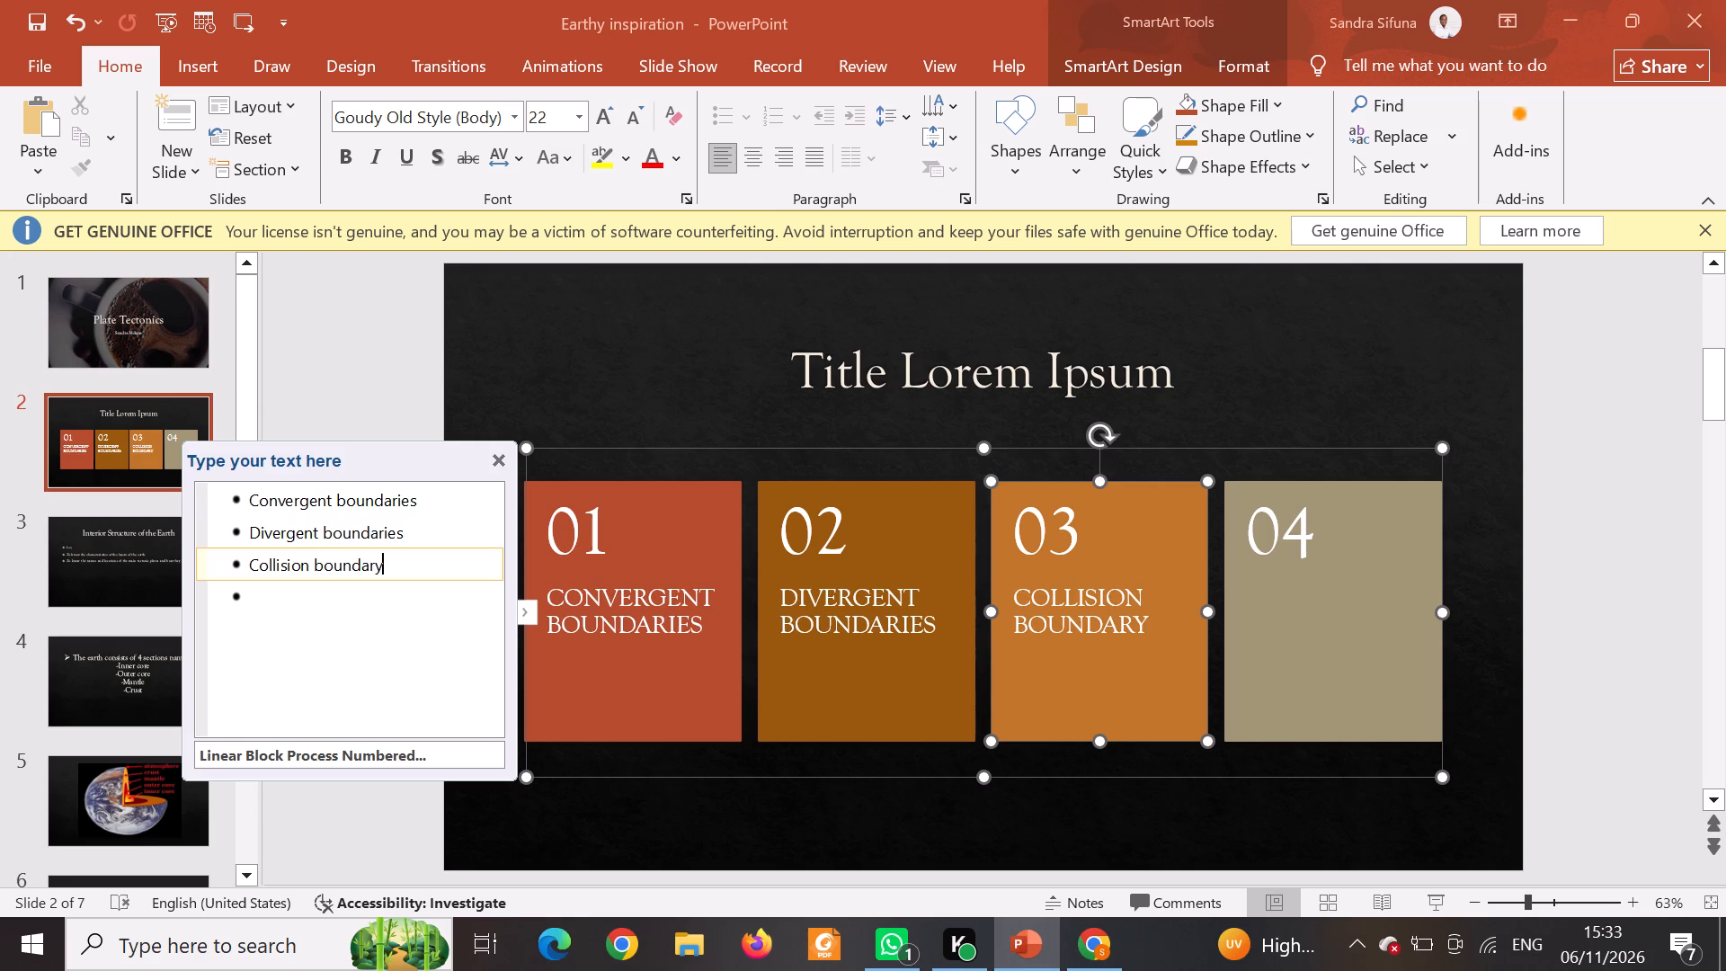
# Enter "Conservative boundary" as the text of block 04.
pyautogui.click(1338, 631)
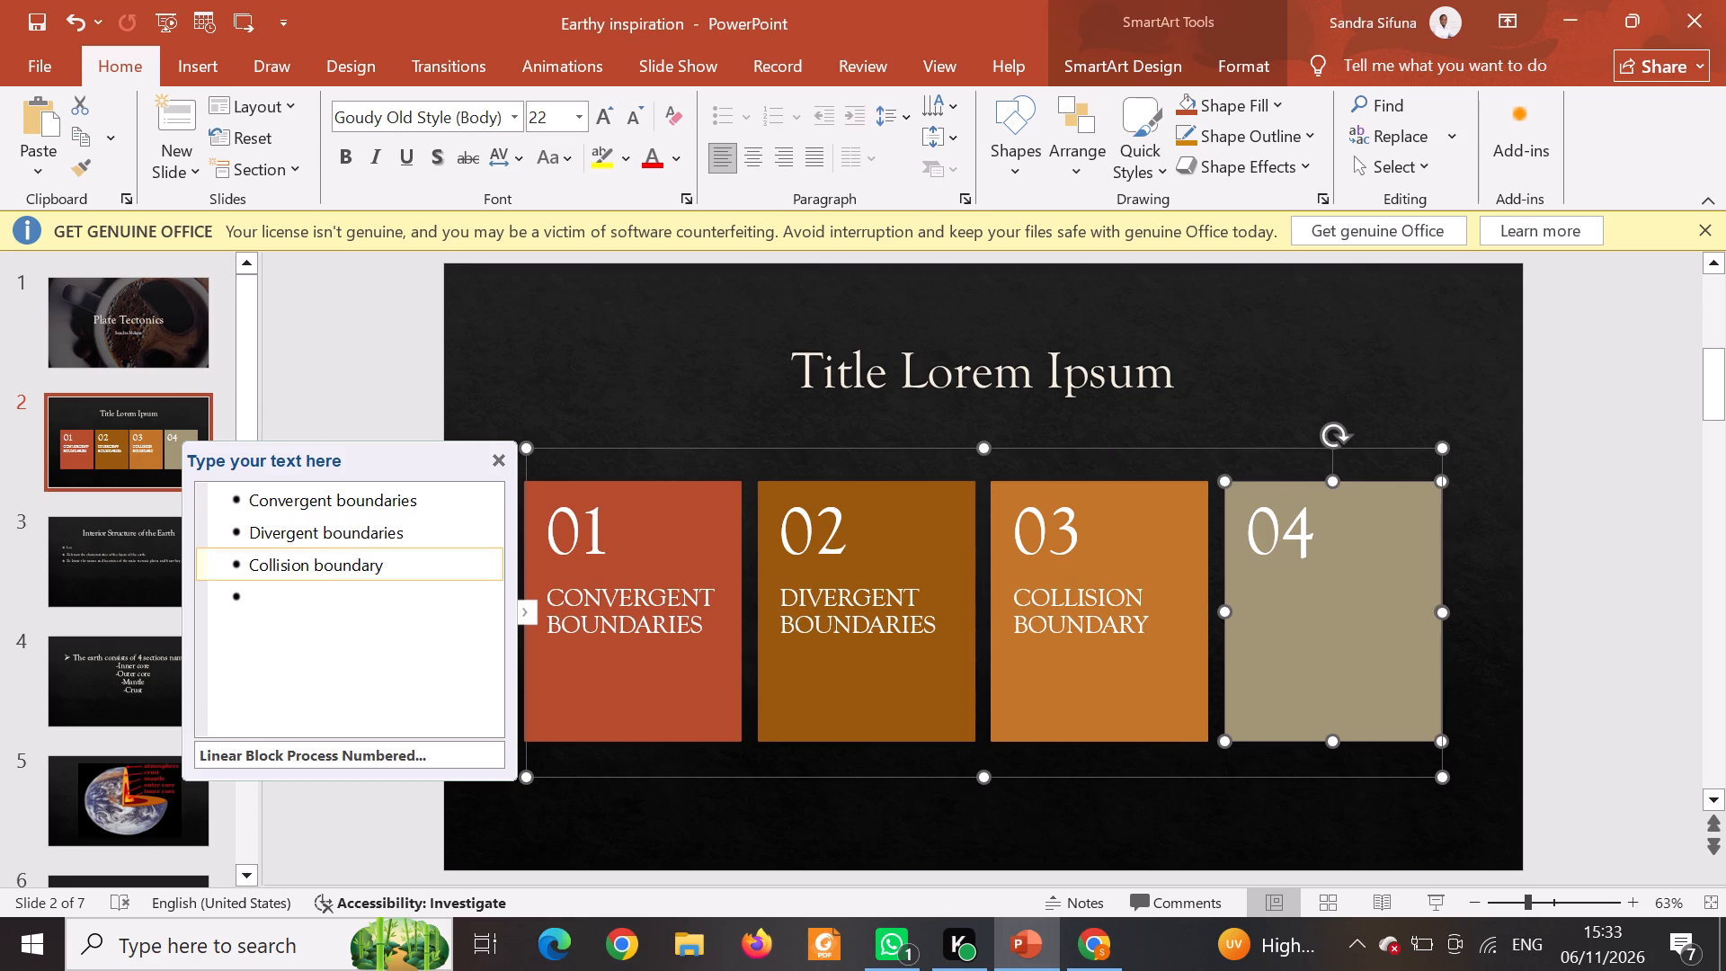
pyautogui.press('c')
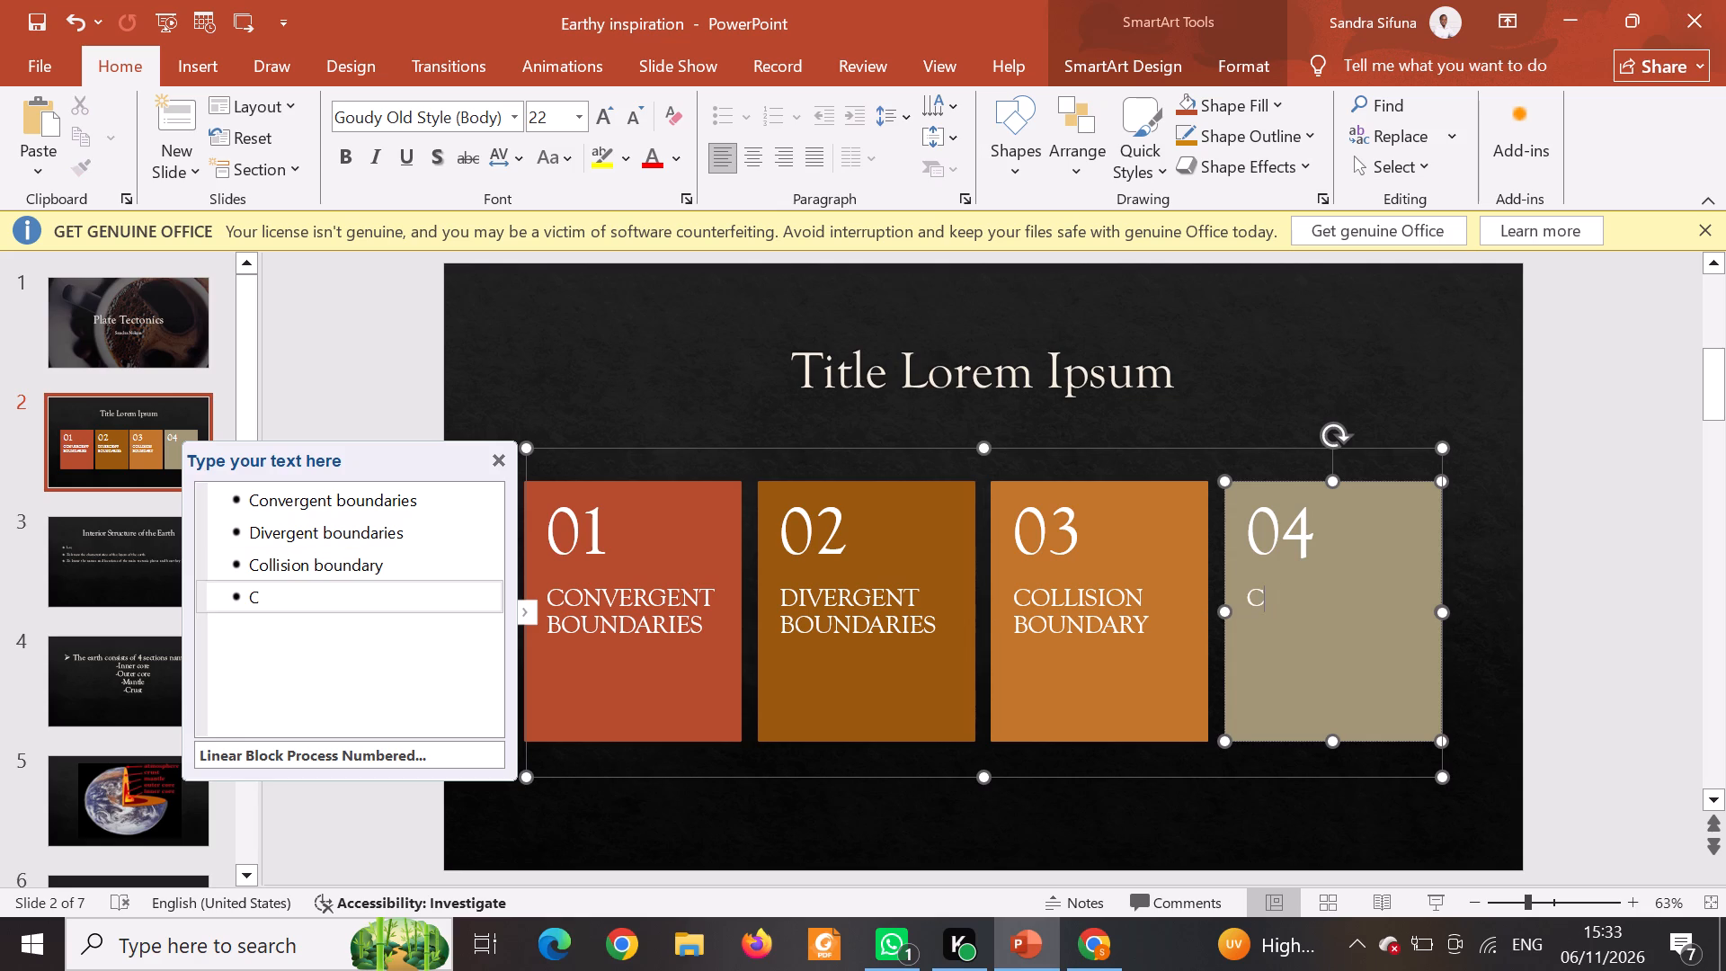
pyautogui.press('o')
pyautogui.write('nn')
pyautogui.press('s')
pyautogui.press('BackSpace')
pyautogui.press('BackSpace')
pyautogui.write('ser')
pyautogui.write('vative')
pyautogui.press('space')
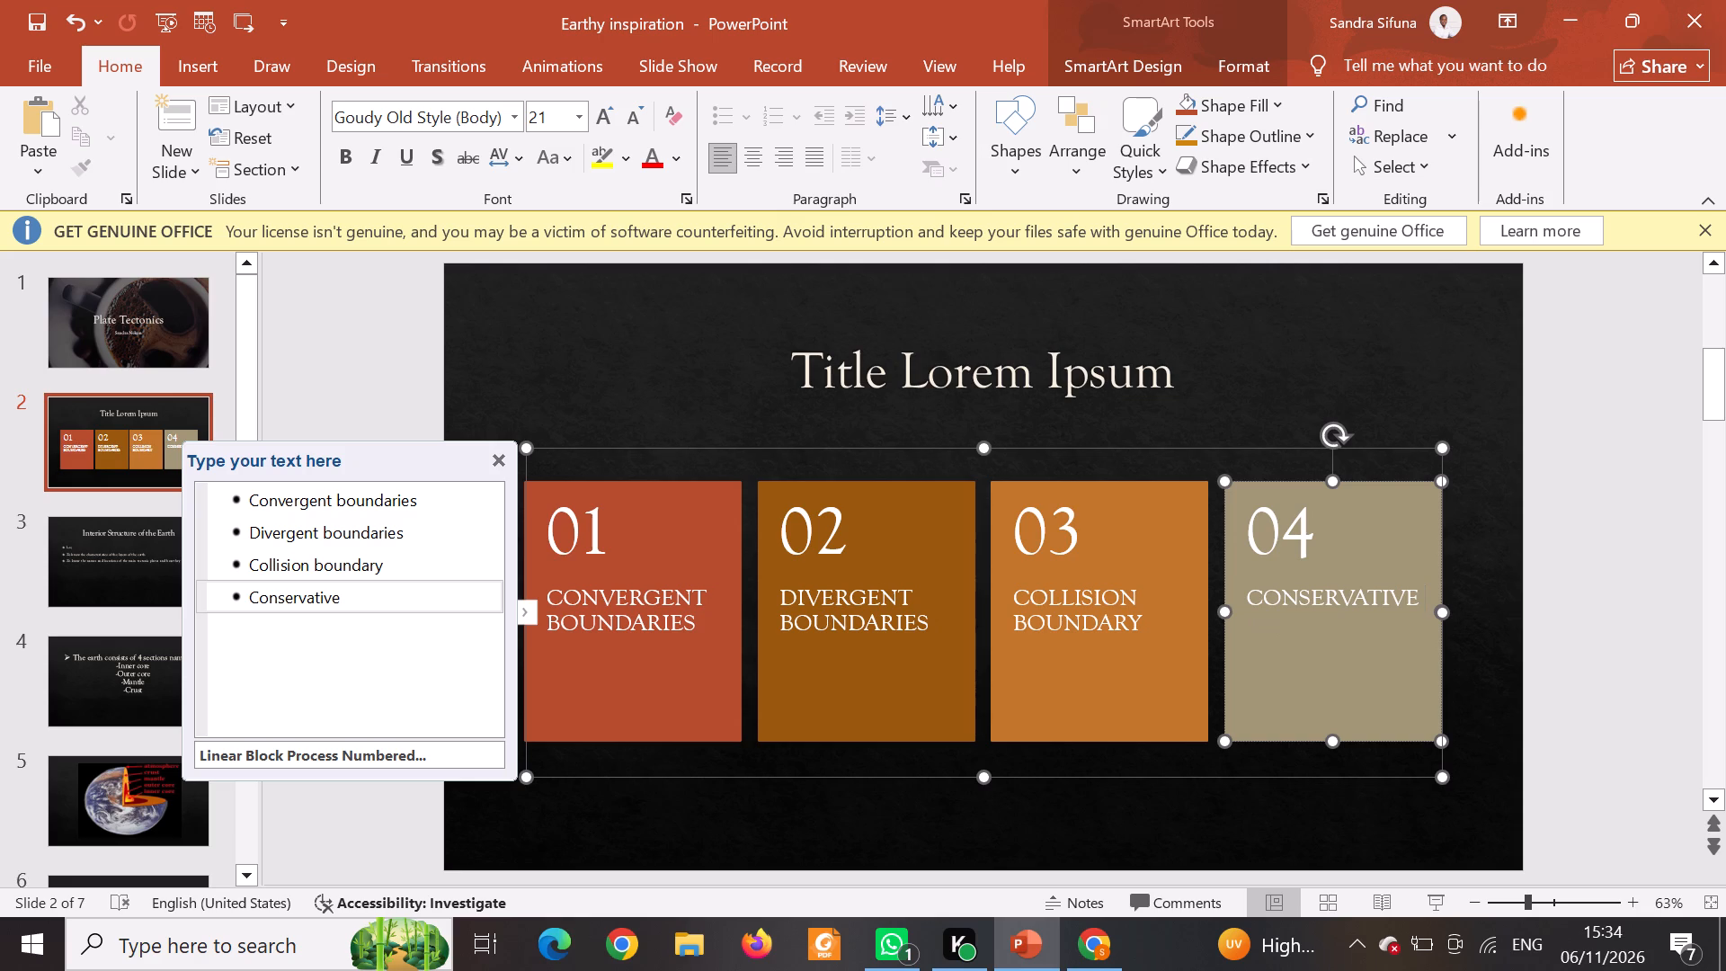
pyautogui.write('boundary')
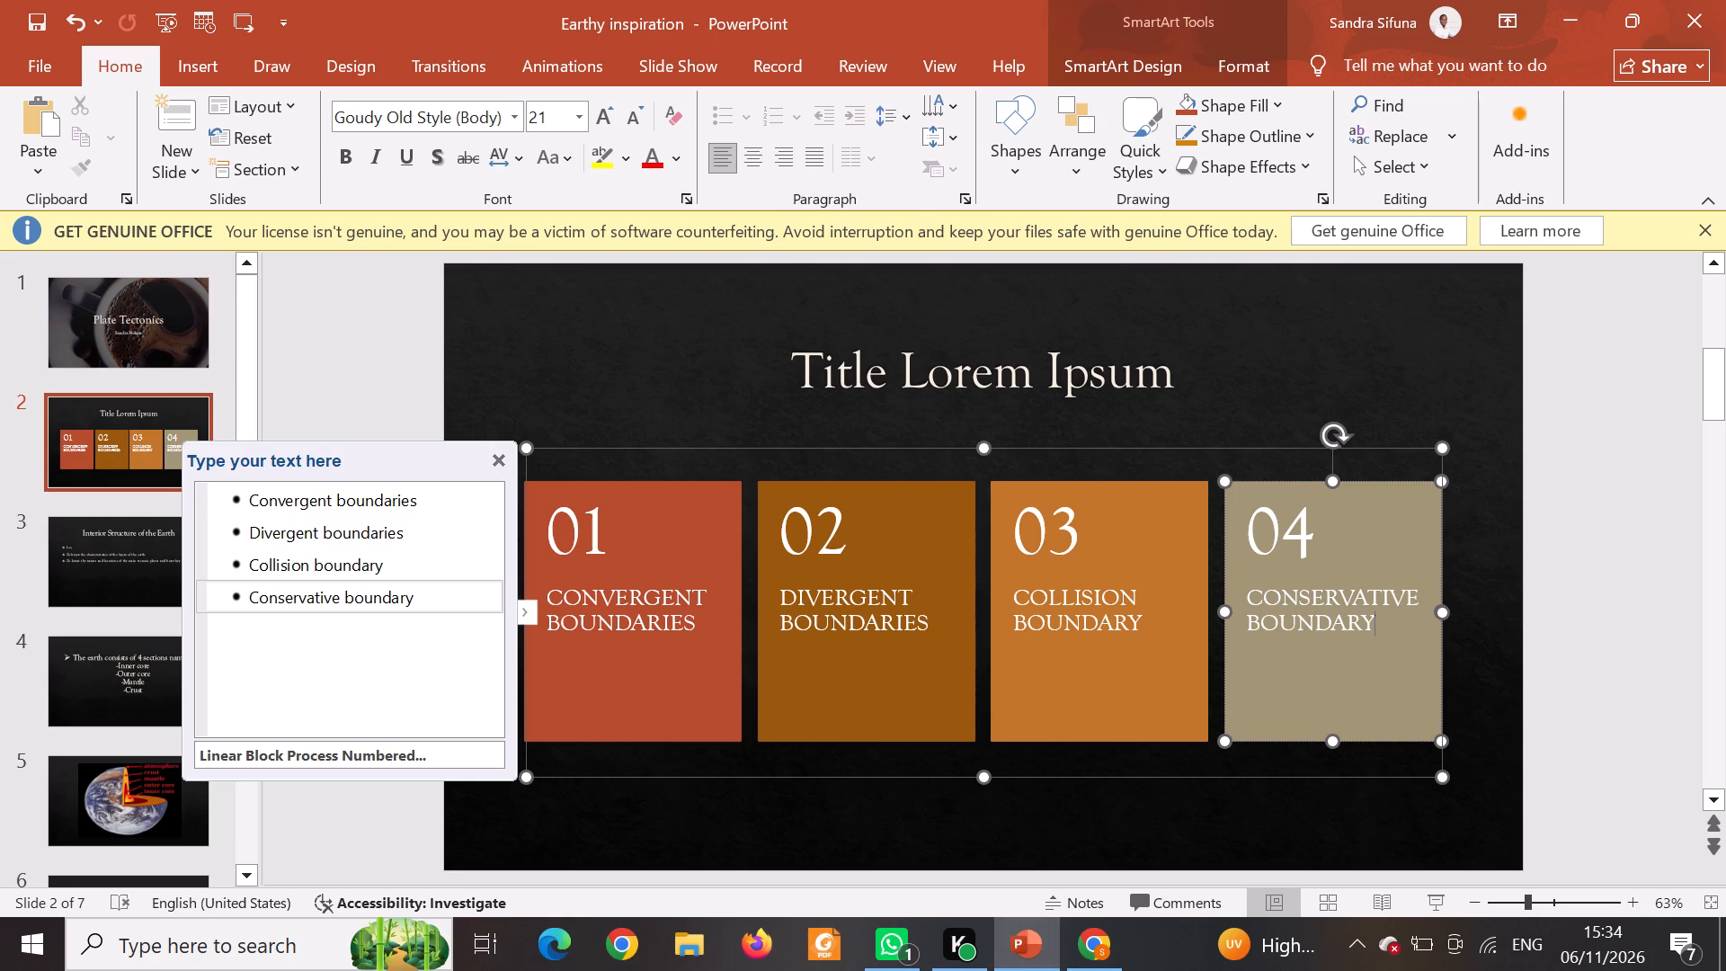
# Clear the placeholder title "Title Lorem Ipsum" on slide 2.
pyautogui.click(1203, 382)
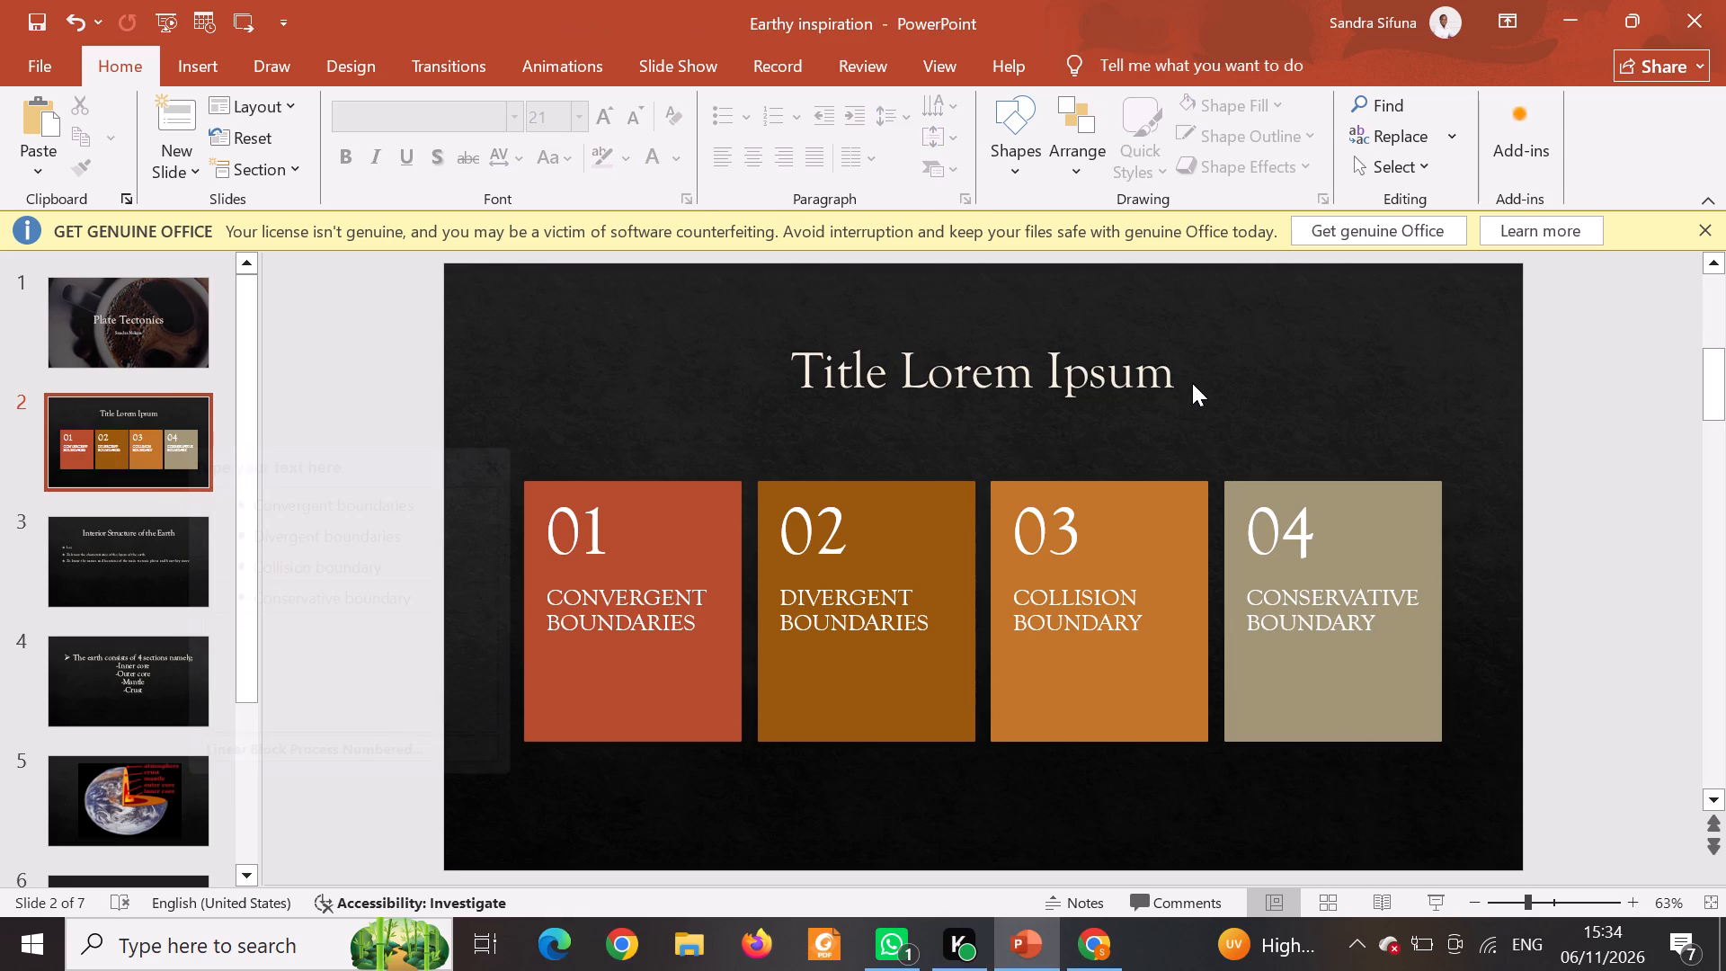
pyautogui.click(1192, 383)
pyautogui.click(1108, 378)
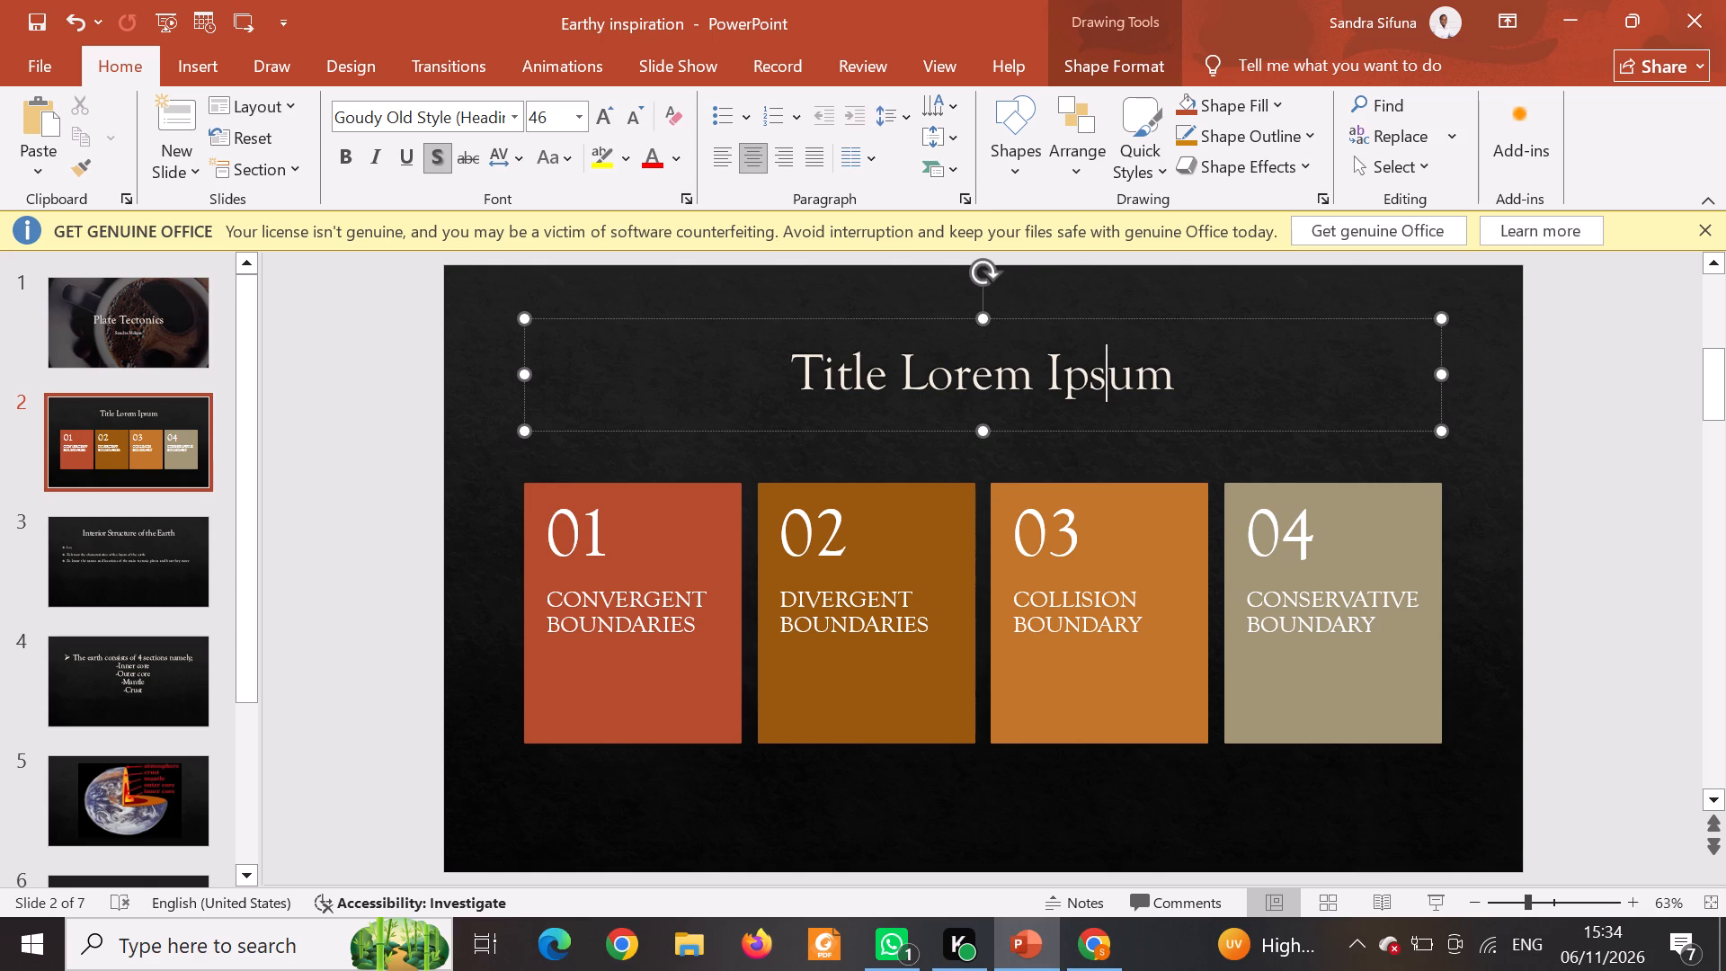
pyautogui.click(1174, 376)
pyautogui.press('BackSpace')
pyautogui.press('BackSpace')
pyautogui.press('BackSpace')
pyautogui.press('BackSpace')
pyautogui.press('BackSpace')
pyautogui.press('BackSpace')
pyautogui.press('BackSpace')
pyautogui.press('BackSpace')
pyautogui.press('BackSpace')
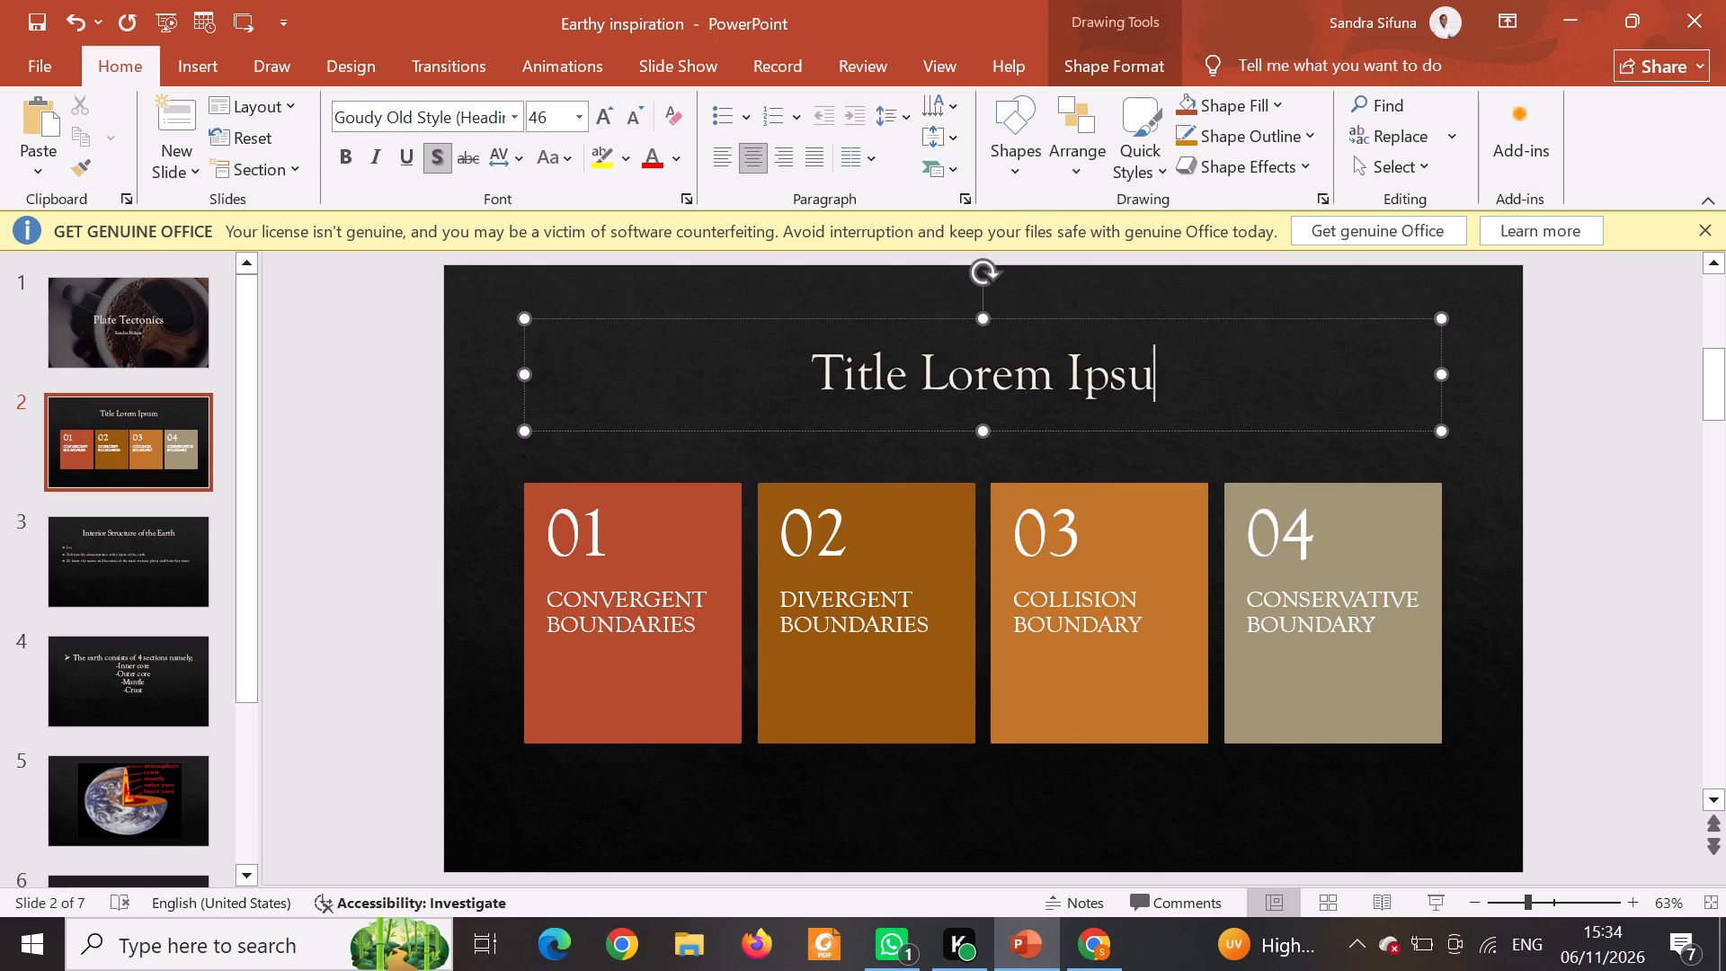
pyautogui.press('BackSpace')
pyautogui.press('BackSpace')
pyautogui.press('BackSpace')
pyautogui.press('BackSpace')
pyautogui.press('BackSpace')
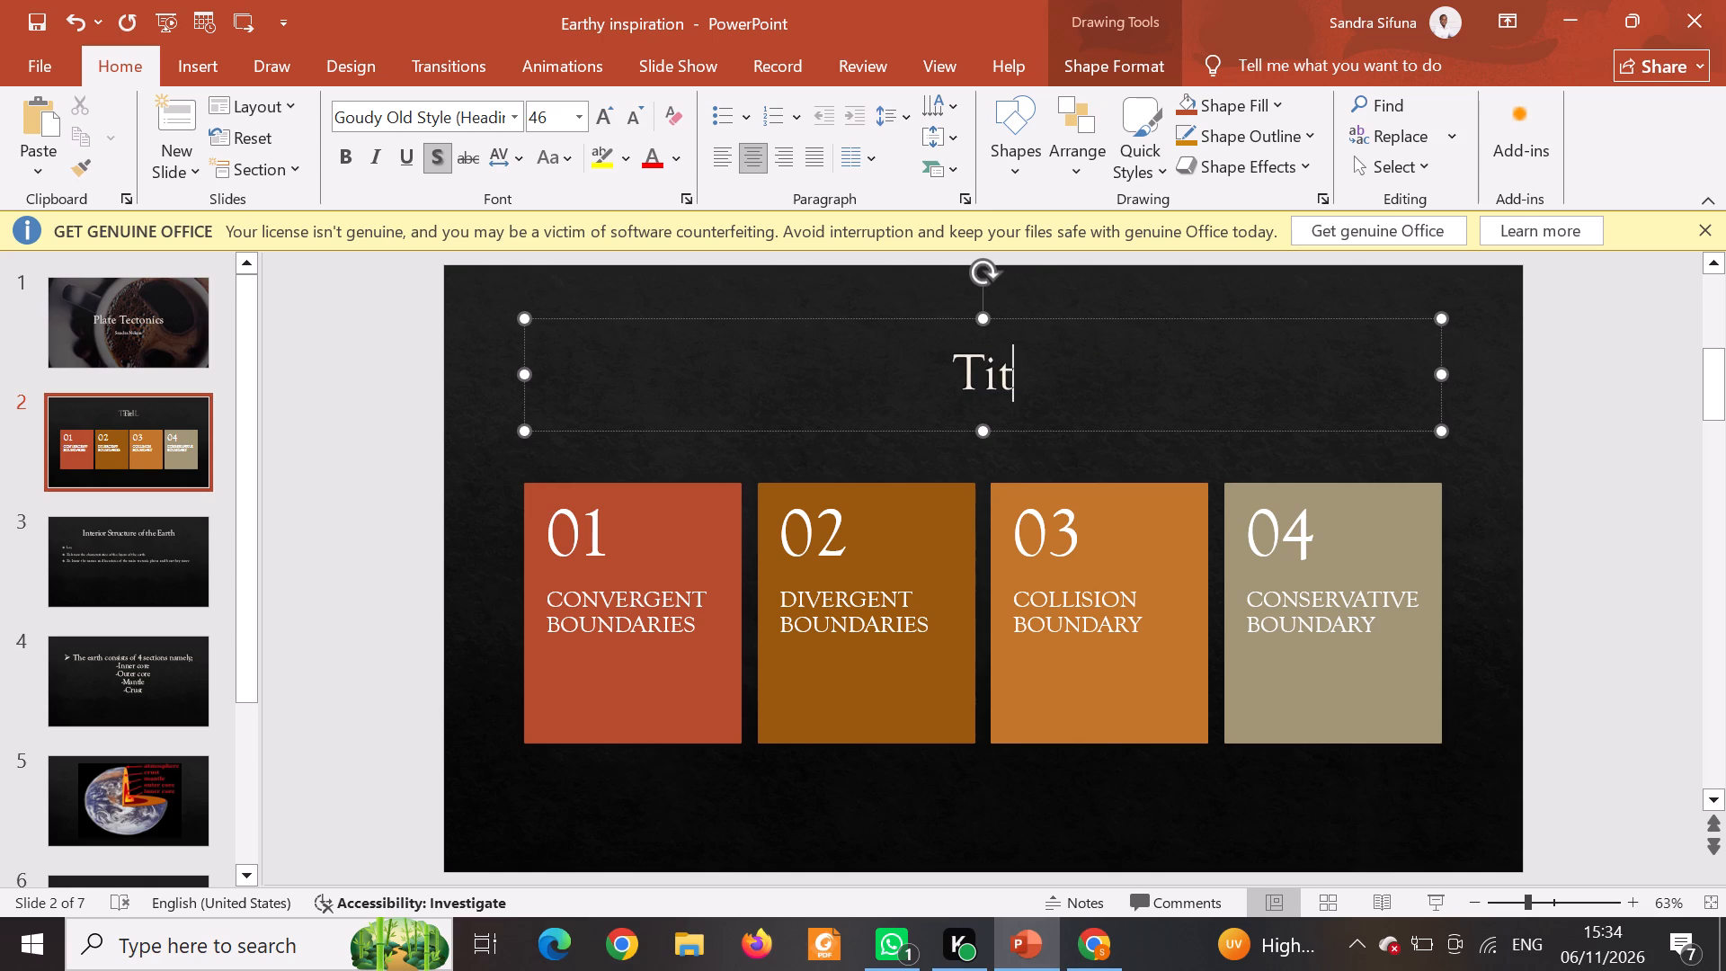
pyautogui.press('BackSpace')
pyautogui.press('BackSpace')
pyautogui.press('BackSpace')
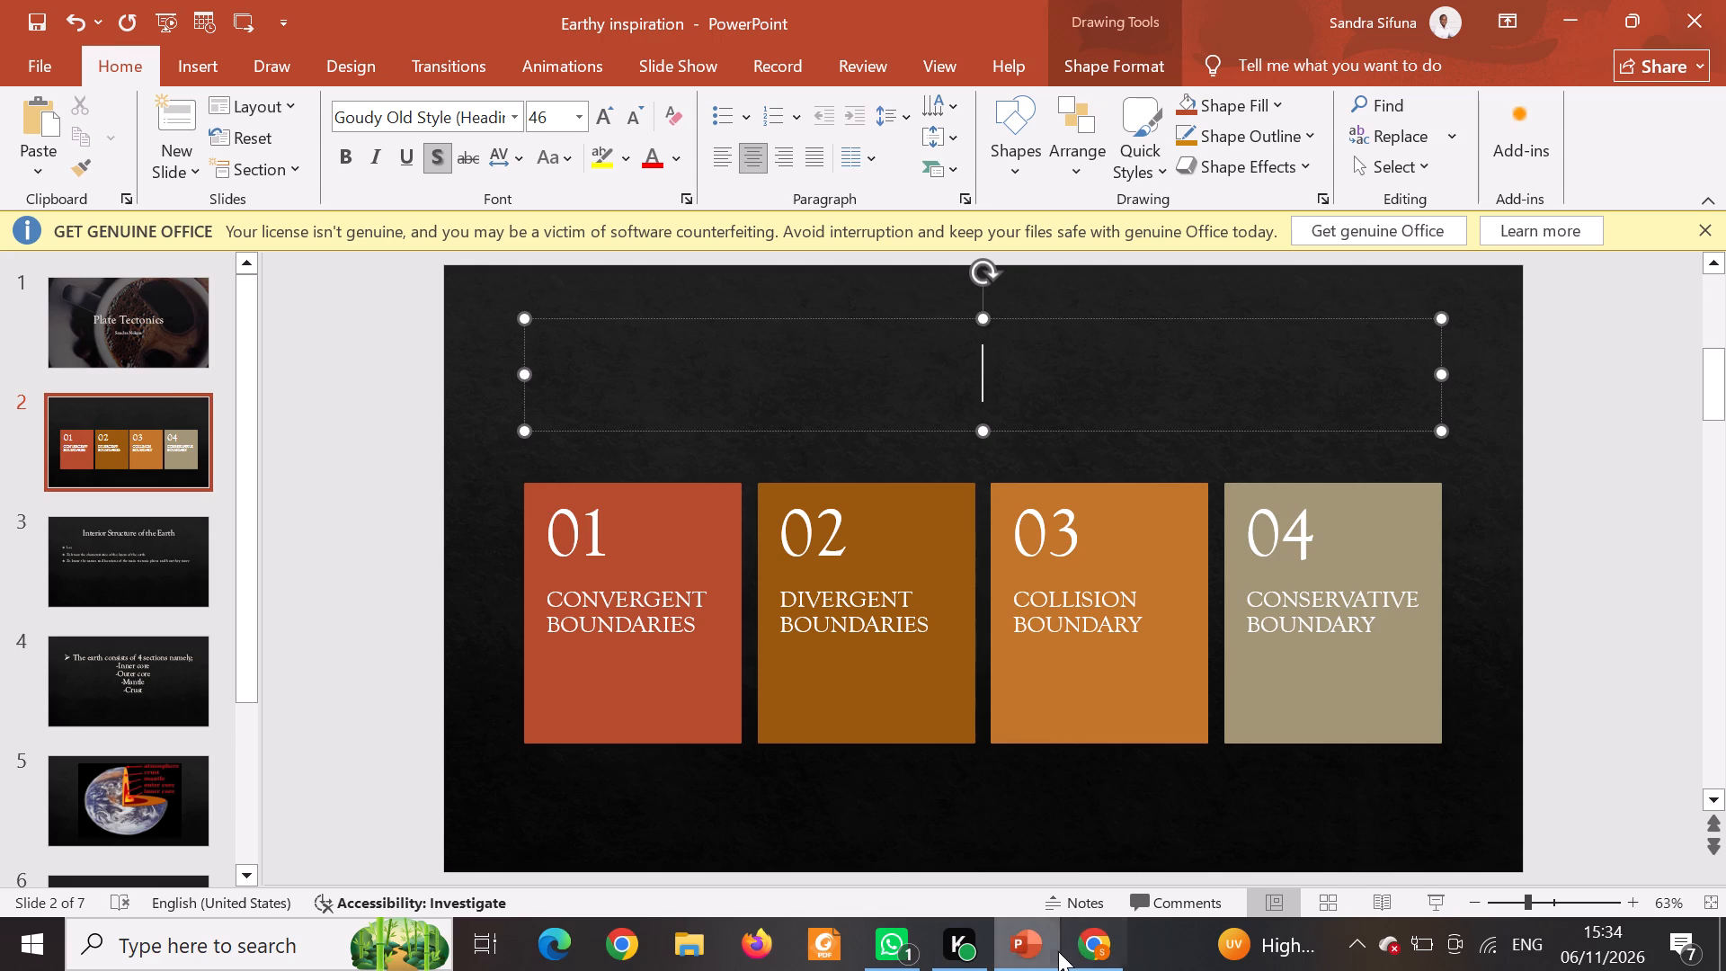
# Switch to Chrome and ask in the open AI chat "how can i name them in a more cathing way".
pyautogui.click(1106, 954)
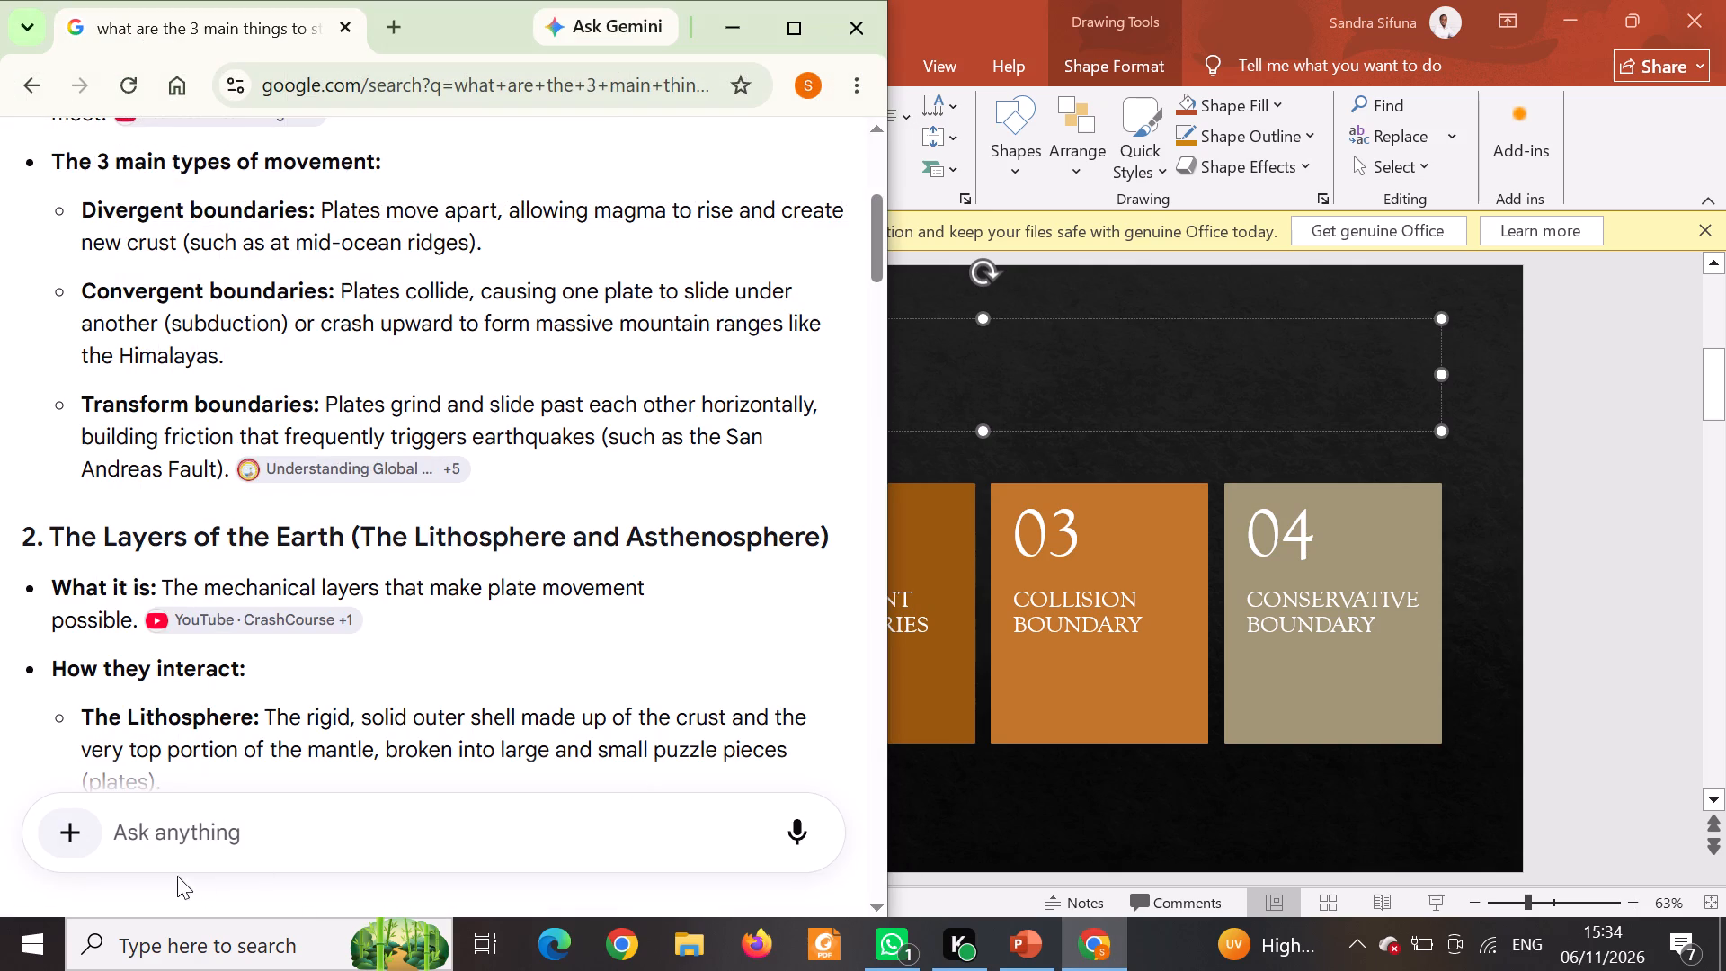
pyautogui.click(187, 822)
pyautogui.write('hiw')
pyautogui.press('BackSpace')
pyautogui.press('BackSpace')
pyautogui.write('ow can i name themm')
pyautogui.press('BackSpace')
pyautogui.press('space')
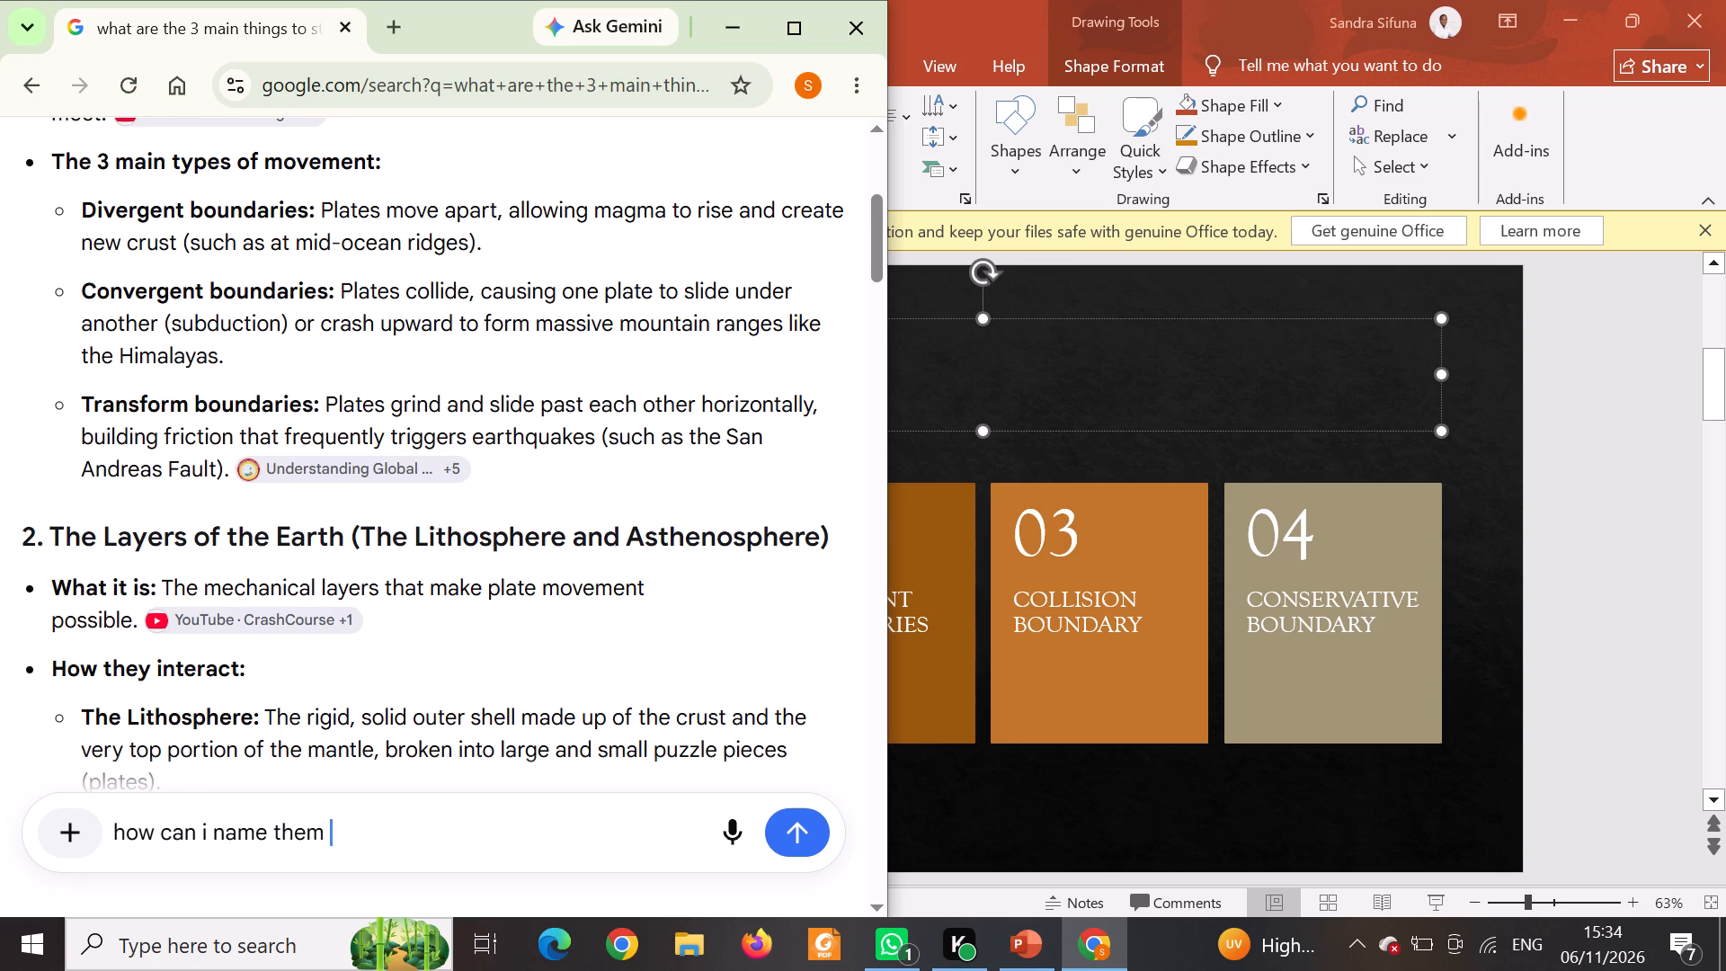
pyautogui.write('in a more cathinh')
pyautogui.press('BackSpace')
pyautogui.write('g way')
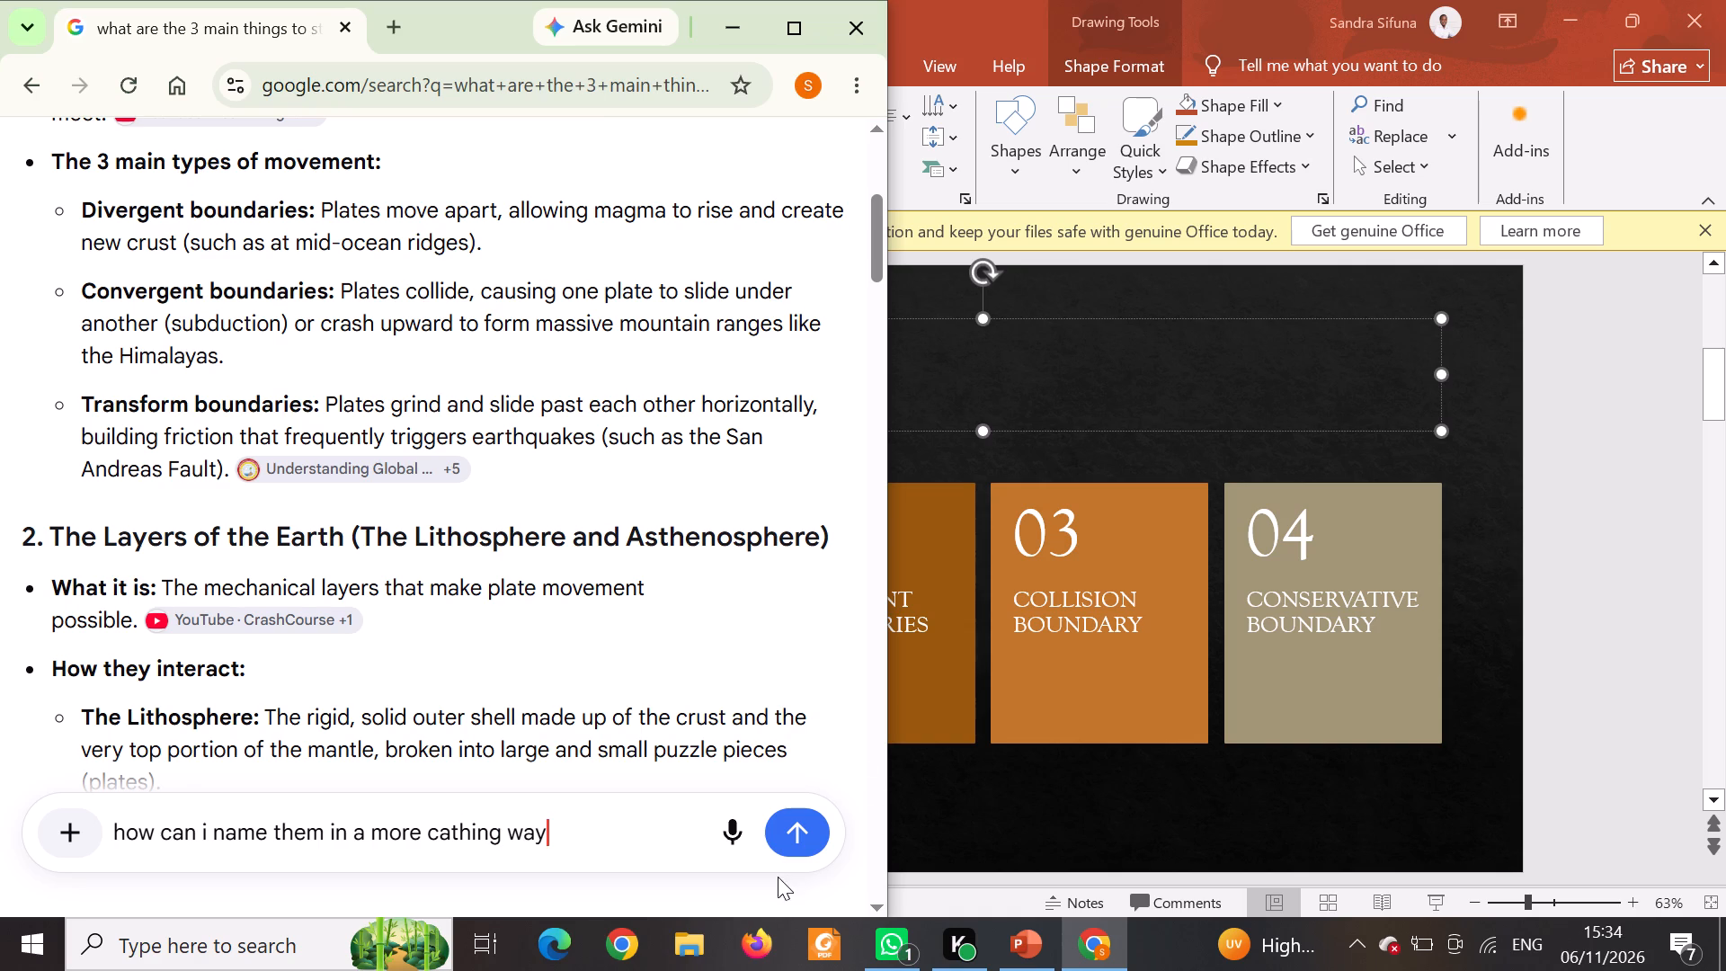
pyautogui.click(808, 815)
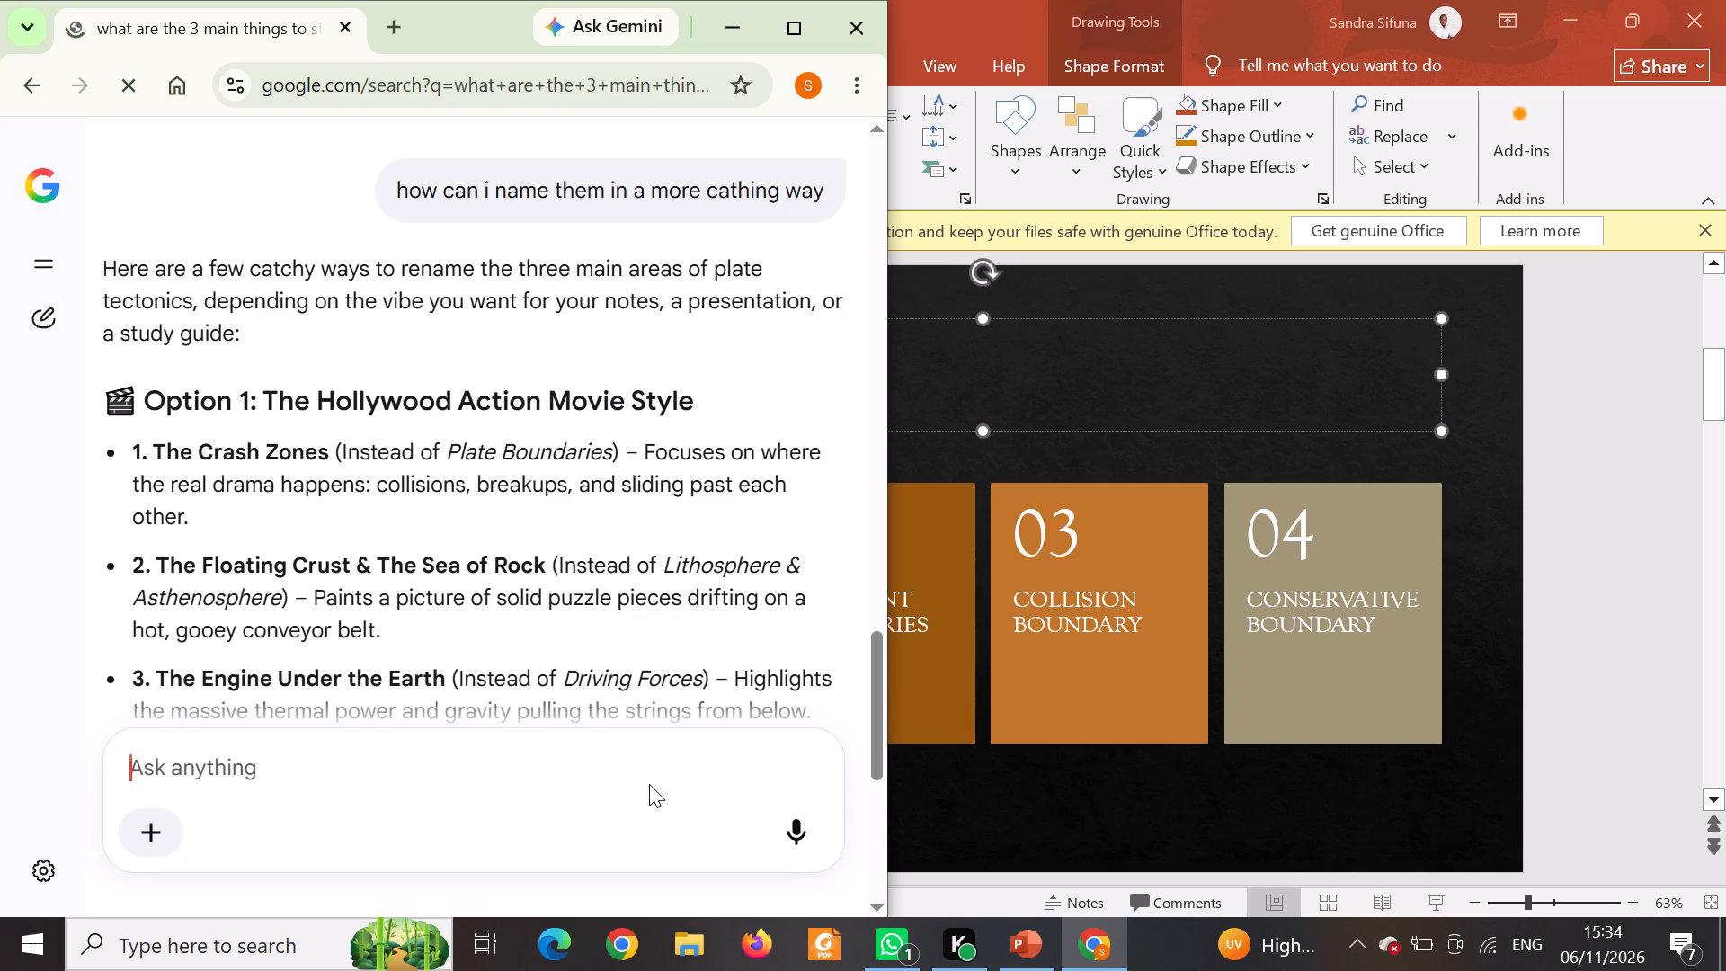
# Read through the suggested catchy names for the plate tectonics topics, and return to the PowerPoint presentation.
pyautogui.scroll(-2, 530, 473)
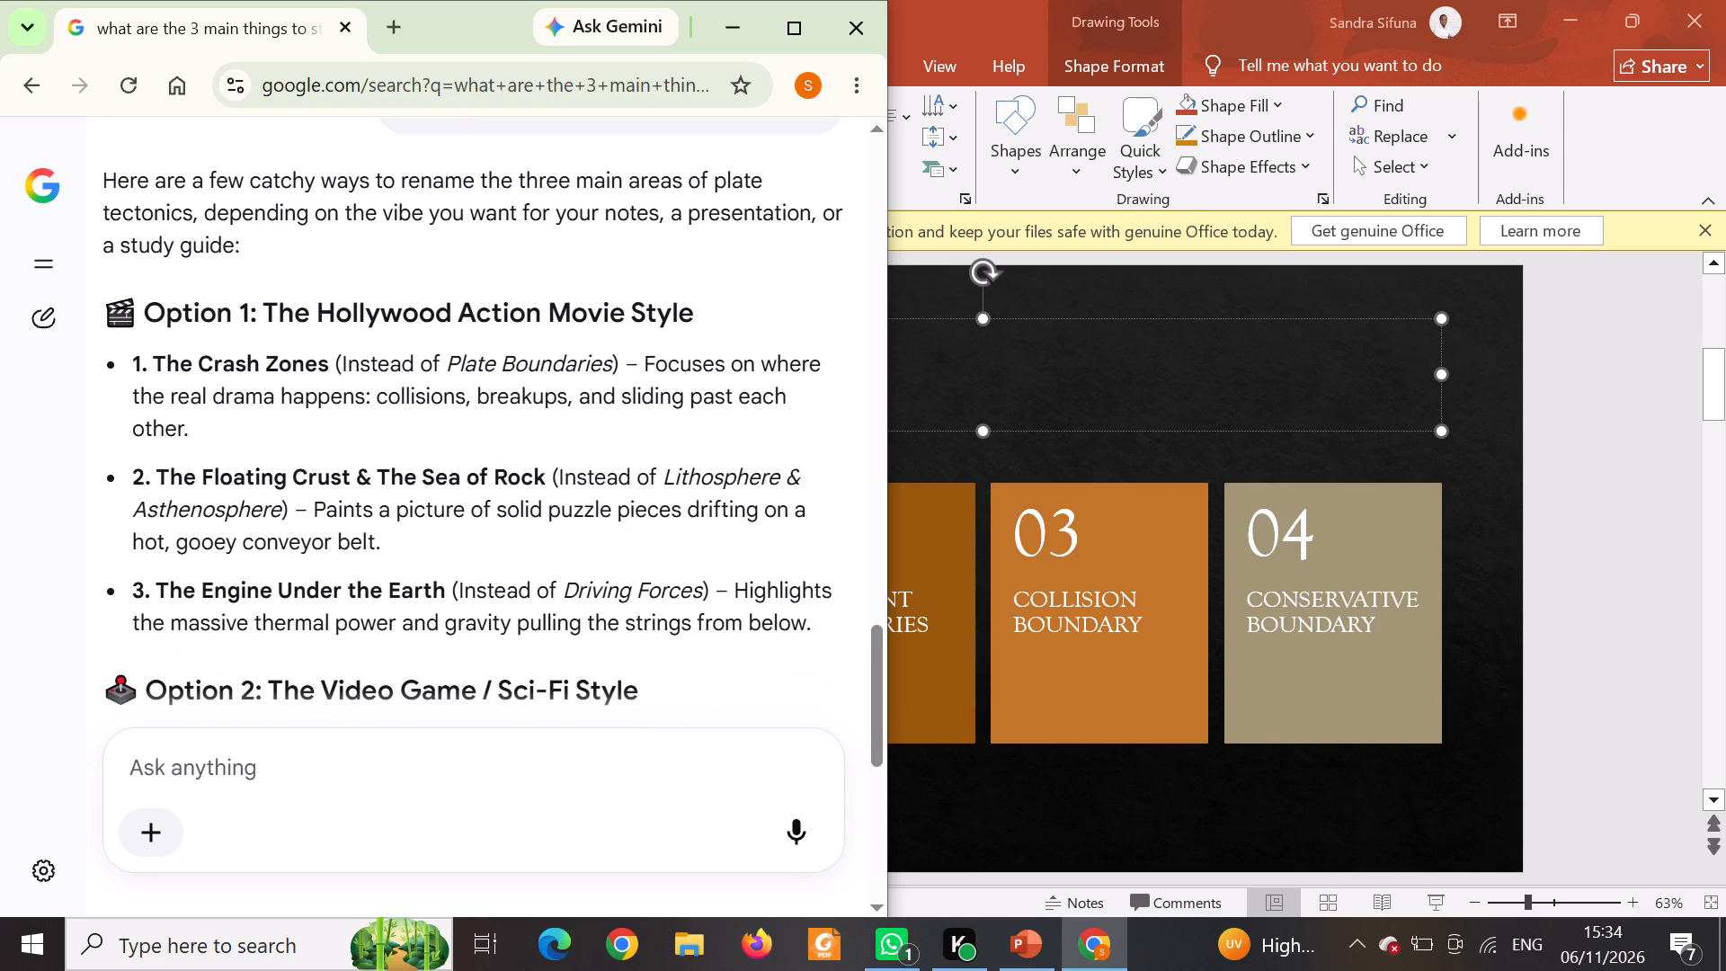
pyautogui.scroll(-2, 530, 473)
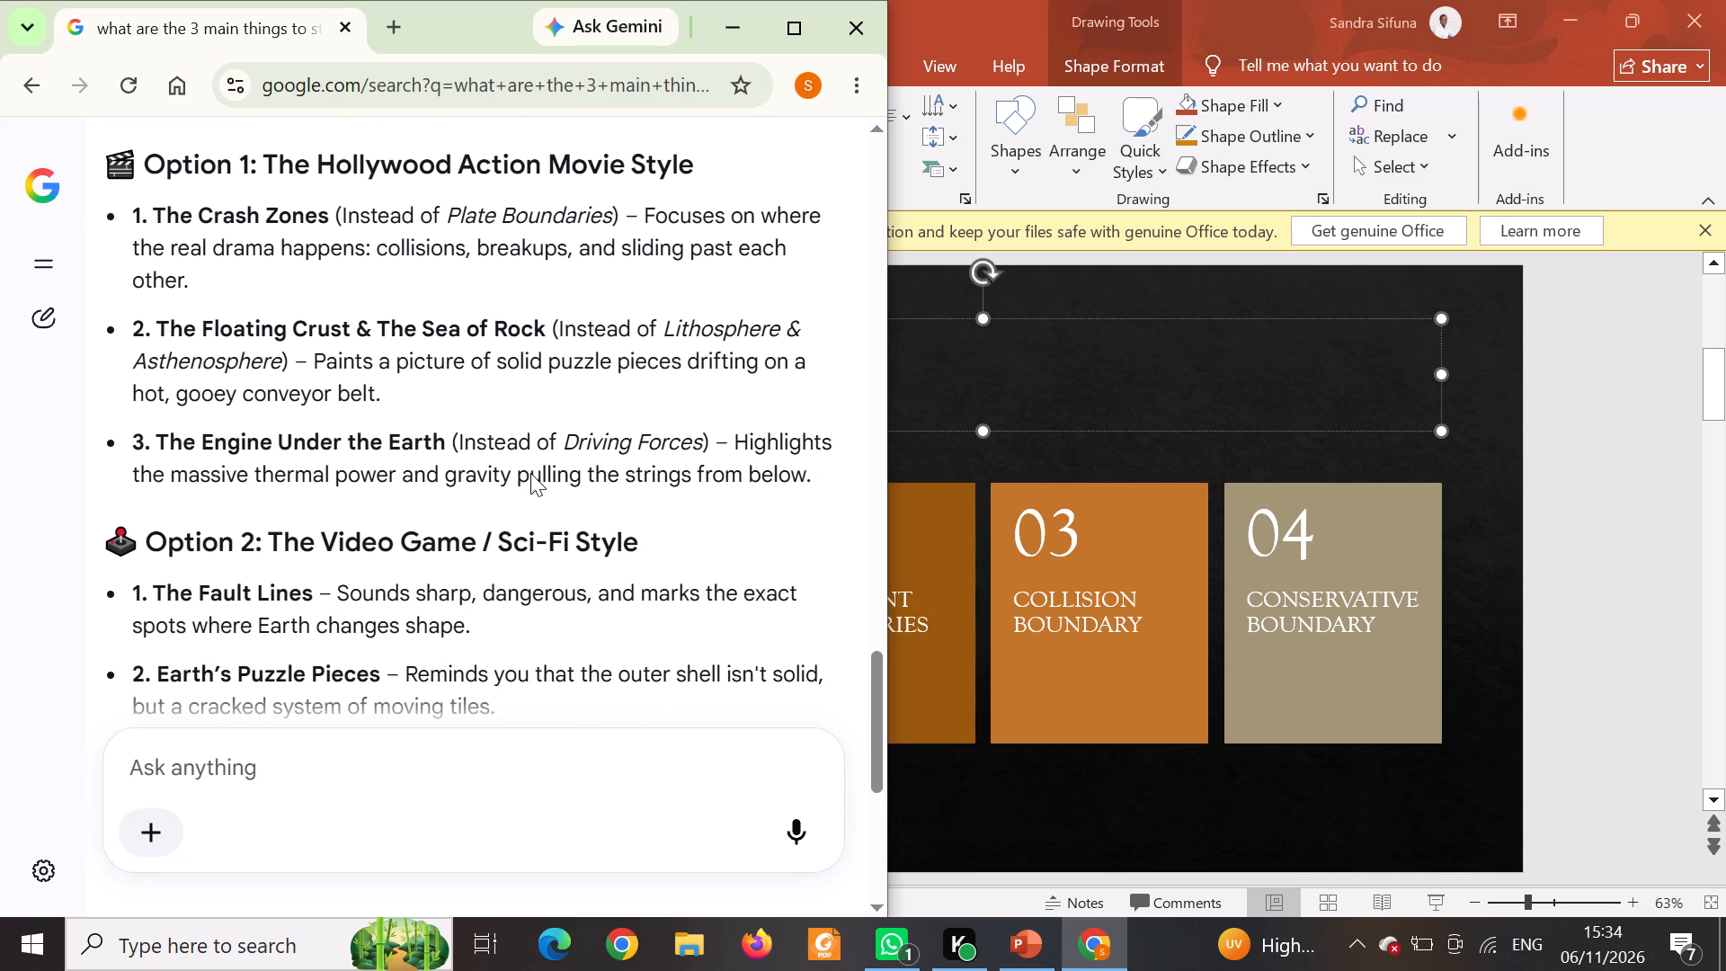
pyautogui.scroll(-2, 530, 473)
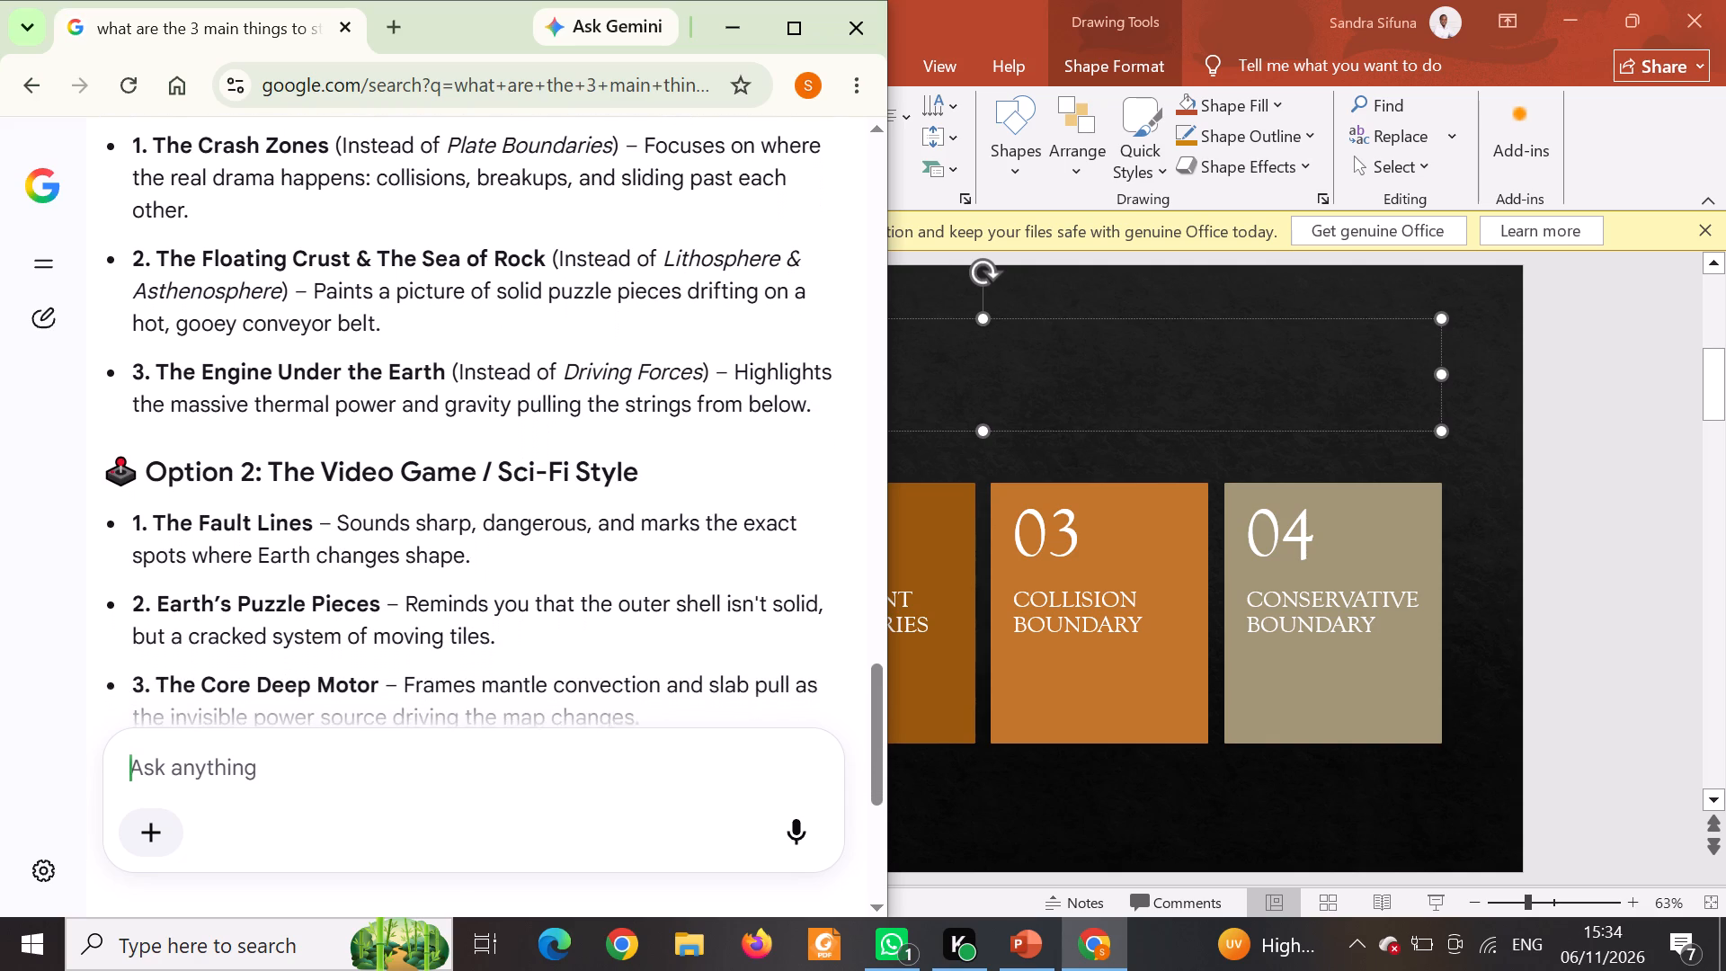
pyautogui.scroll(-3, 530, 473)
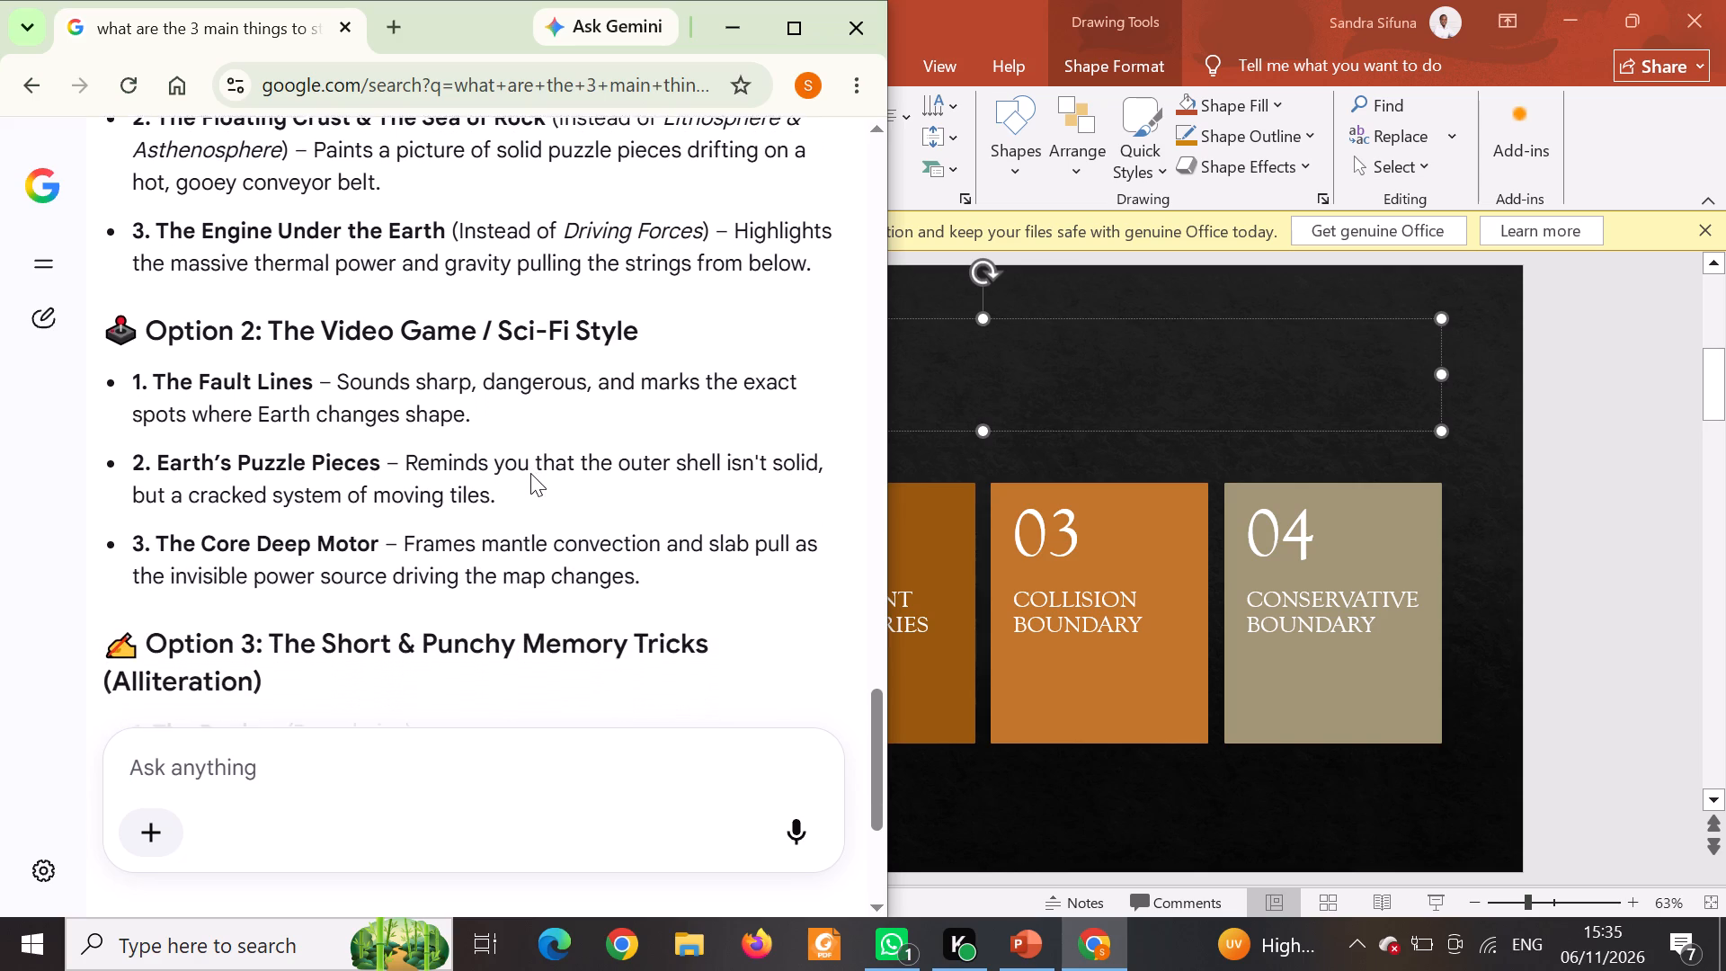
pyautogui.scroll(-3, 530, 473)
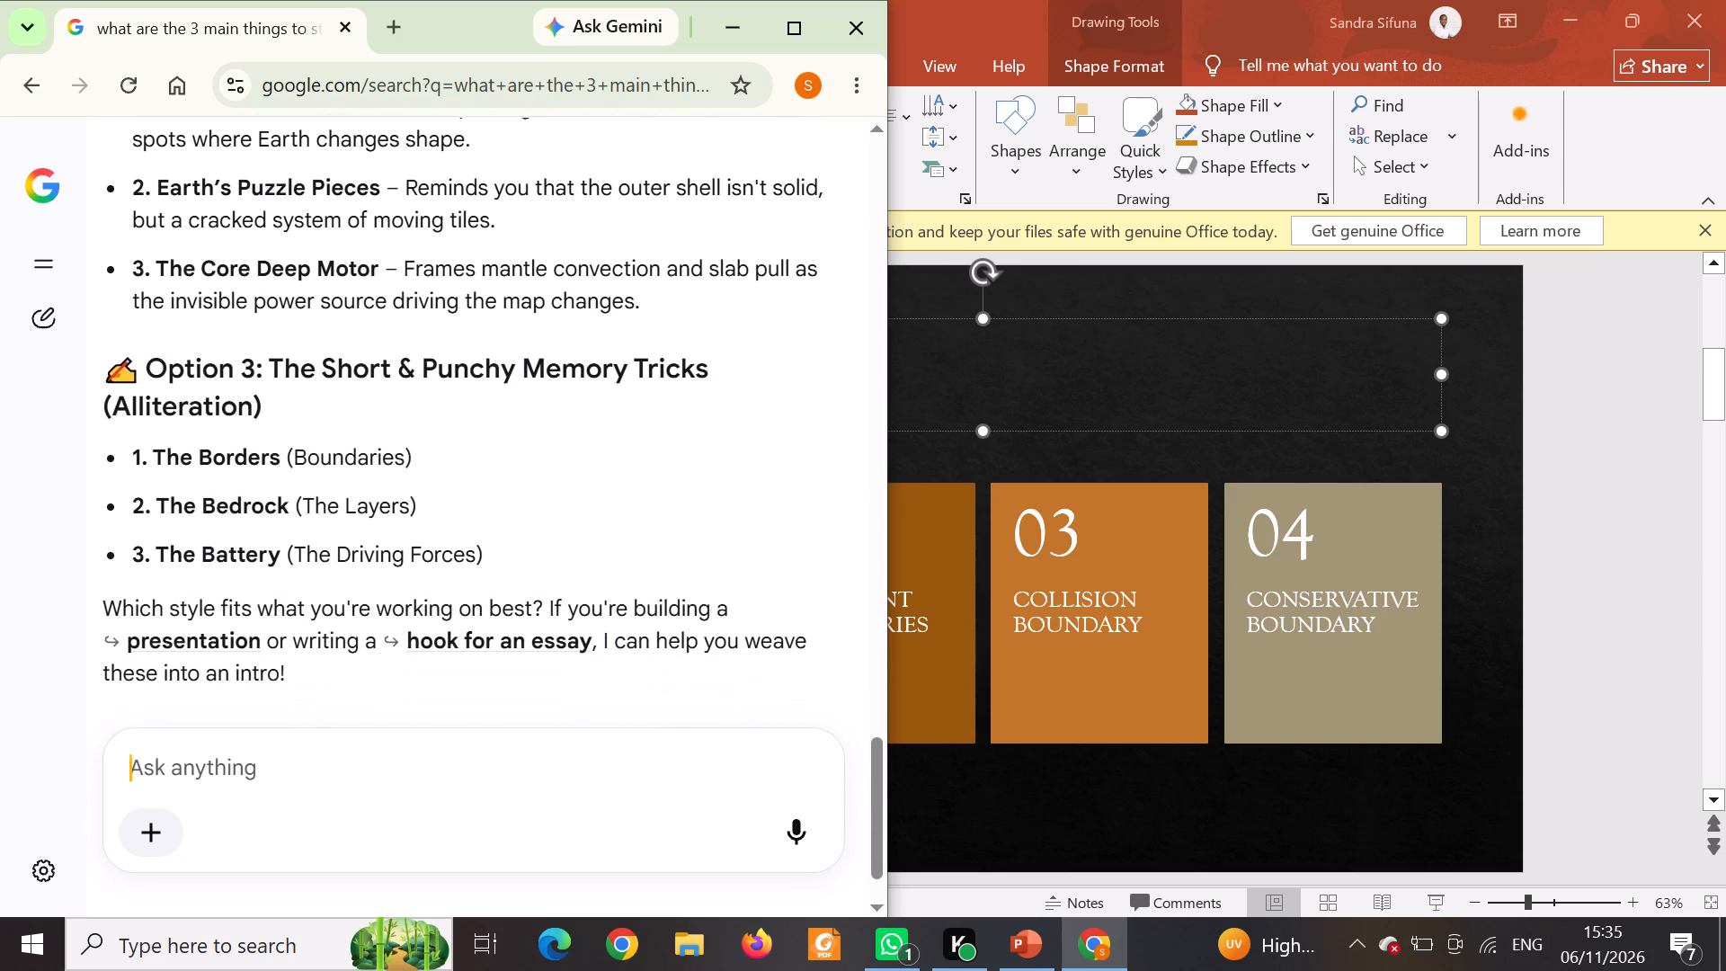
pyautogui.scroll(-3, 530, 473)
pyautogui.scroll(2, 527, 459)
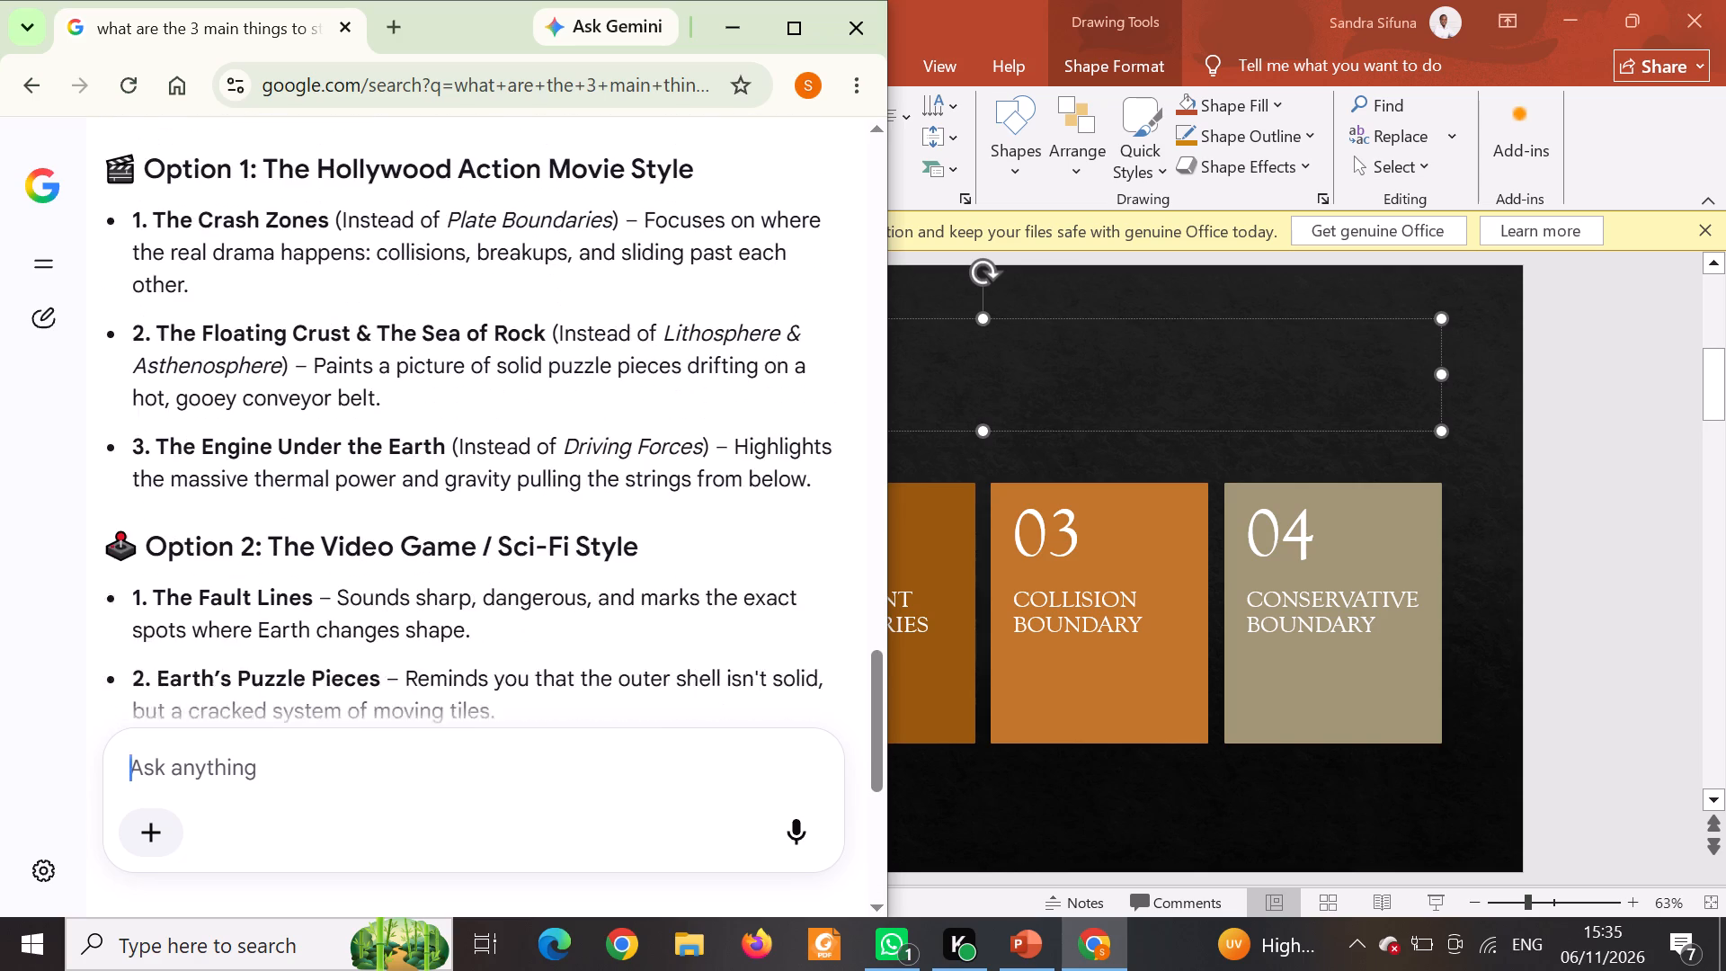
pyautogui.scroll(3, 527, 459)
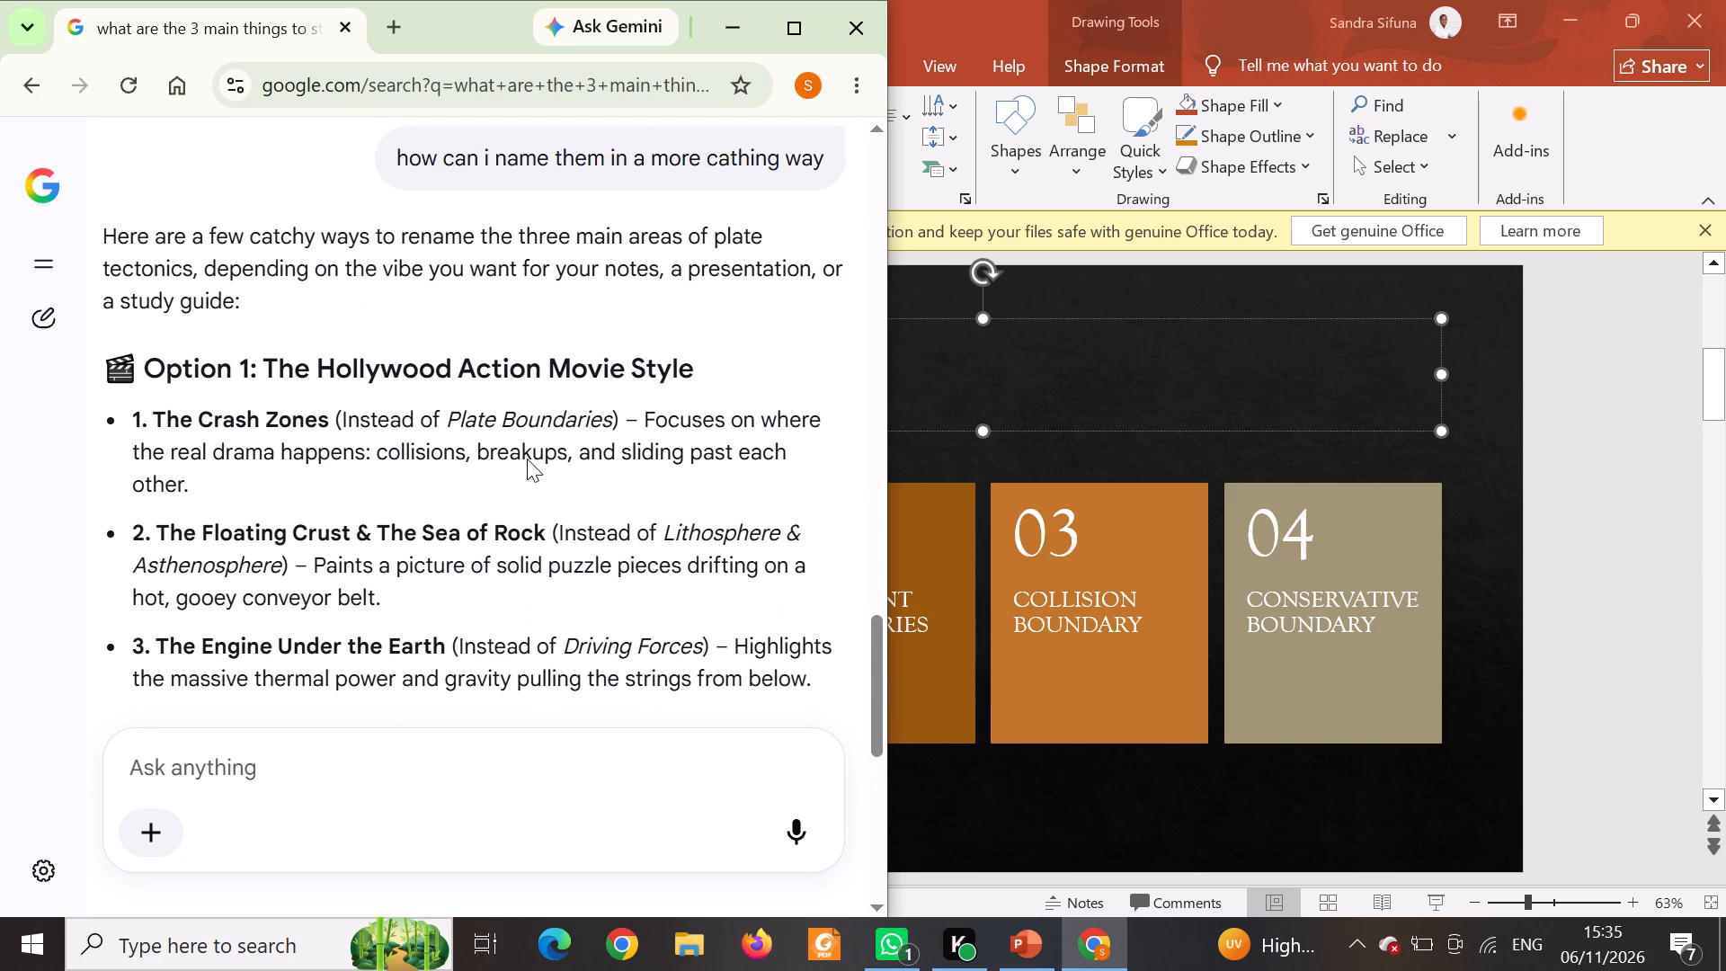
pyautogui.scroll(-2, 527, 459)
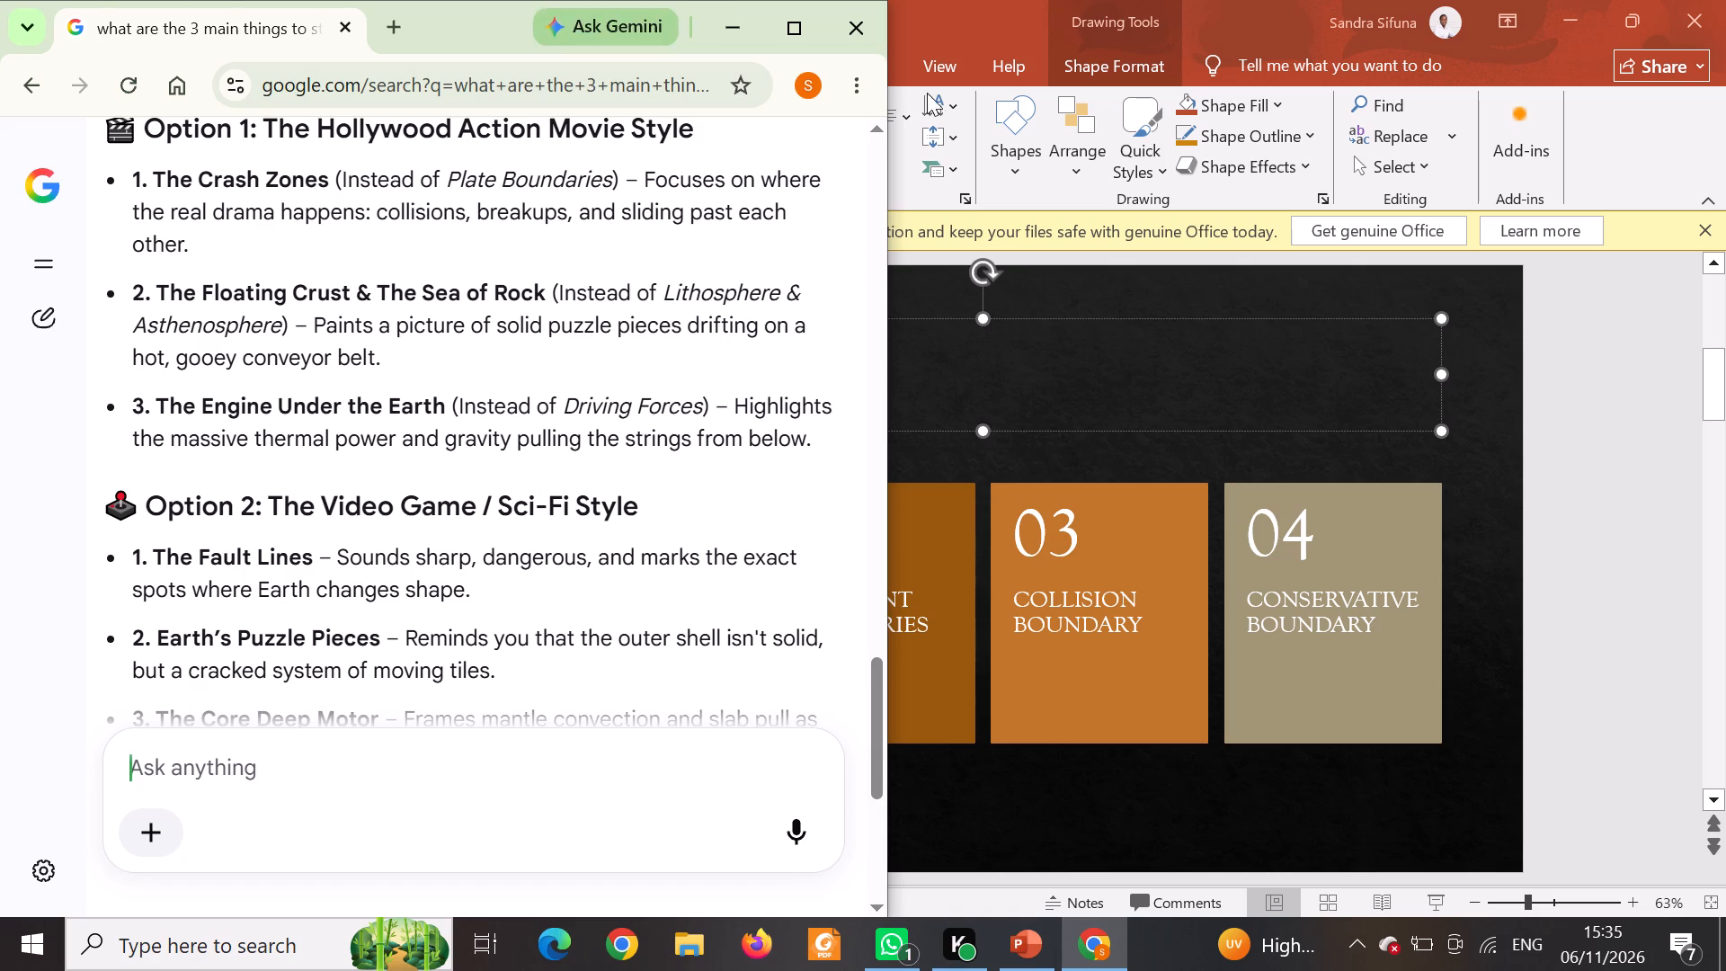
pyautogui.moveTo(732, 1); pyautogui.dragTo(744, 28)
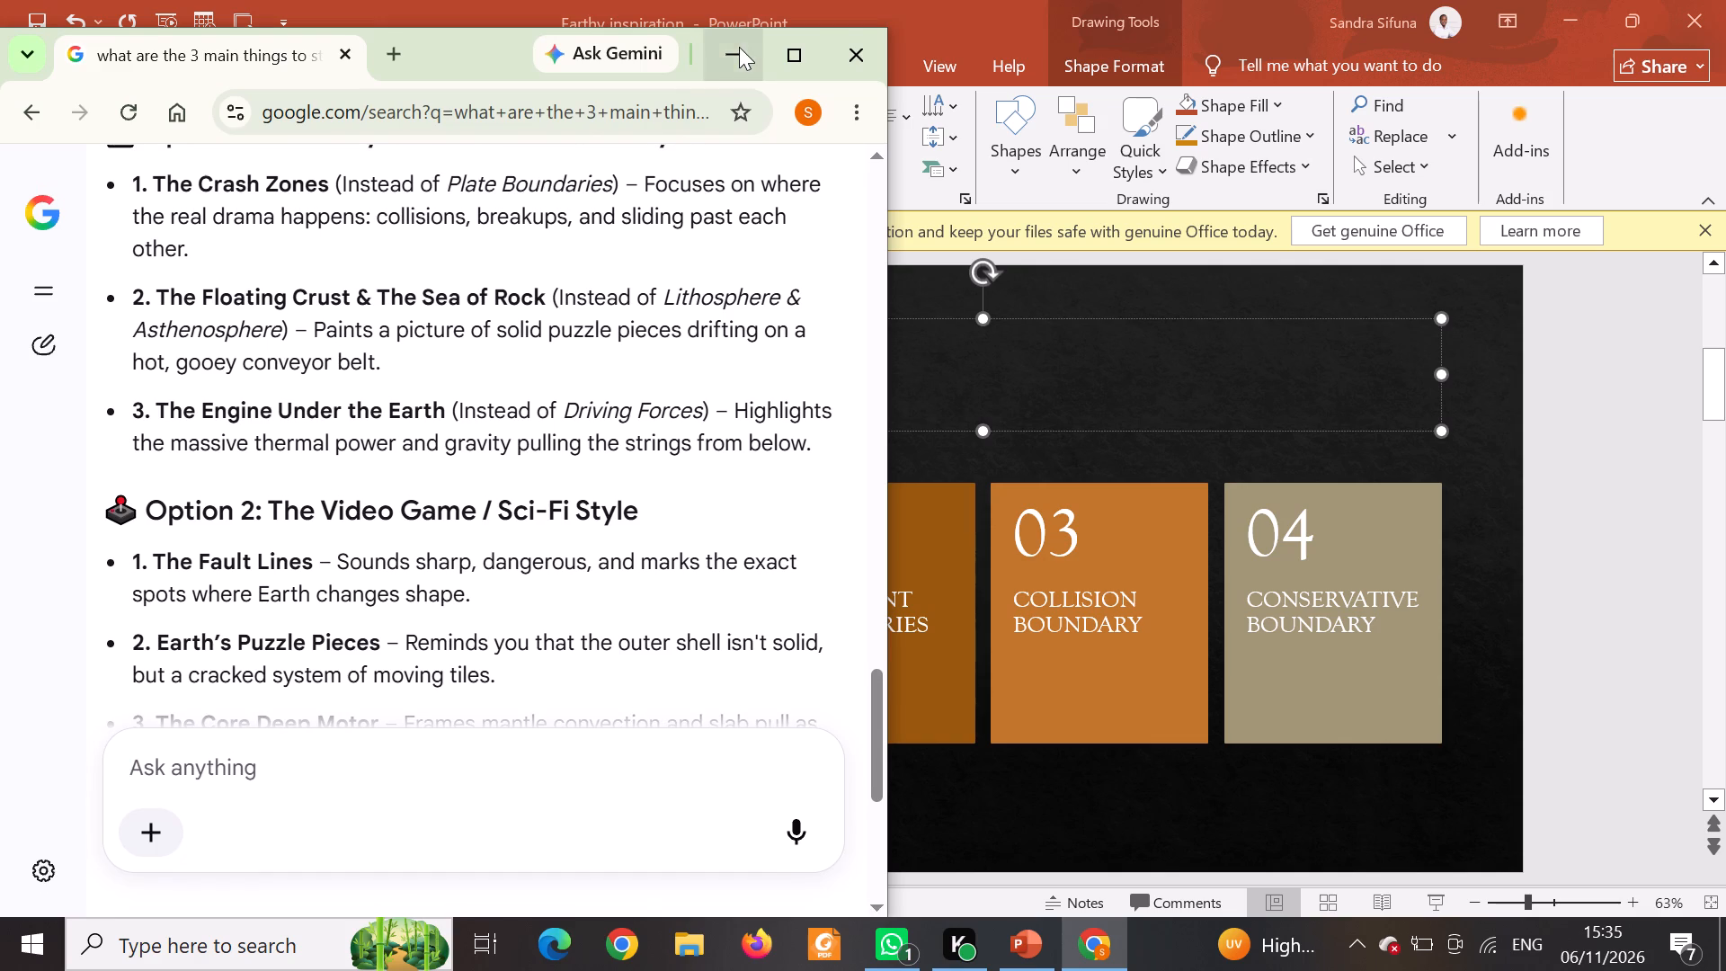
pyautogui.click(739, 51)
# Enter "MARGINS" as the title of slide 2.
pyautogui.press('m')
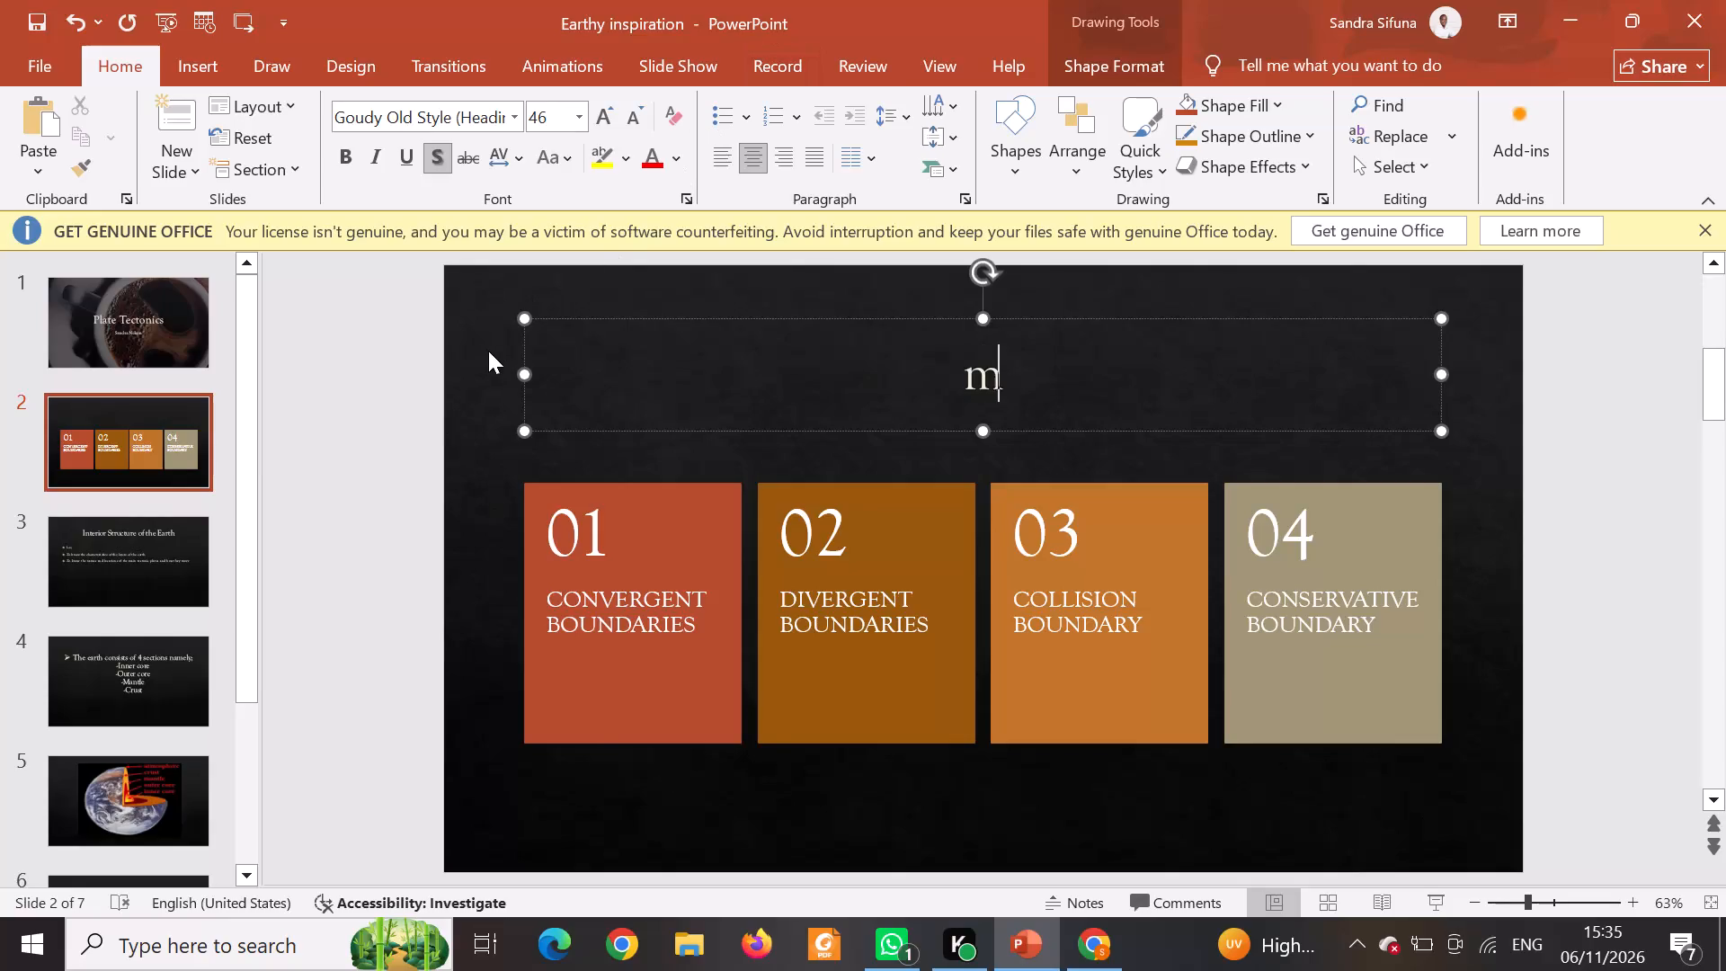
pyautogui.press('BackSpace')
pyautogui.press('m')
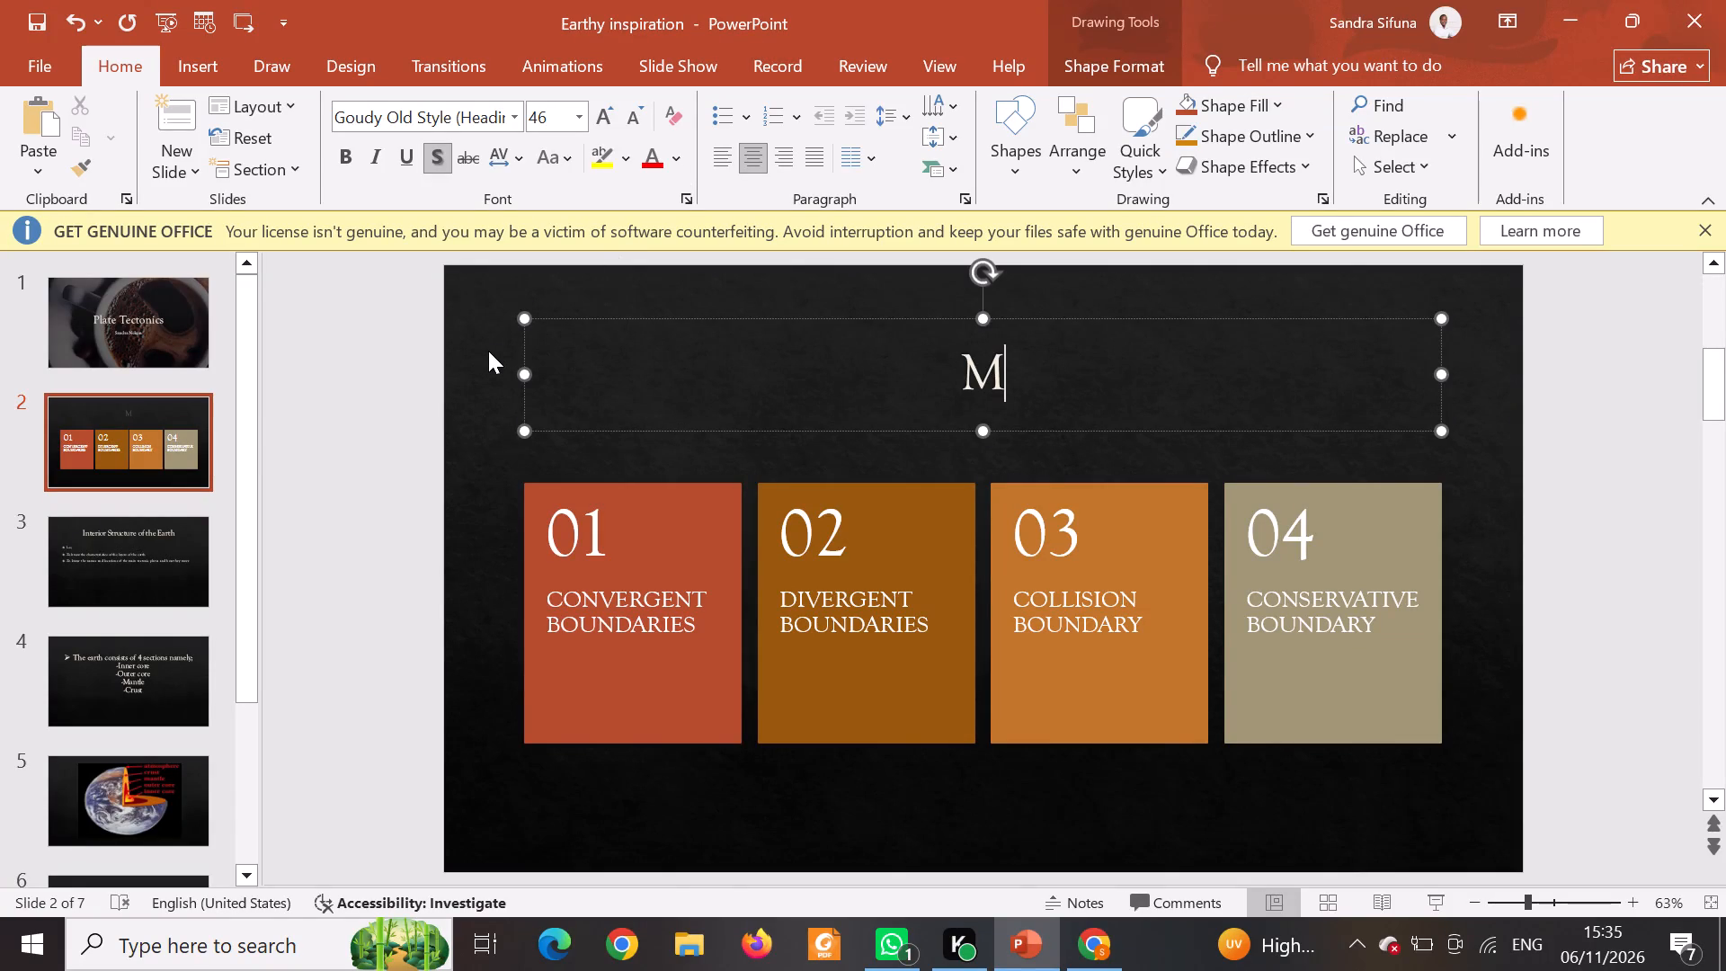
pyautogui.press('a')
pyautogui.write('RGINS')
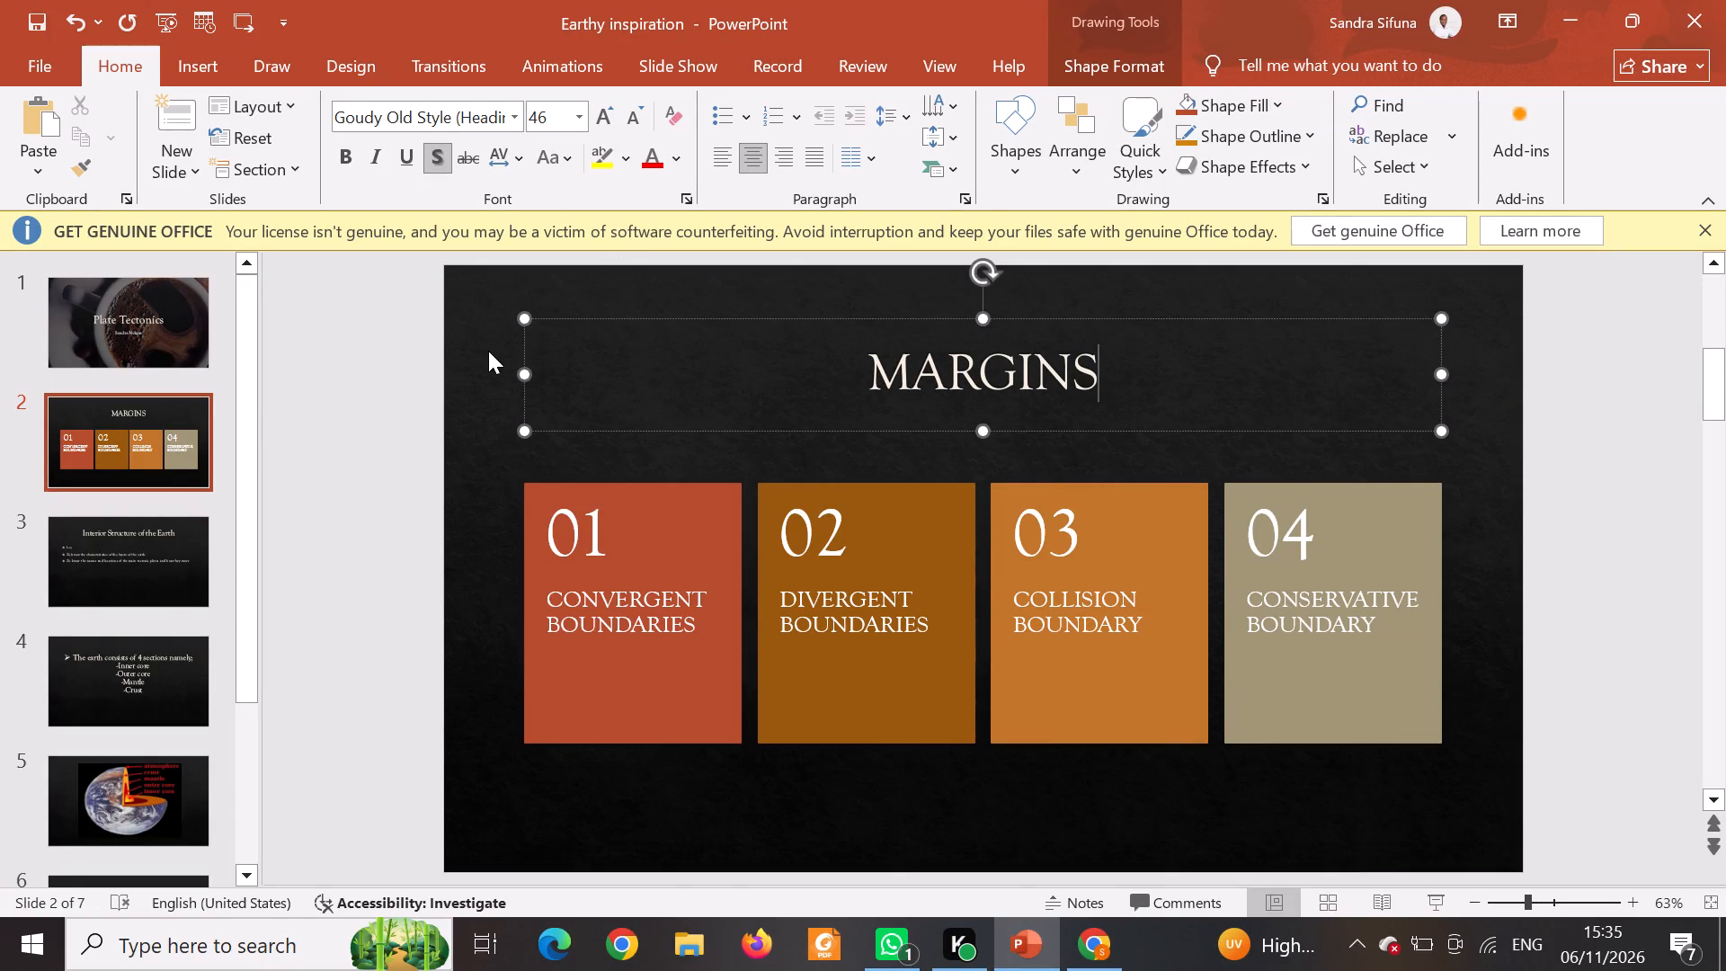
# Make the spell checker ignore the flagged abbreviation "L.o;" on the Interior Structure of the Earth slide.
pyautogui.click(130, 343)
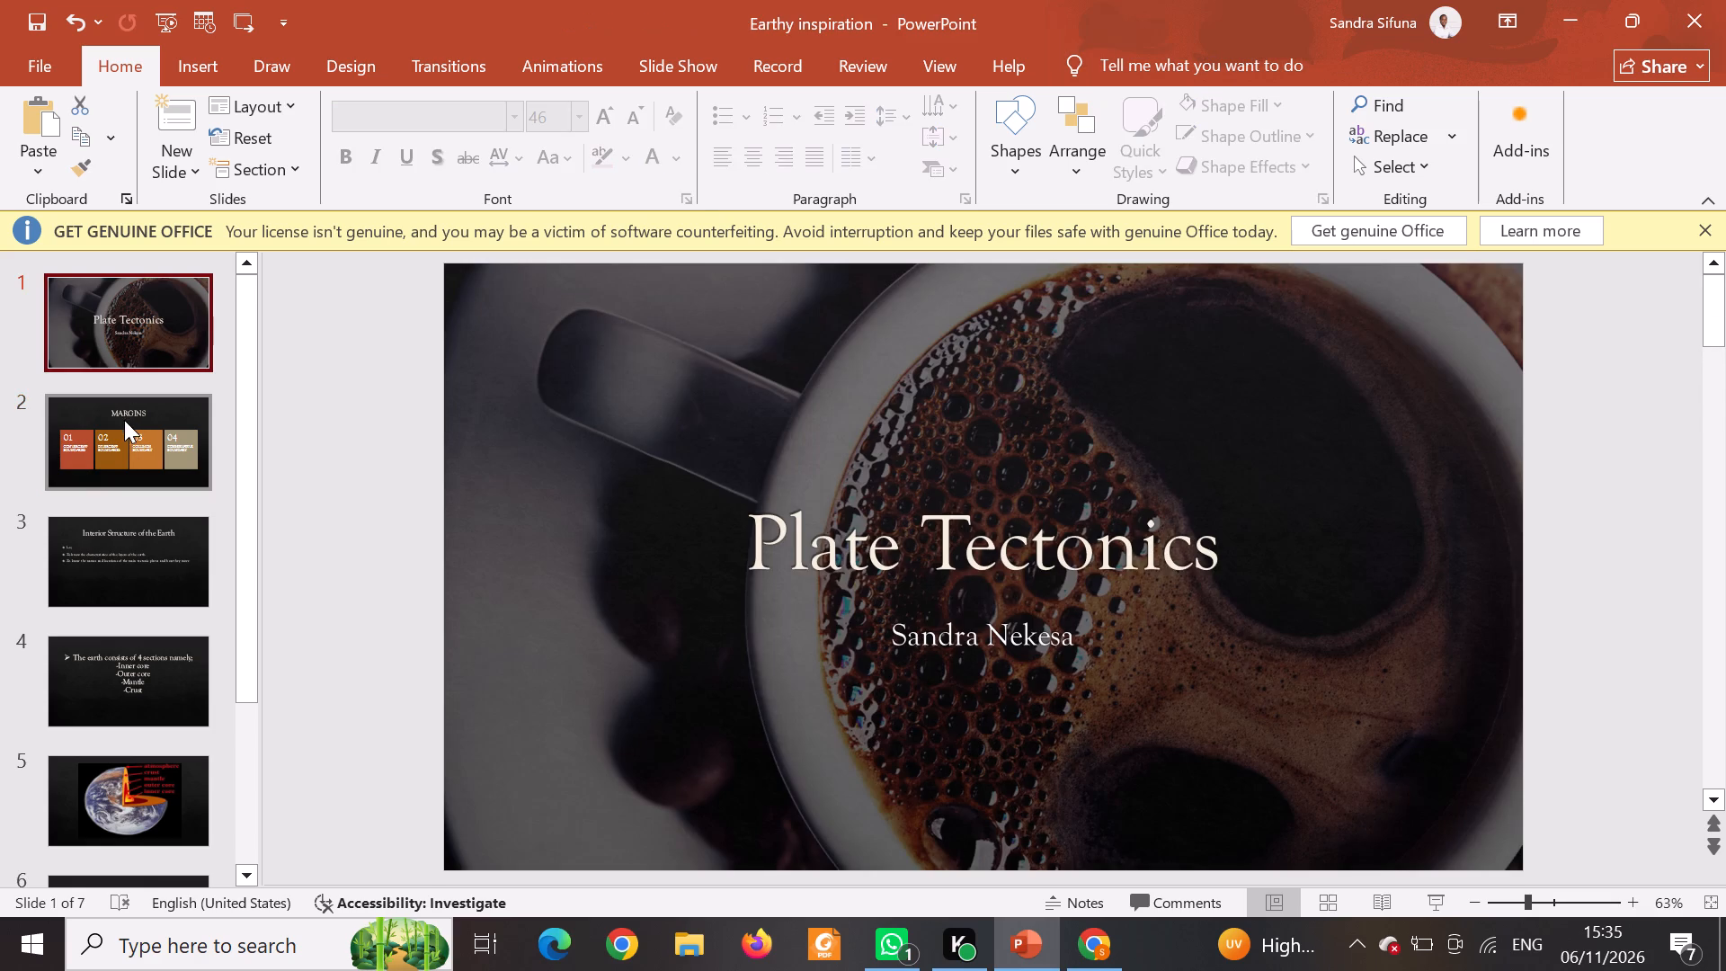
pyautogui.click(124, 423)
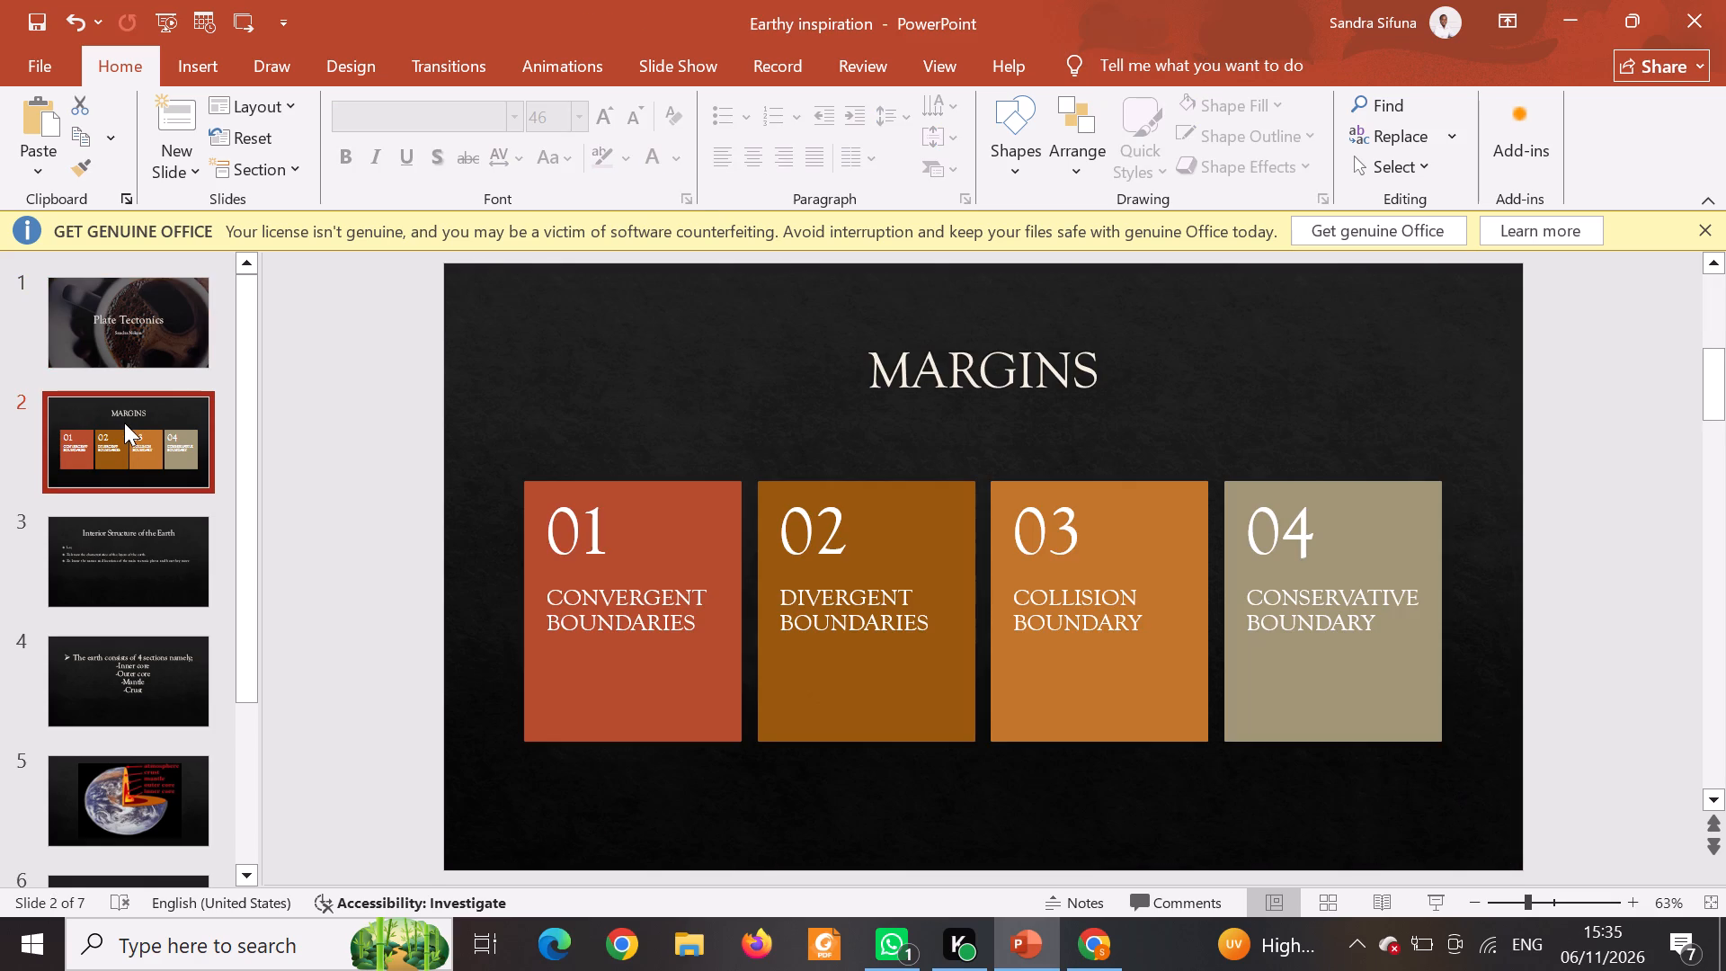
pyautogui.click(127, 541)
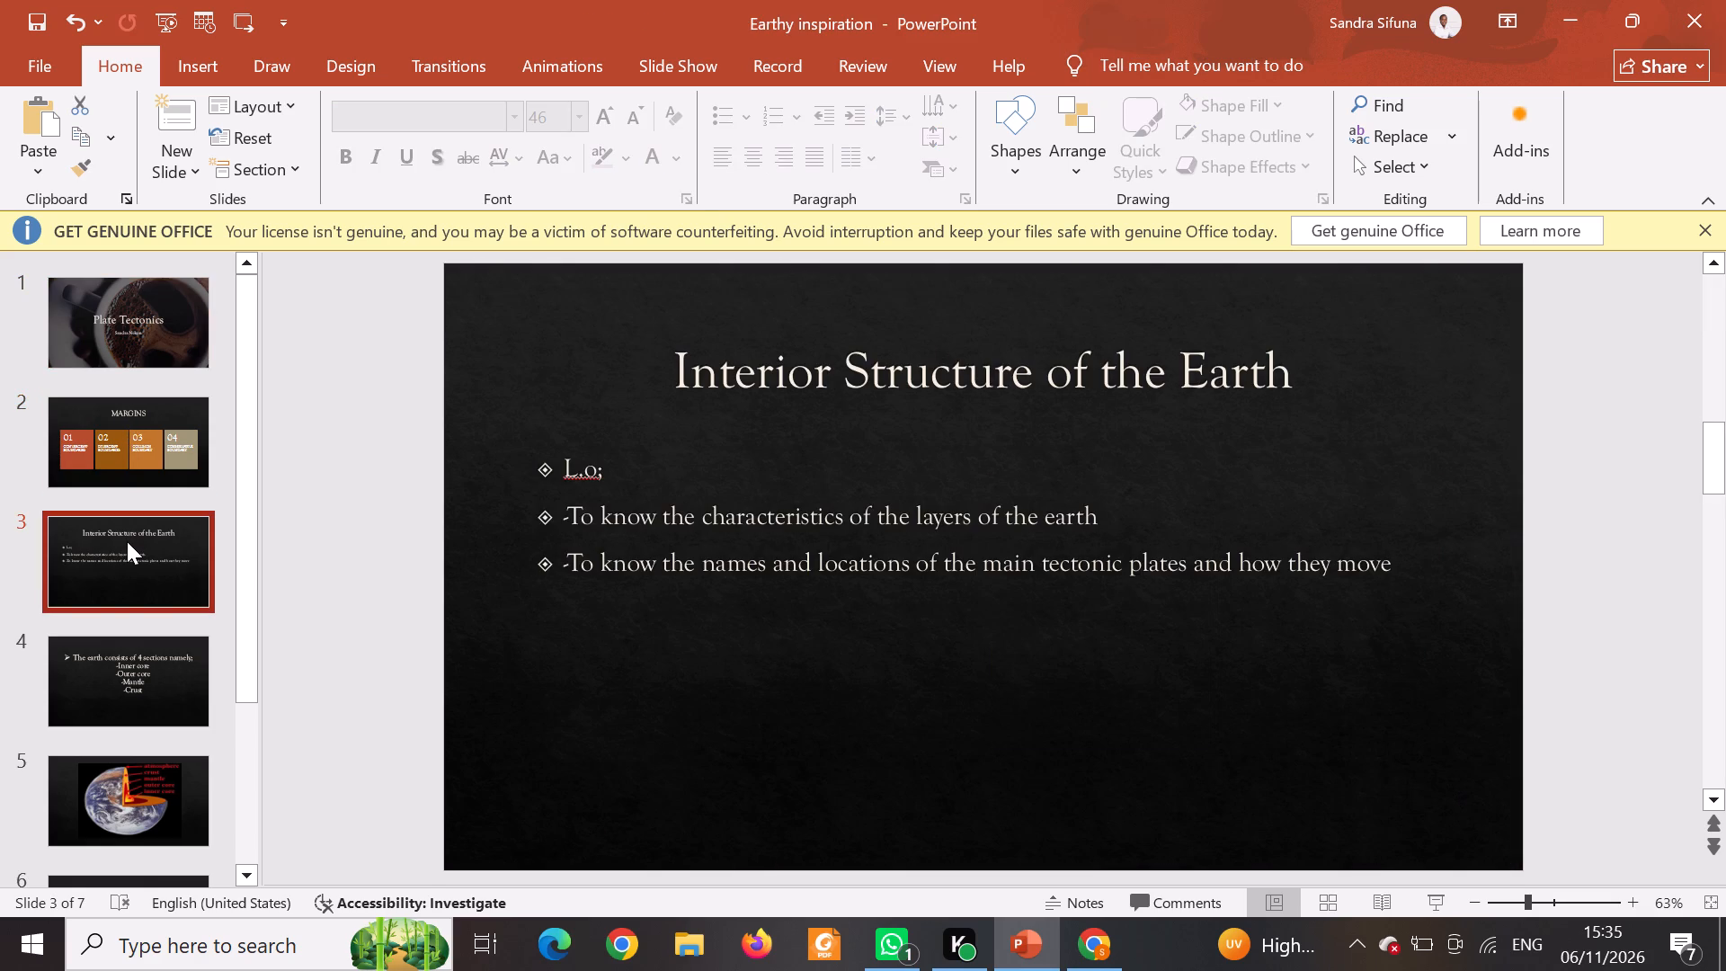
pyautogui.click(580, 471)
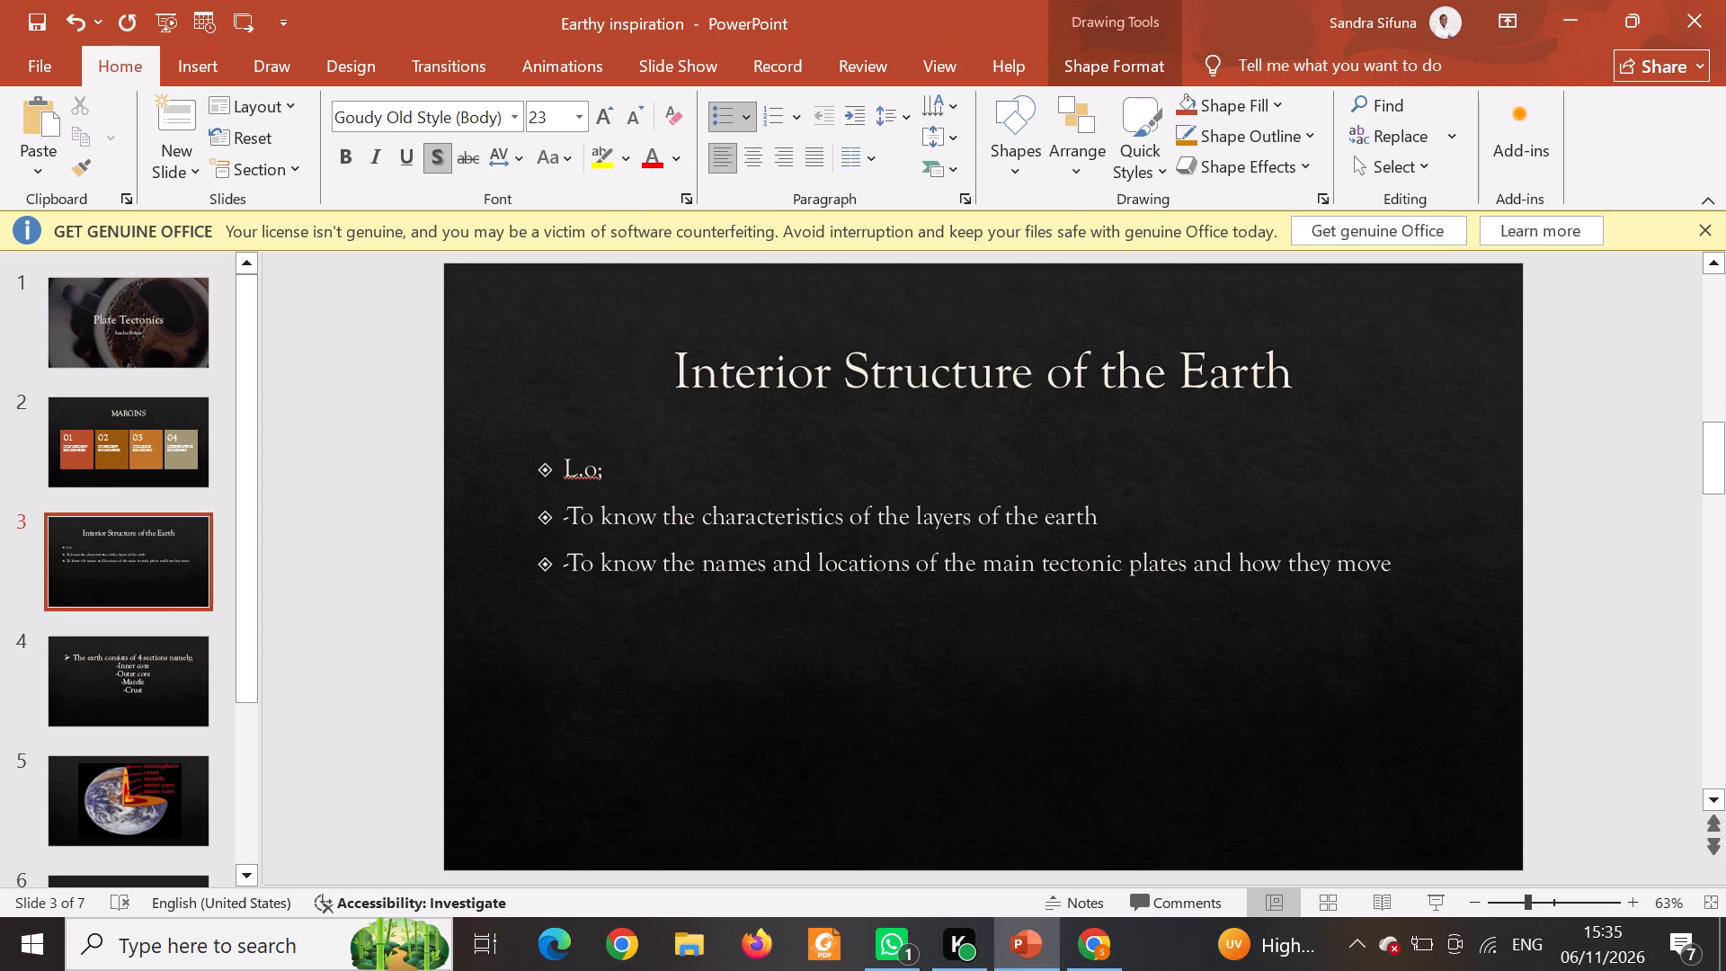
pyautogui.rightClick(580, 471)
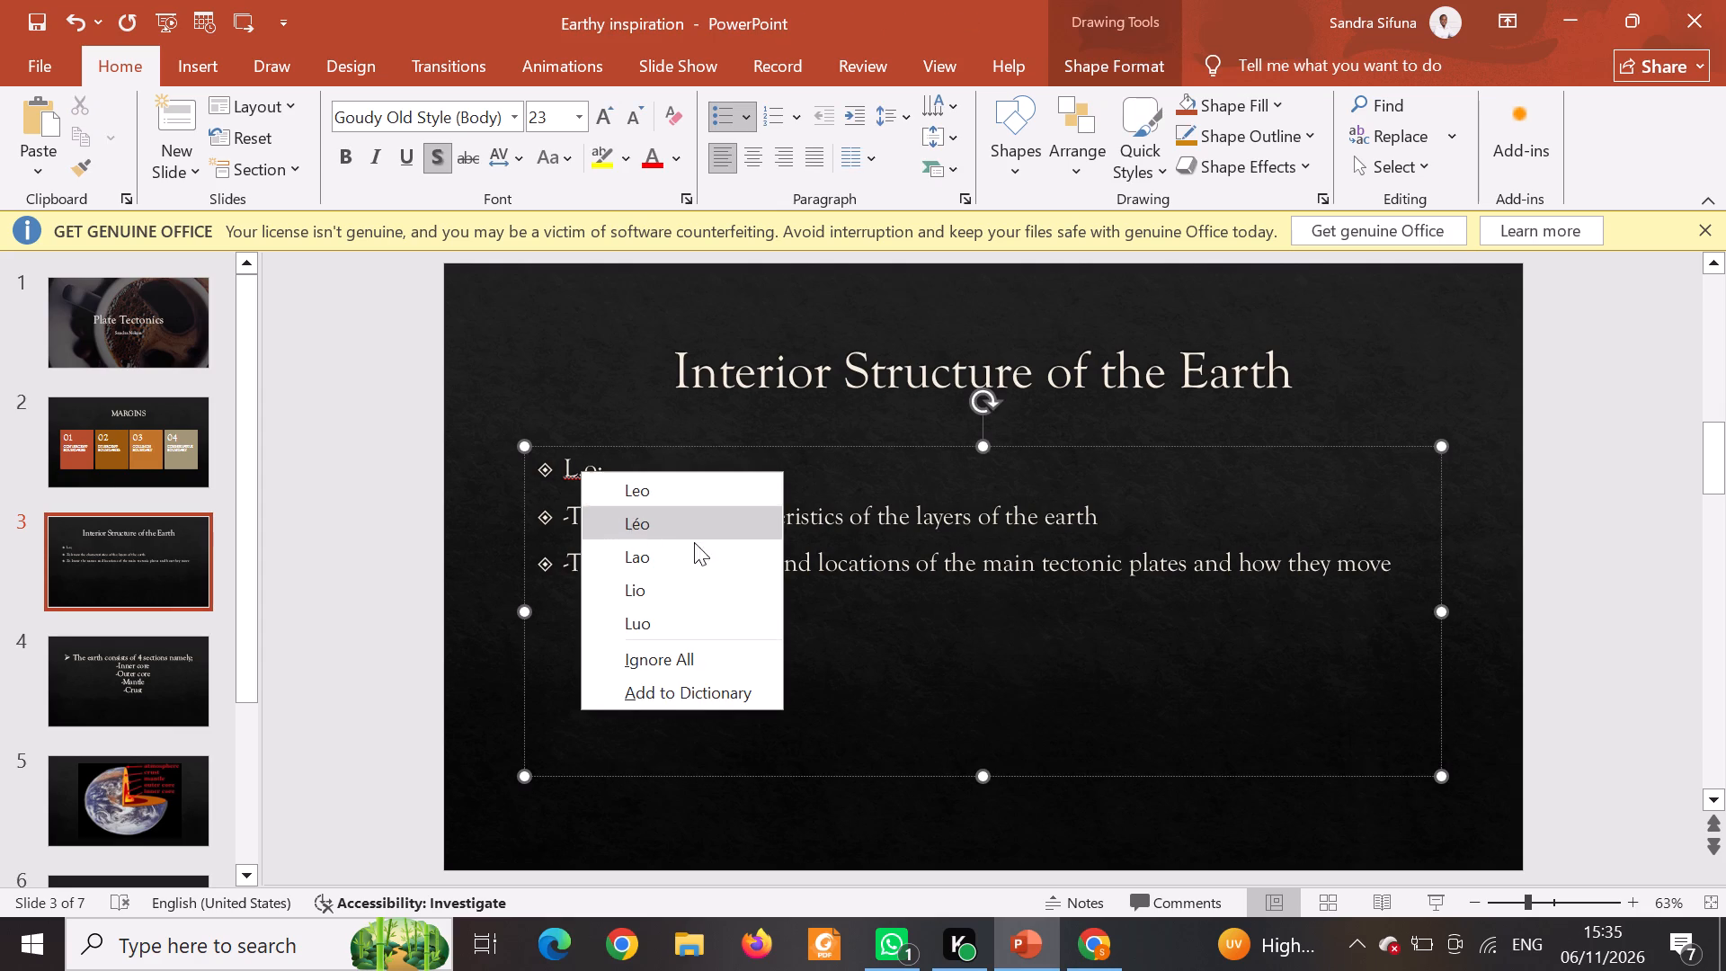
pyautogui.click(665, 664)
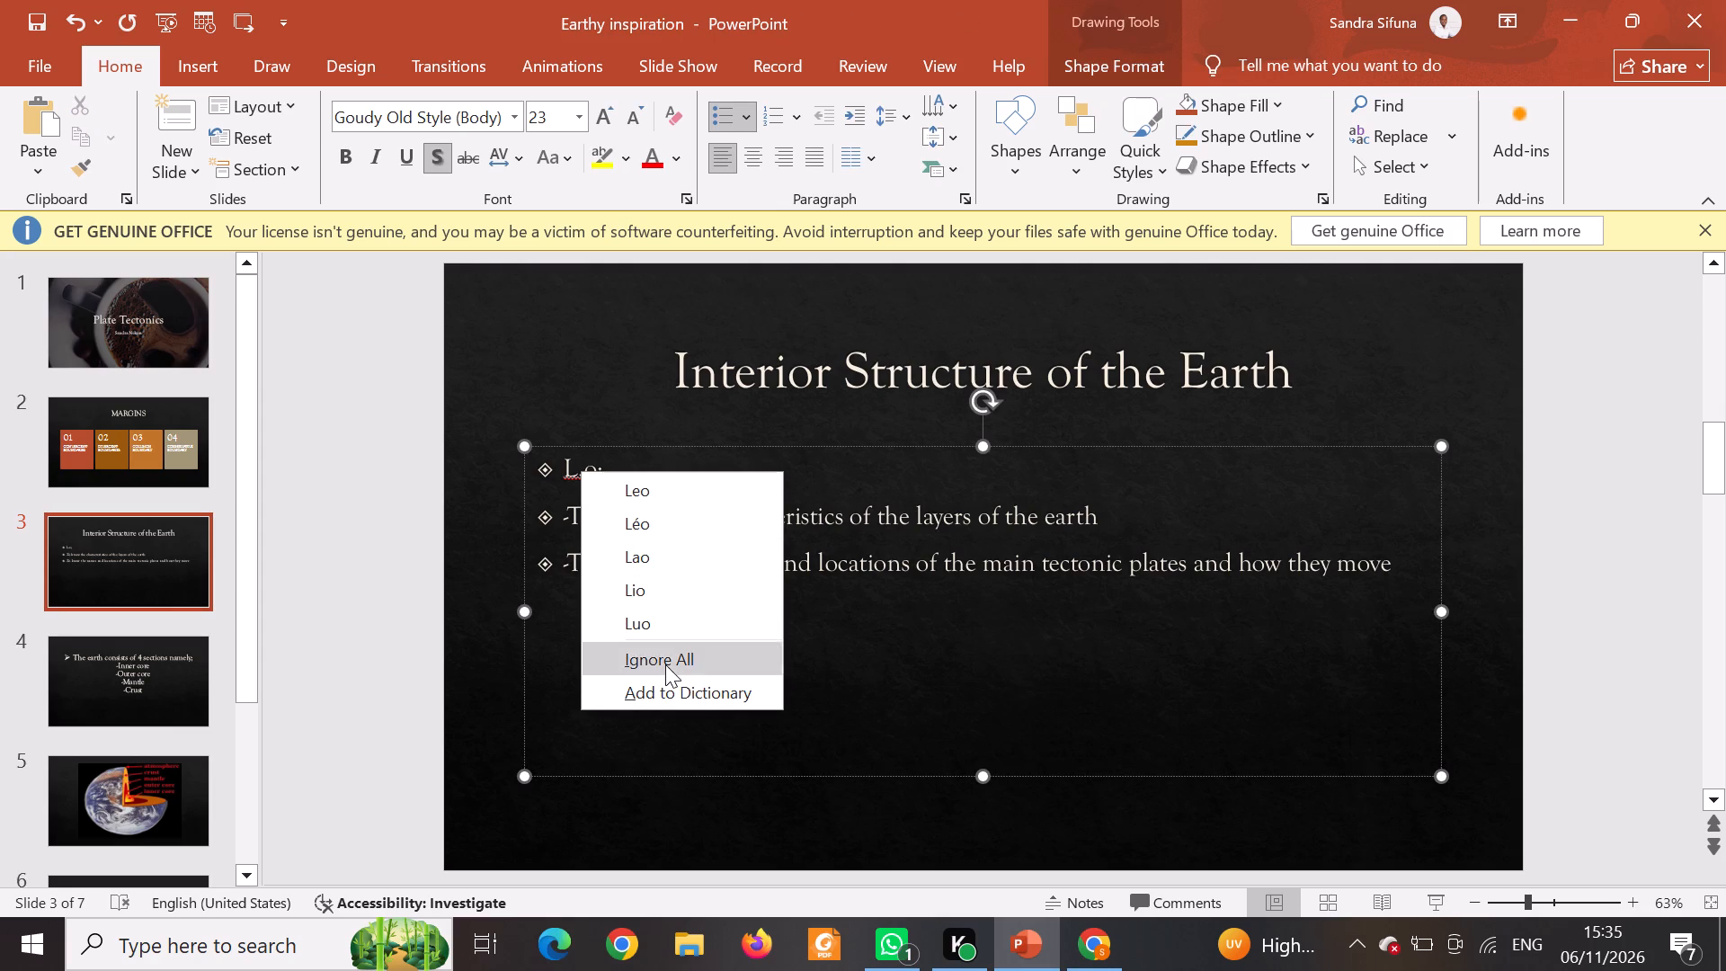
pyautogui.click(574, 465)
pyautogui.rightClick(574, 465)
pyautogui.moveTo(645, 475); pyautogui.dragTo(586, 472)
pyautogui.click(586, 472)
pyautogui.rightClick(586, 472)
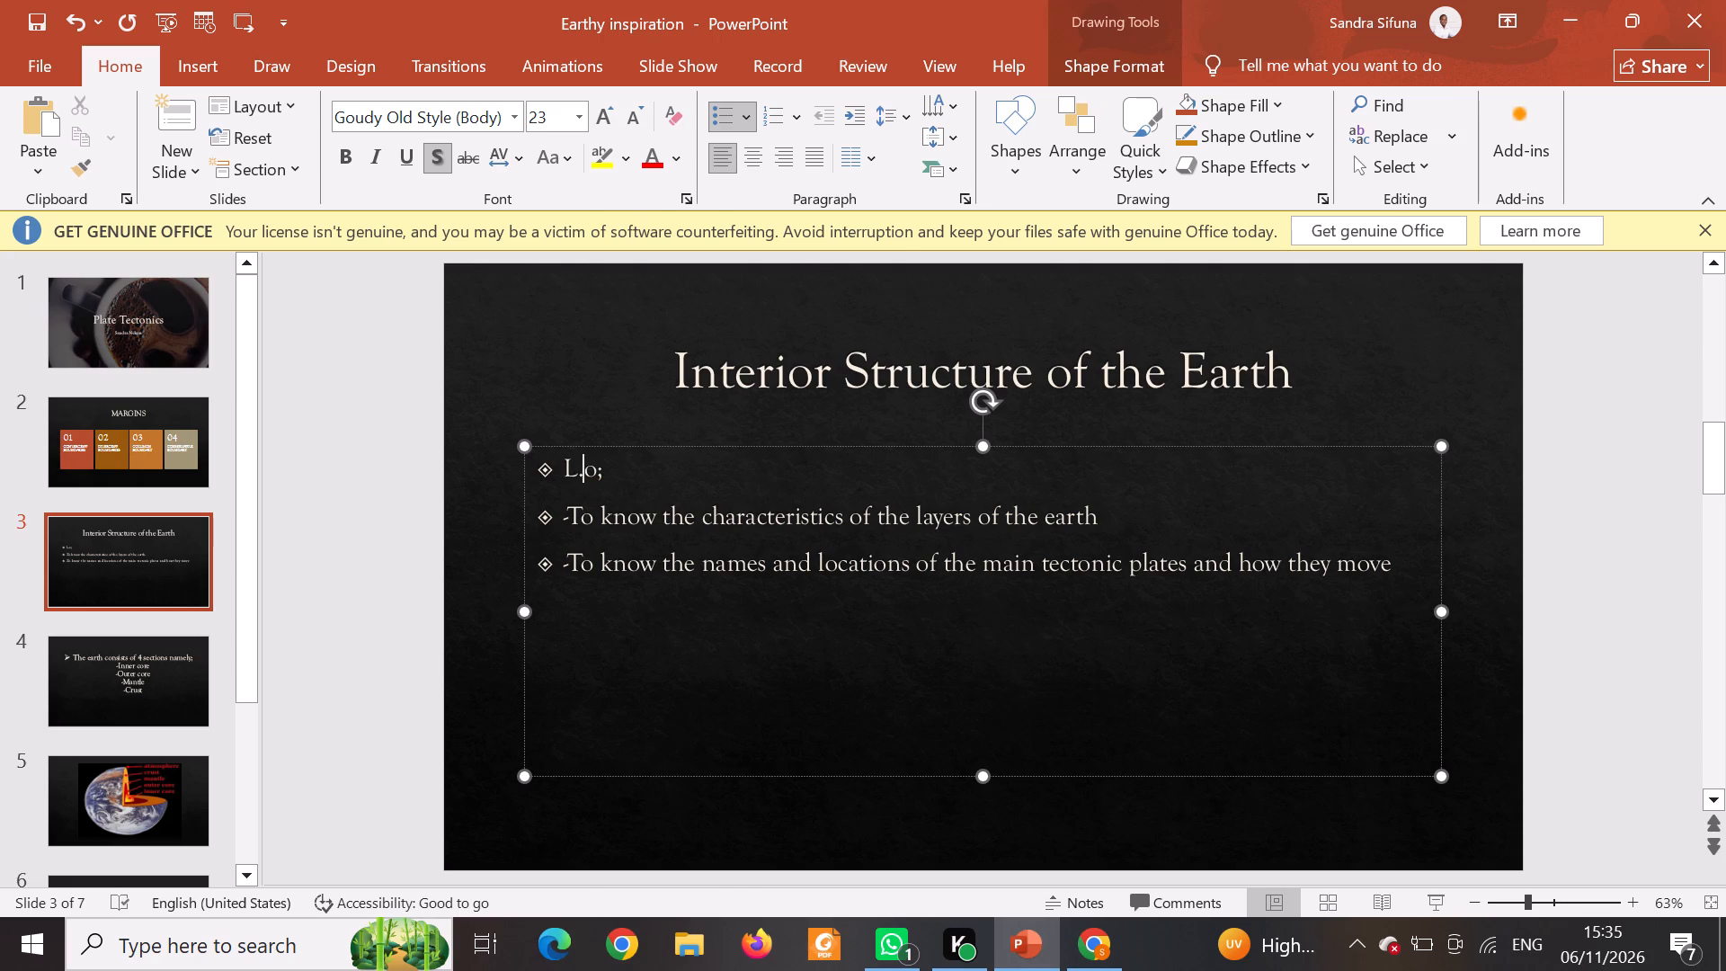
# Remove the bullet in front of the "L.o;" line on slide 3.
pyautogui.click(524, 445)
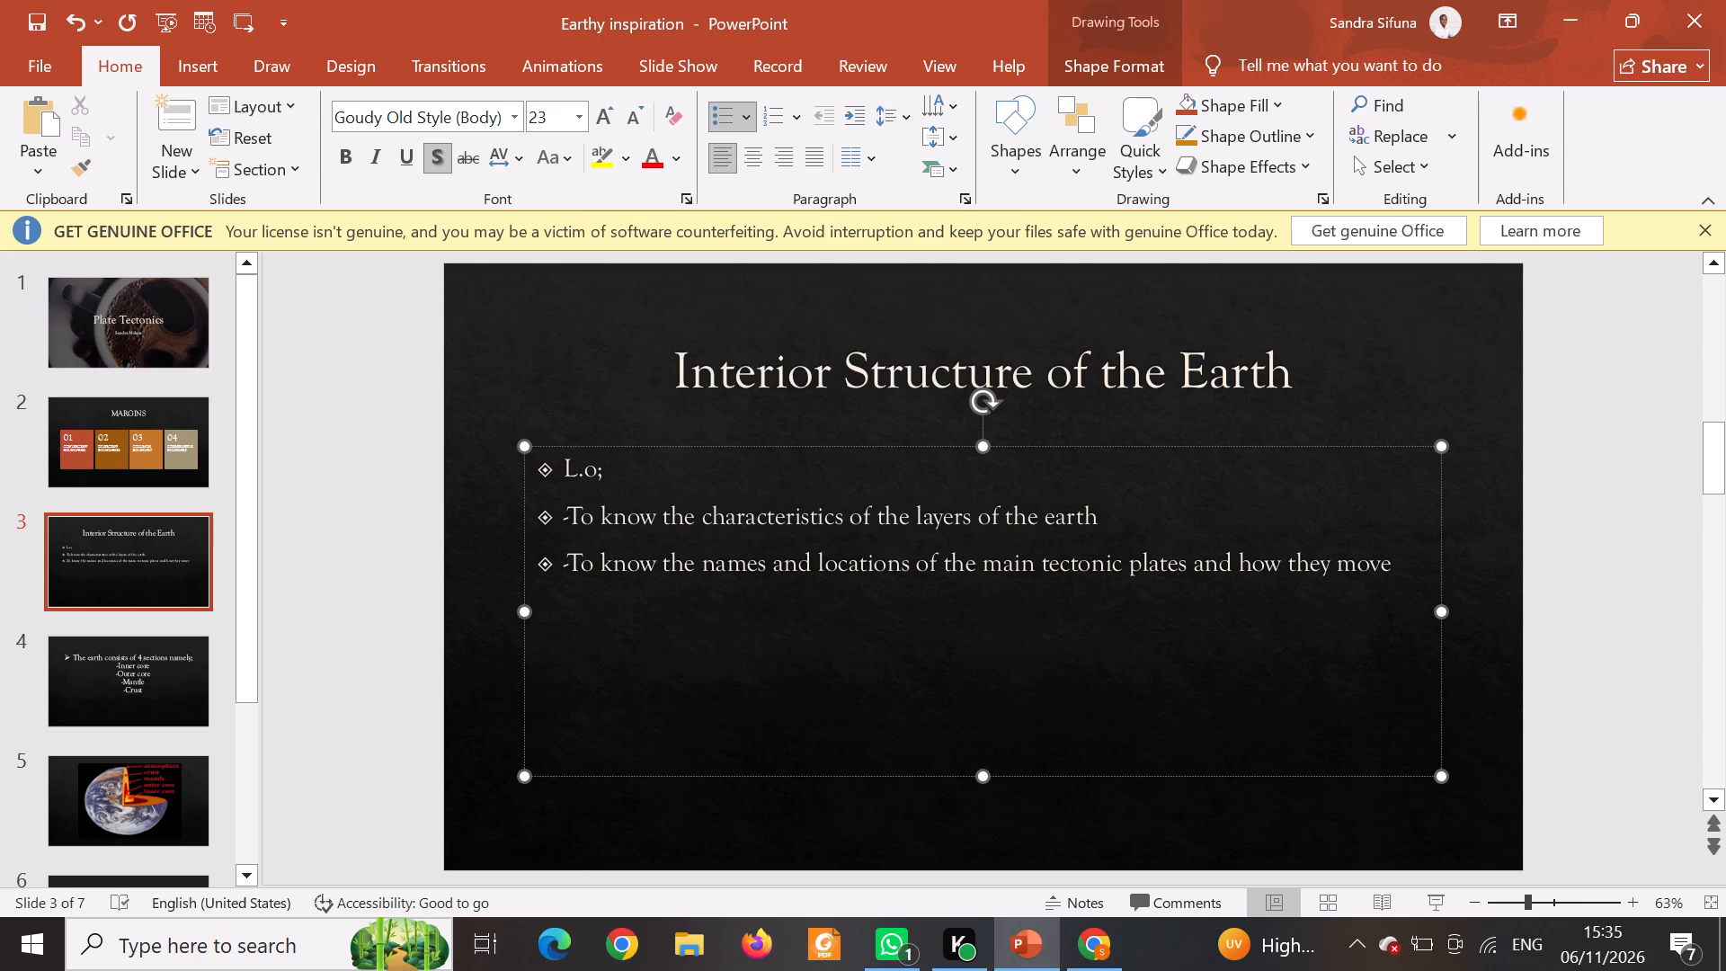
pyautogui.click(557, 463)
pyautogui.press('BackSpace')
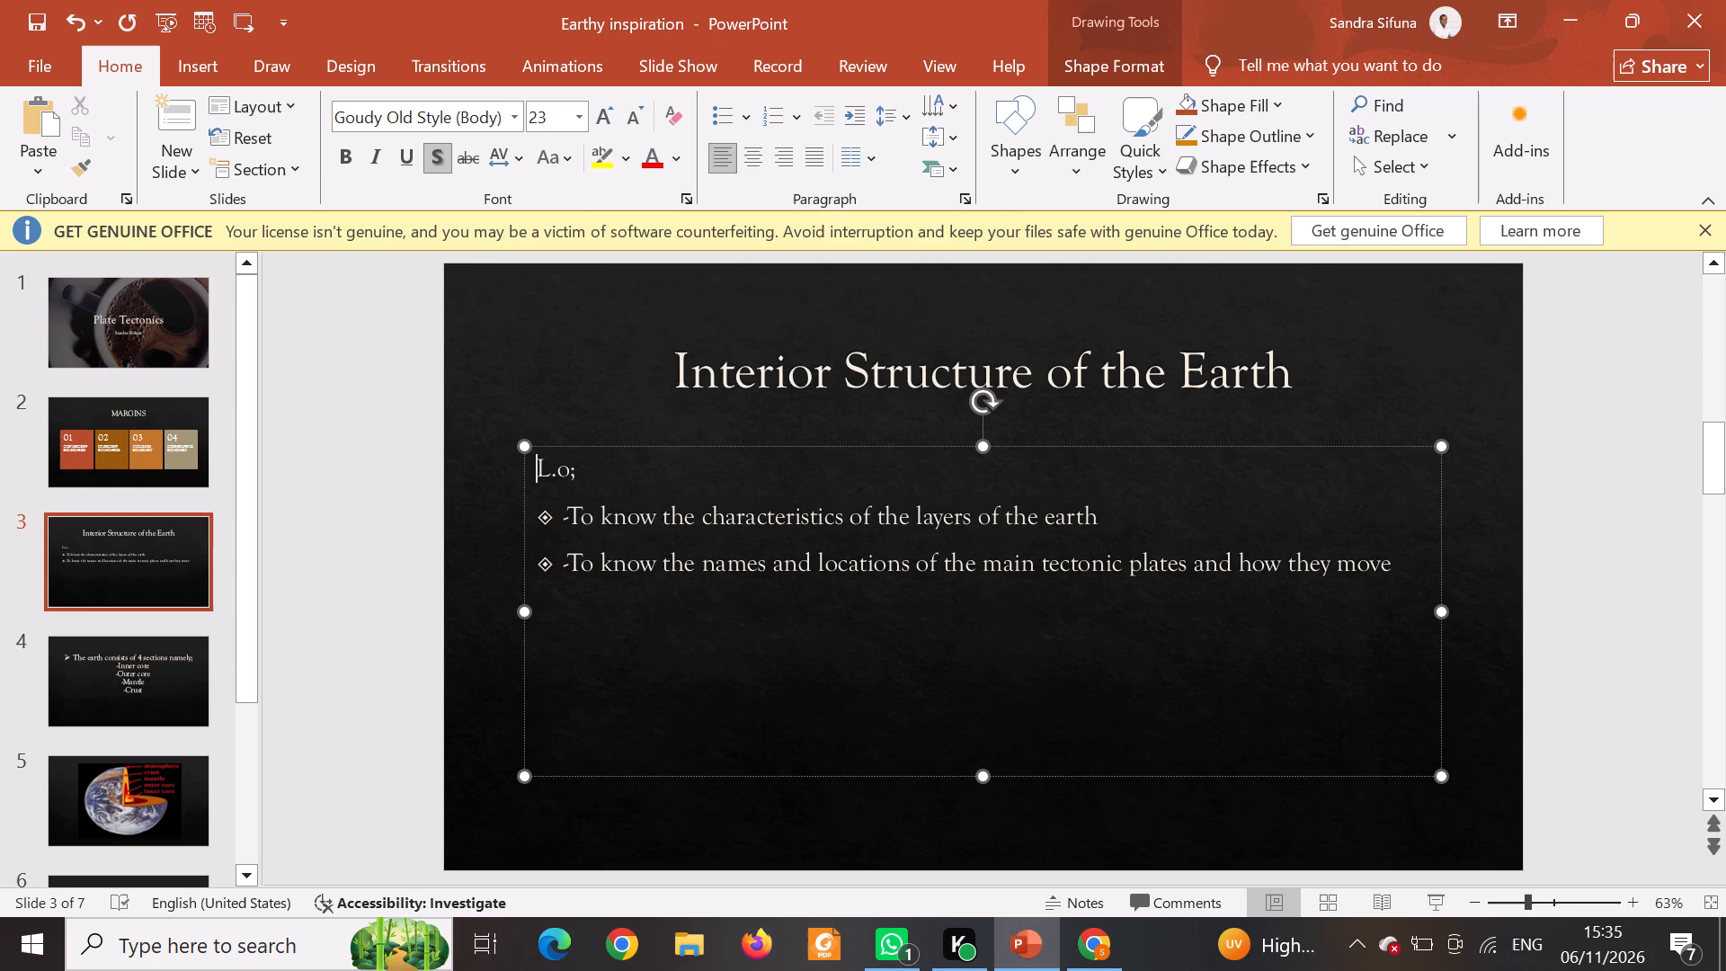
pyautogui.click(760, 688)
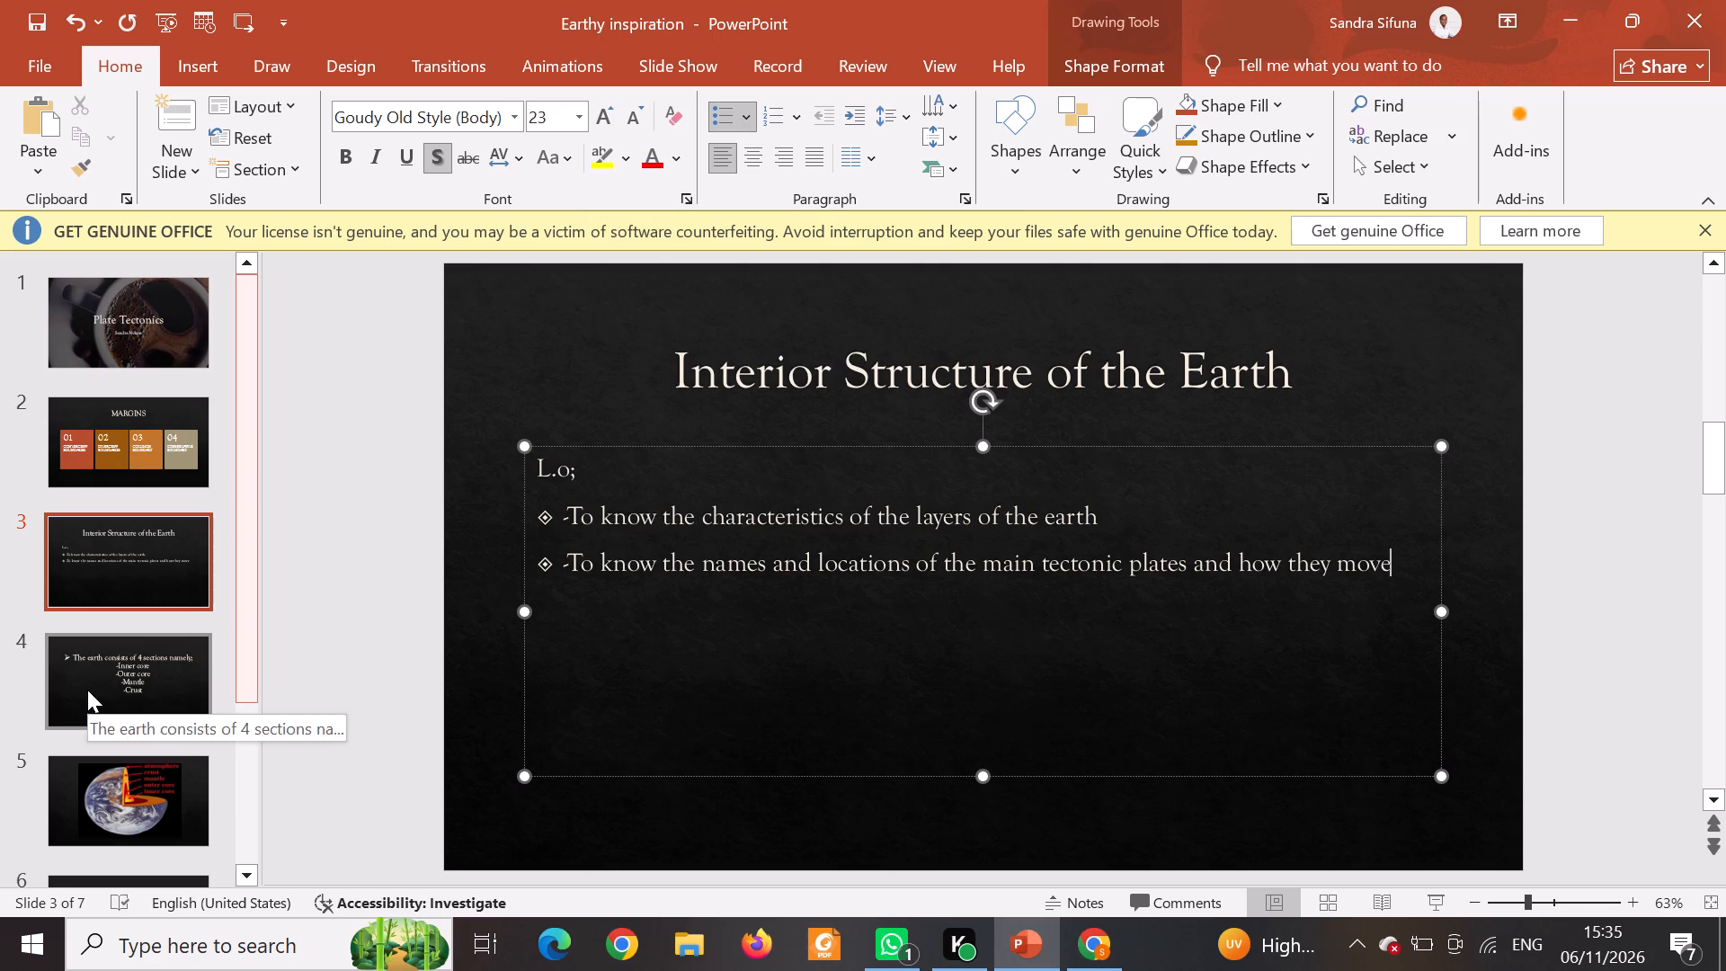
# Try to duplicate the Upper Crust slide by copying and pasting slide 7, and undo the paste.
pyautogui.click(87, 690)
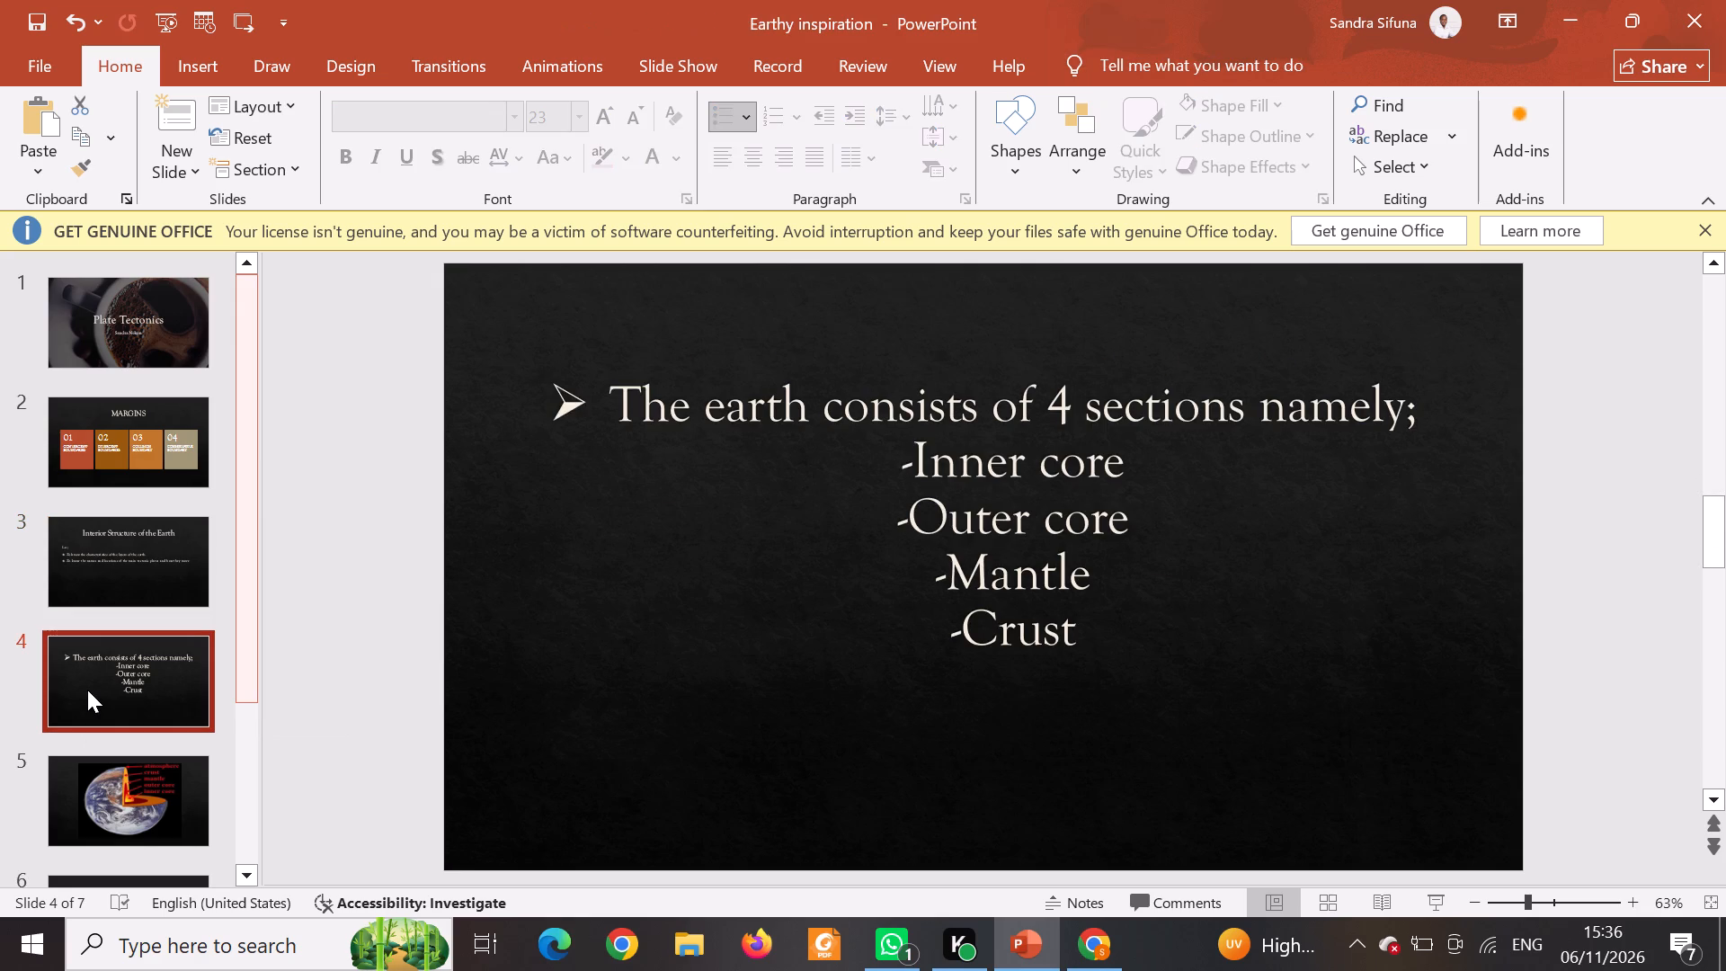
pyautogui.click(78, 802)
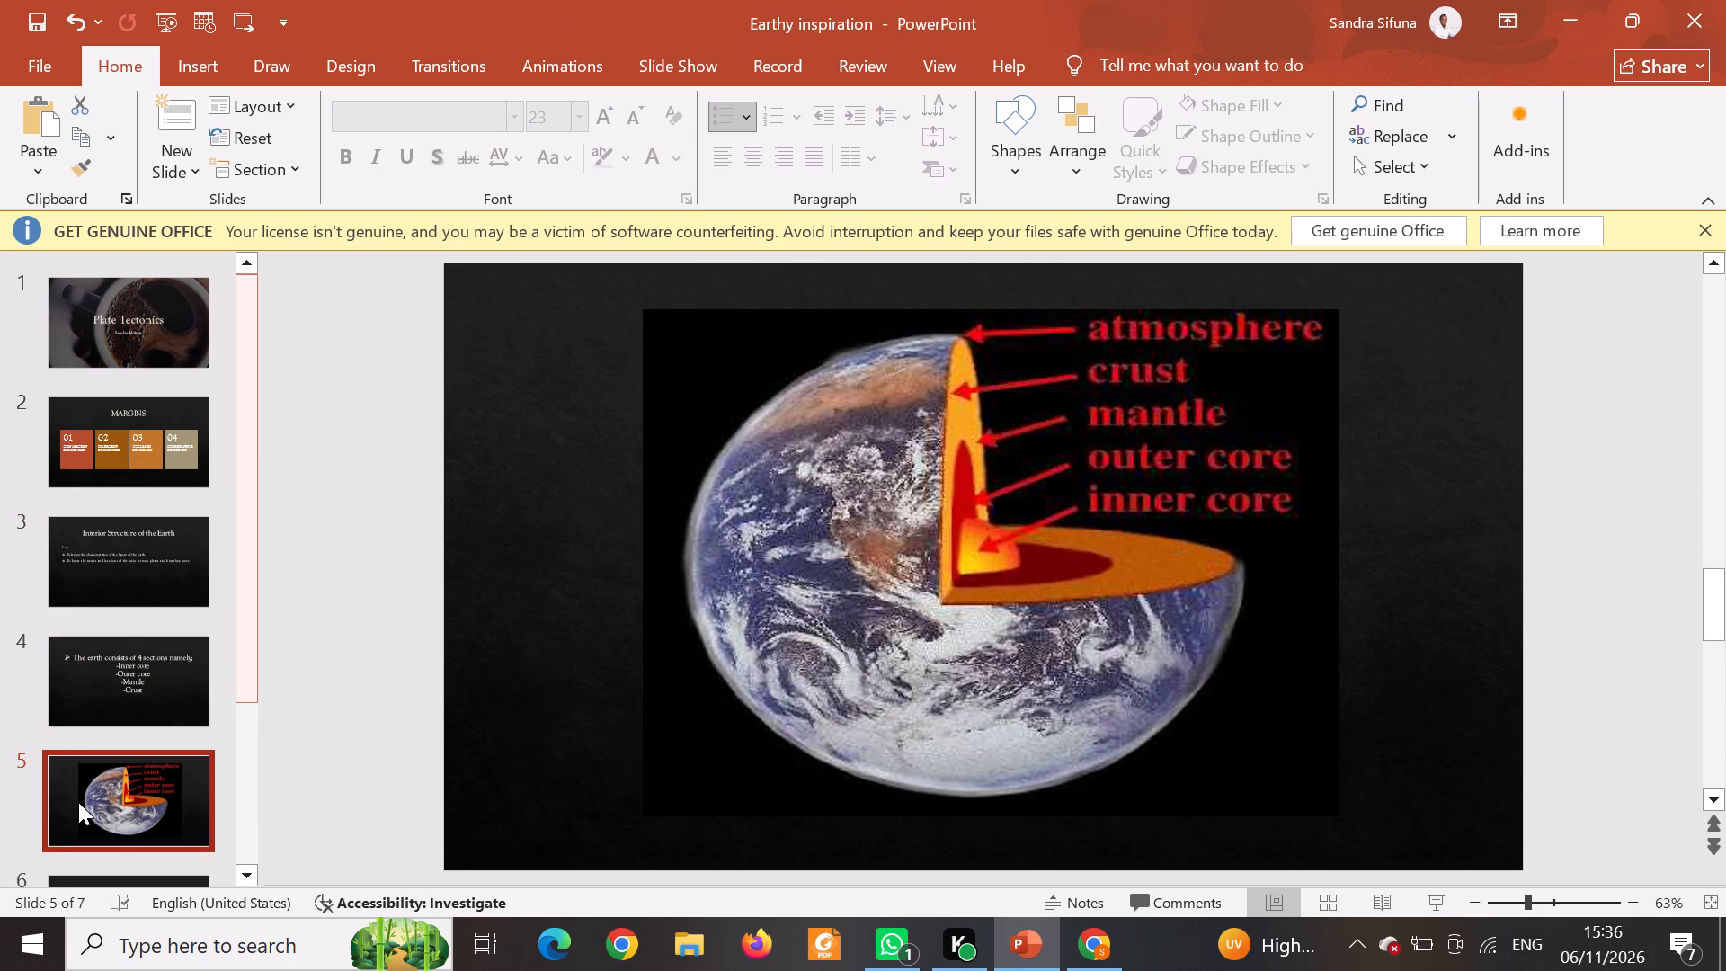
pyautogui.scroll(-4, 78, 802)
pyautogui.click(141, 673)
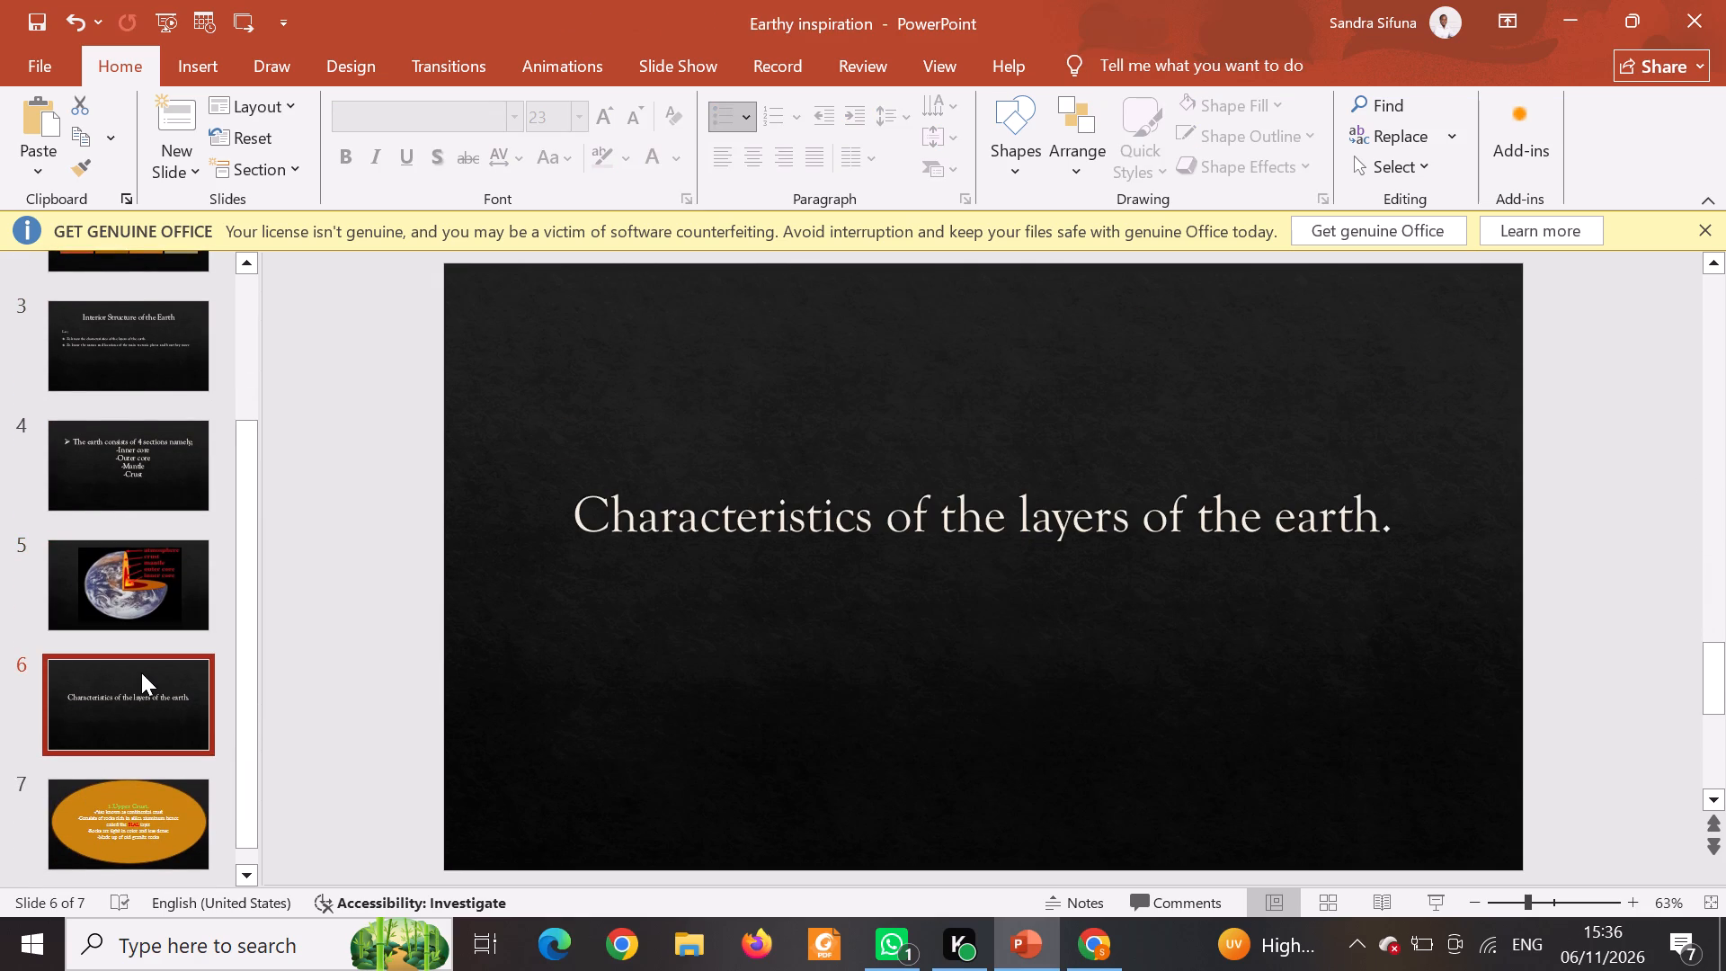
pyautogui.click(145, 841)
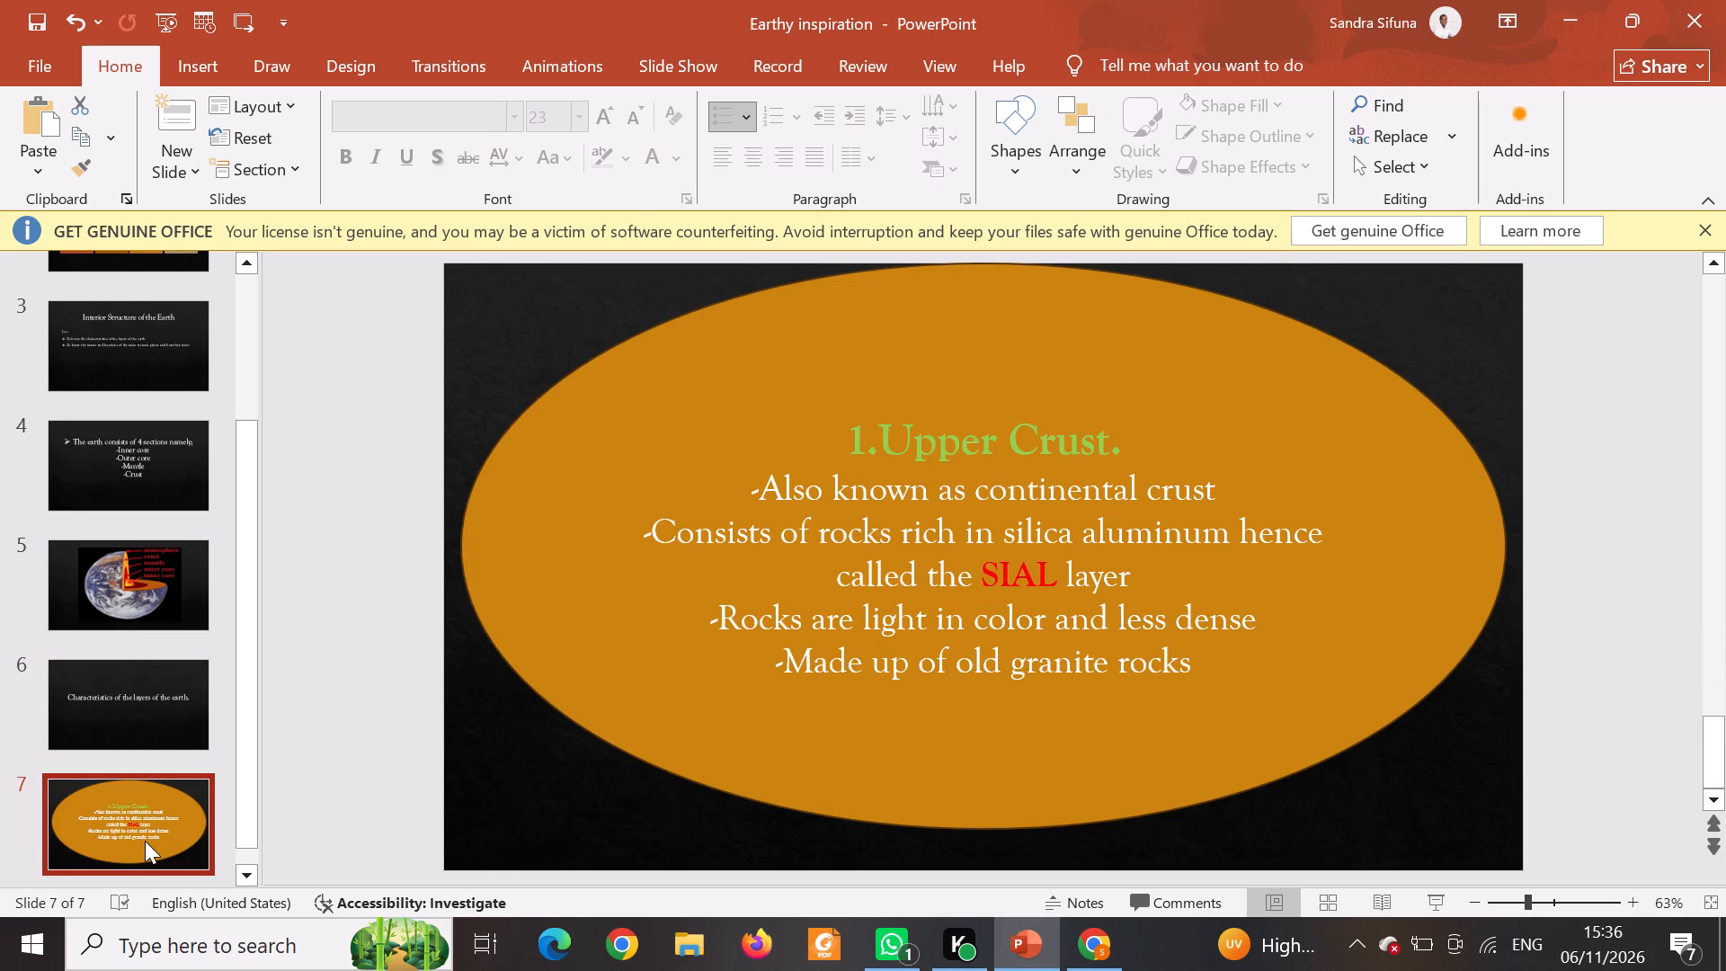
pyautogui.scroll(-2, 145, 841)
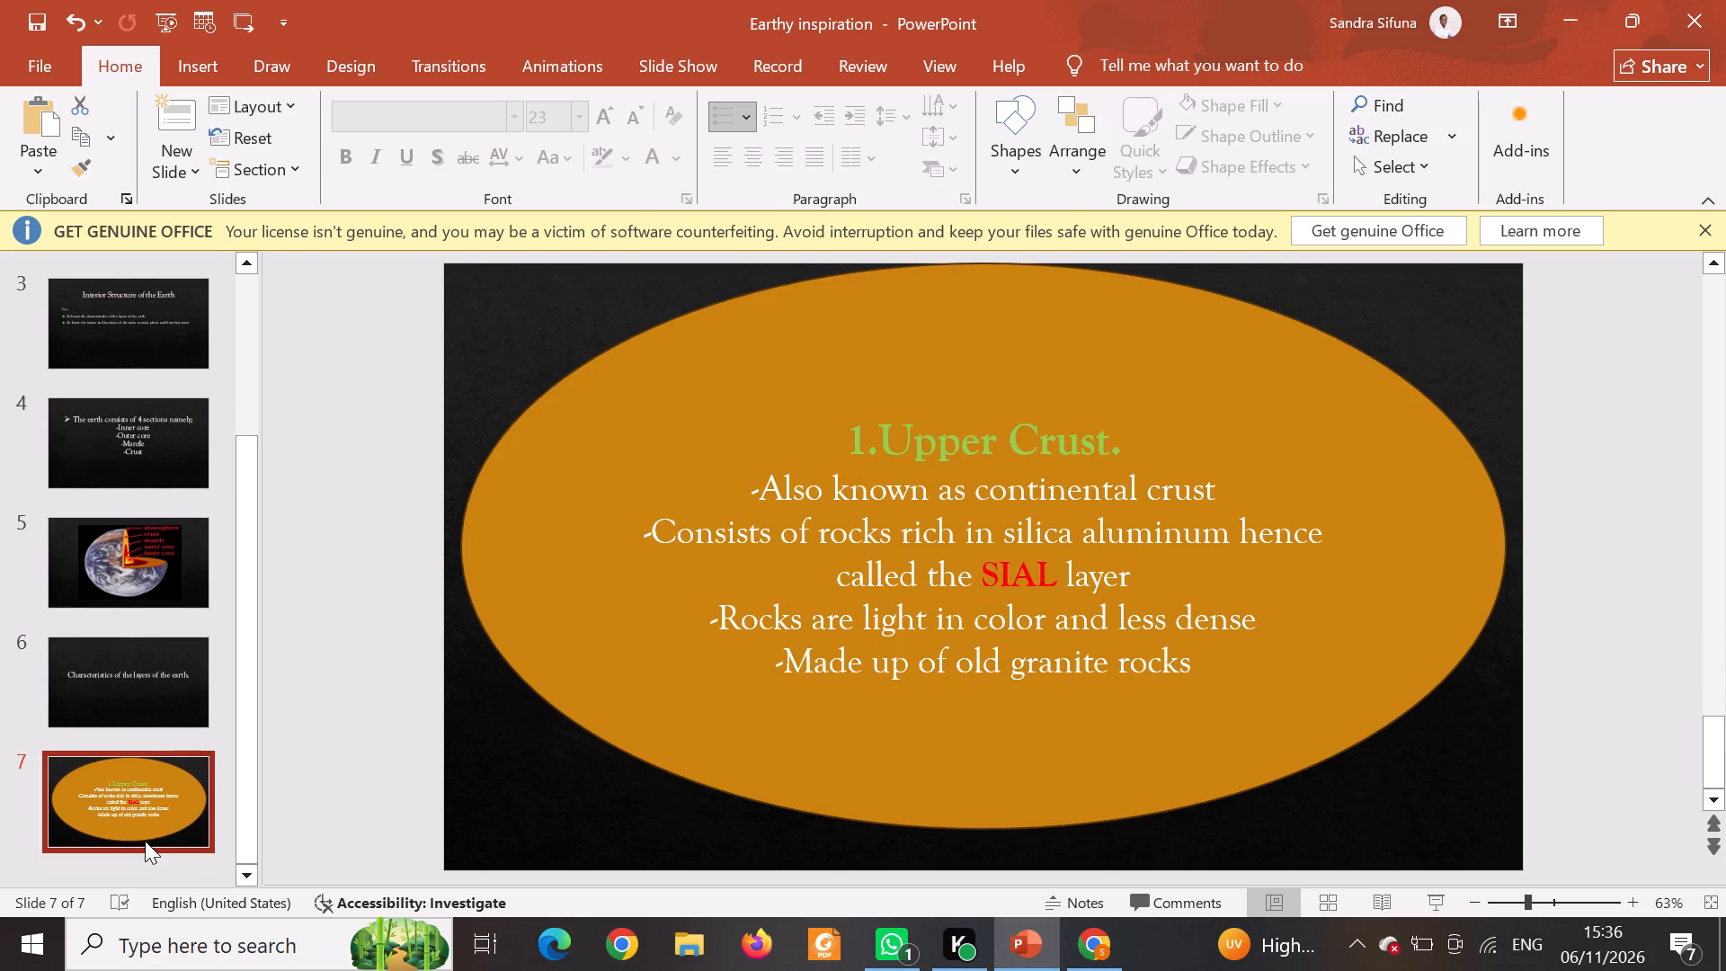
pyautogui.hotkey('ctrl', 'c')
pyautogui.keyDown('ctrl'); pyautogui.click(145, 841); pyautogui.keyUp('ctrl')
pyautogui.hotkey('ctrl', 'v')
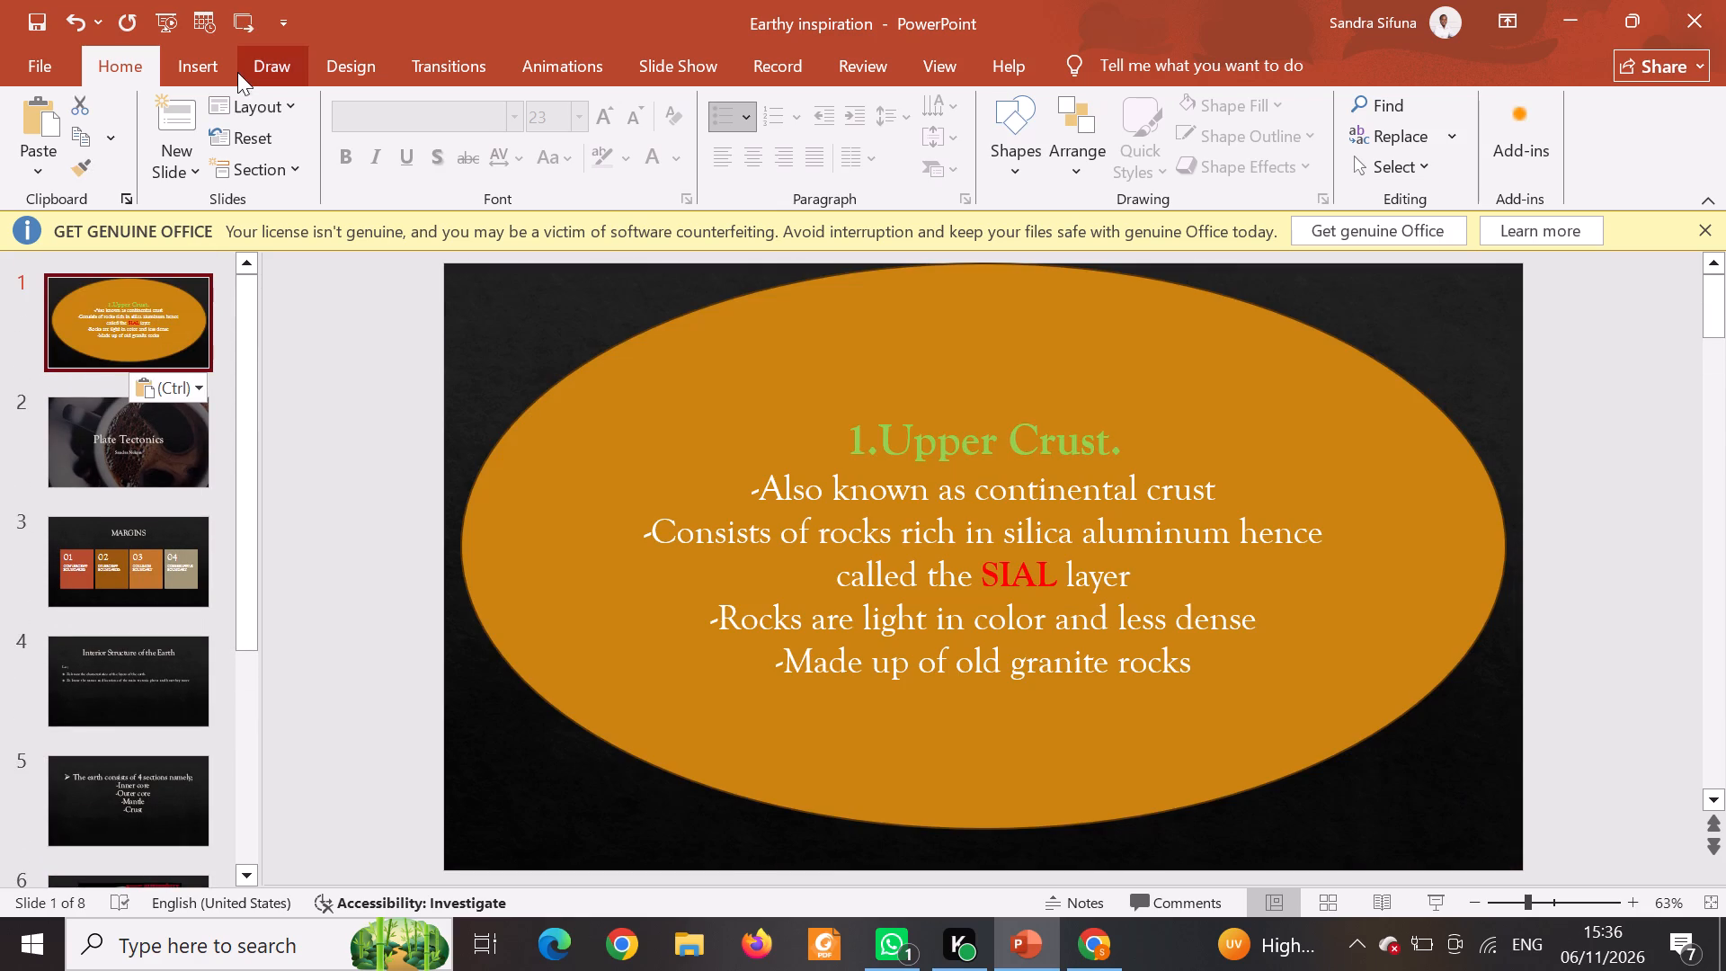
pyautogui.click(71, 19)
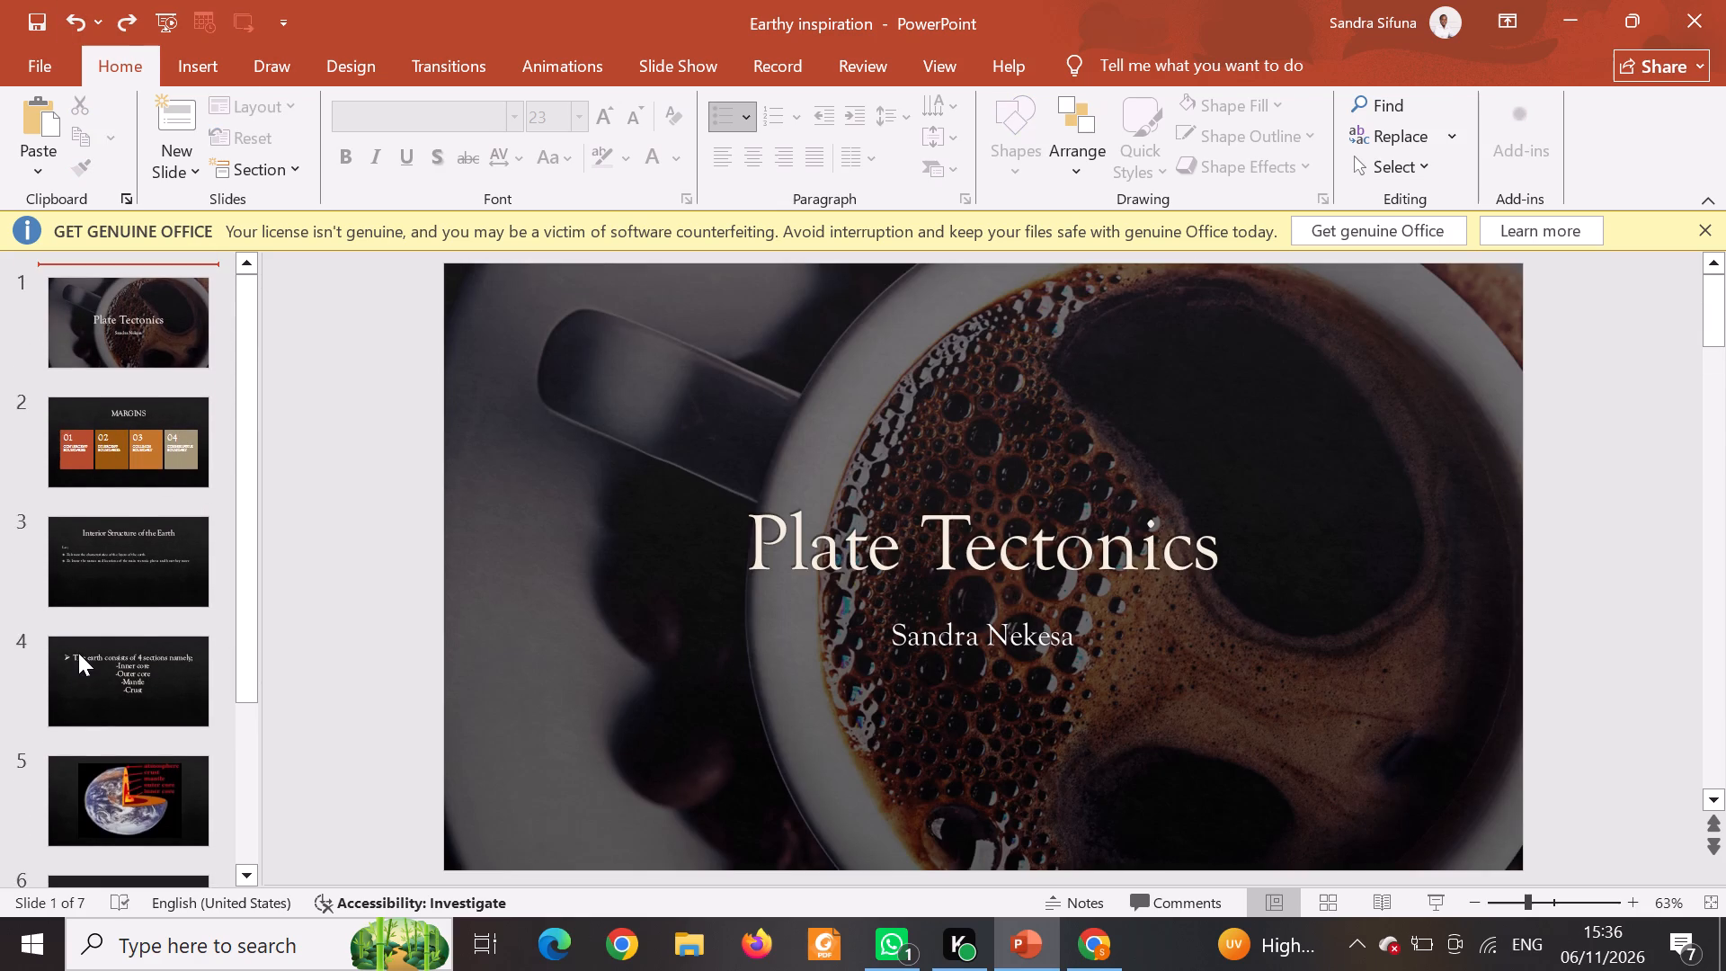
# Open slide 7, the Upper Crust slide.
pyautogui.scroll(-5, 78, 653)
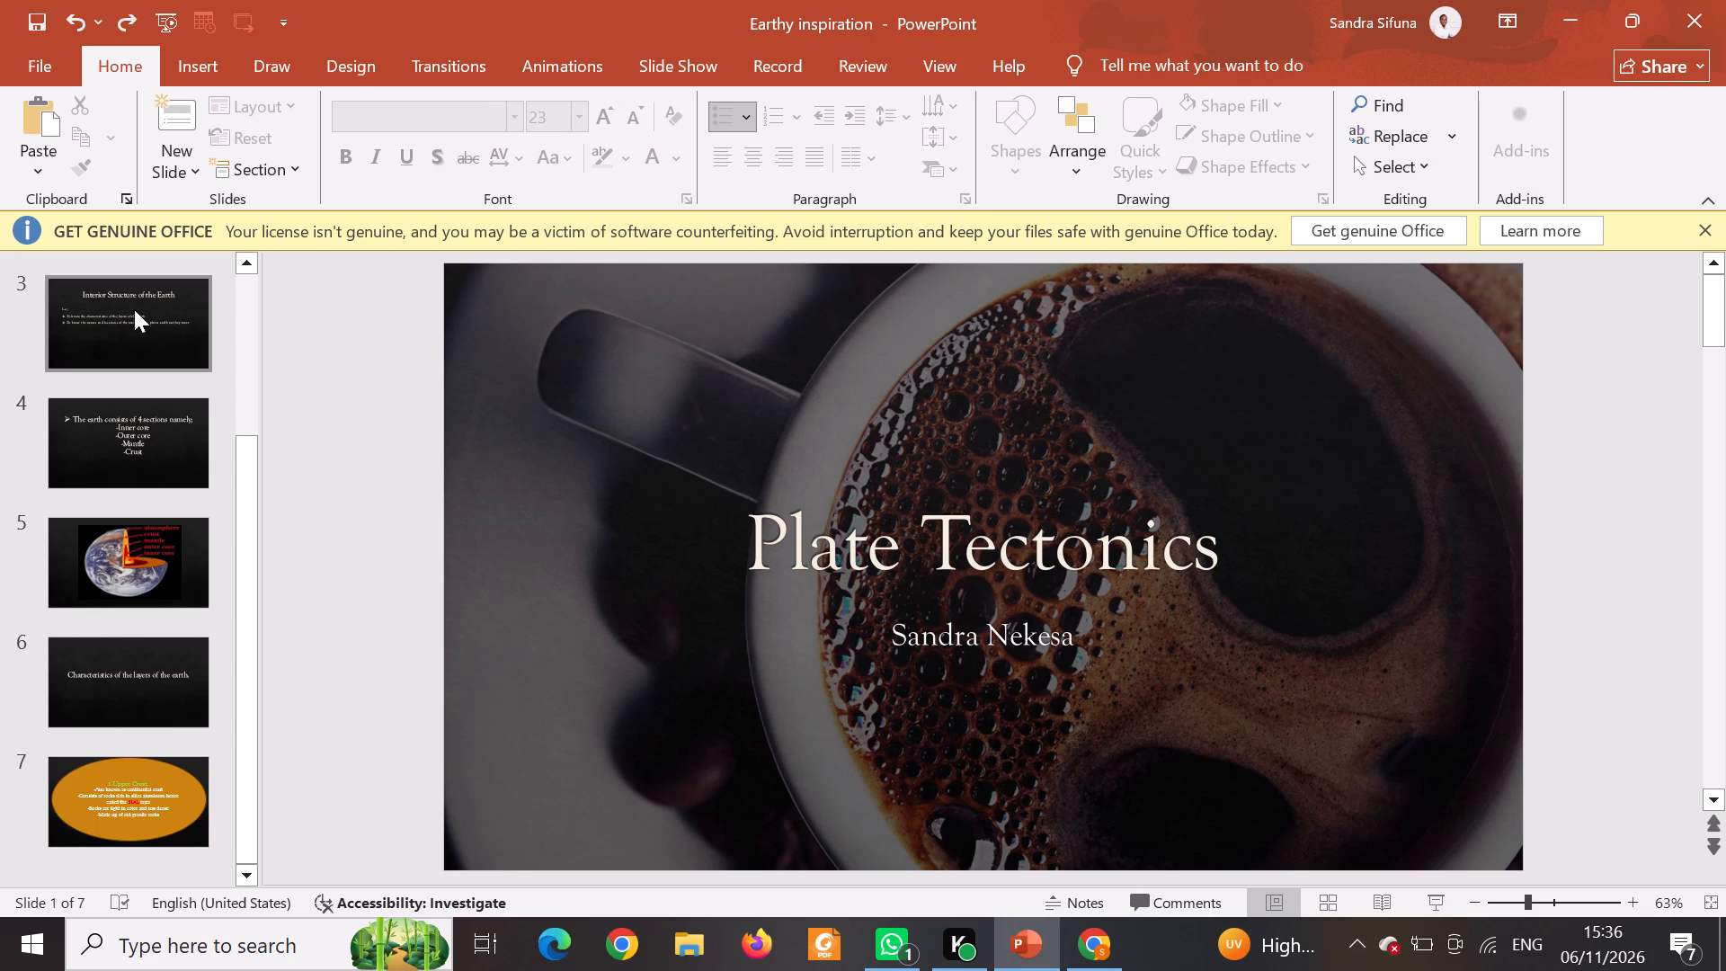
pyautogui.scroll(-1, 110, 757)
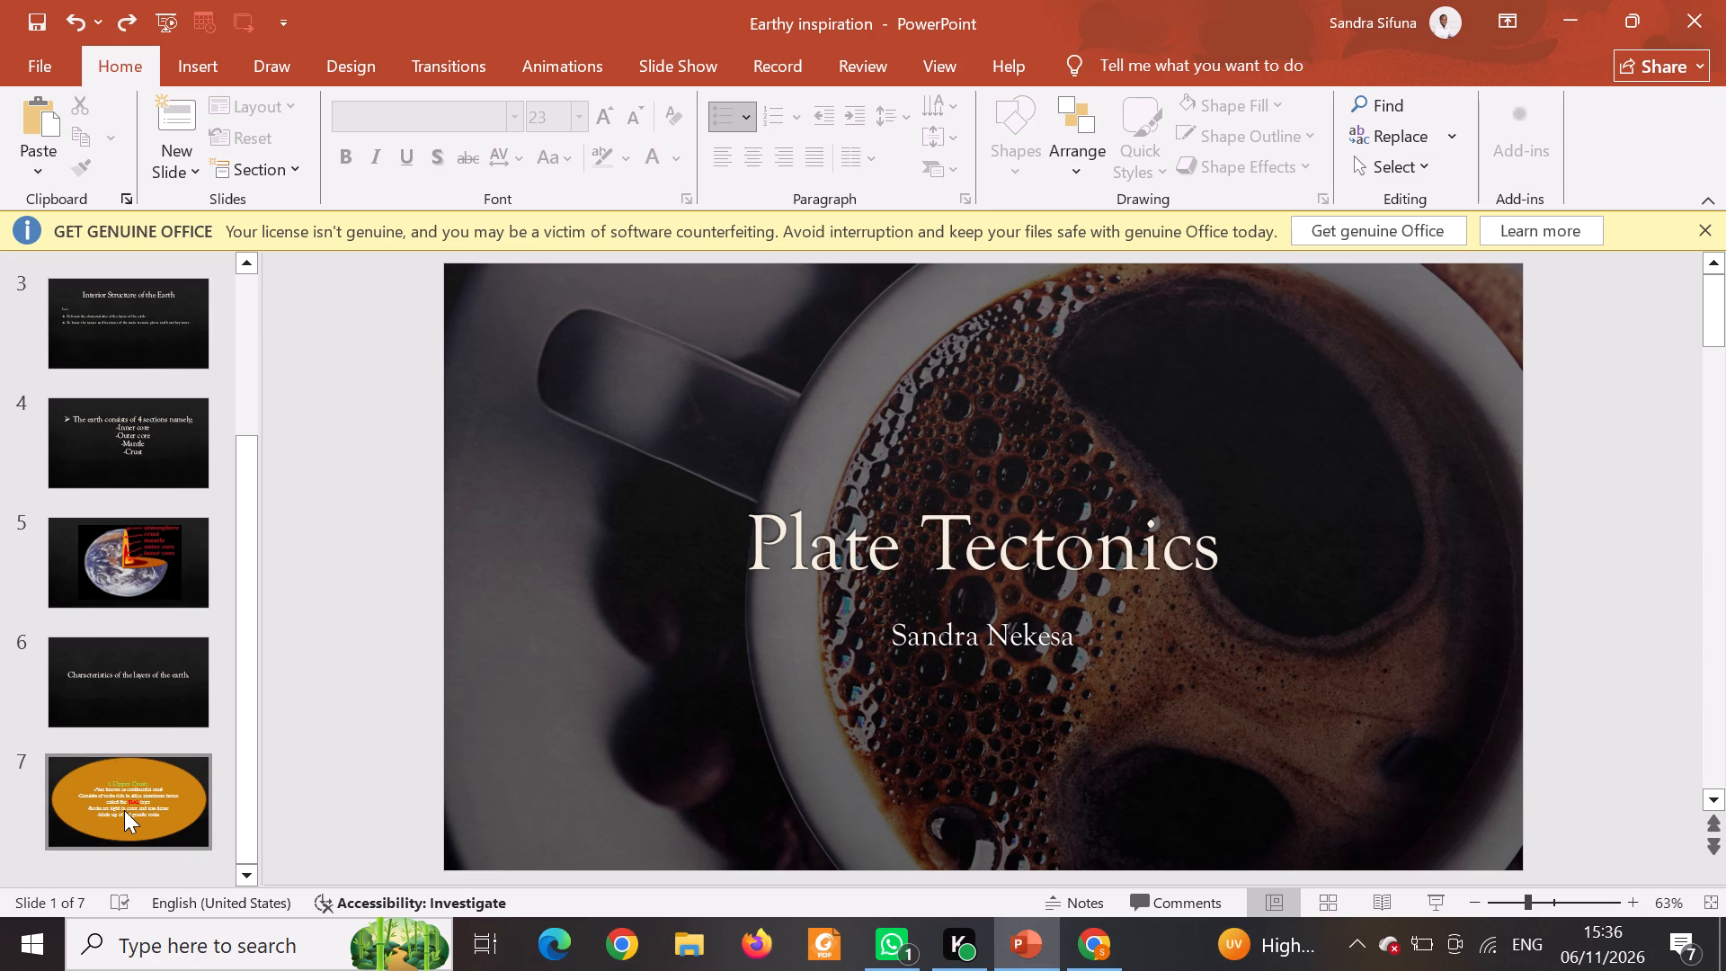
pyautogui.click(124, 810)
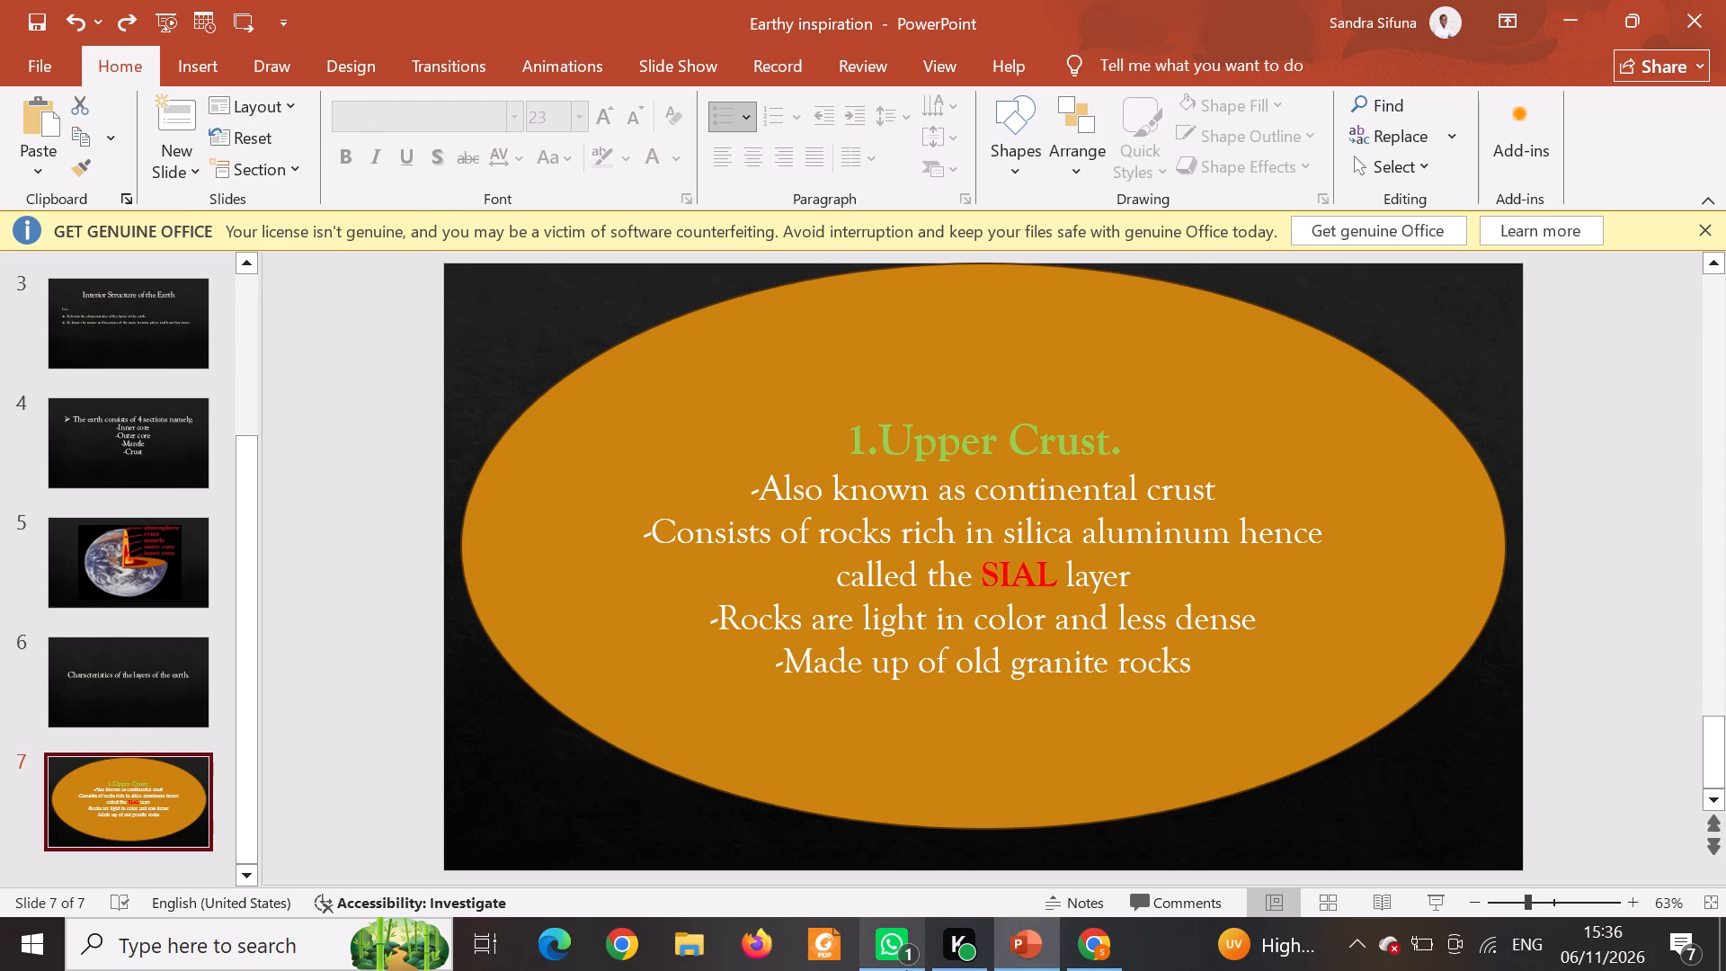
# Switch to Chrome and ask the Google AI chat "How do i duplicate a slide".
pyautogui.click(1107, 962)
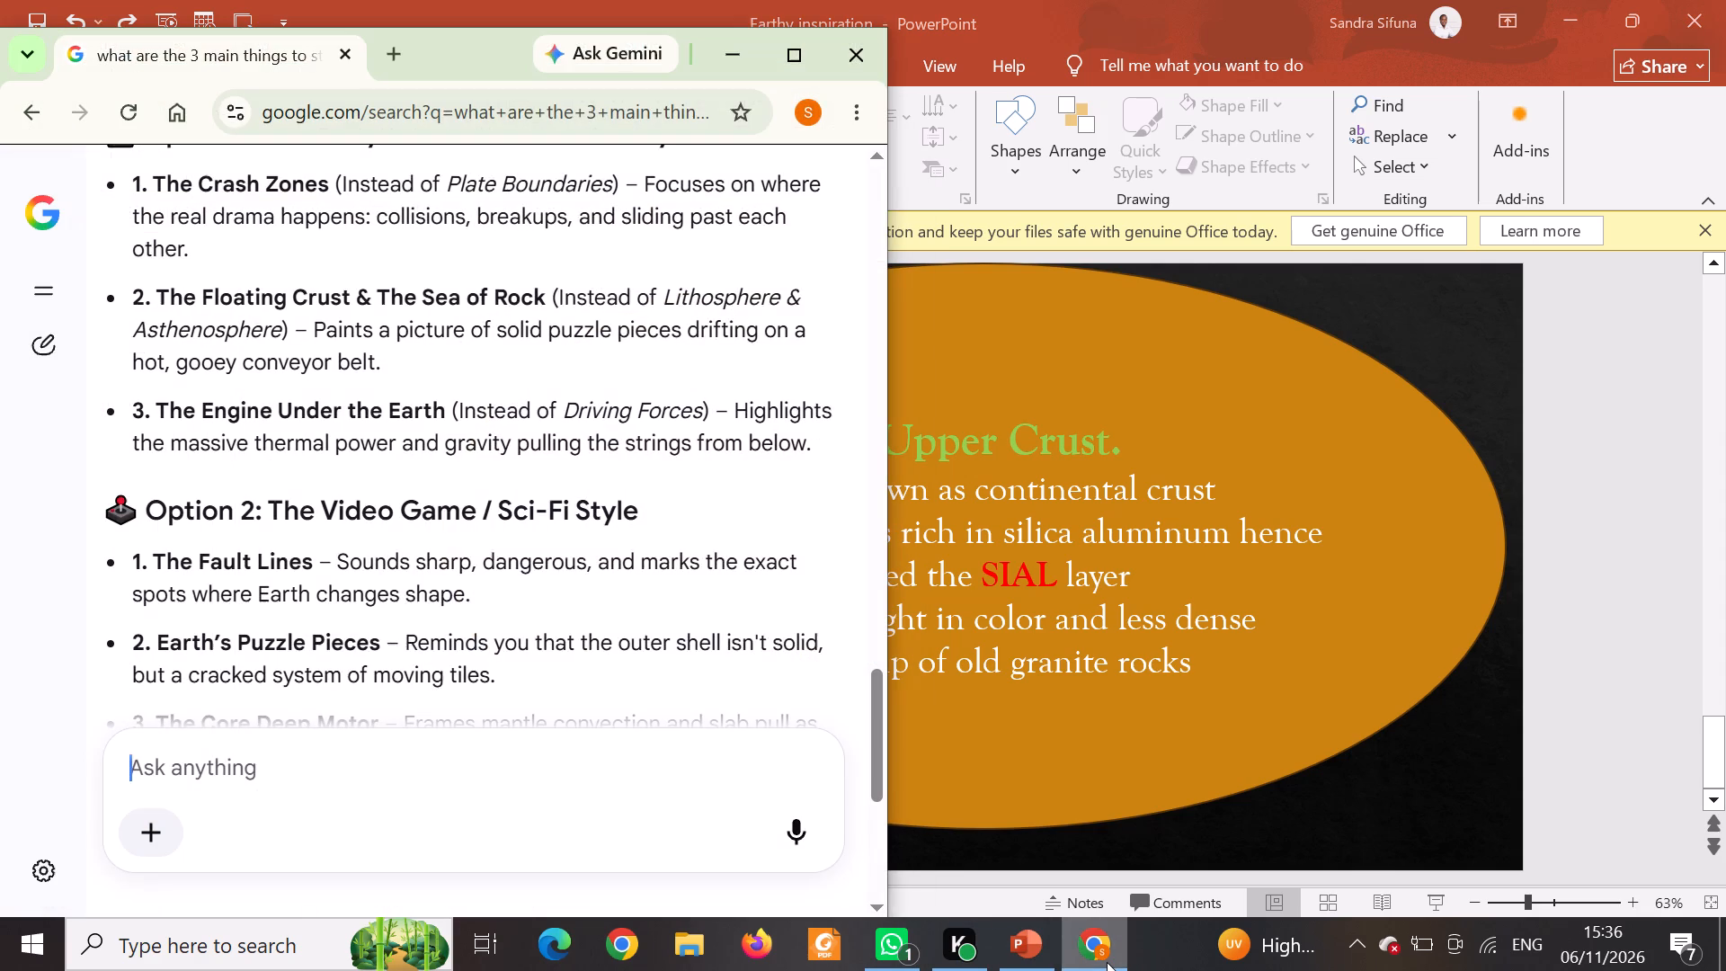
pyautogui.press('h')
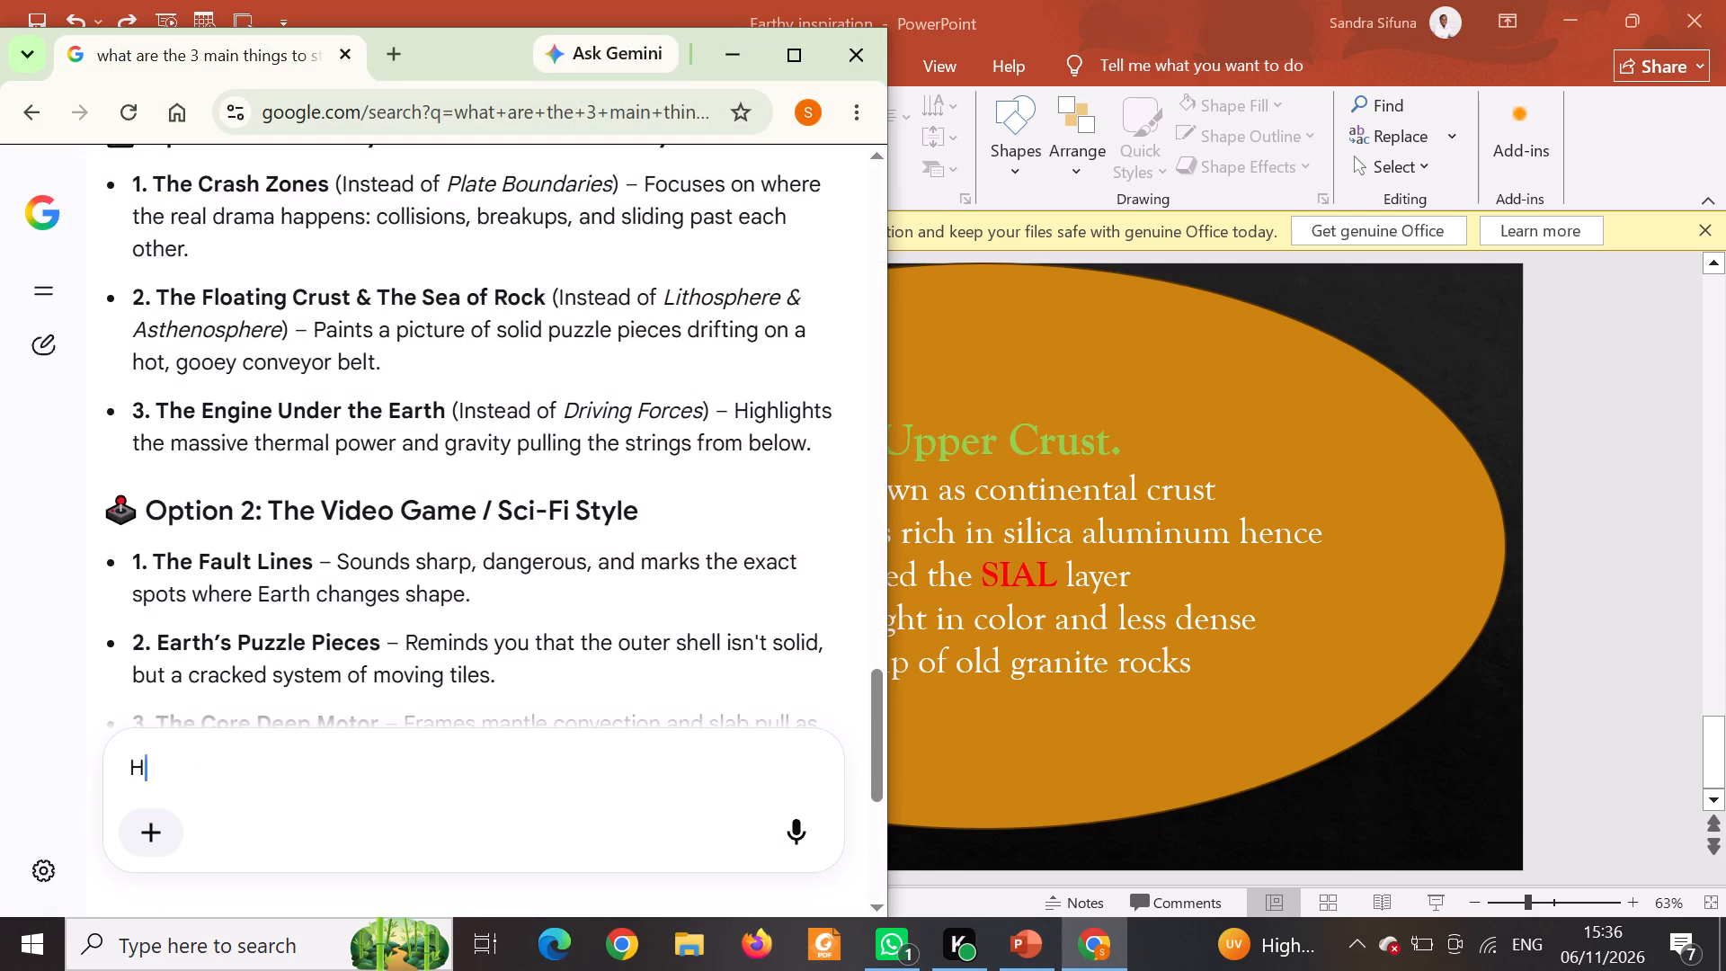
pyautogui.write('OW')
pyautogui.press('space')
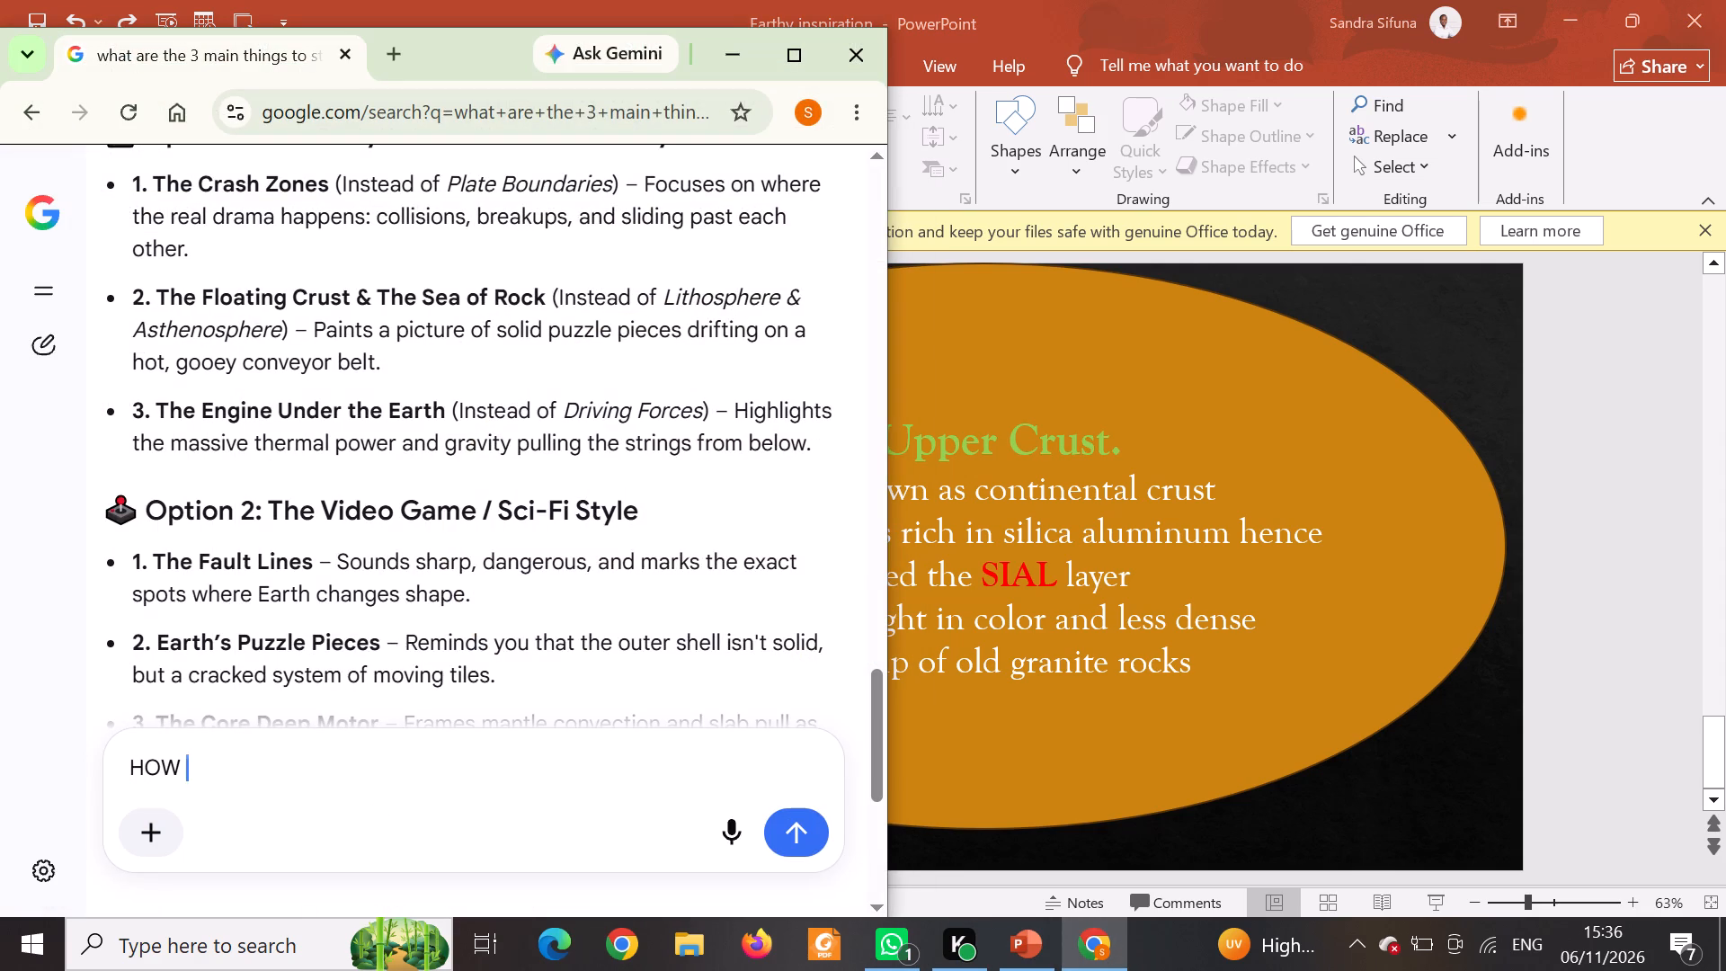
pyautogui.press('BackSpace')
pyautogui.press('BackSpace')
pyautogui.press('BackSpace')
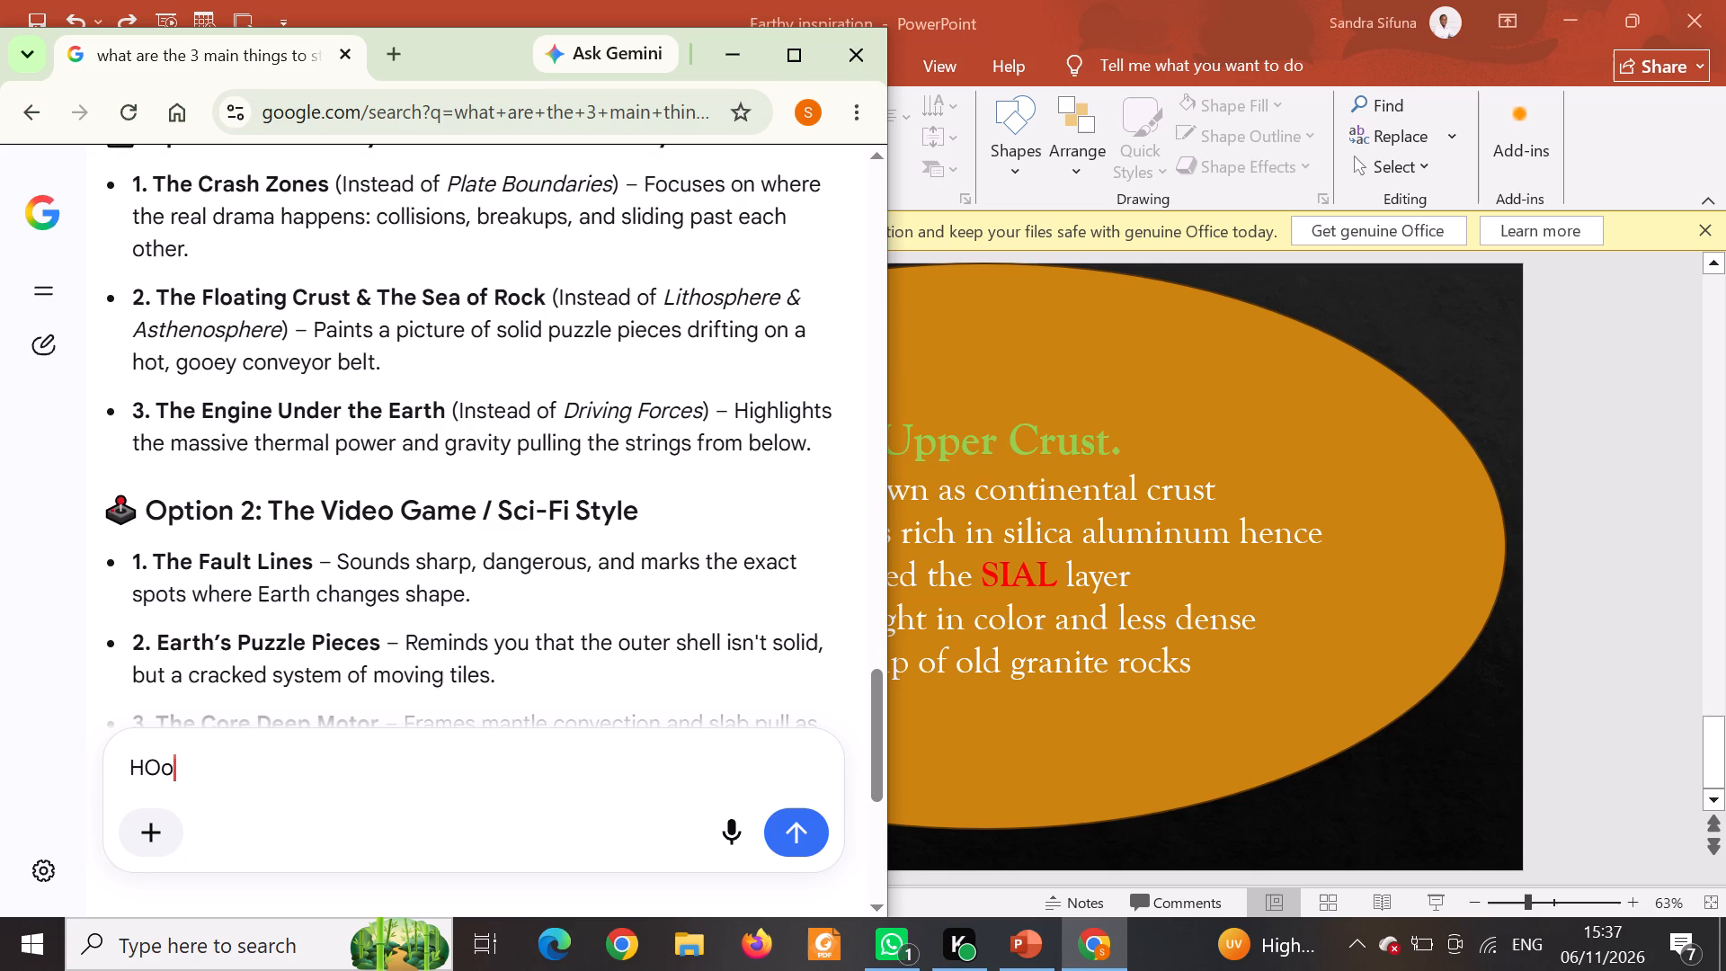
pyautogui.press('b')
pyautogui.press('BackSpace')
pyautogui.press('BackSpace')
pyautogui.press('BackSpace')
pyautogui.write('ow do i d')
pyautogui.write('uplicate')
pyautogui.press('space')
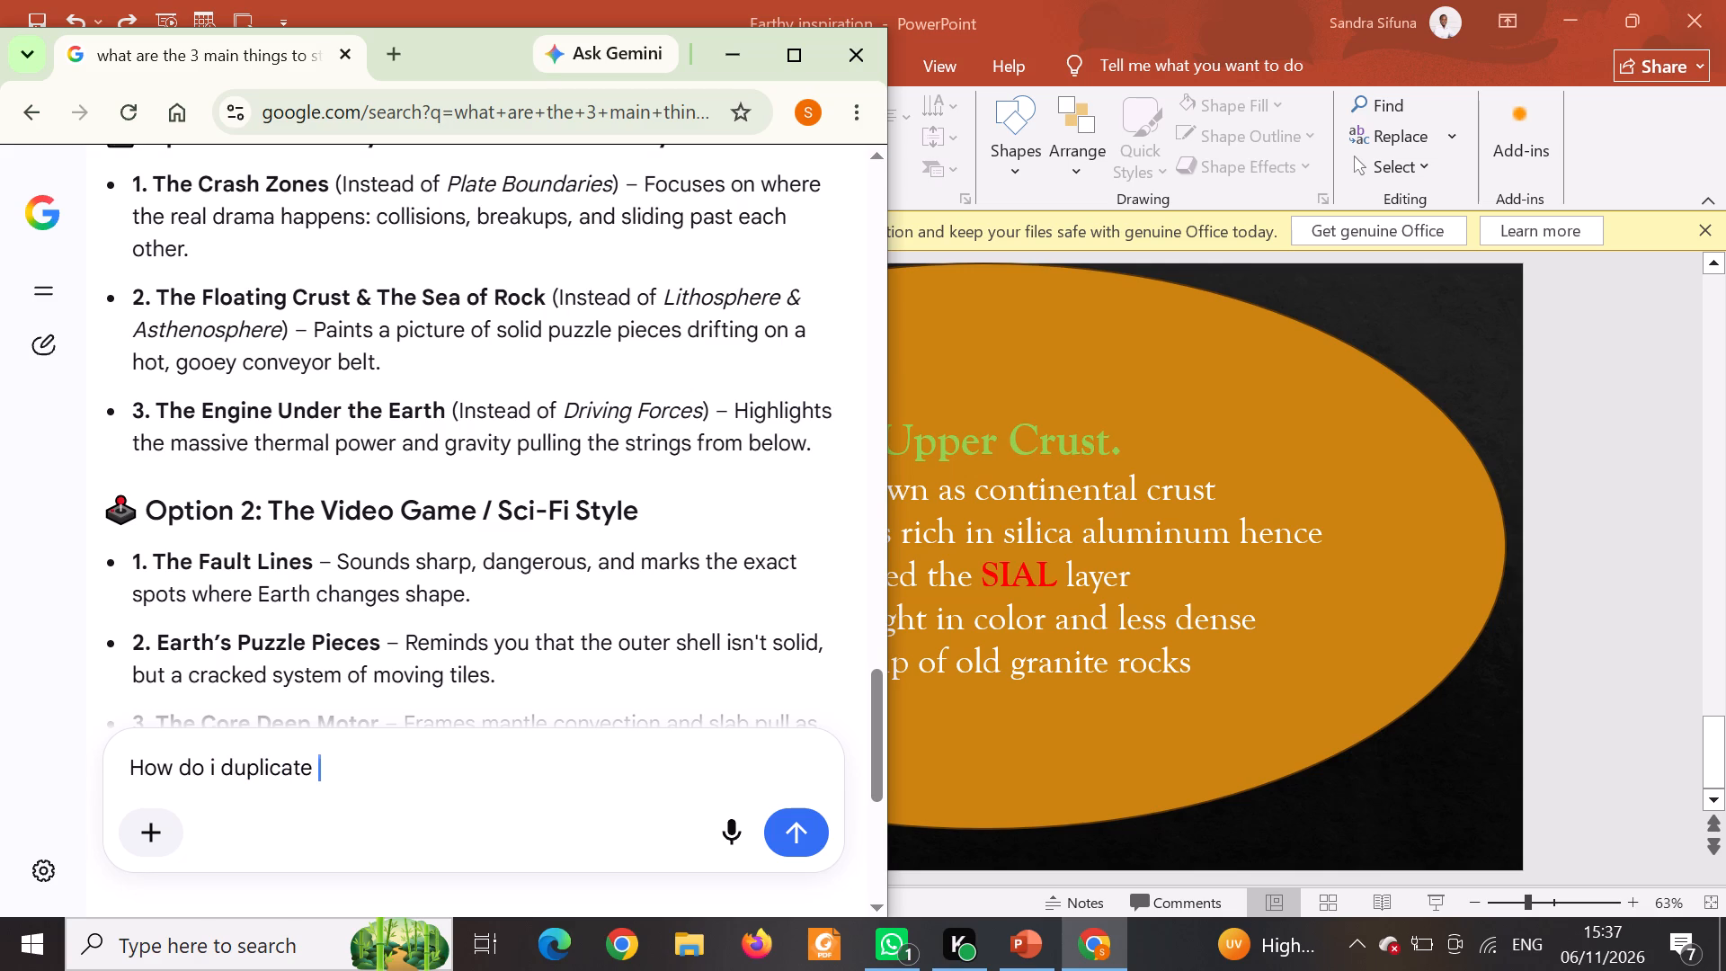
pyautogui.write('a slide')
pyautogui.press('Return')
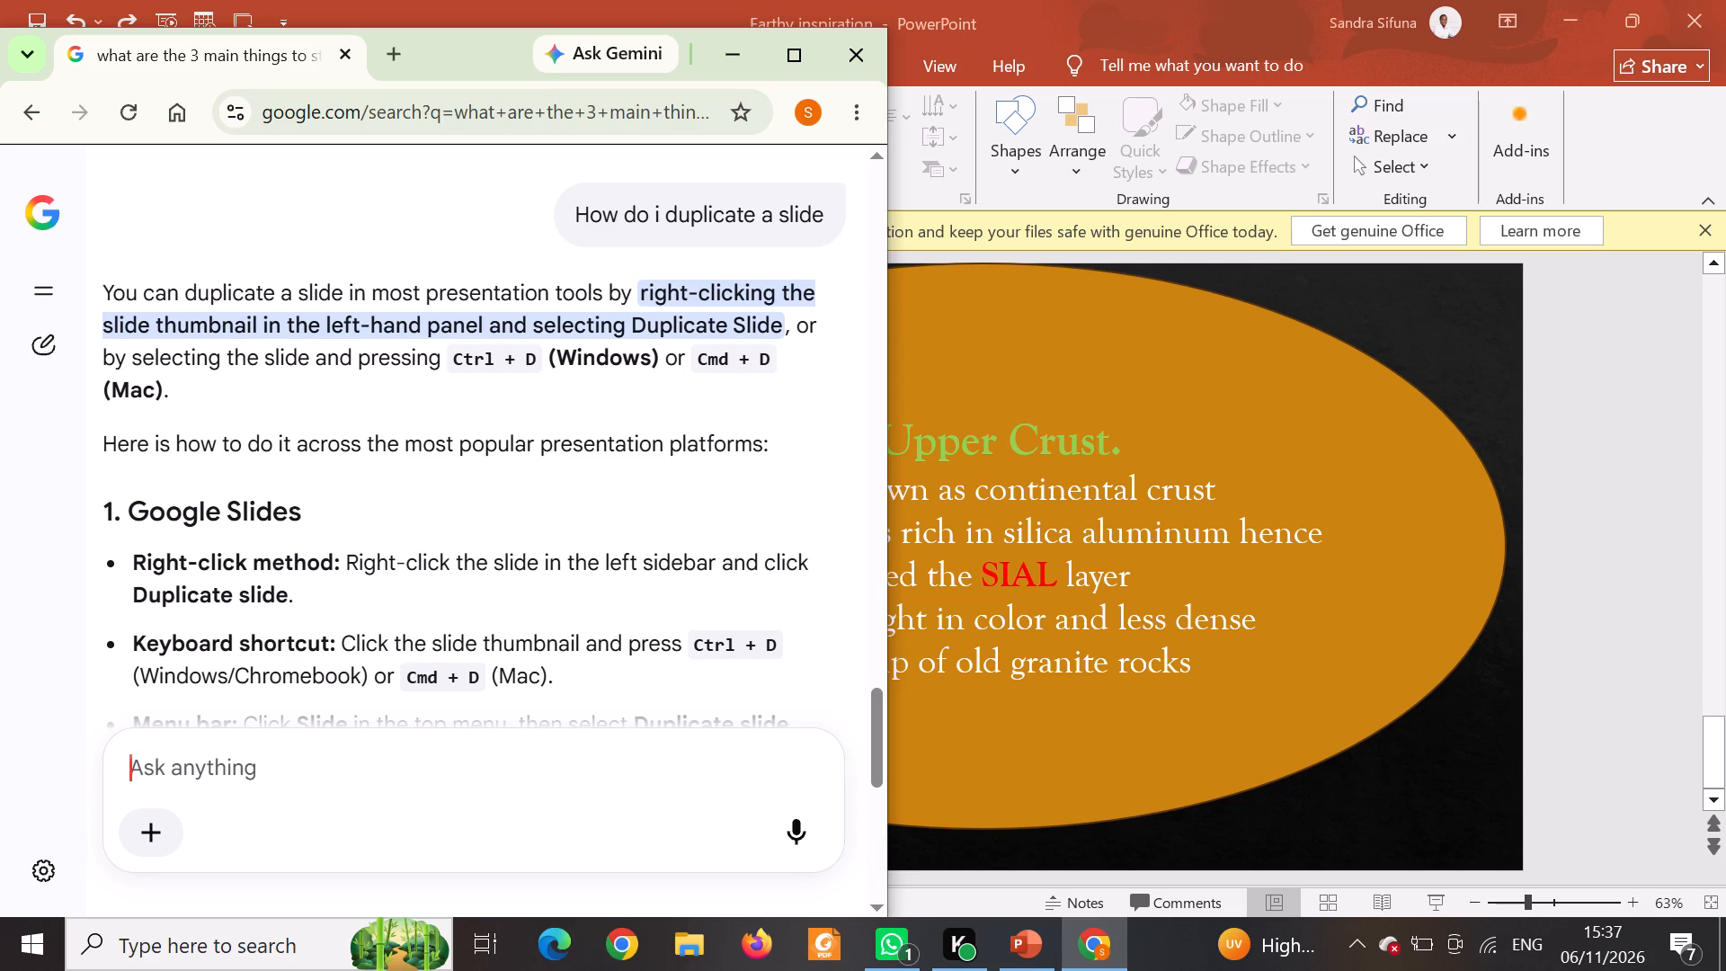
# Read through the chat's answer for the ways to duplicate a slide in Microsoft PowerPoint.
pyautogui.scroll(-1, 497, 597)
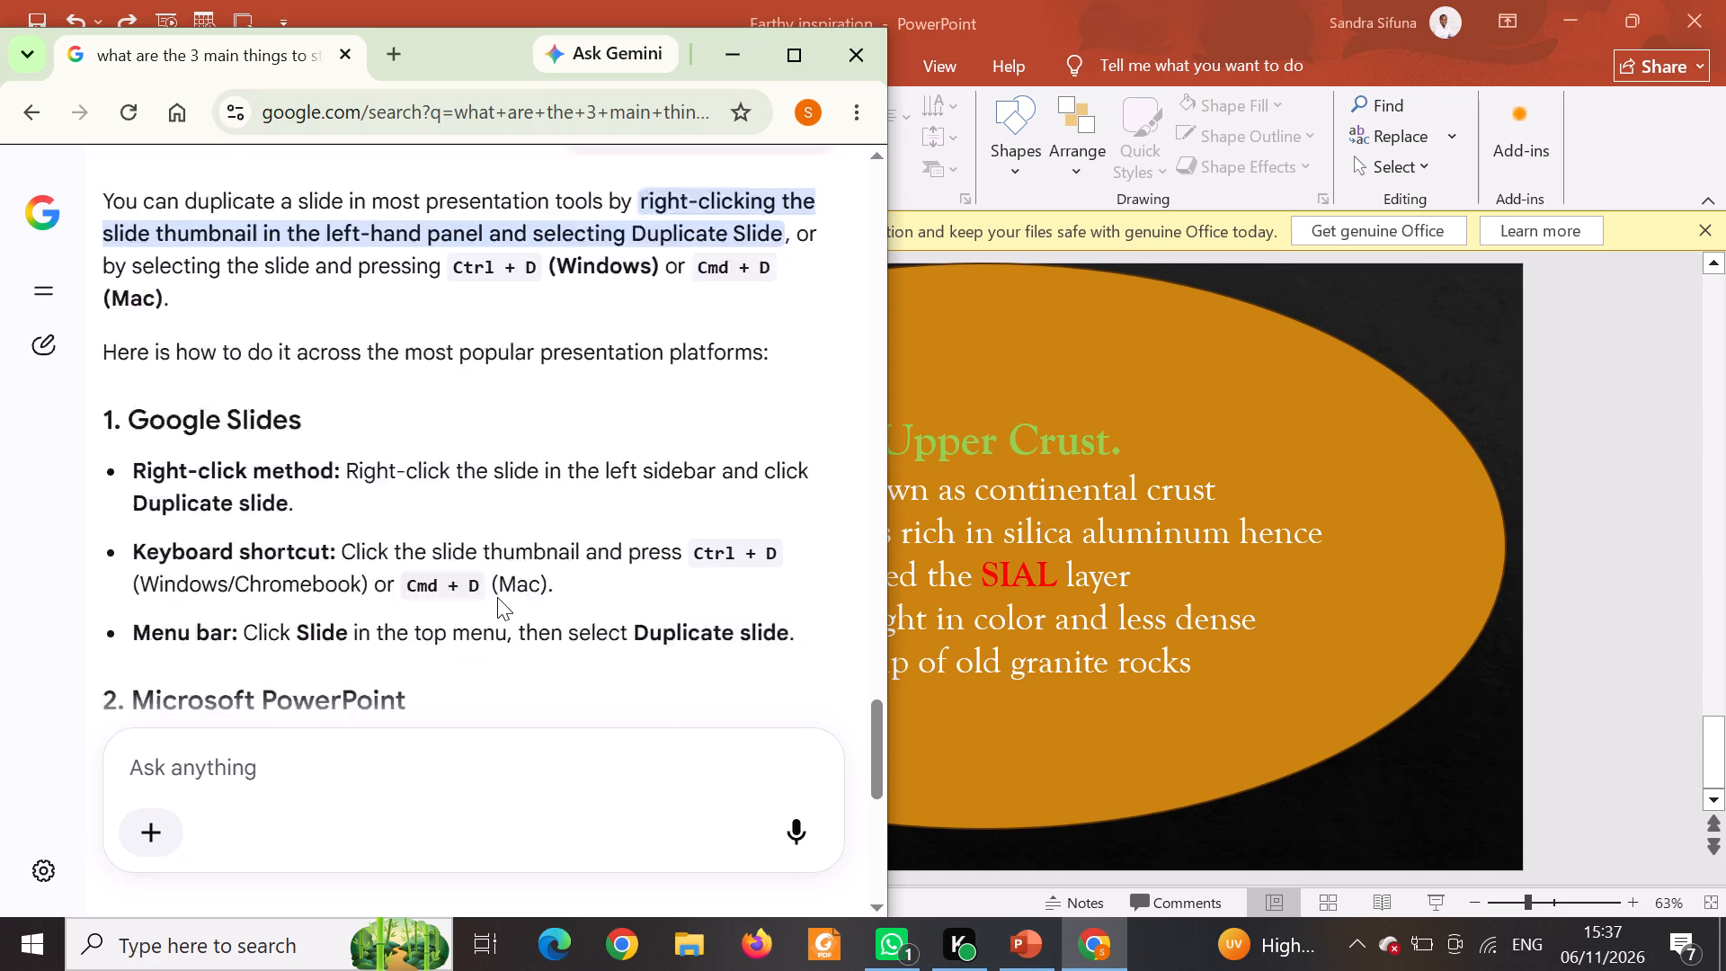
pyautogui.scroll(-3, 497, 597)
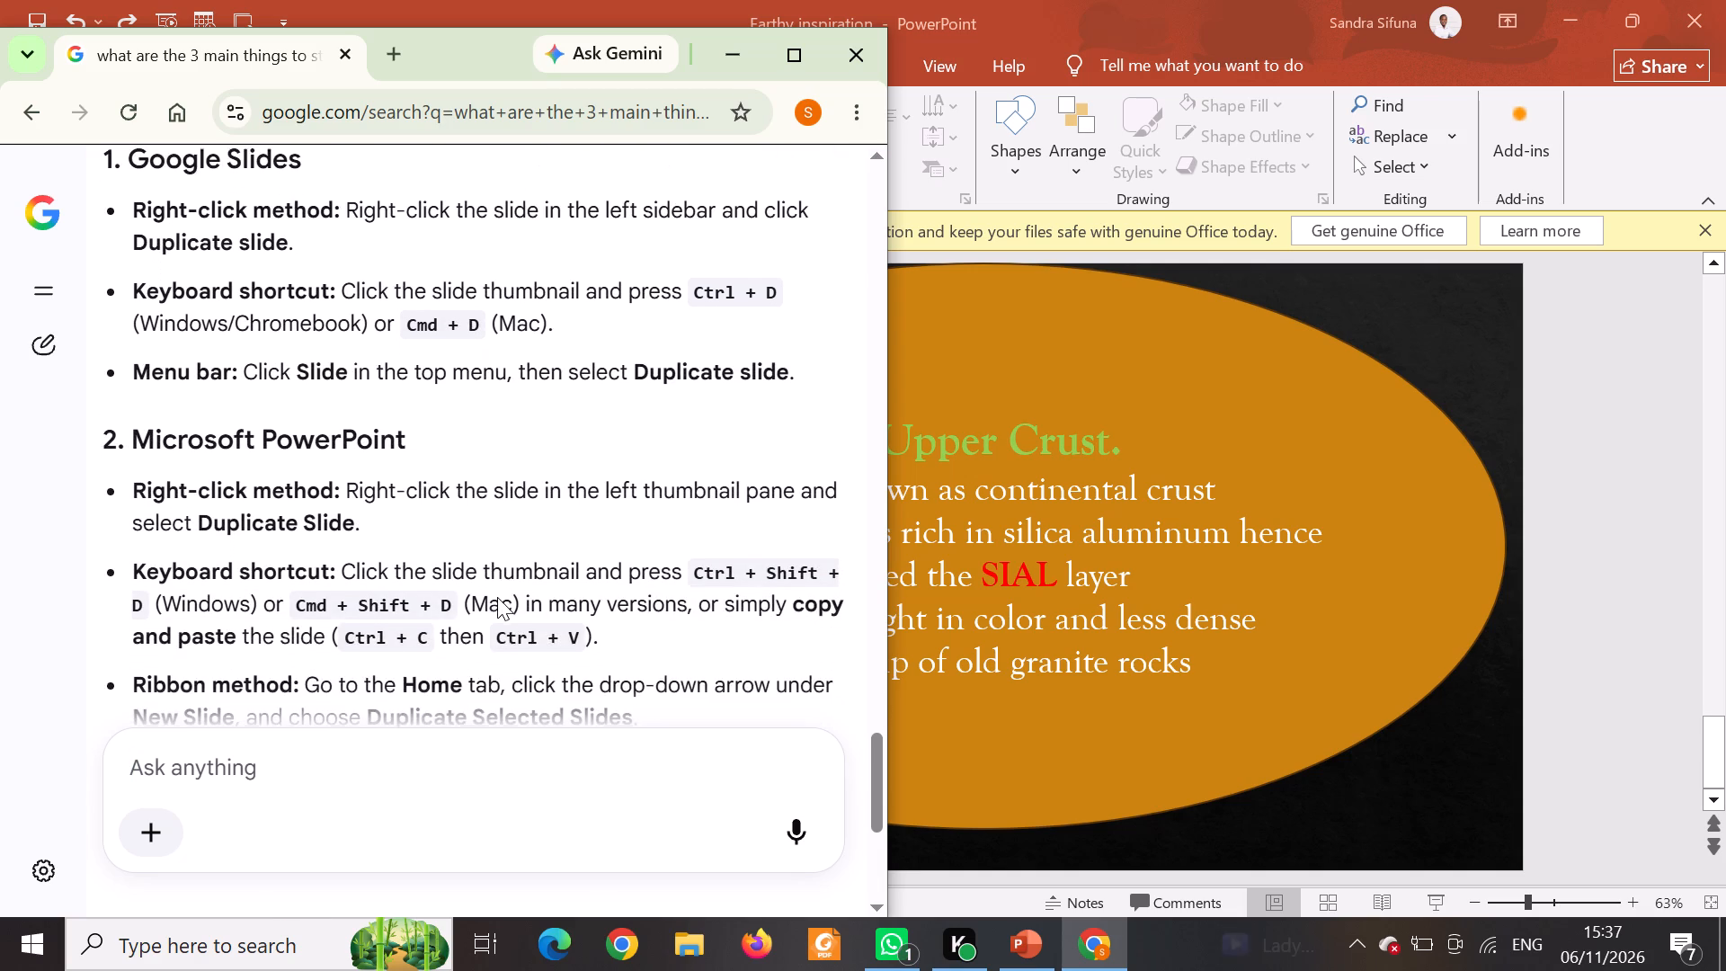
pyautogui.scroll(-3, 497, 597)
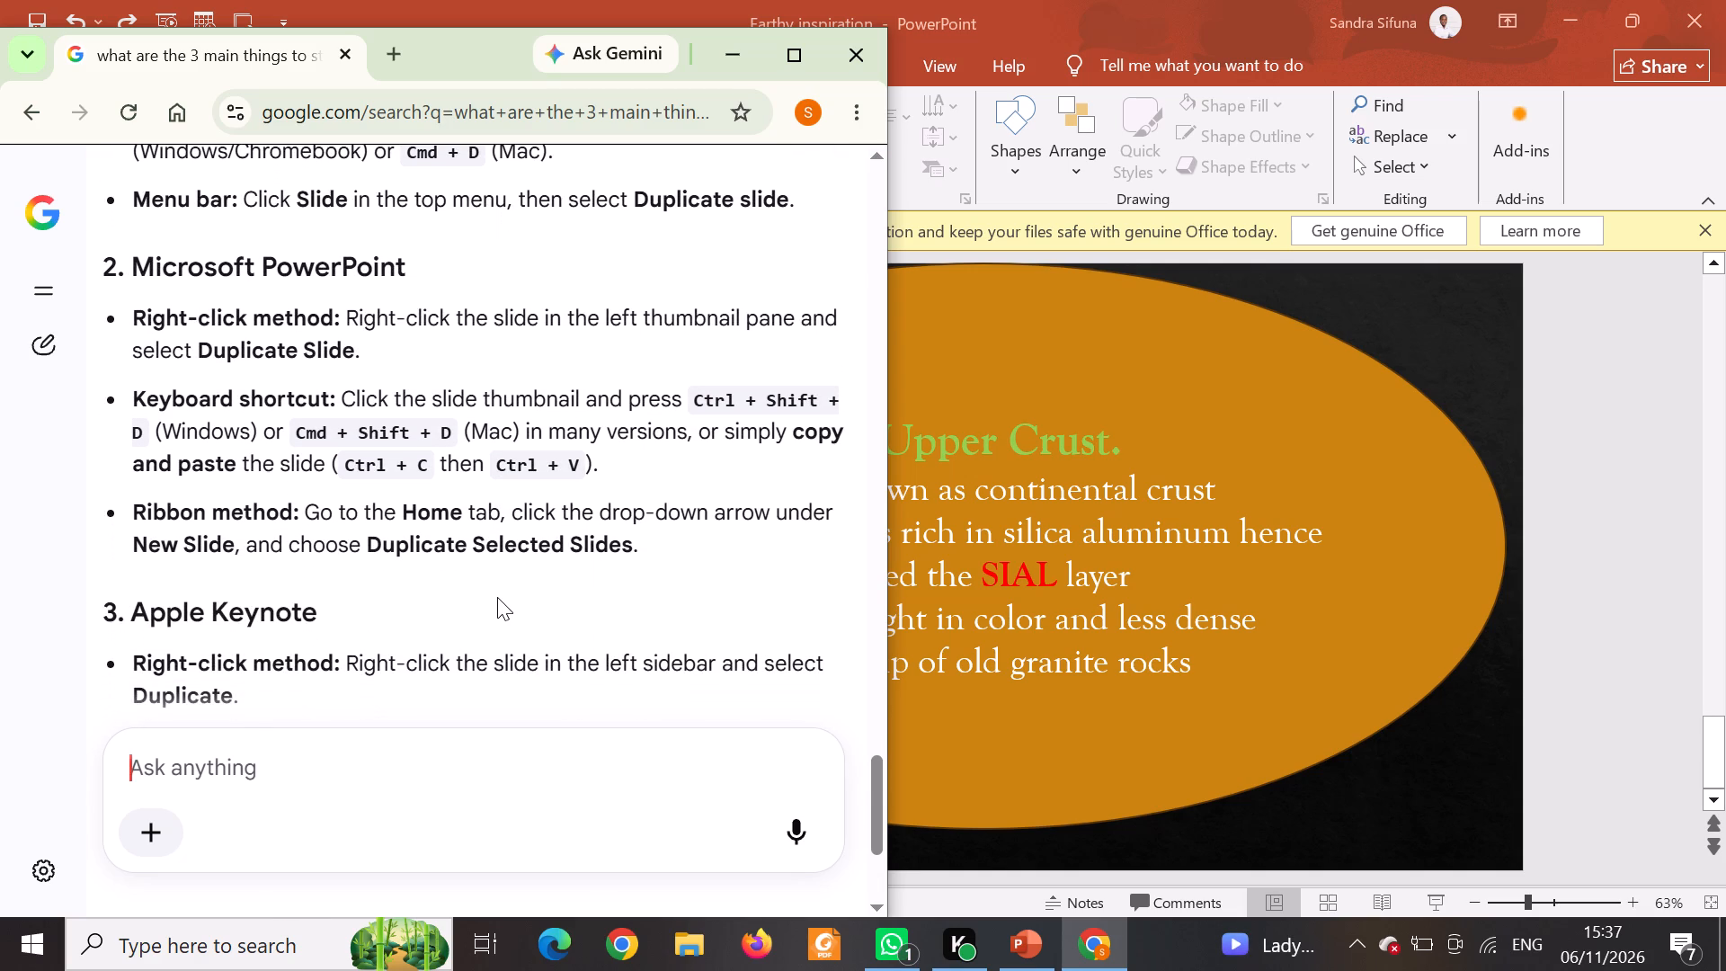
pyautogui.scroll(-4, 497, 597)
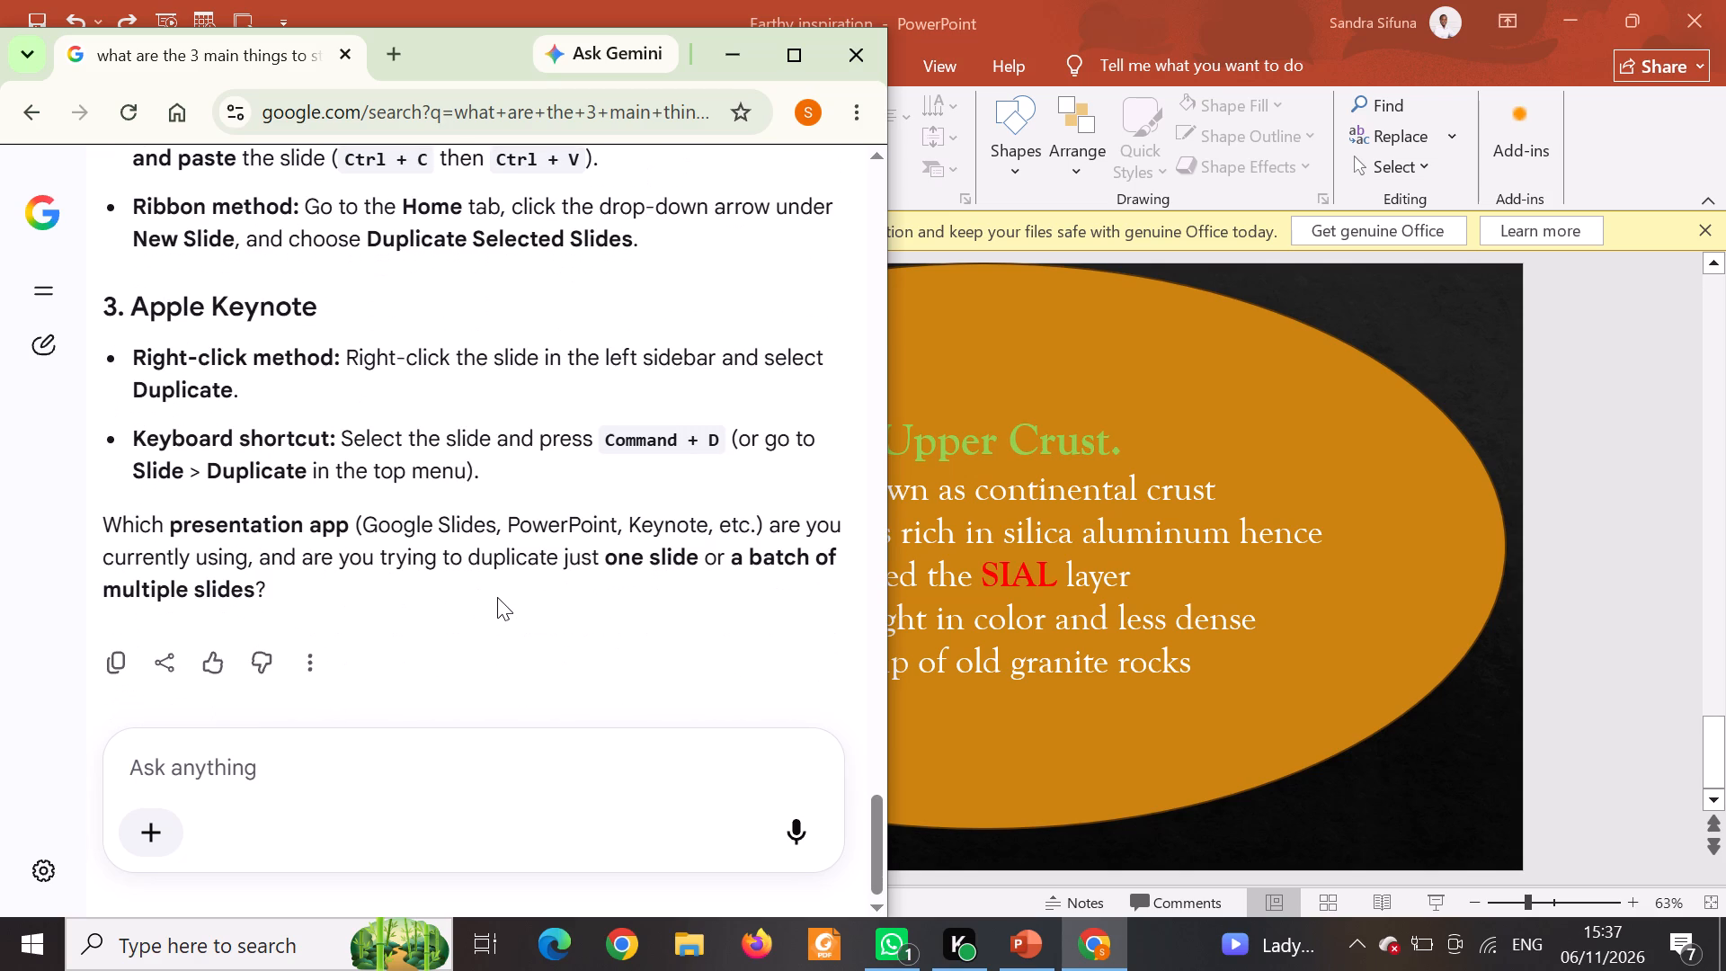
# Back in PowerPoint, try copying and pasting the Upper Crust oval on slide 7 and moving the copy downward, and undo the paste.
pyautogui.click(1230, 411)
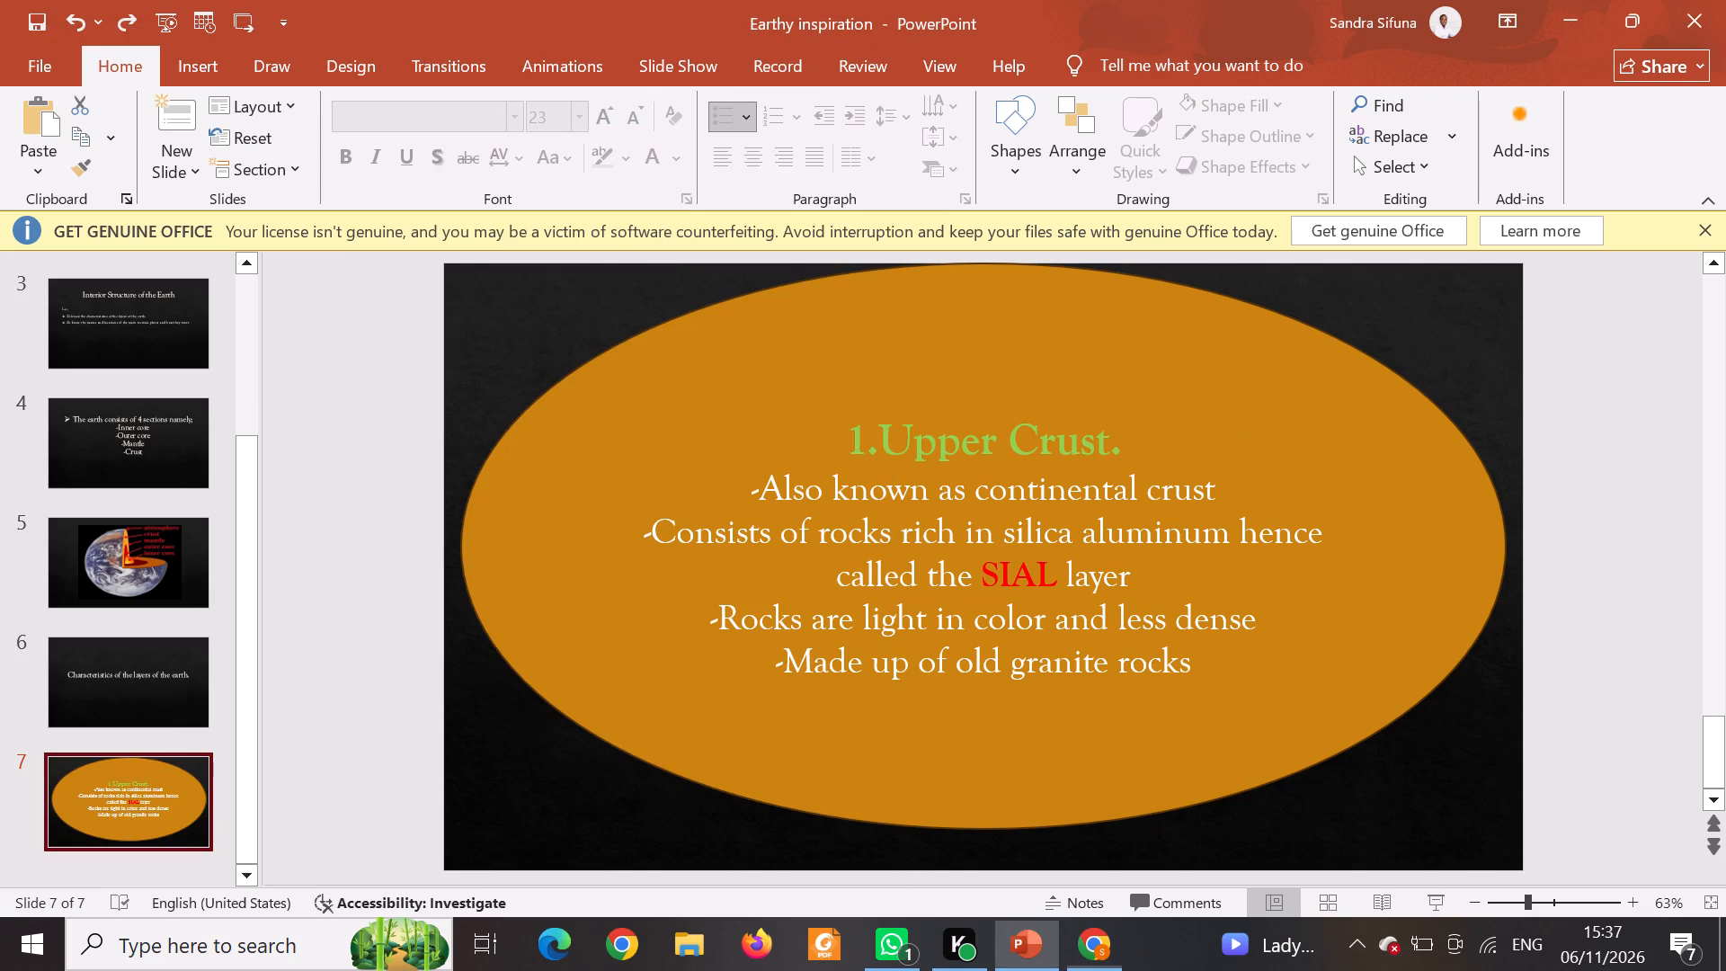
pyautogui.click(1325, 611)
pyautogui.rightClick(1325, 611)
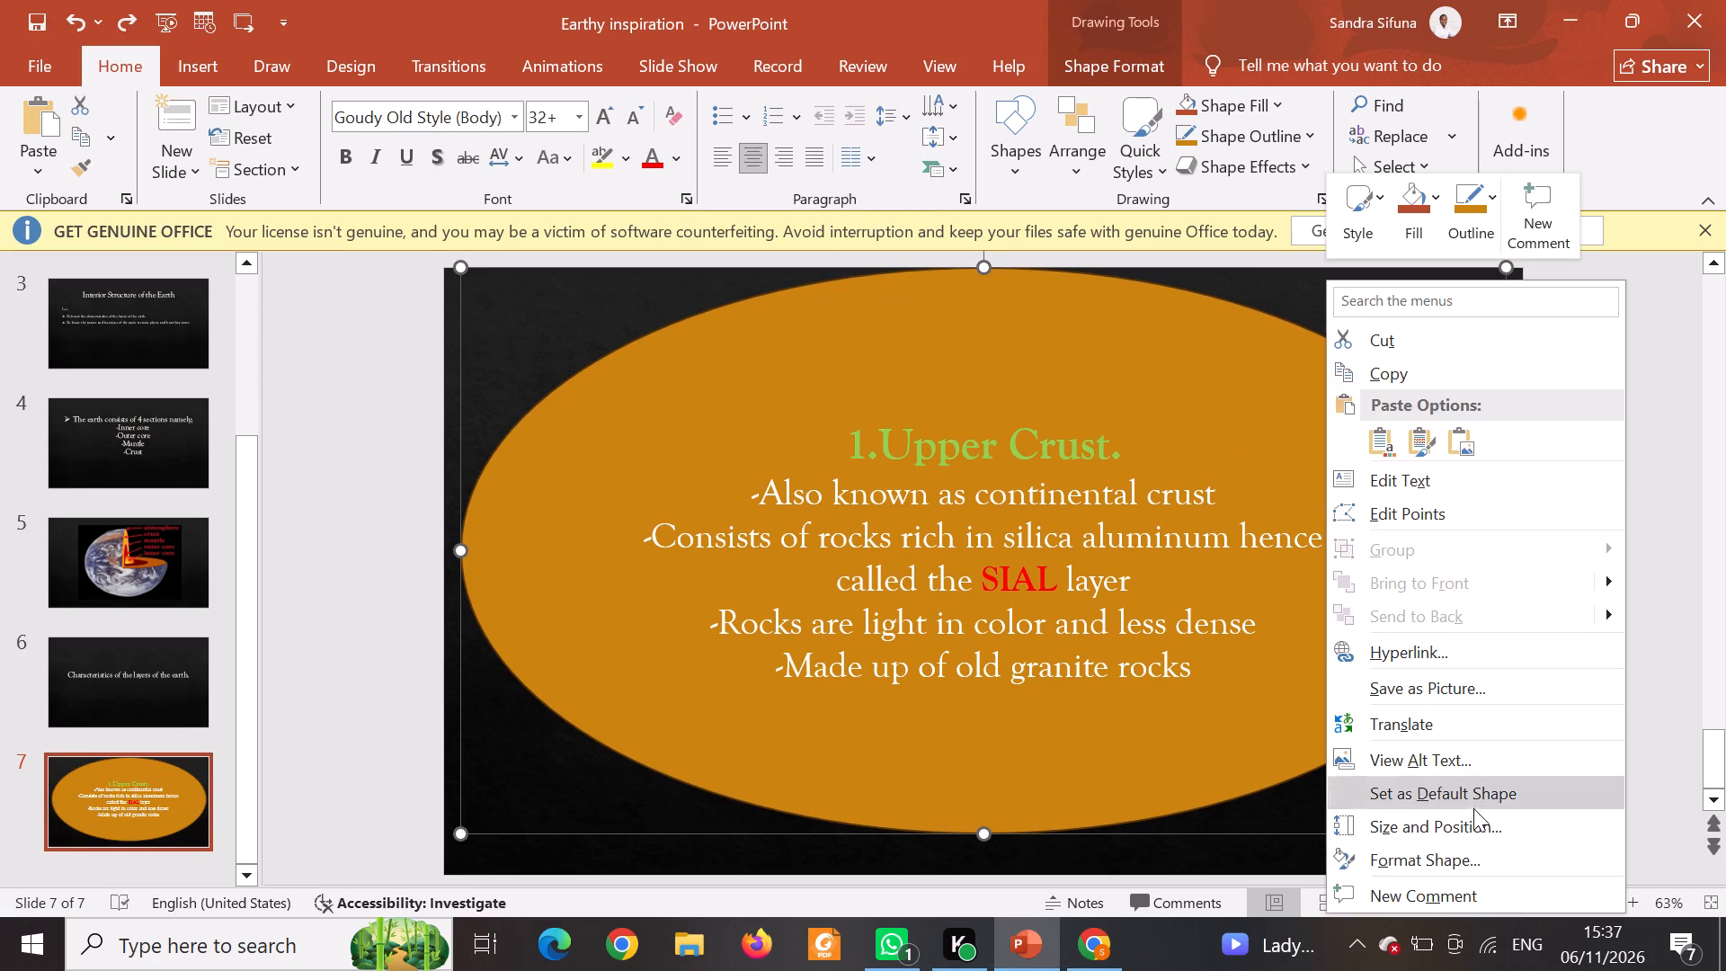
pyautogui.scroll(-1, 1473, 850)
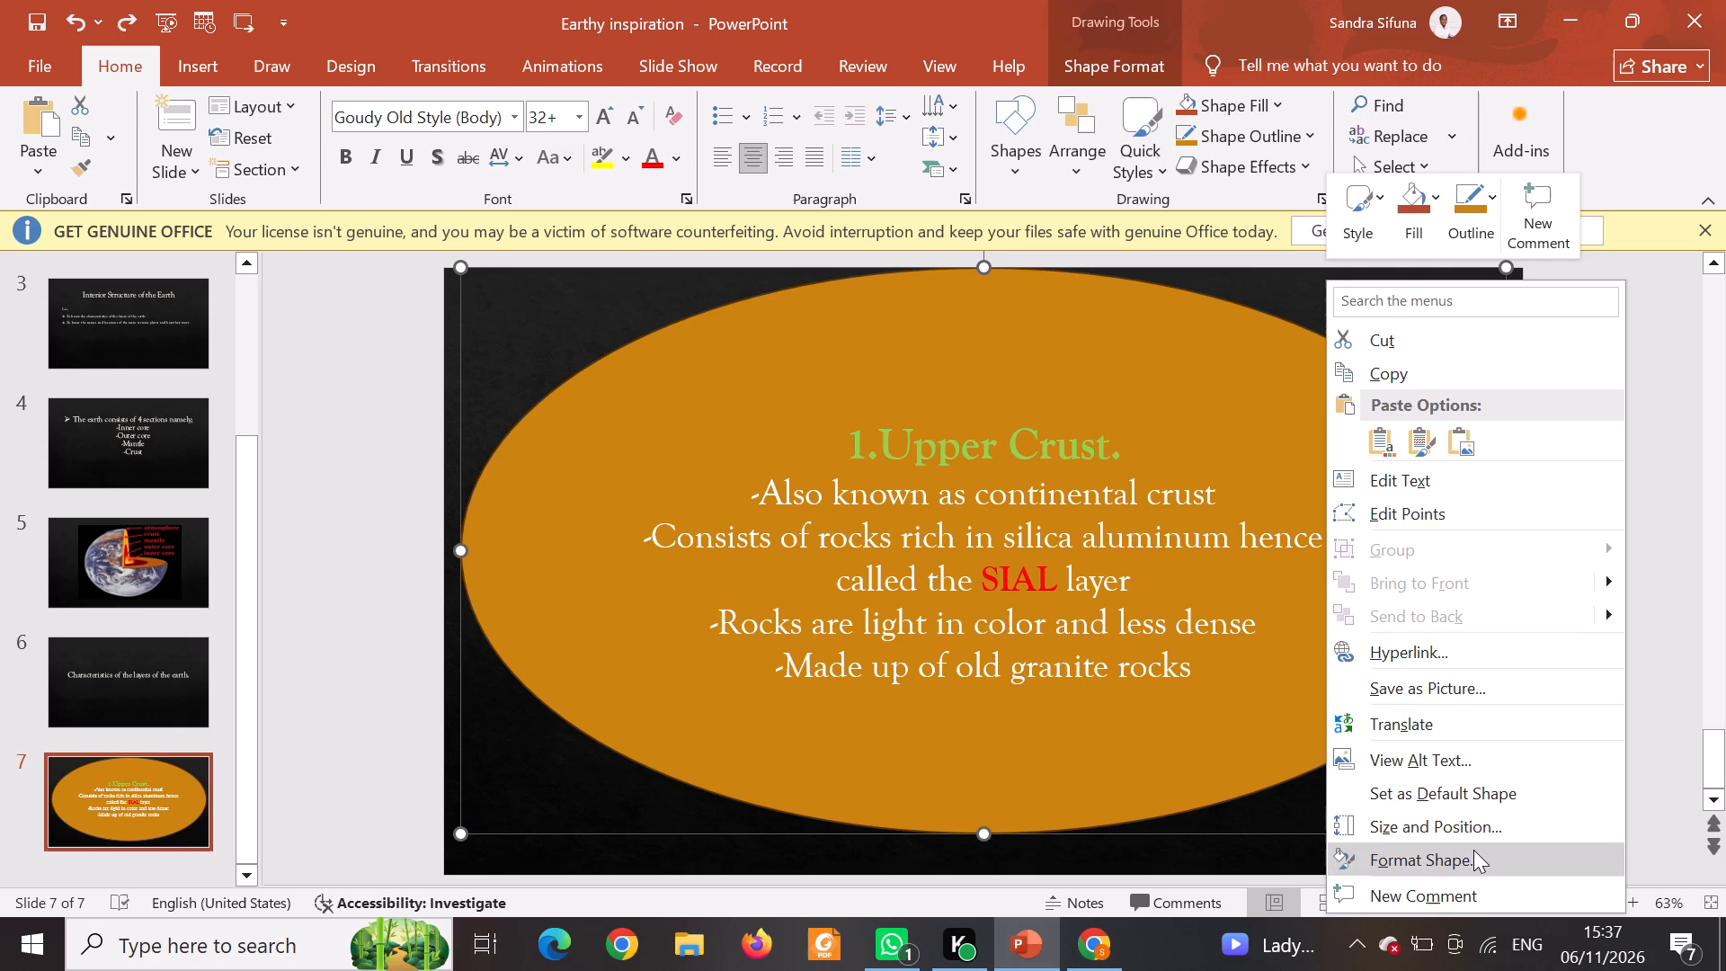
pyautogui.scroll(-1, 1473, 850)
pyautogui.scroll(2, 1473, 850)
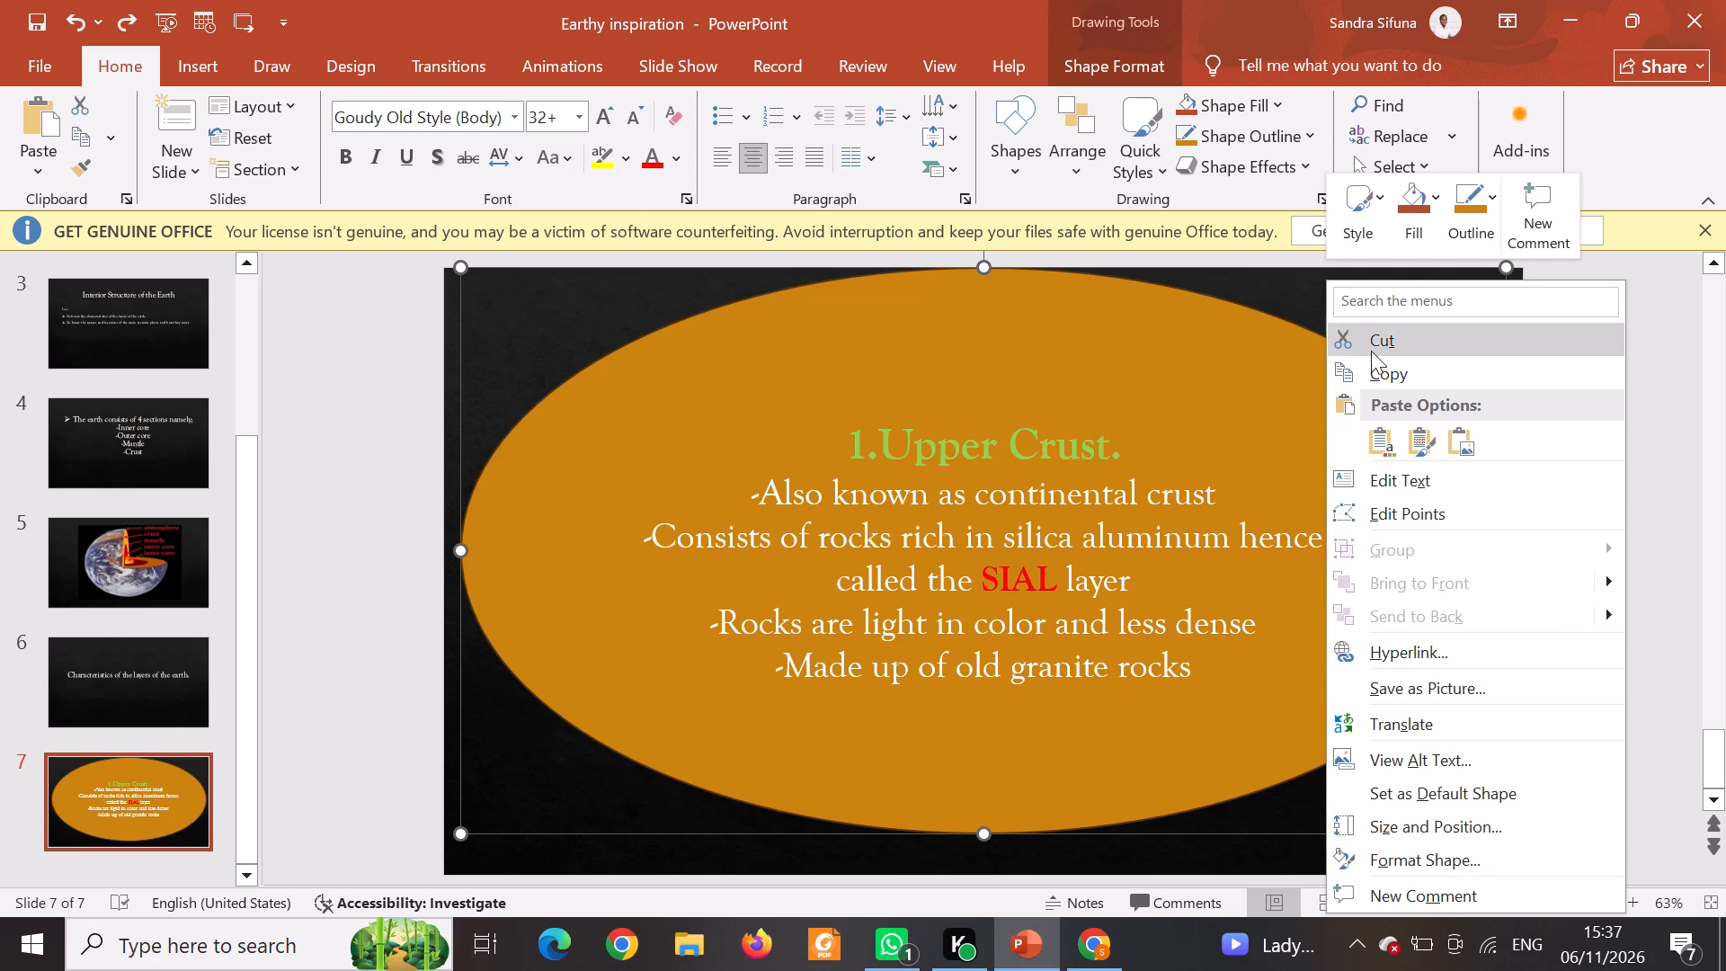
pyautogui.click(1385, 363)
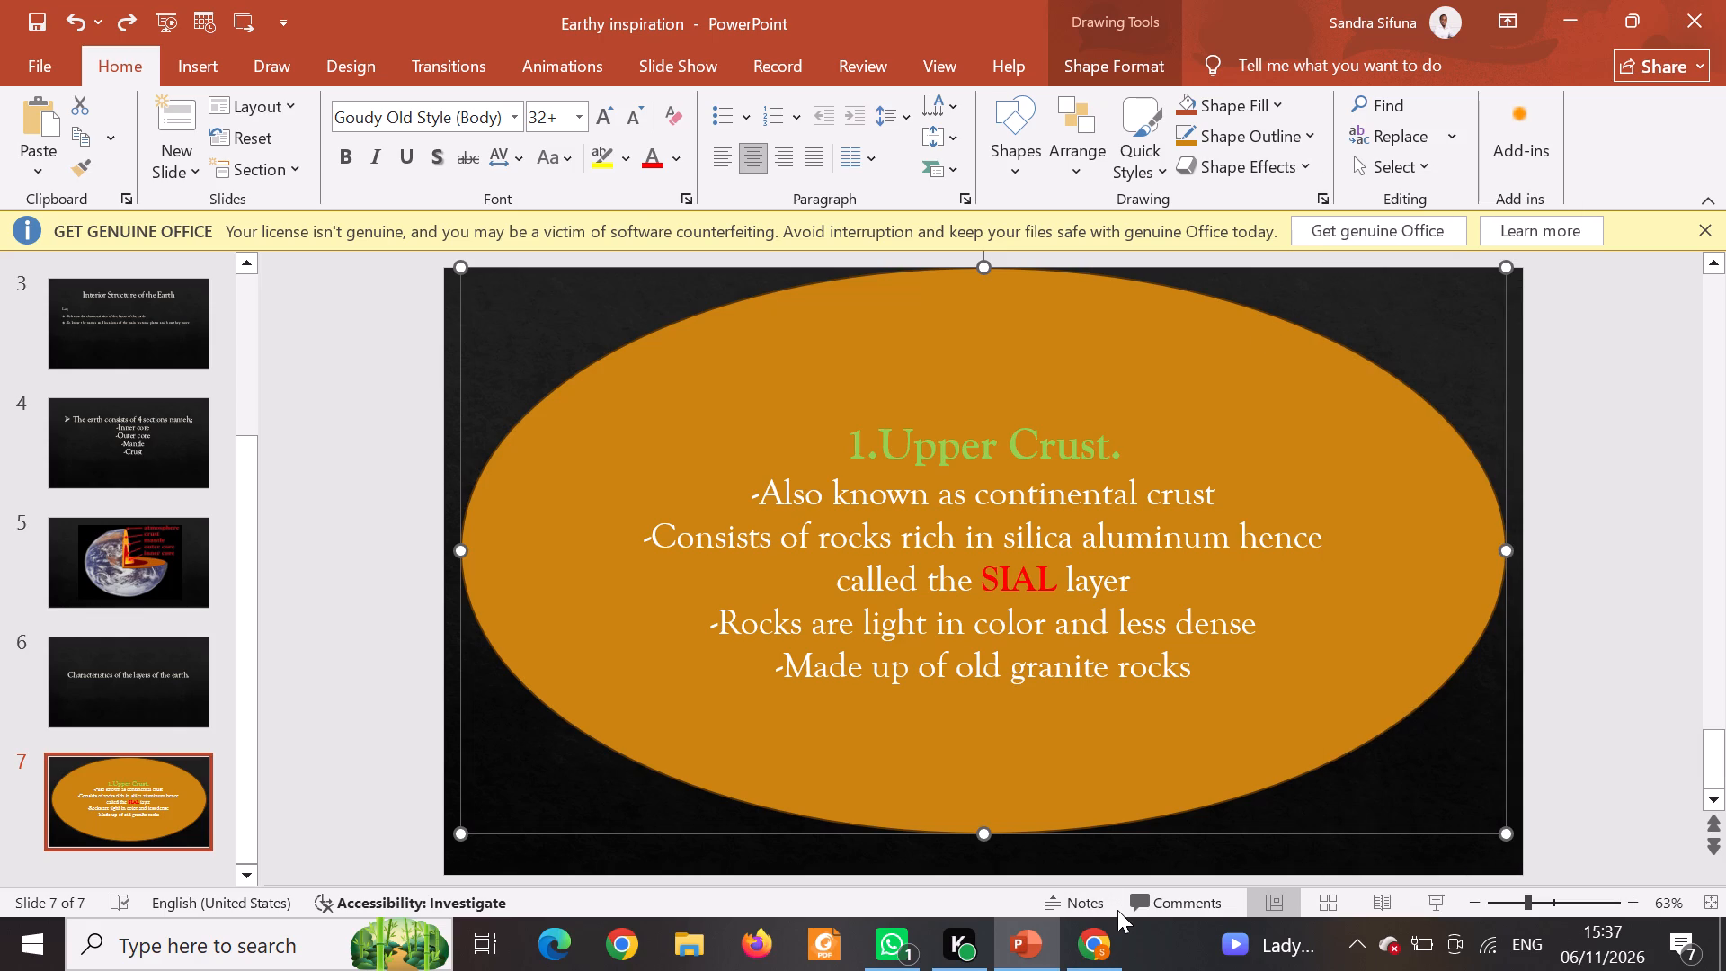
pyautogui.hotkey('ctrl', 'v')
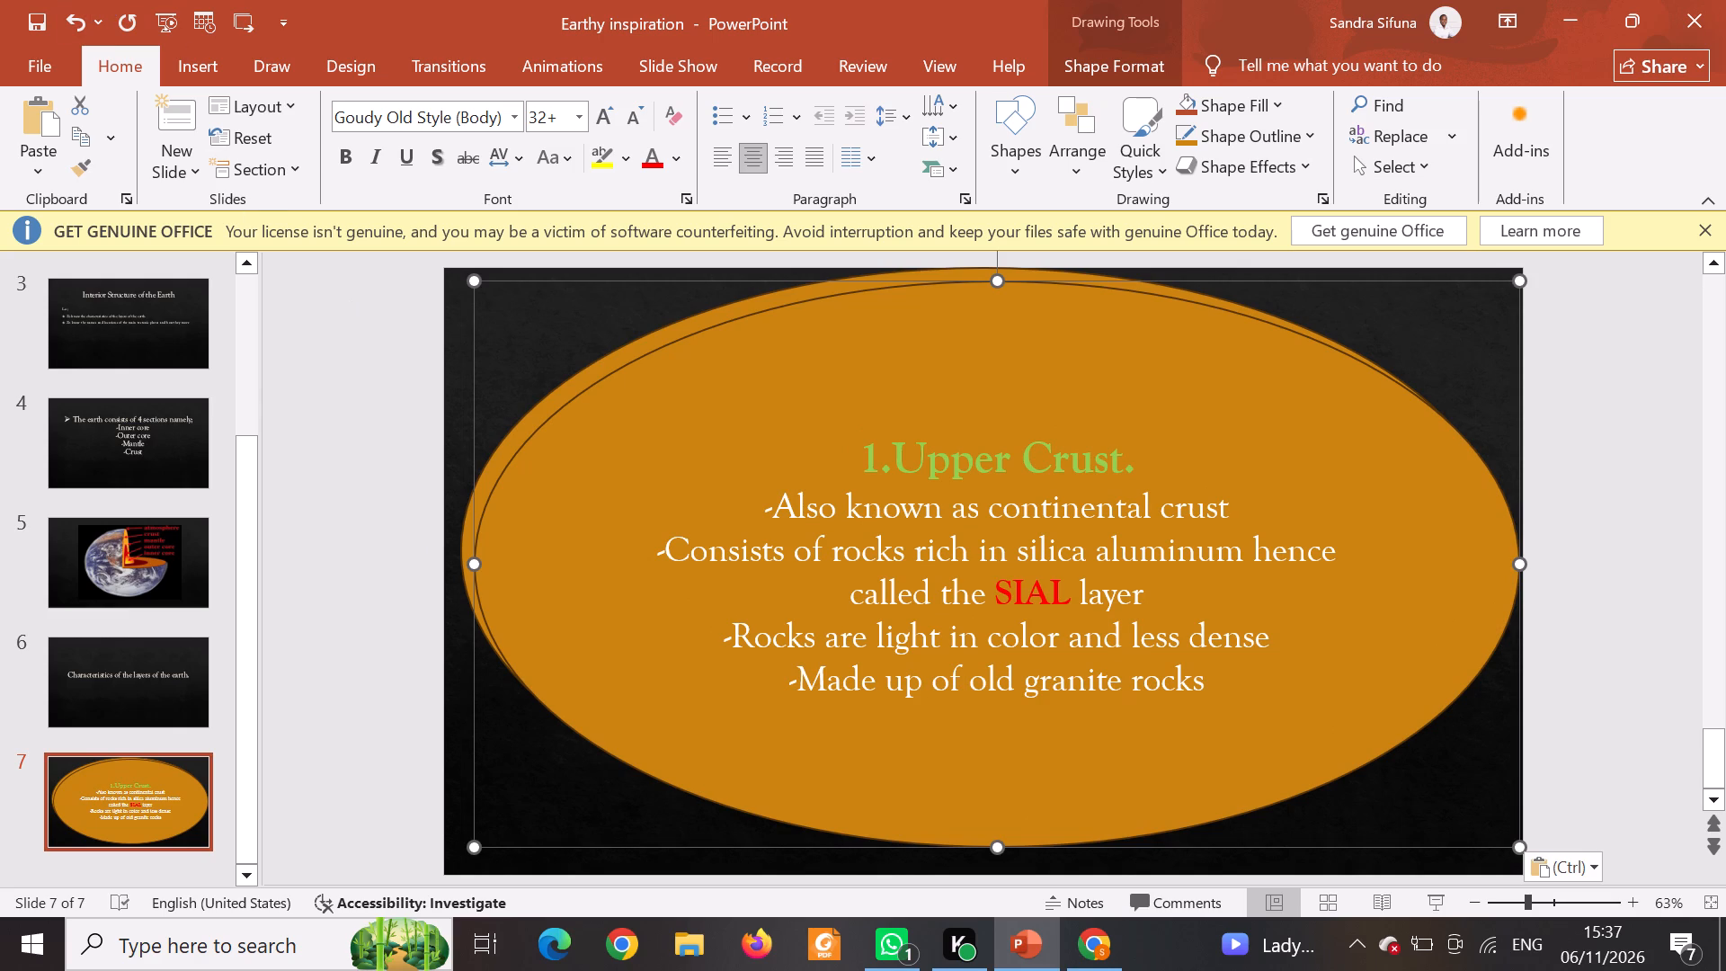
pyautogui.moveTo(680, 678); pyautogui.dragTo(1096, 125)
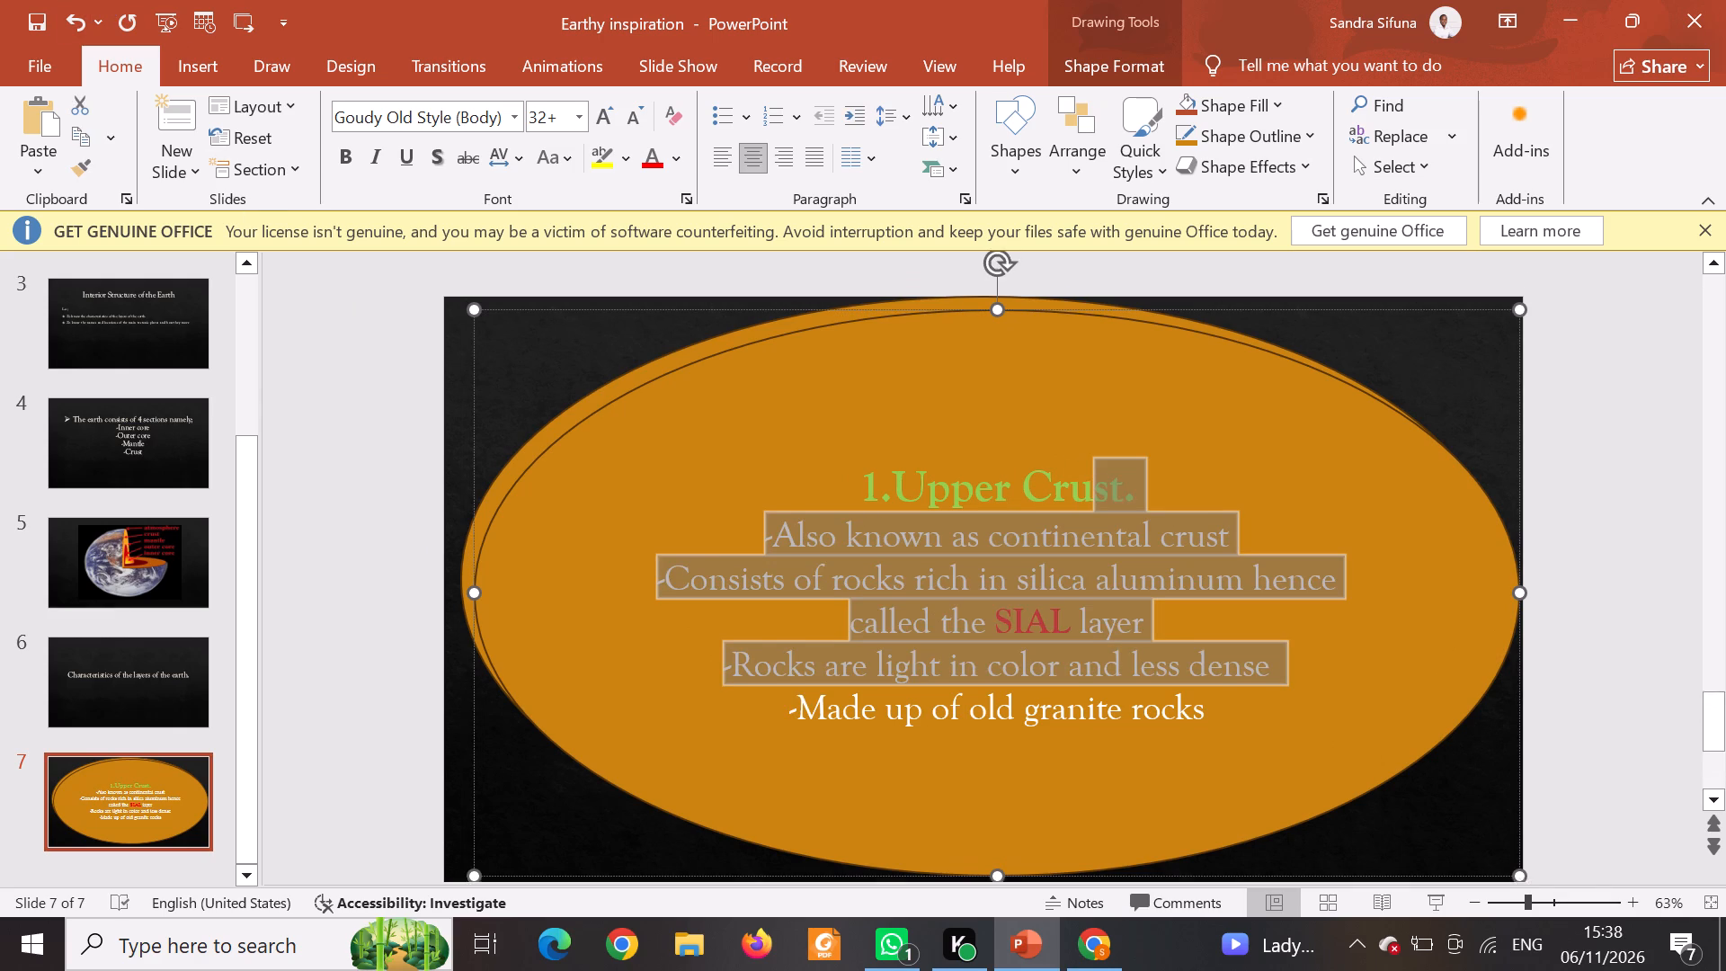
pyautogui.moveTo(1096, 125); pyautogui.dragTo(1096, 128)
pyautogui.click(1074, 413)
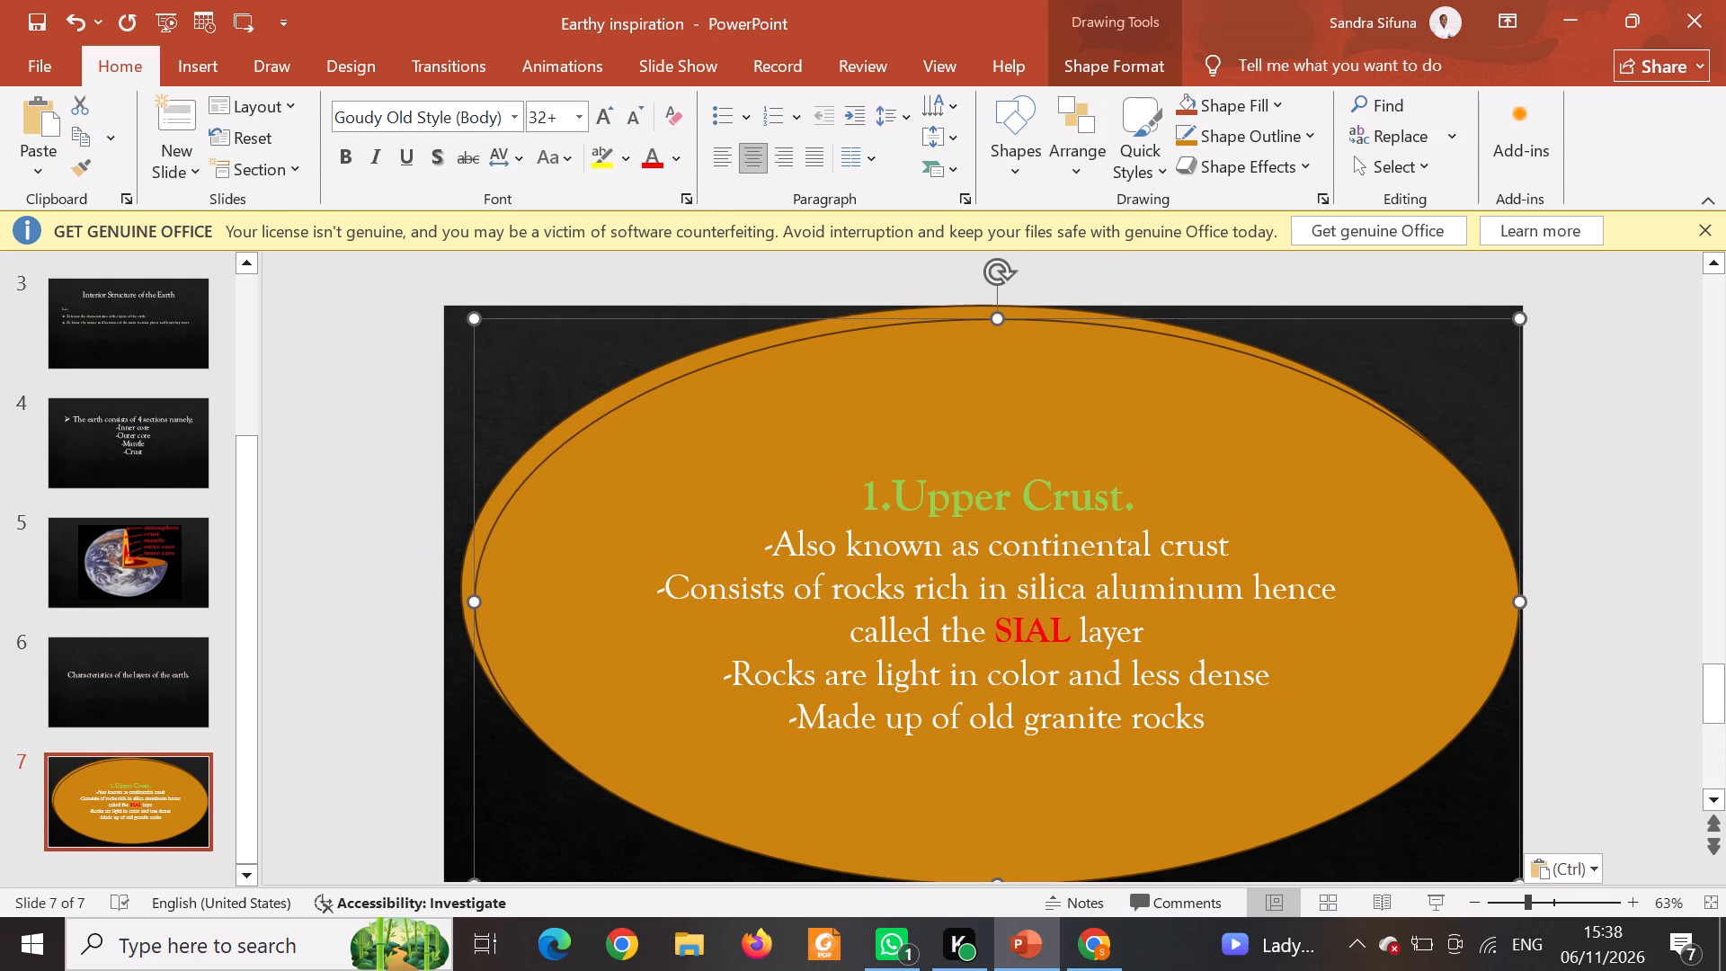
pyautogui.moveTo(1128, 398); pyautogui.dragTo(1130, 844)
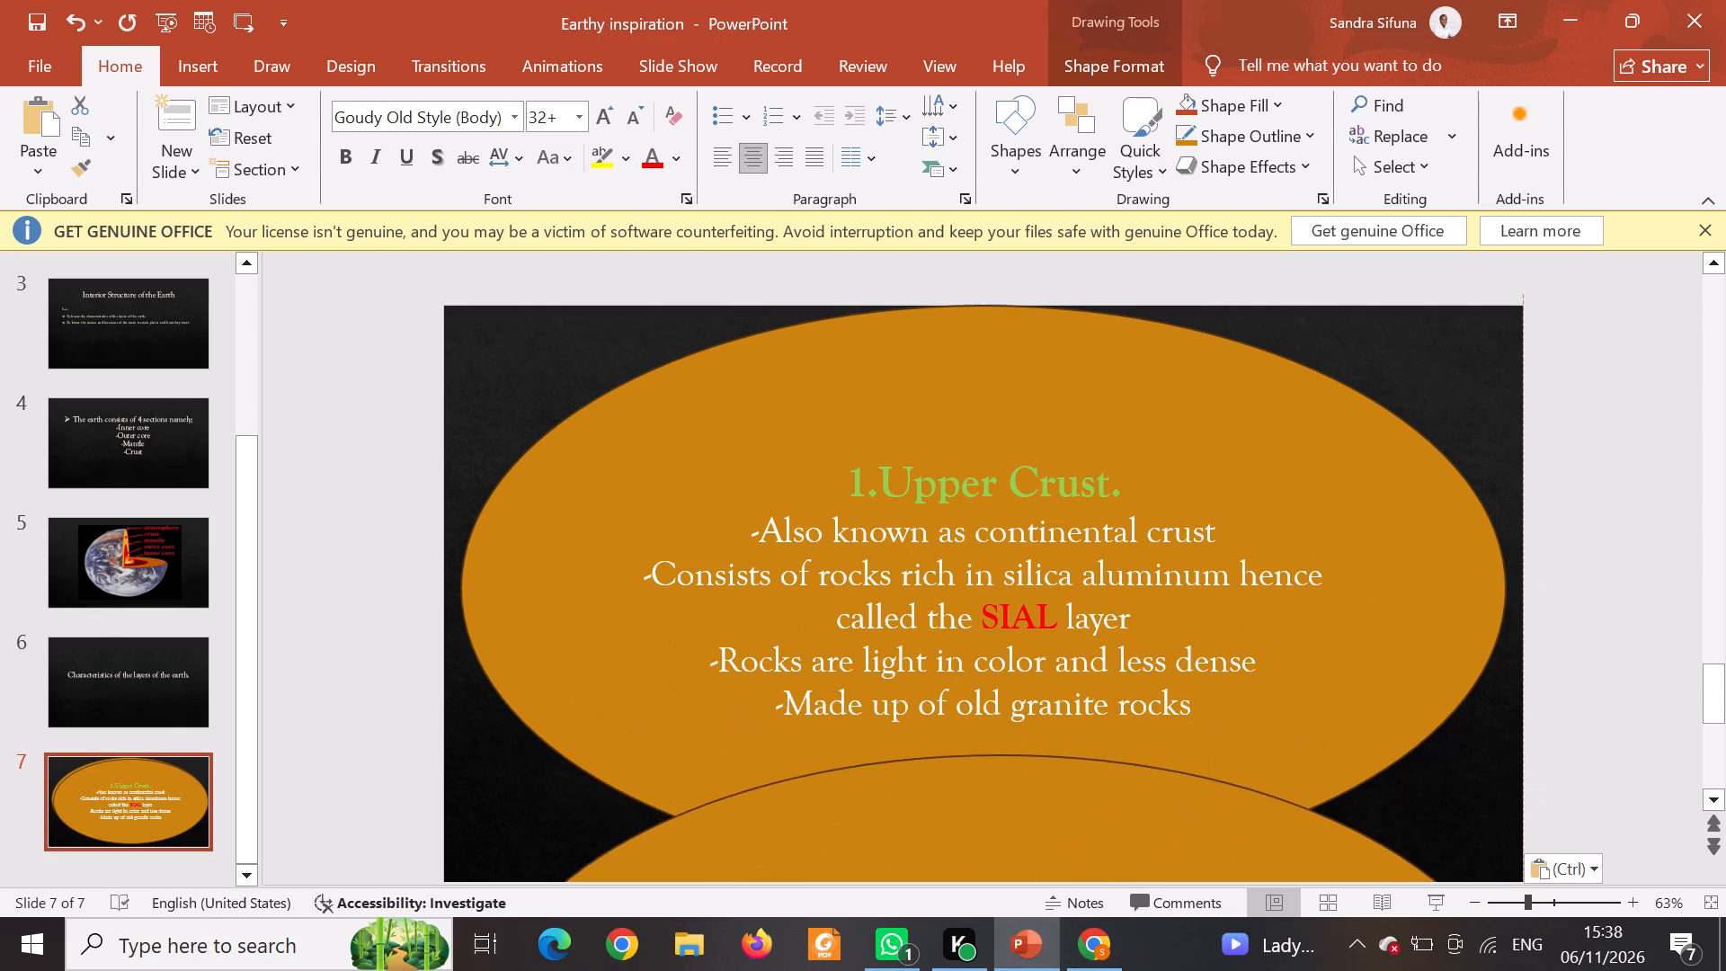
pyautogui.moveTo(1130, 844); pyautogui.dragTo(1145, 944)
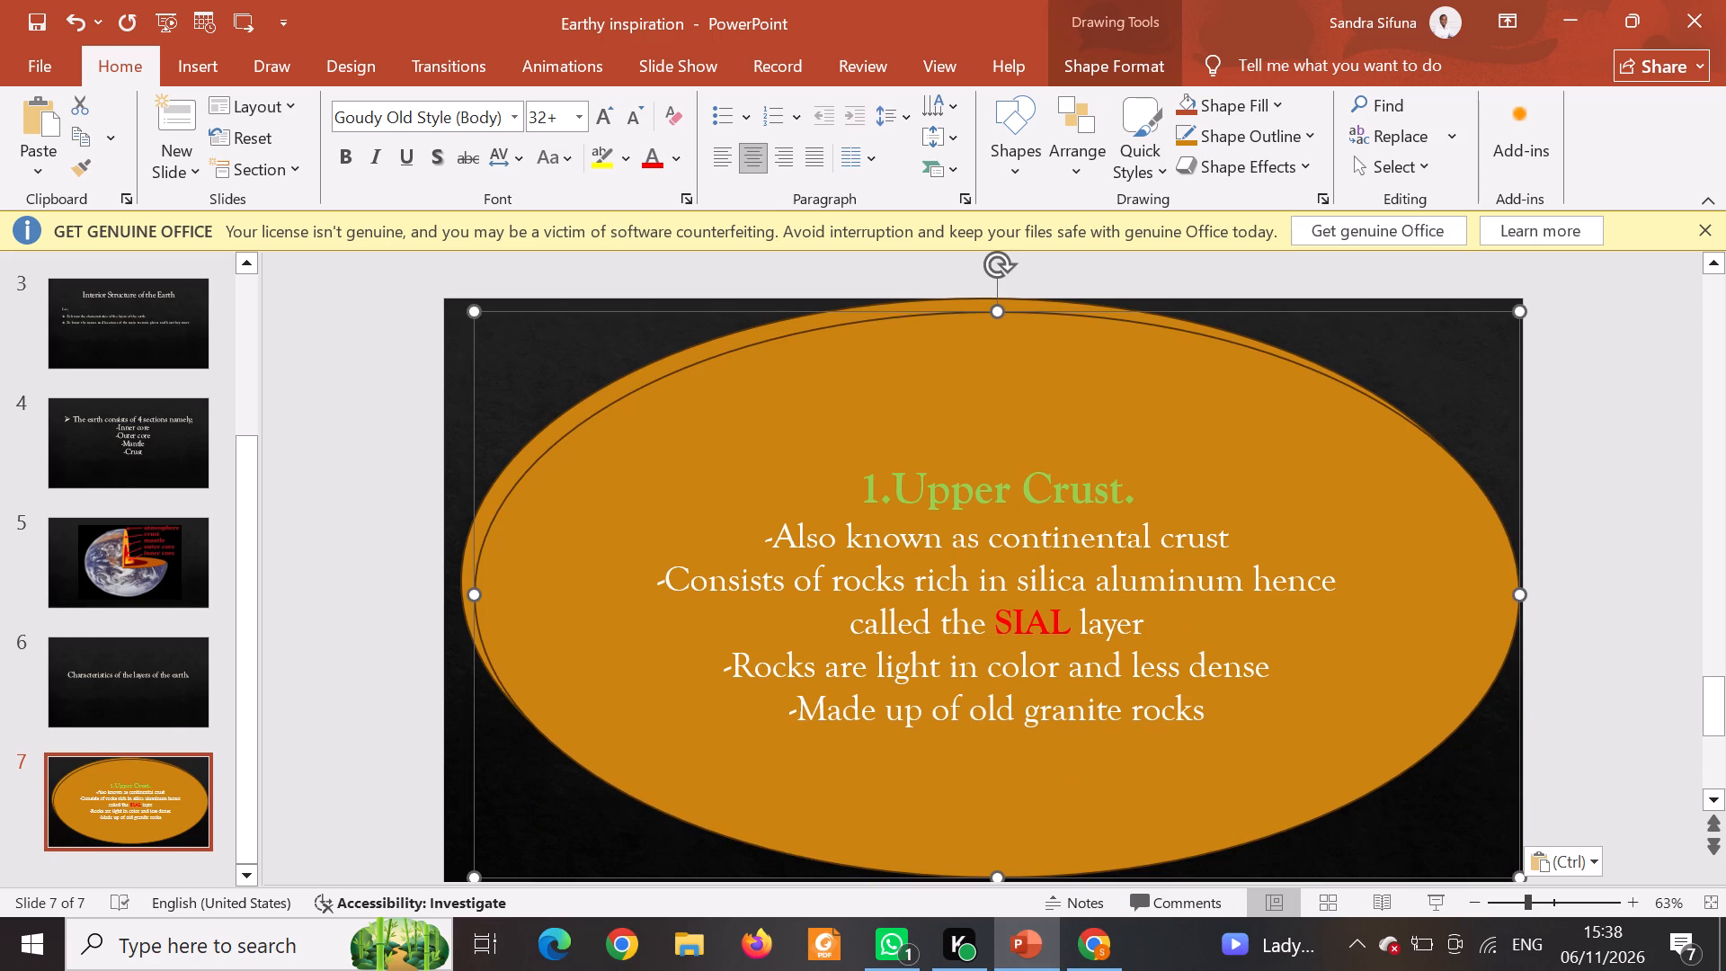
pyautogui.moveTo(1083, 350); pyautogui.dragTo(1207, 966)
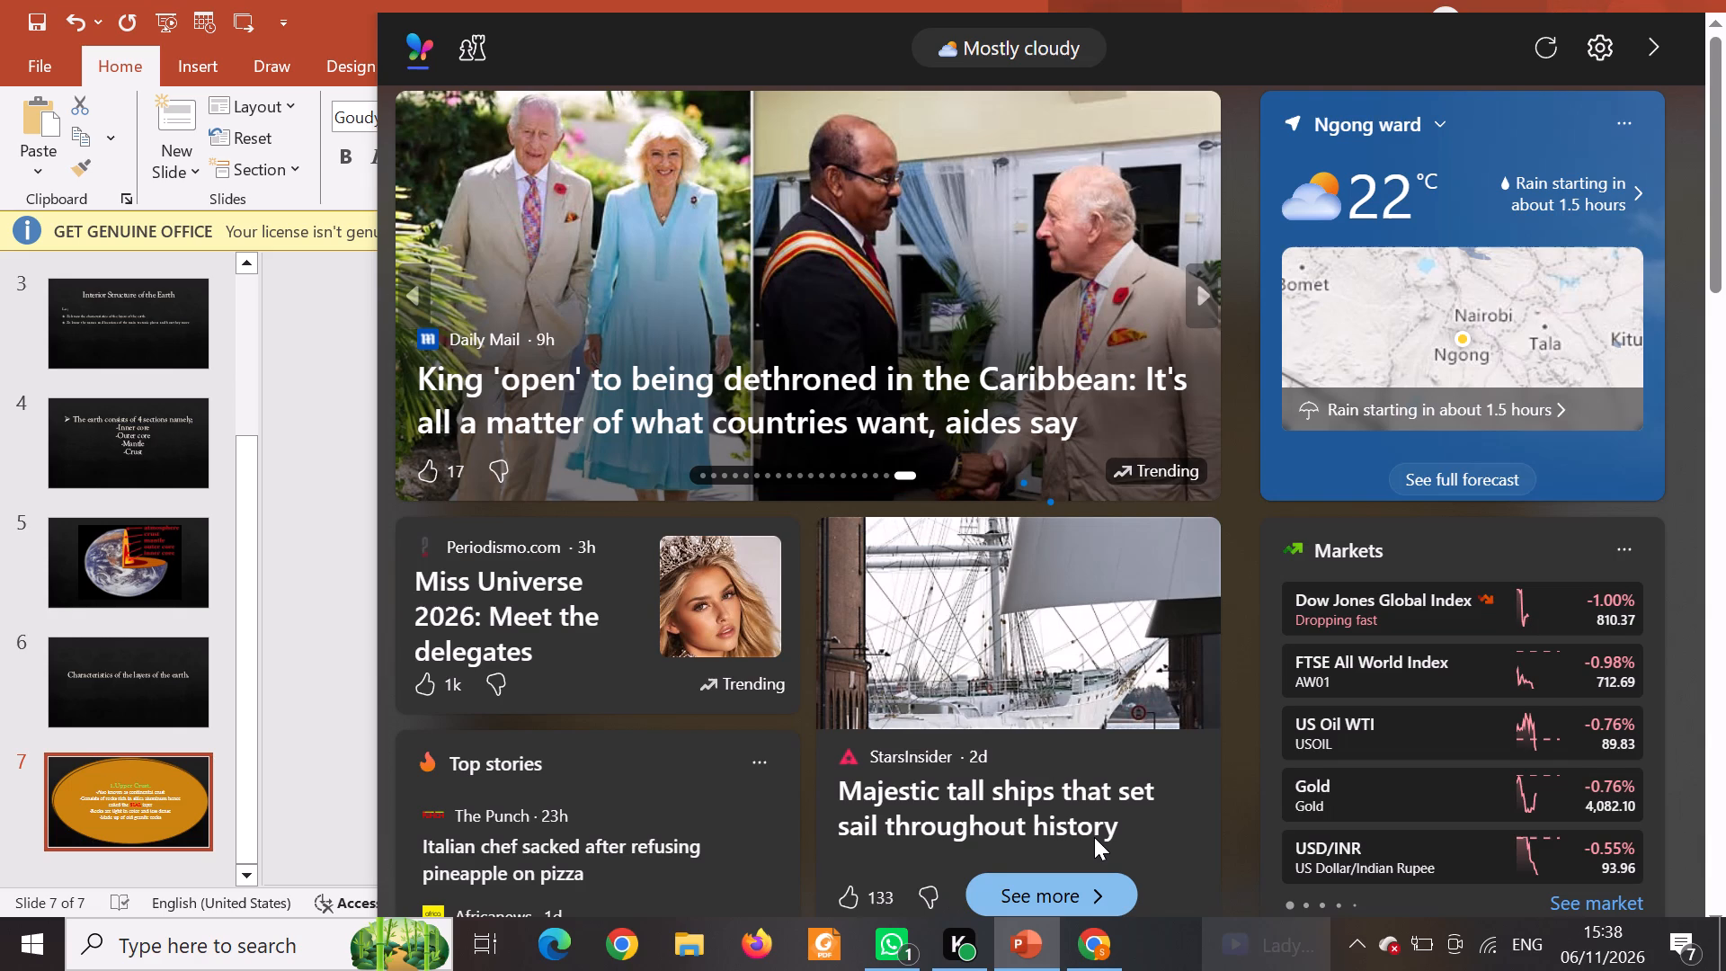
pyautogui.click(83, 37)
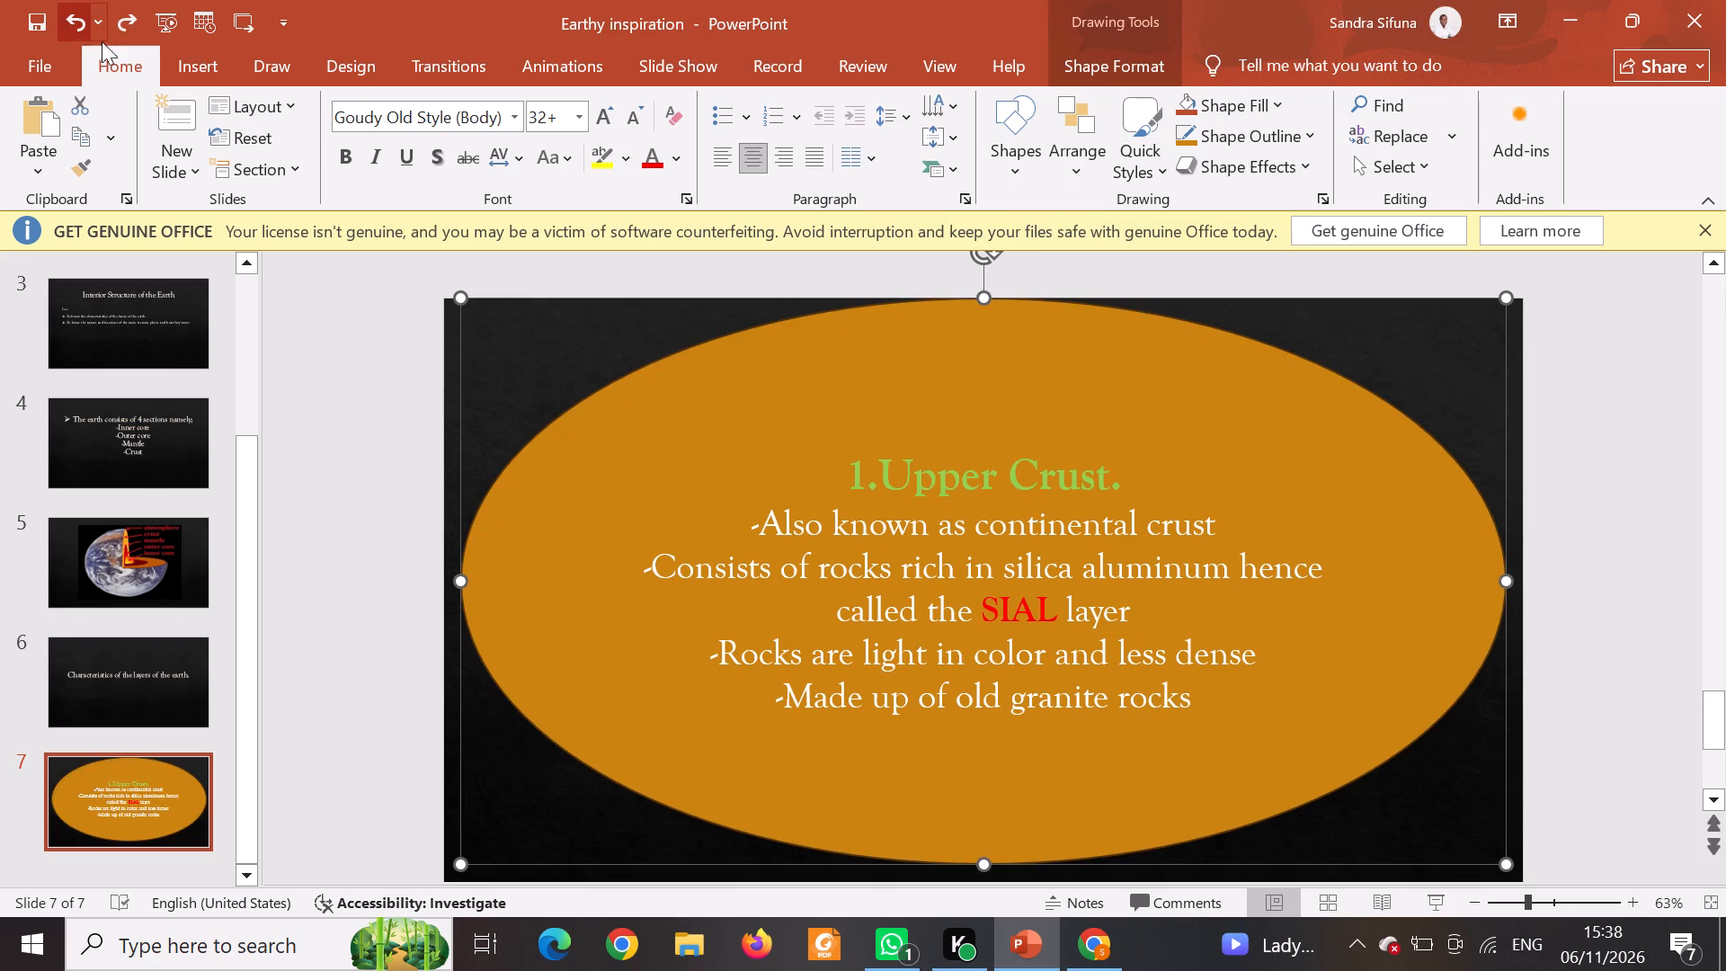
# In Chrome, ask the AI chat the follow-up "on to thenext slide not on topof each other" and read its instructions.
pyautogui.click(1113, 956)
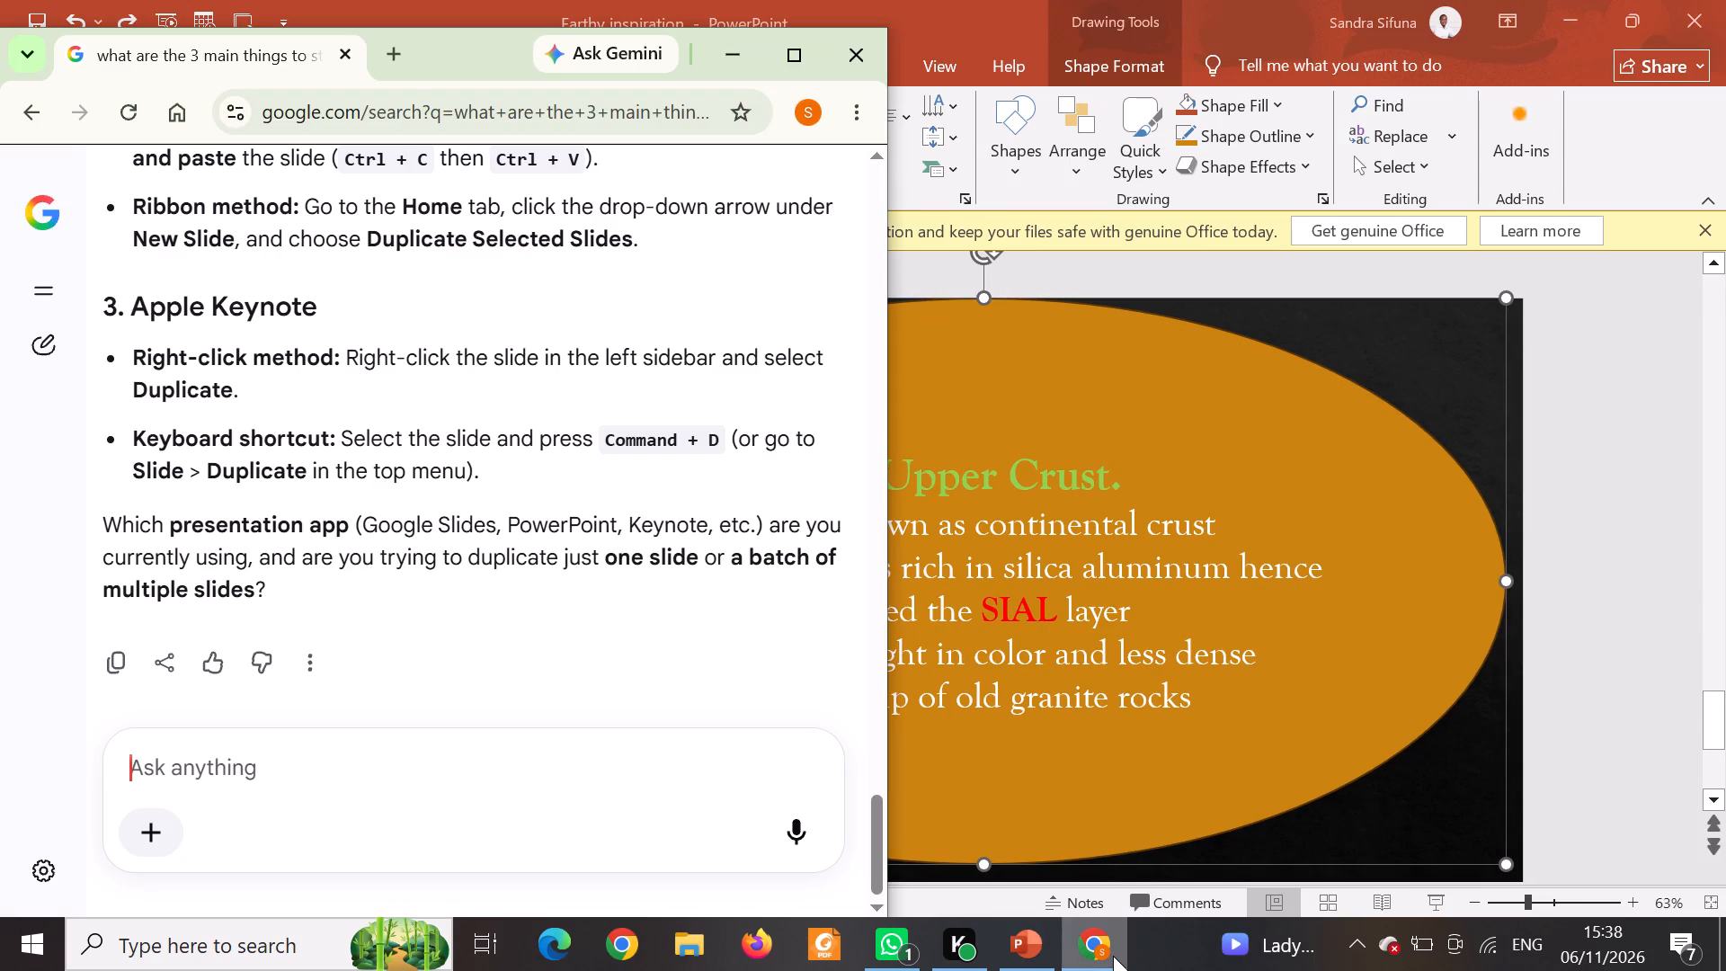
pyautogui.write('on to the')
pyautogui.write('next')
pyautogui.press('space')
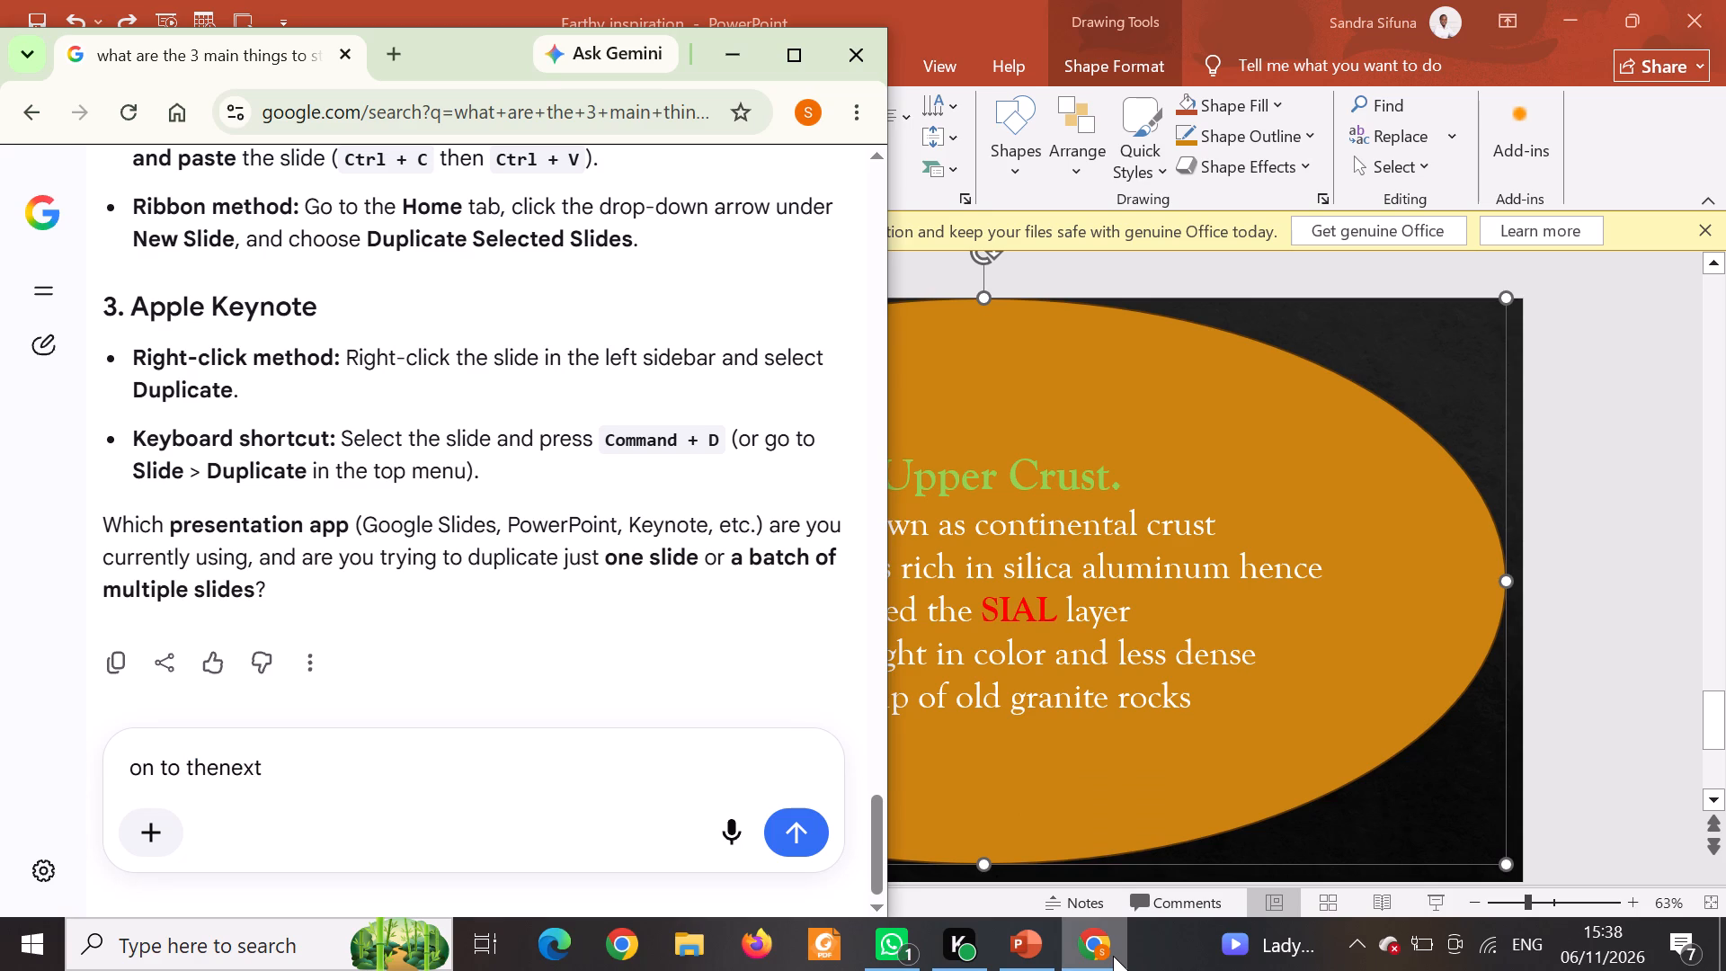
pyautogui.write('slide not on top')
pyautogui.write('of each o')
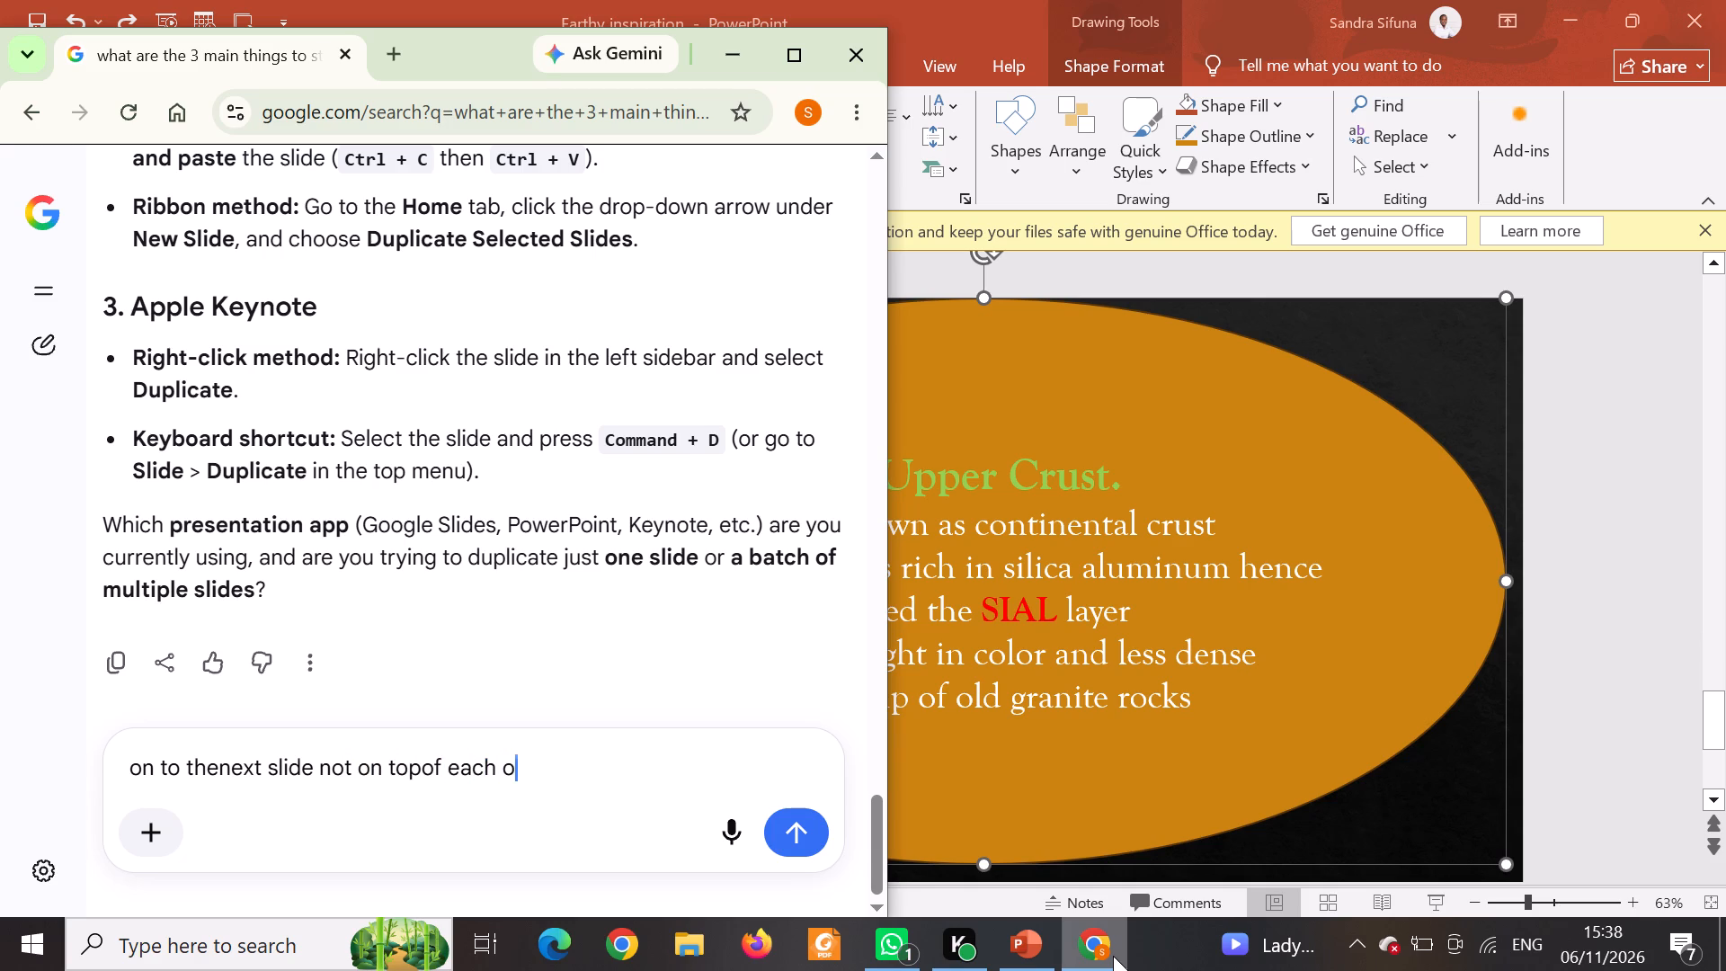
pyautogui.write('ther')
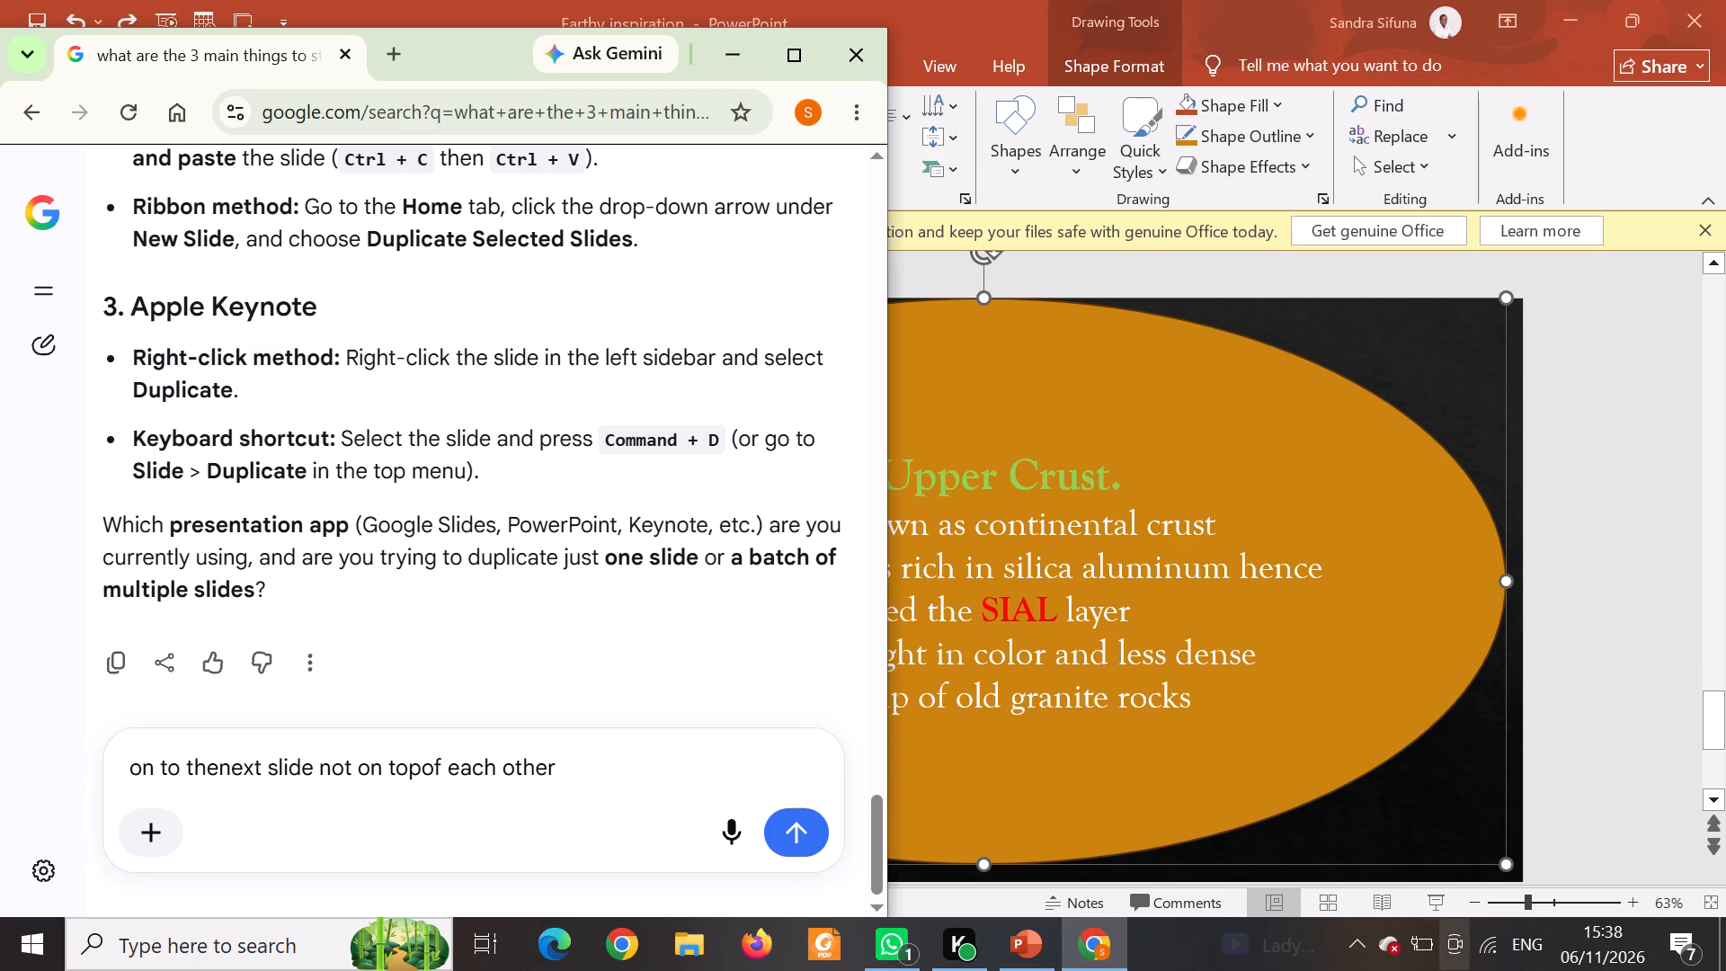
pyautogui.click(807, 822)
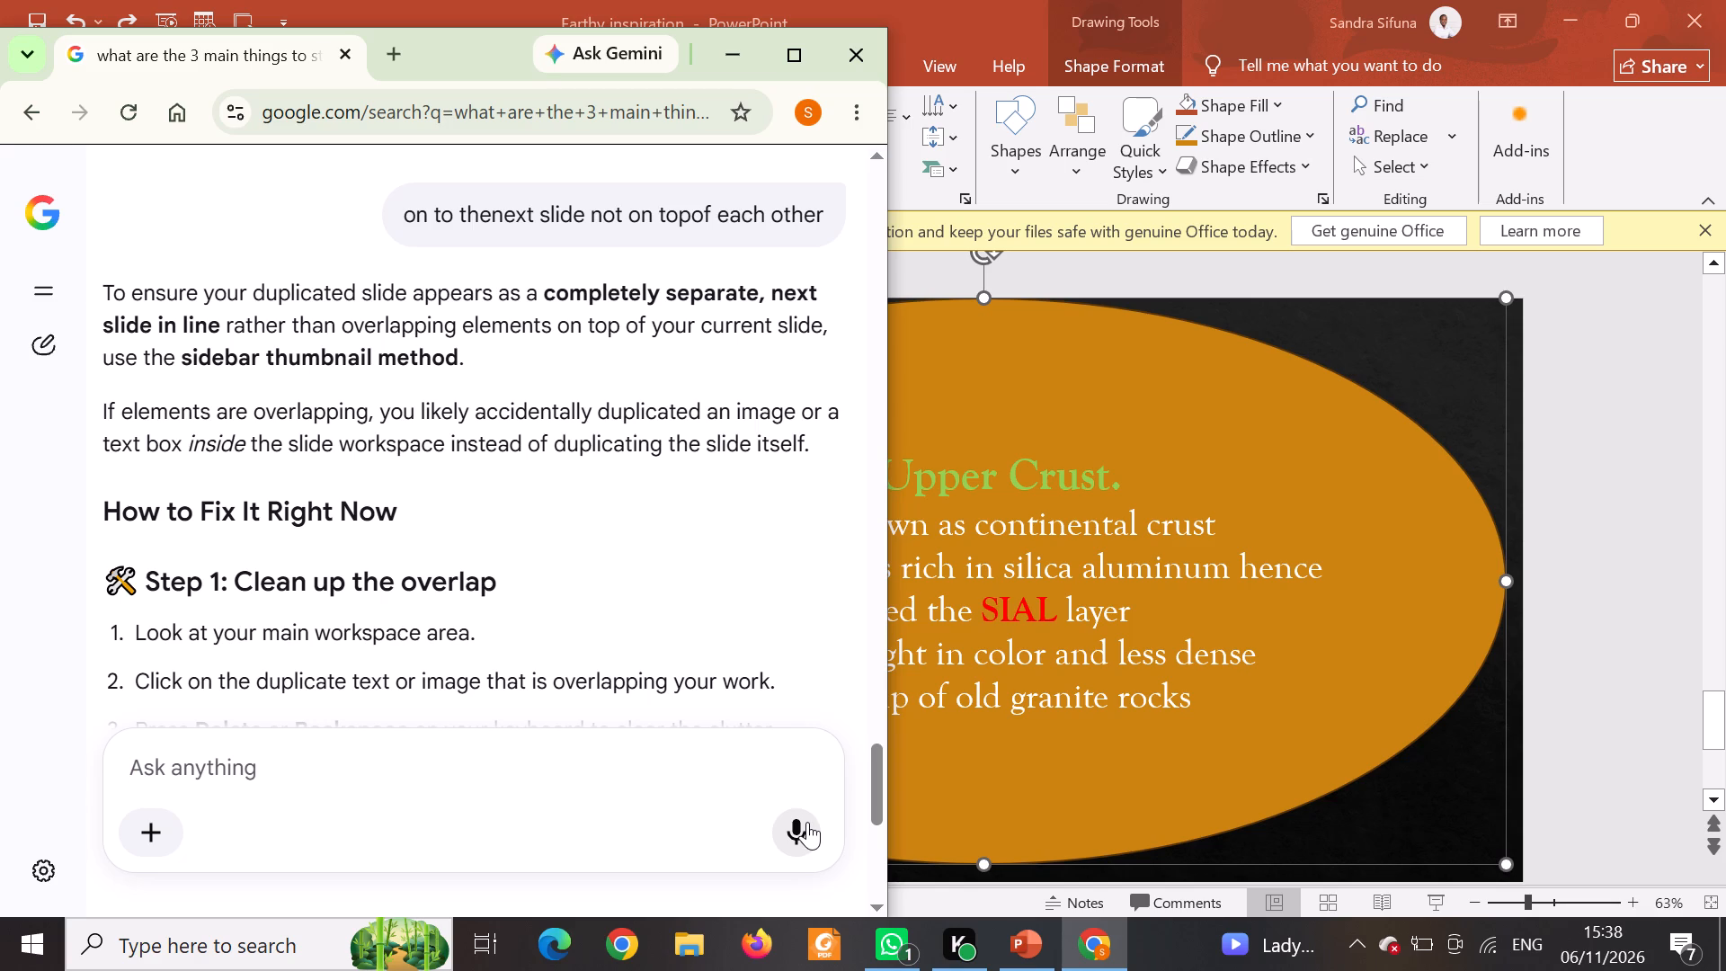
pyautogui.scroll(-2, 342, 567)
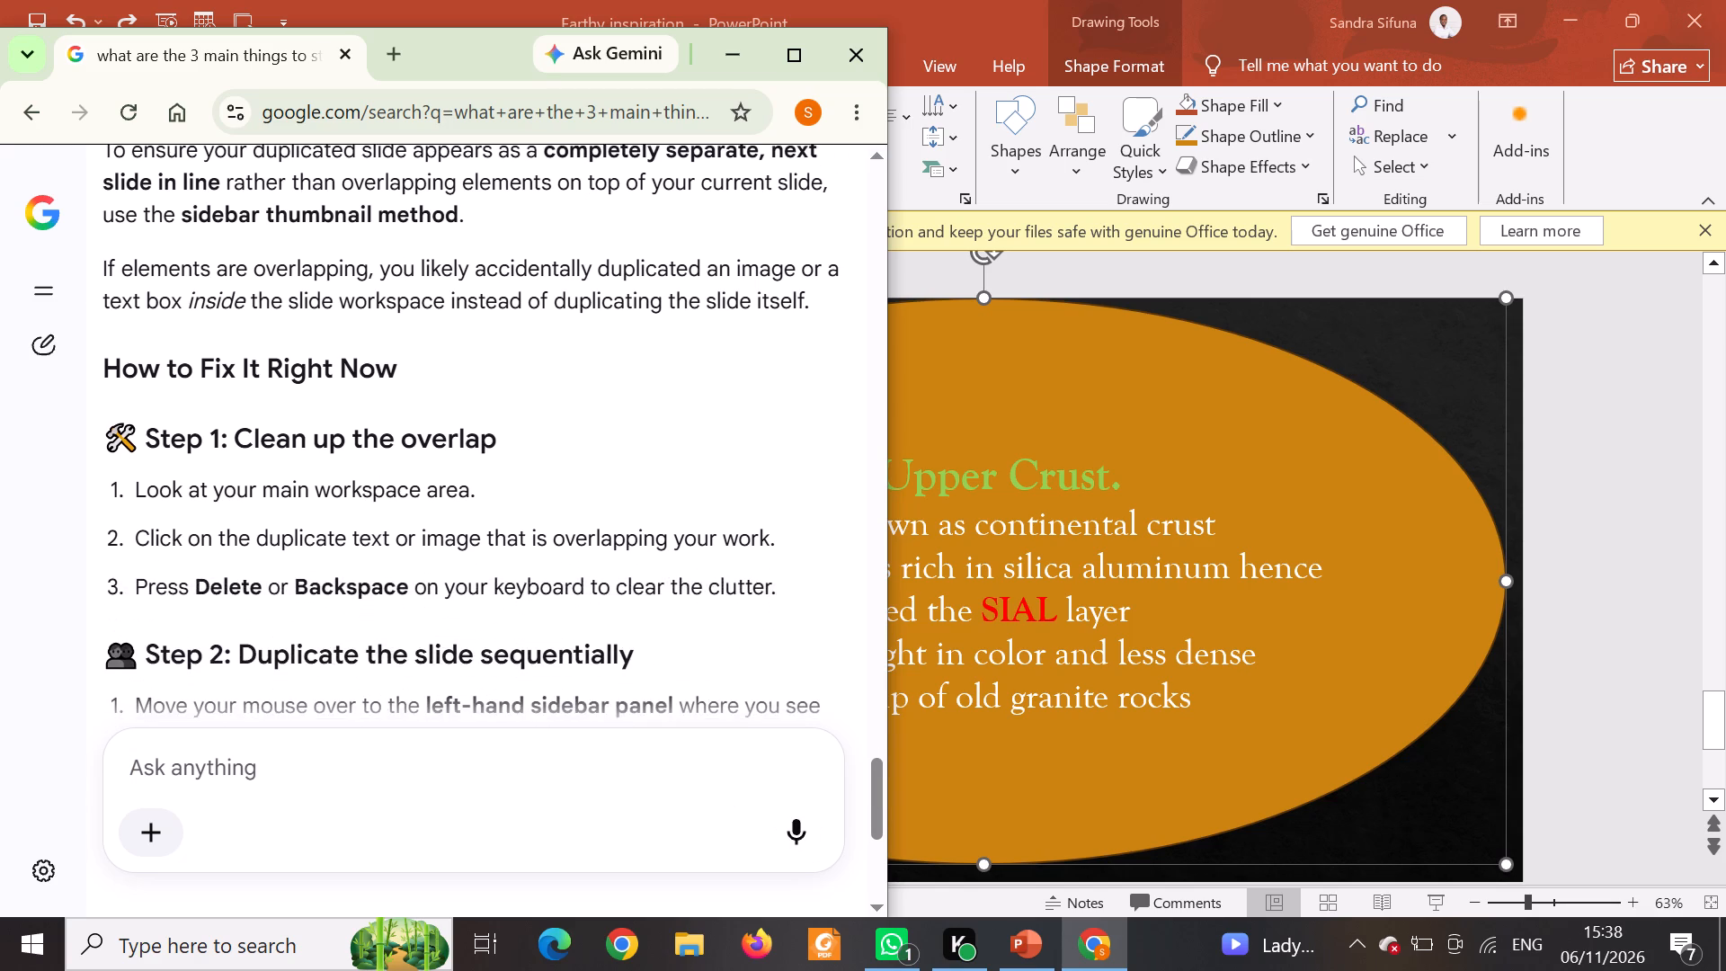
pyautogui.scroll(-3, 342, 567)
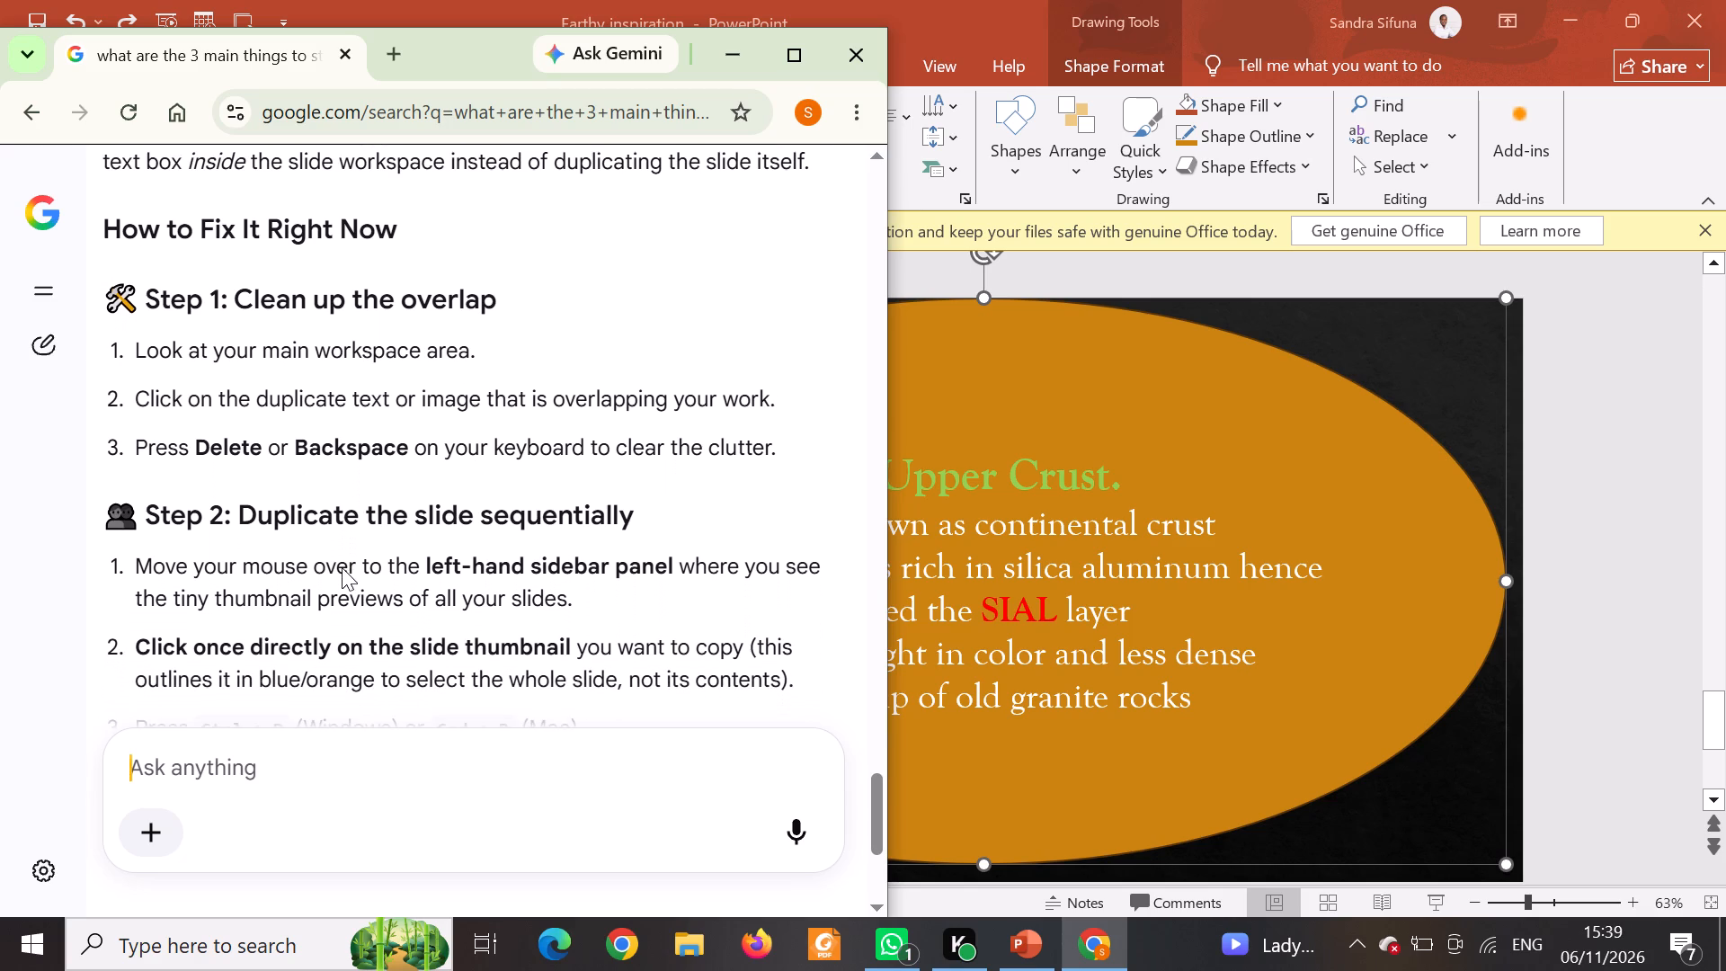
pyautogui.scroll(-1, 342, 567)
pyautogui.scroll(-1, 373, 403)
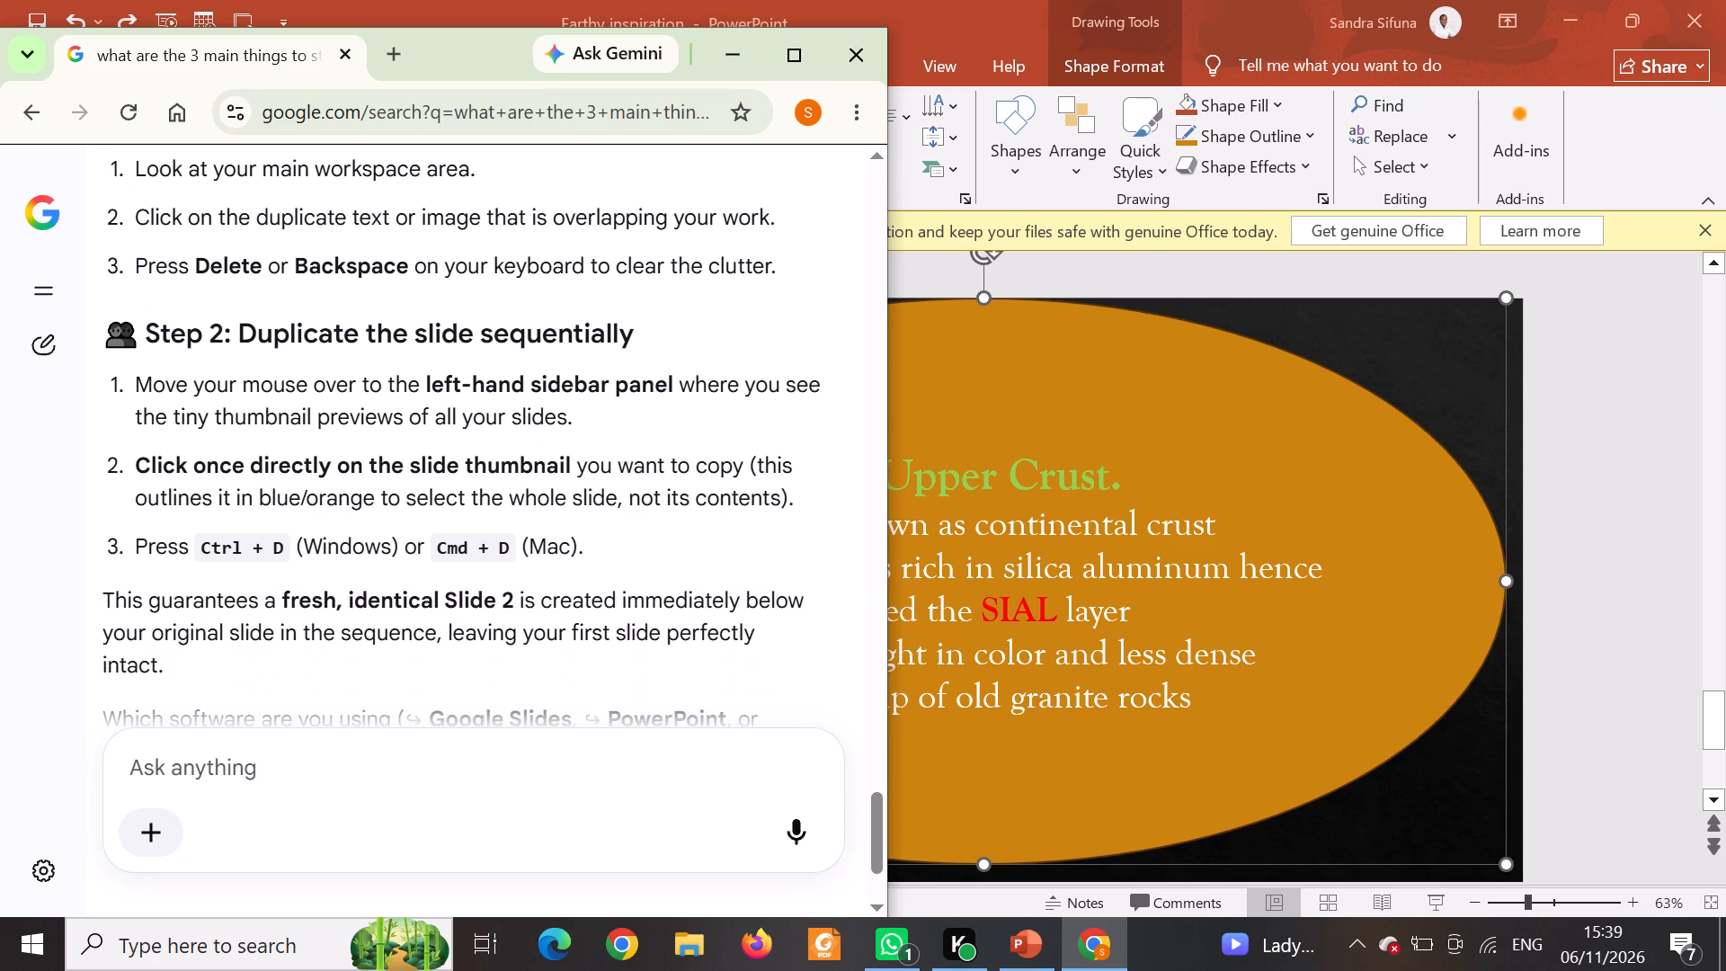
# Read the rest of the AI chat's answer on duplicating the slide sequentially, down to its closing question.
pyautogui.scroll(-2, 373, 403)
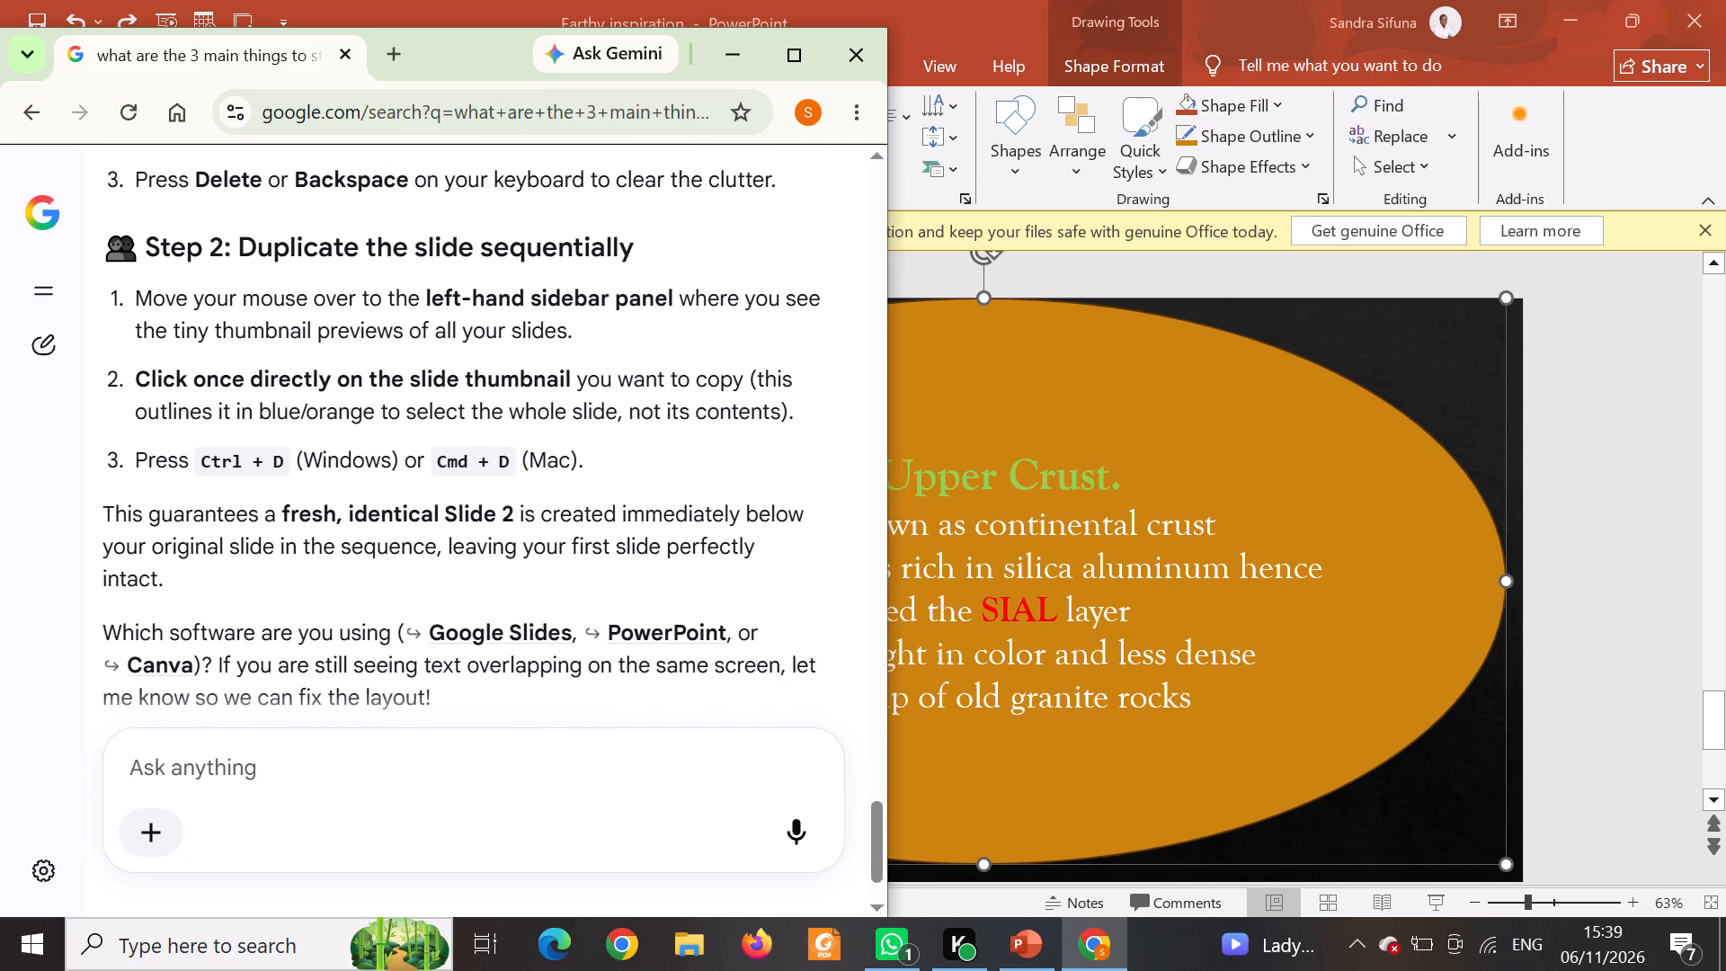
pyautogui.scroll(-4, 373, 403)
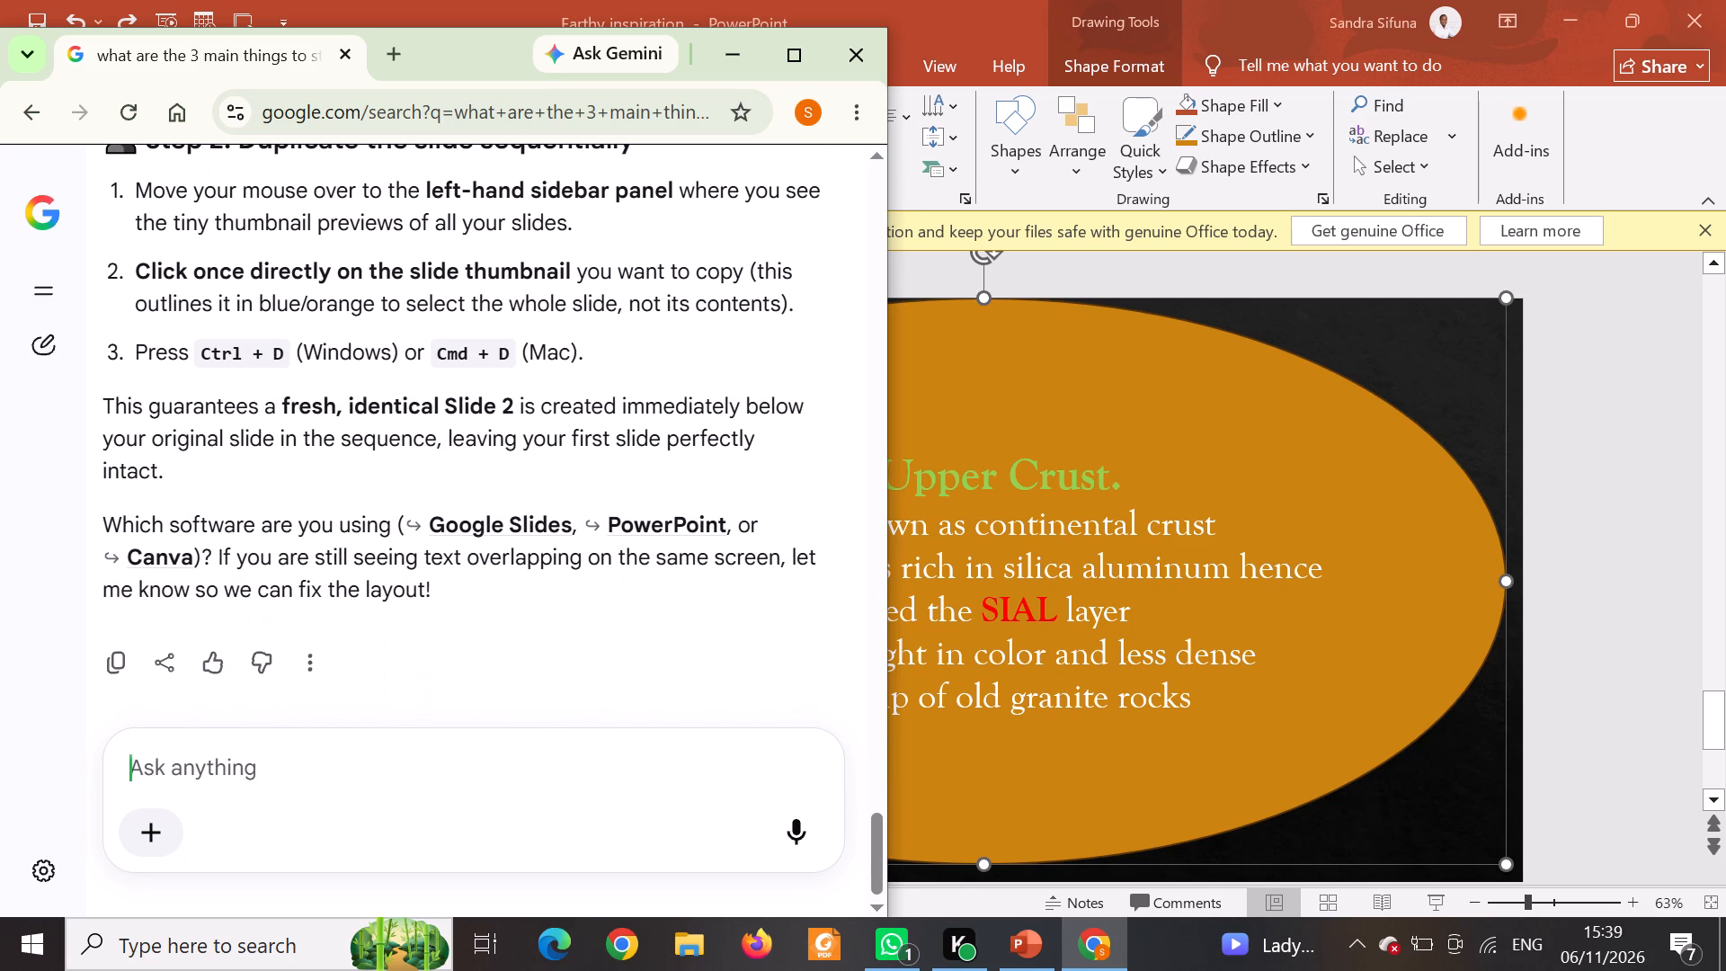
pyautogui.scroll(-1, 373, 403)
# Return to PowerPoint and add a new slide with the Blank layout after the Upper Crust slide.
pyautogui.click(724, 55)
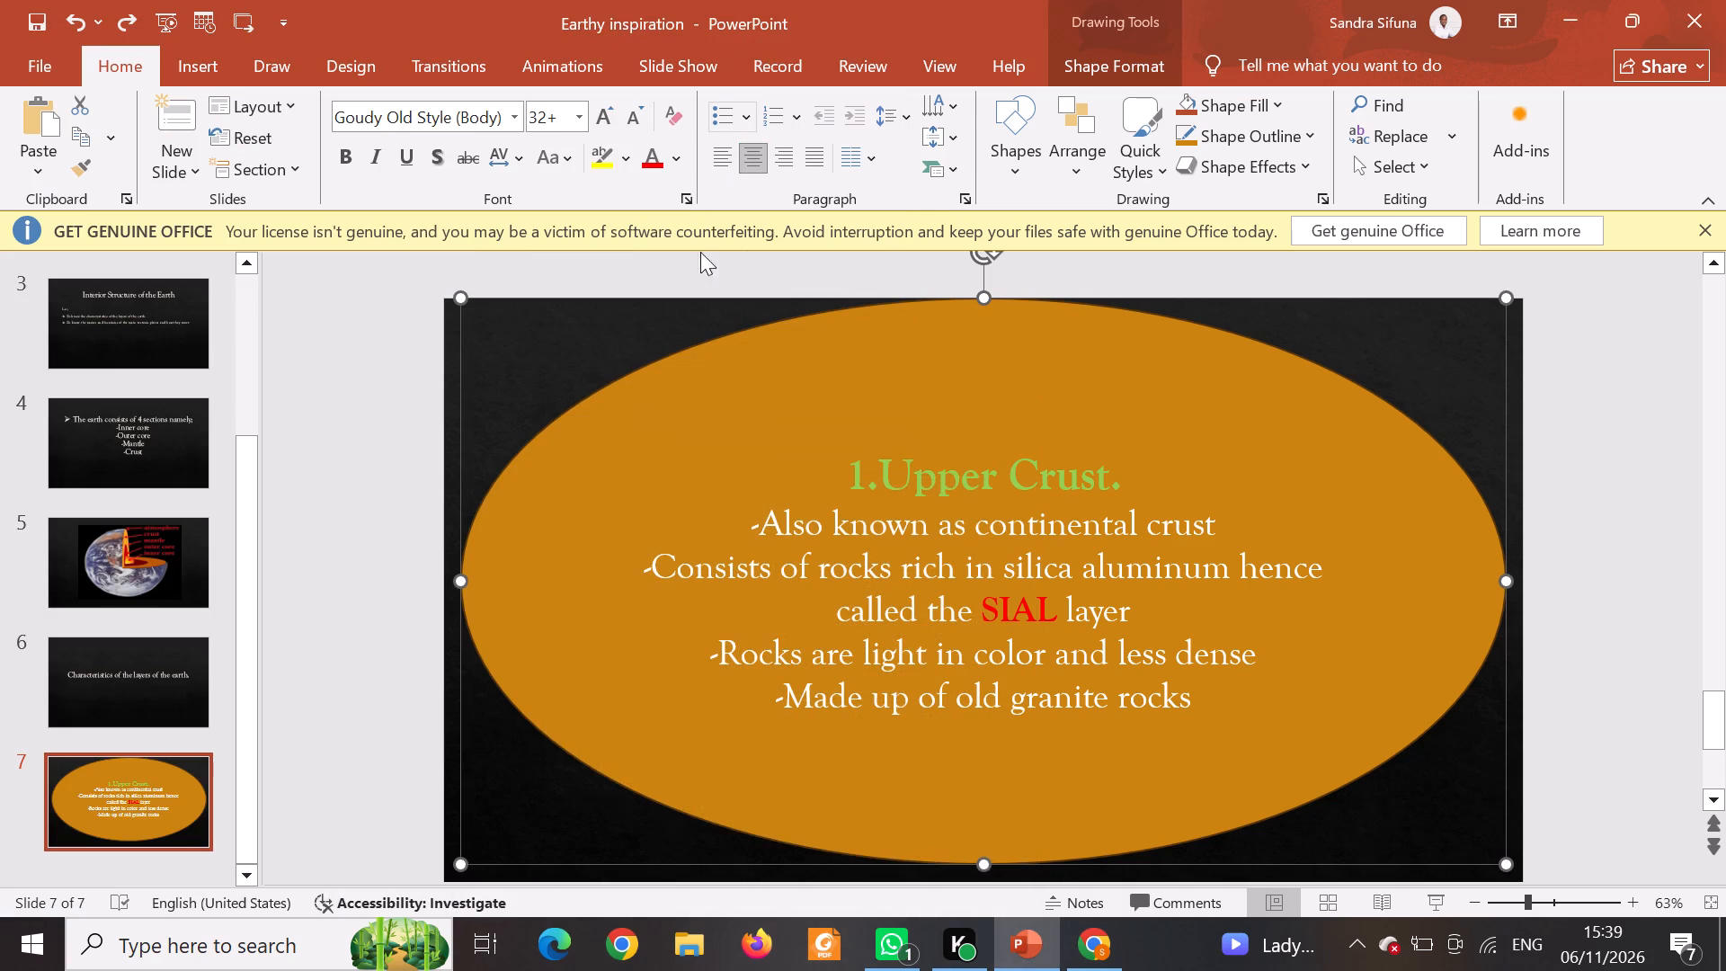
pyautogui.scroll(-2, 172, 683)
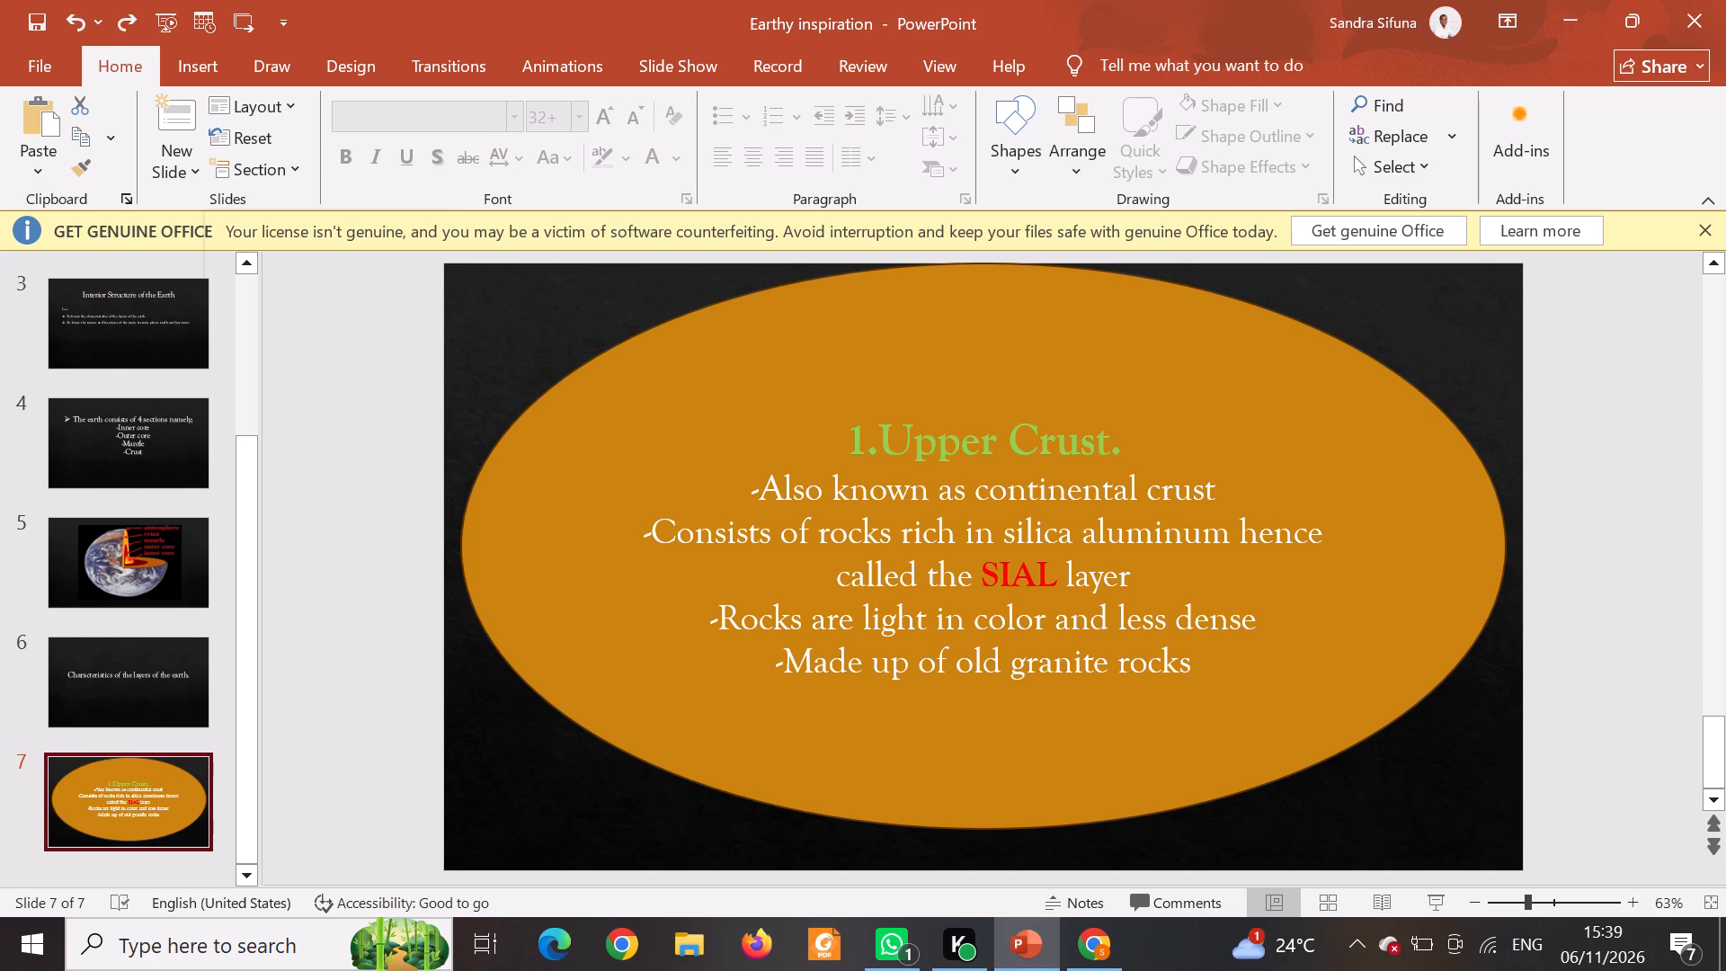
pyautogui.scroll(-1, 635, 459)
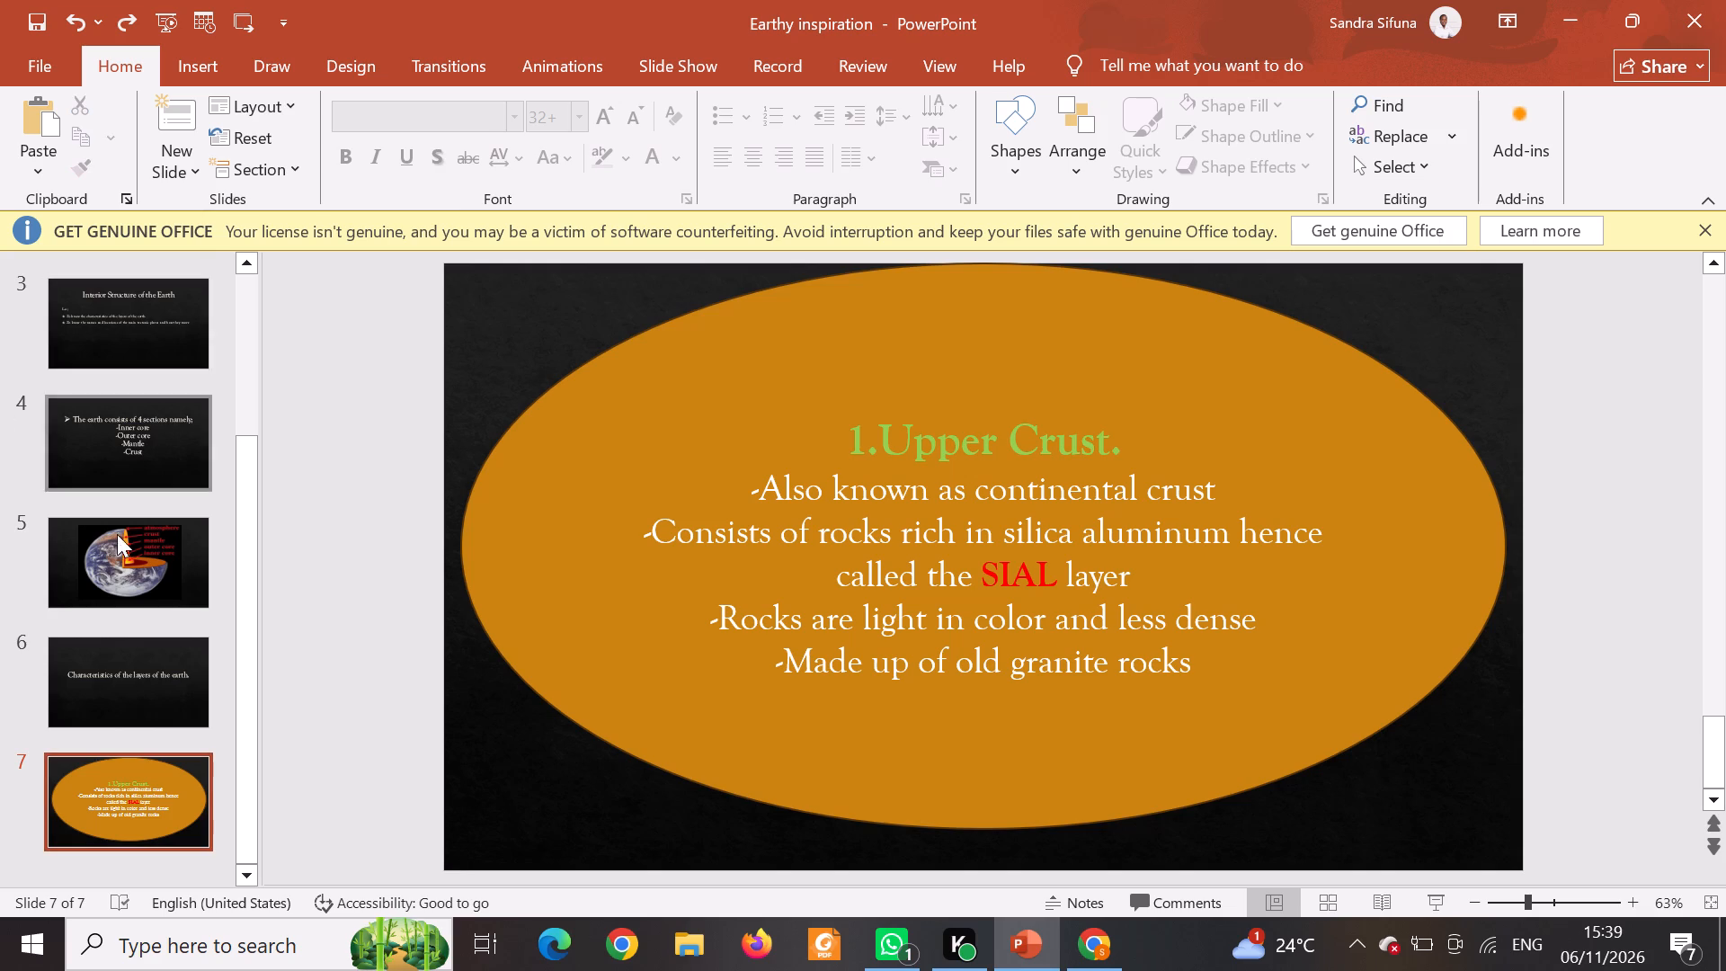
pyautogui.click(186, 173)
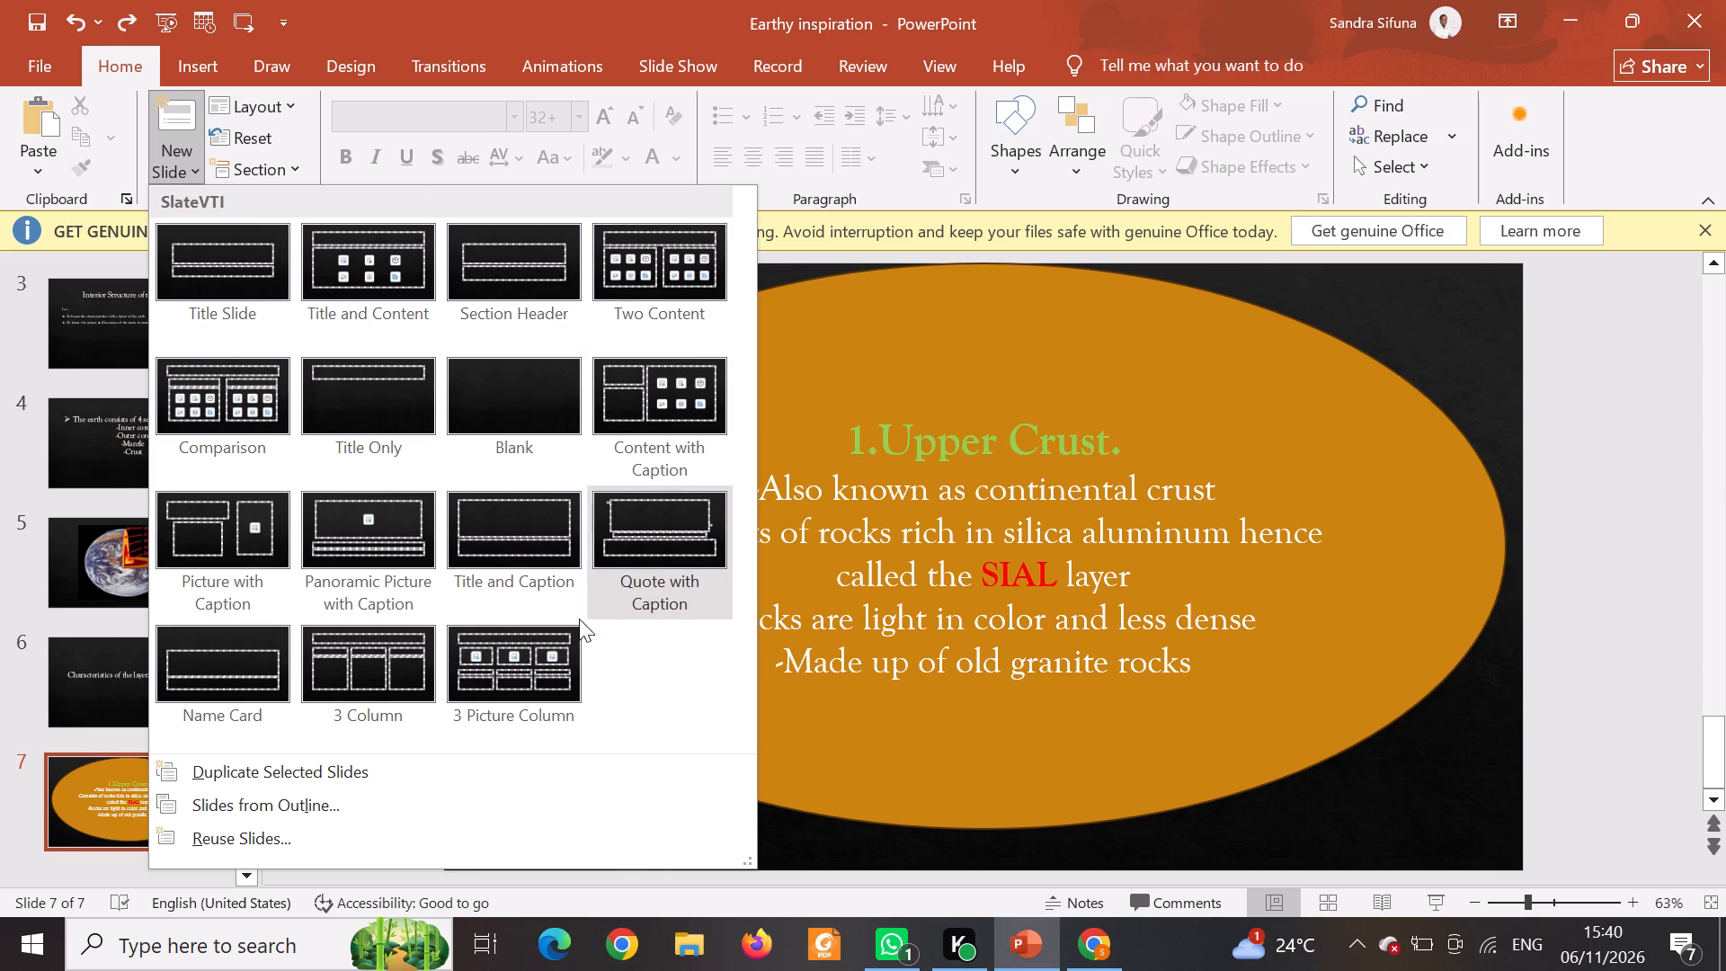
pyautogui.click(536, 406)
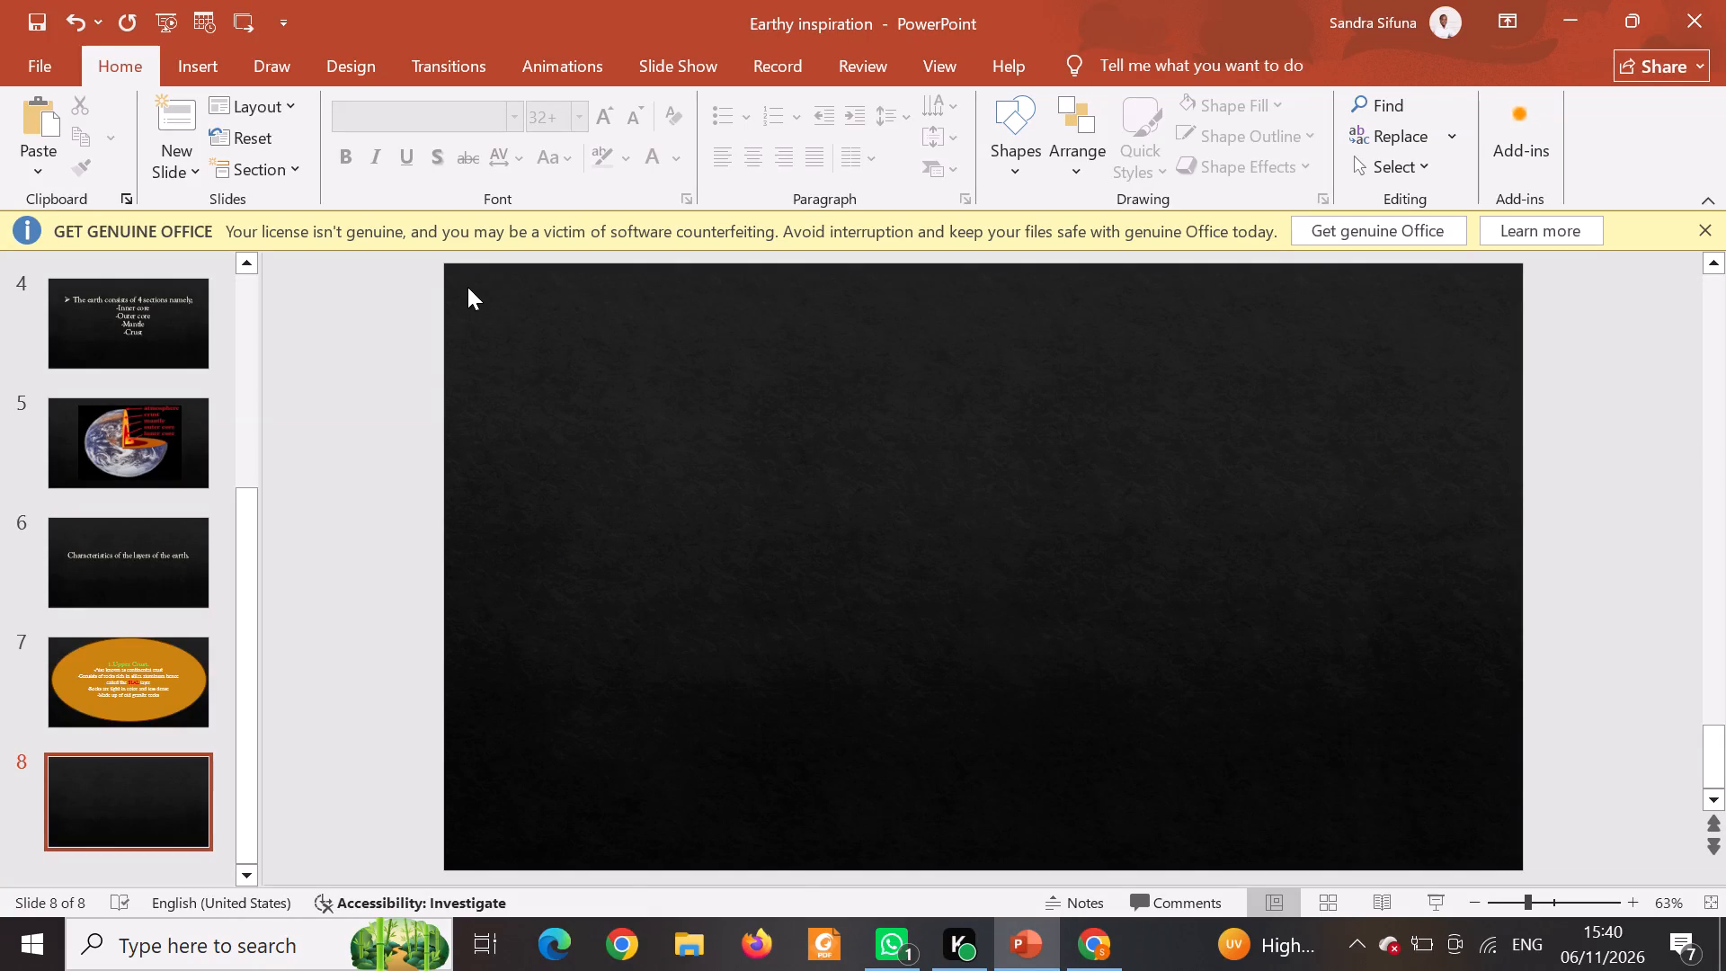
# Draw a large oval about 32.2 cm wide and 16.85 cm high across the blank slide 8.
pyautogui.moveTo(467, 285); pyautogui.dragTo(573, 412)
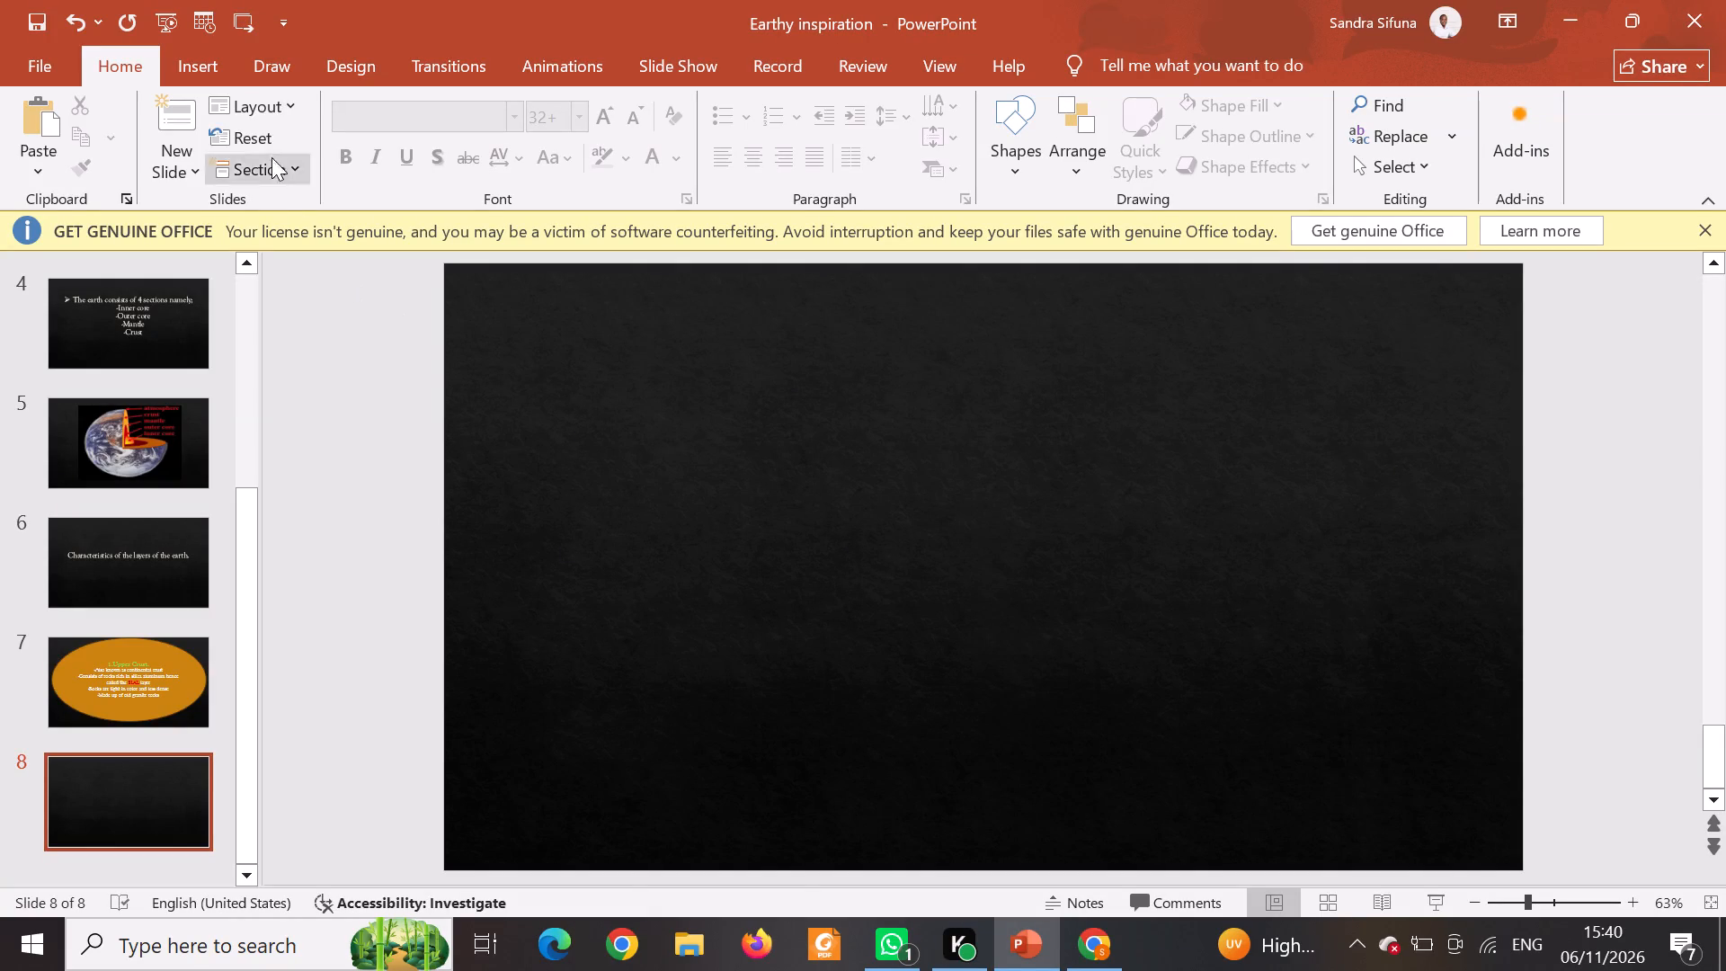
pyautogui.click(194, 64)
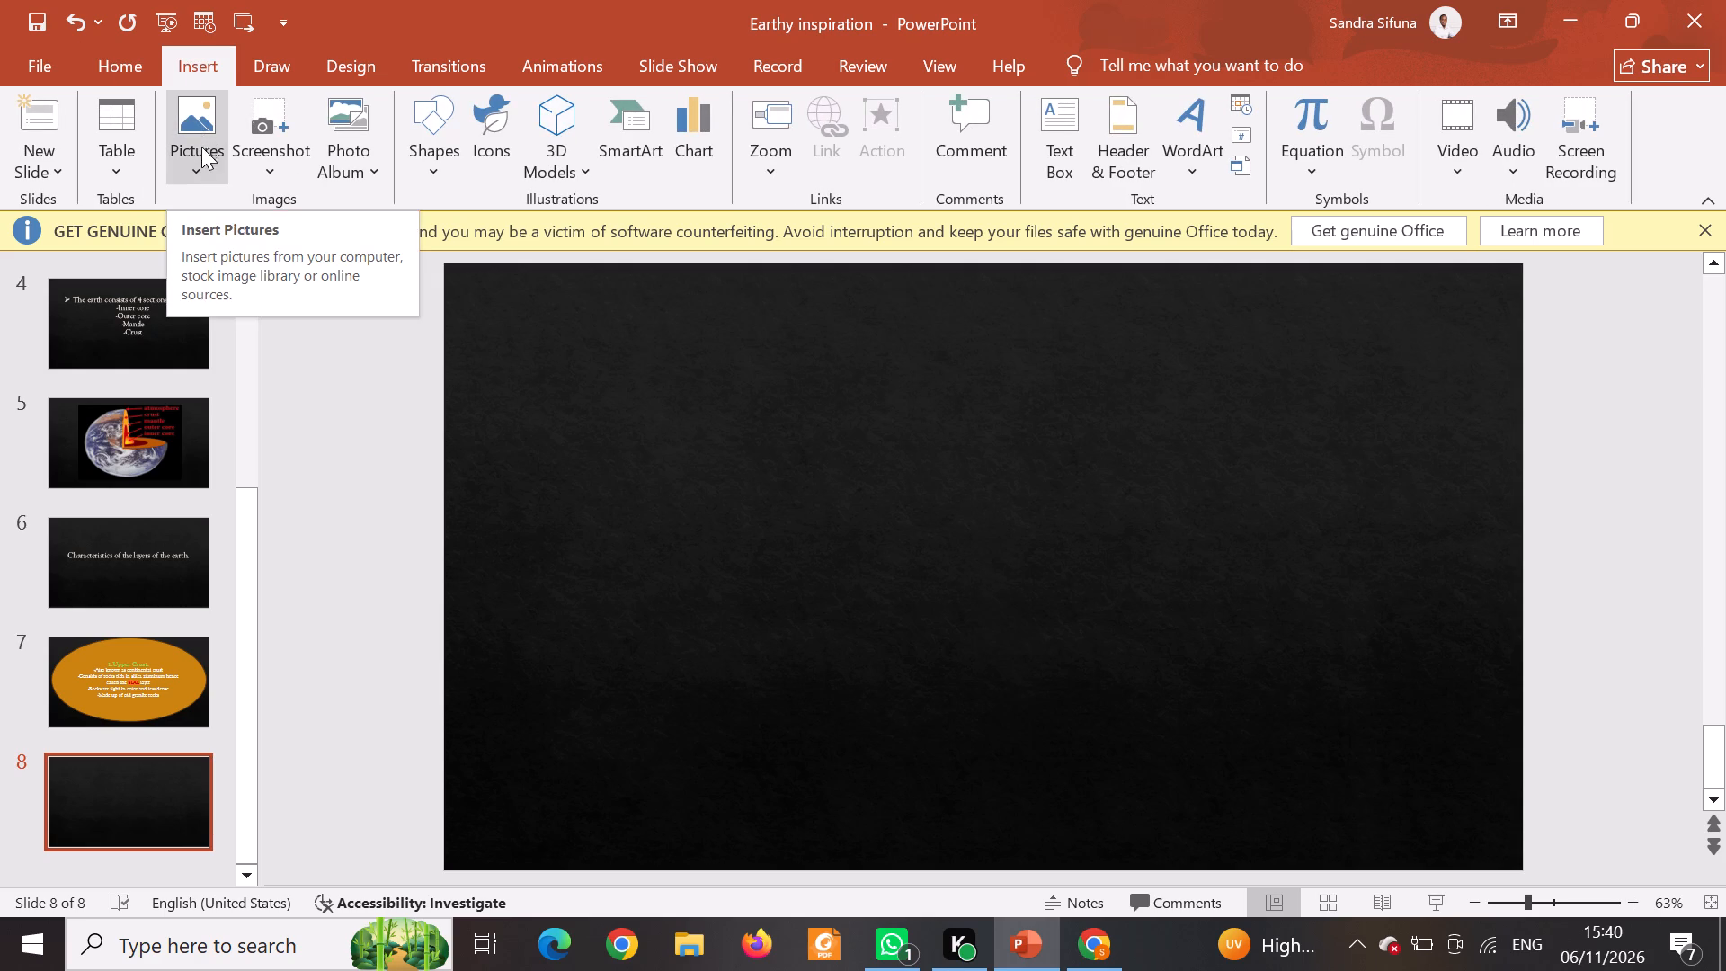
pyautogui.click(411, 172)
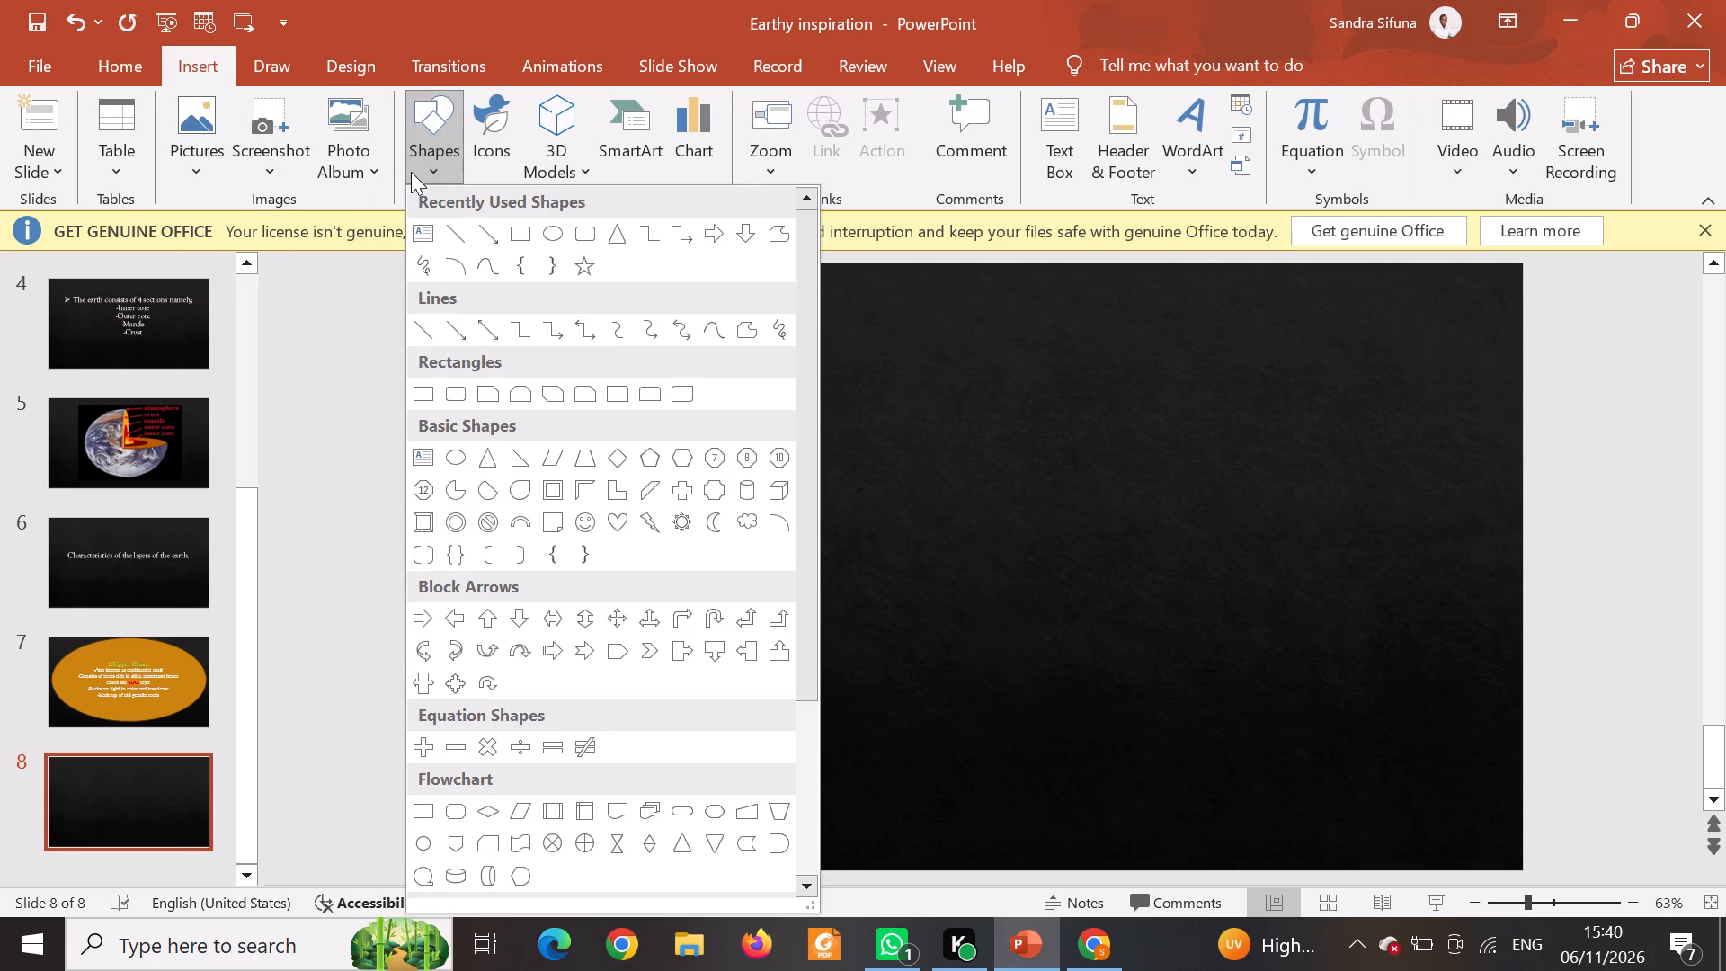
pyautogui.click(552, 236)
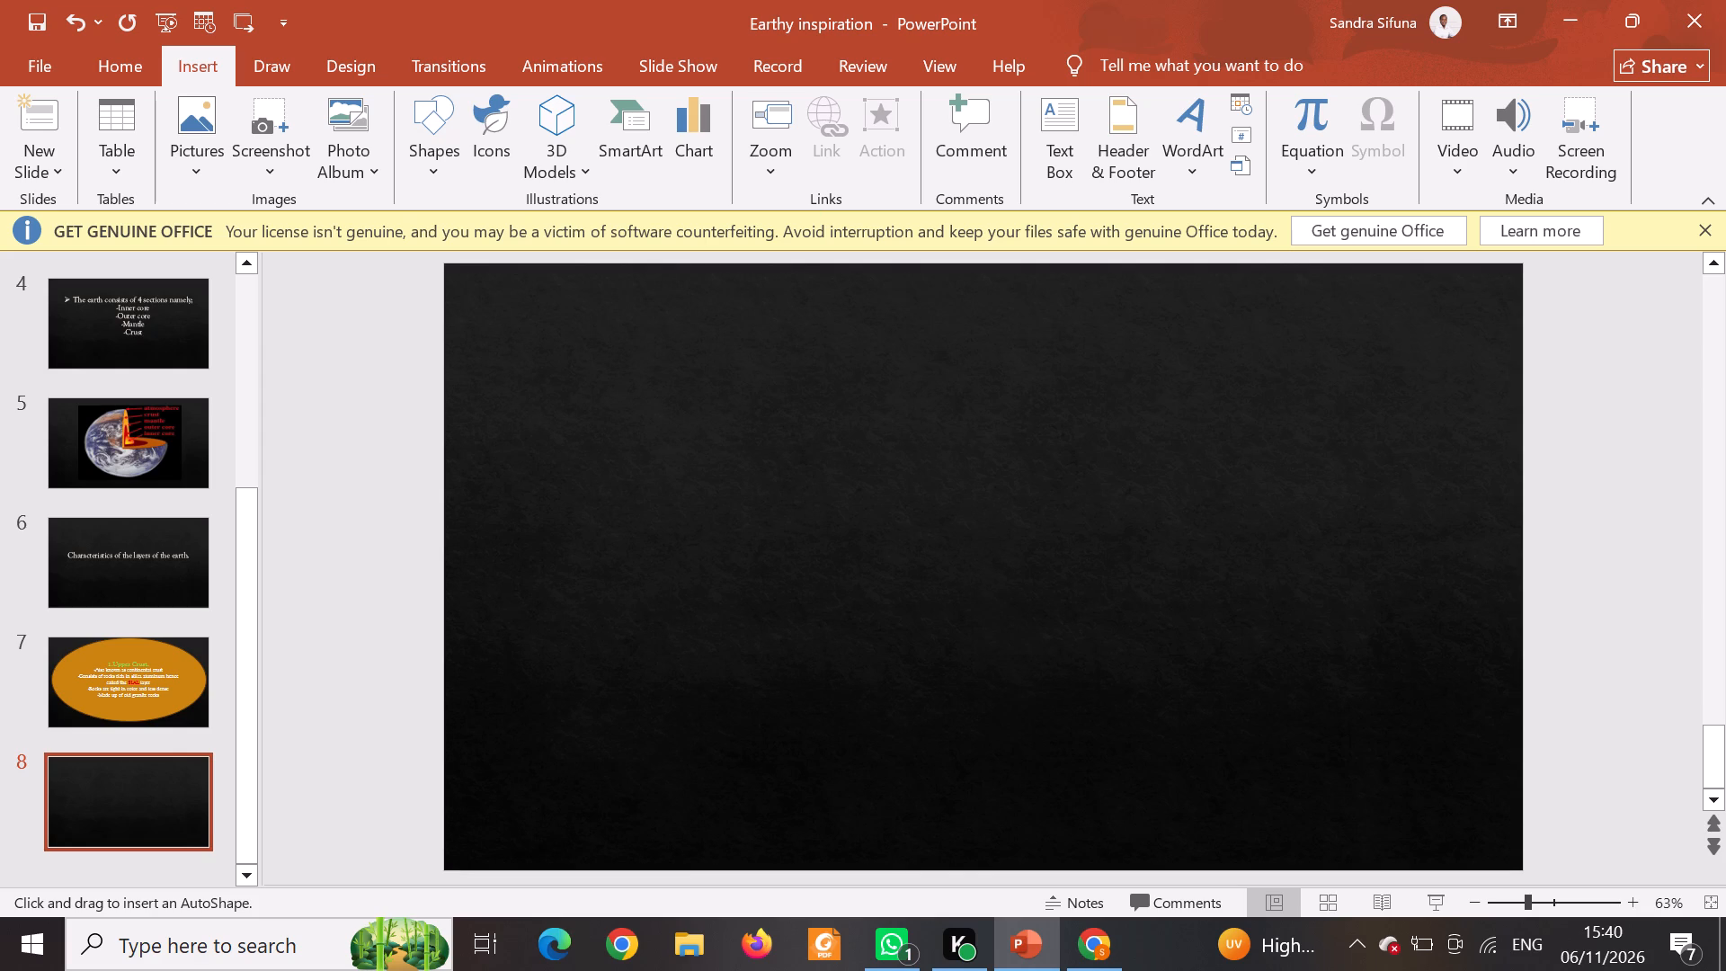
pyautogui.moveTo(481, 323); pyautogui.dragTo(921, 593)
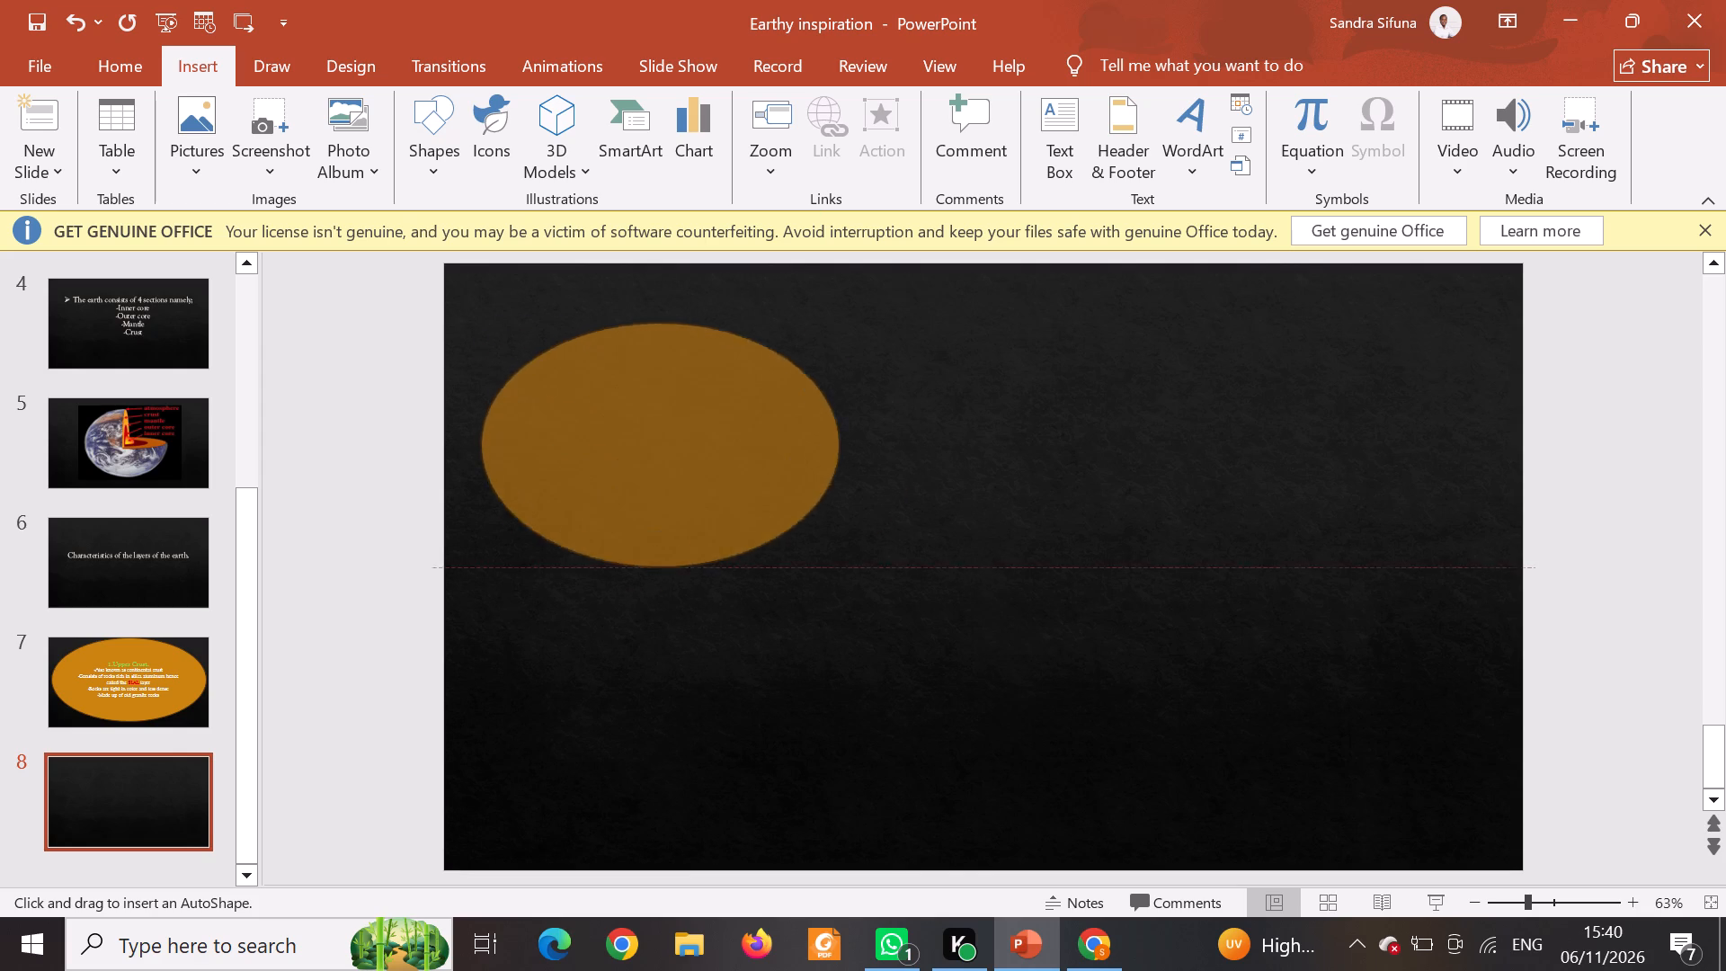
pyautogui.moveTo(921, 593); pyautogui.dragTo(1415, 855)
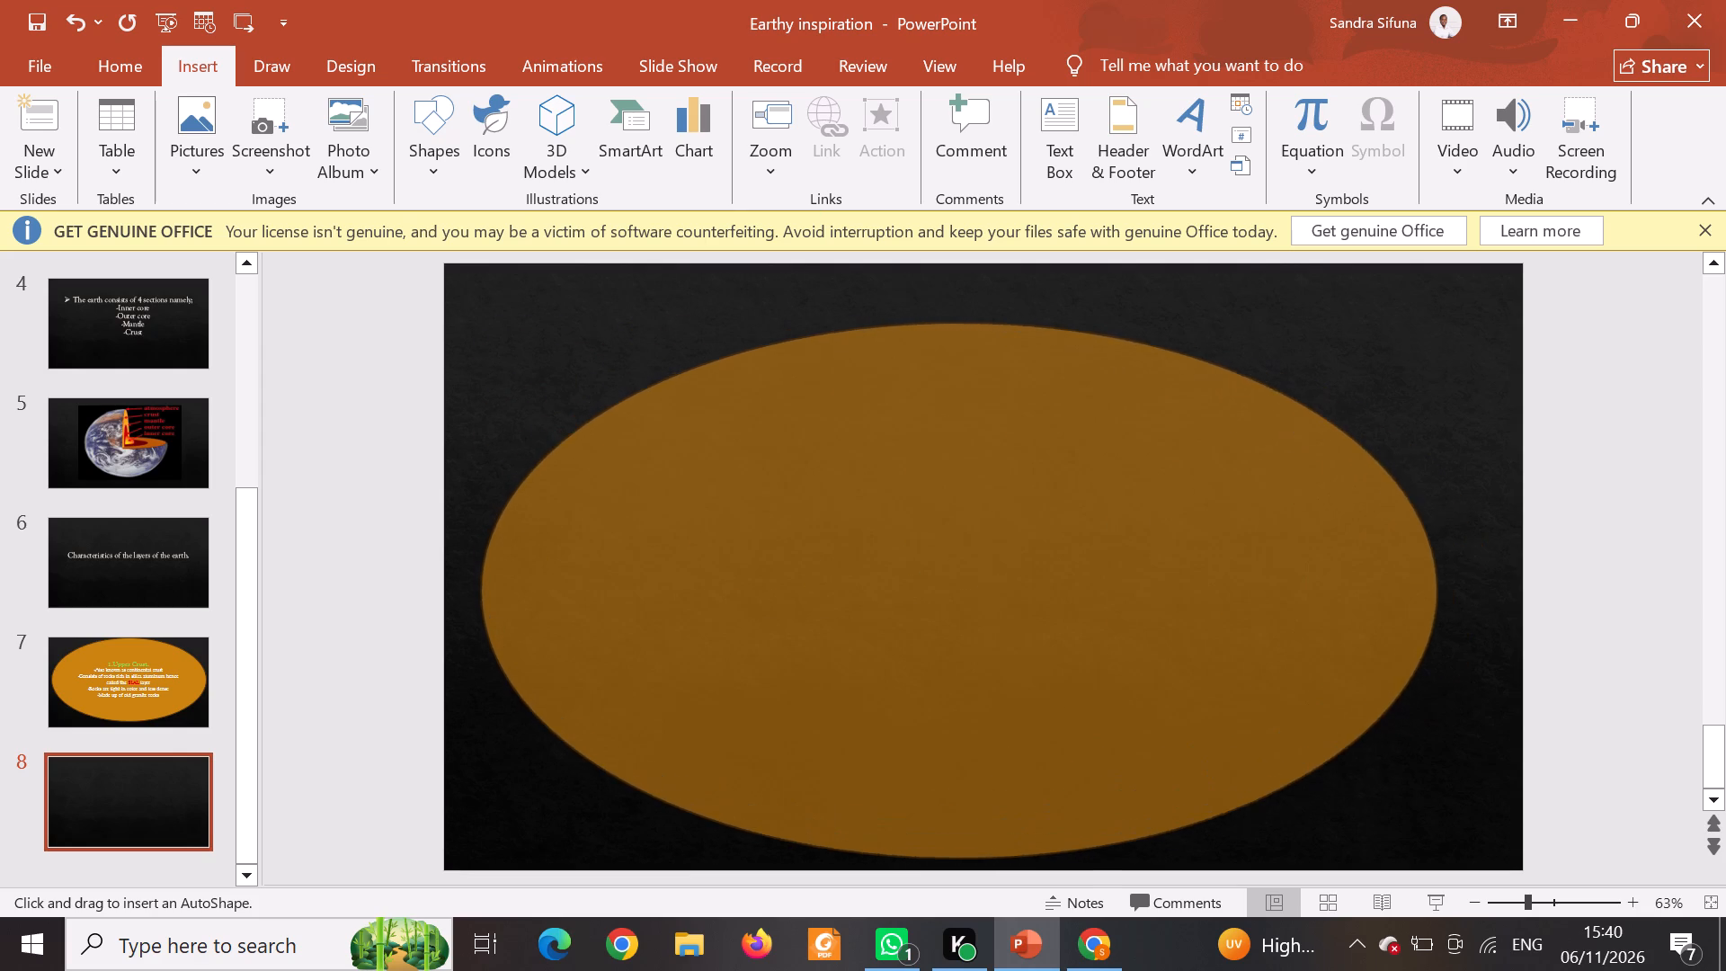
pyautogui.moveTo(1415, 855); pyautogui.dragTo(1513, 852)
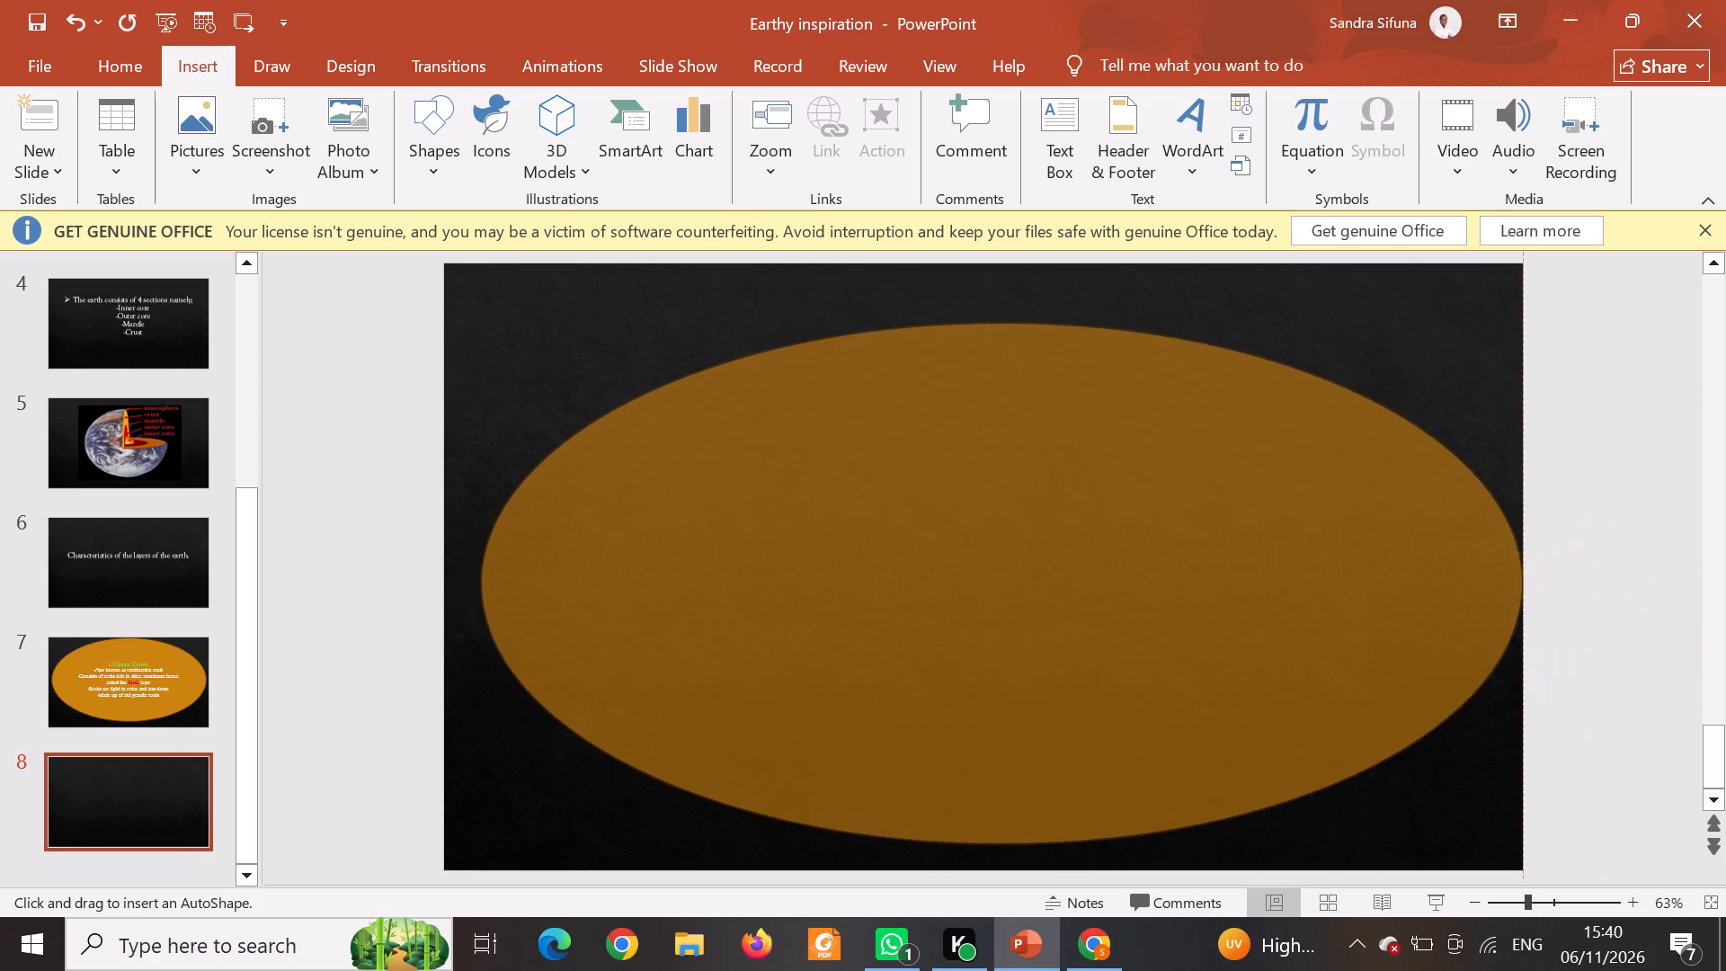
pyautogui.moveTo(1513, 852); pyautogui.dragTo(1507, 852)
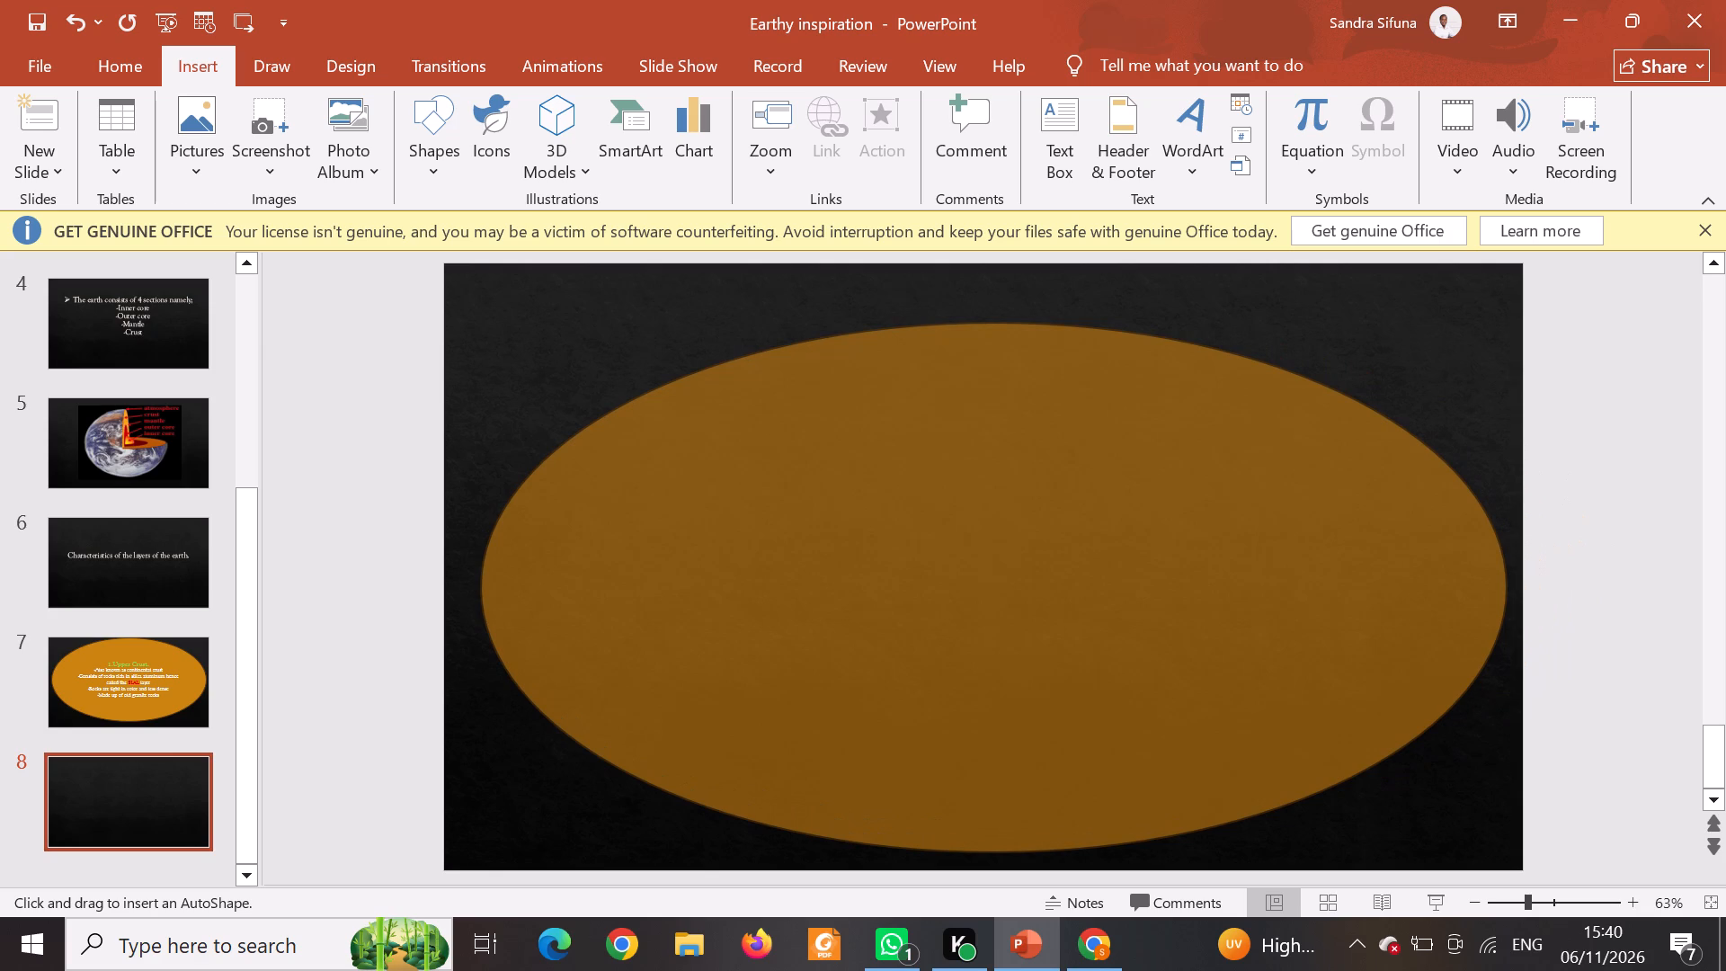
pyautogui.moveTo(1507, 852); pyautogui.dragTo(1507, 861)
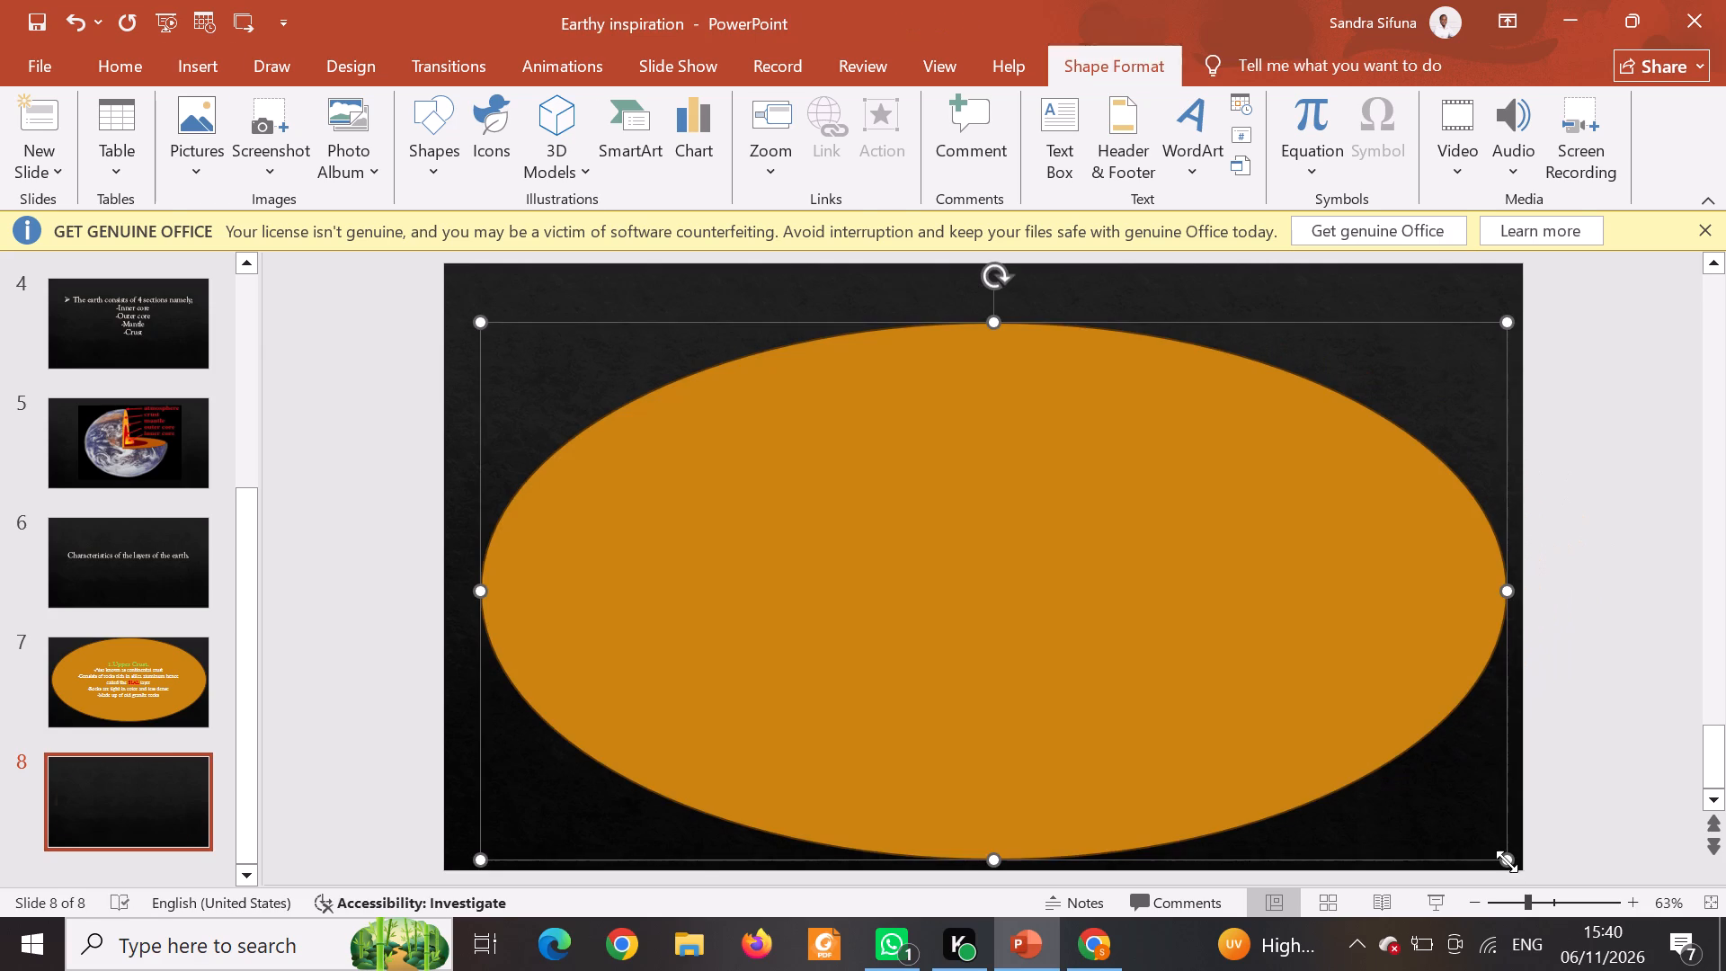
# Enter the heading "2.Lower Crust" inside the oval on slide 8 and start a new line below it.
pyautogui.click(854, 490)
pyautogui.click(878, 643)
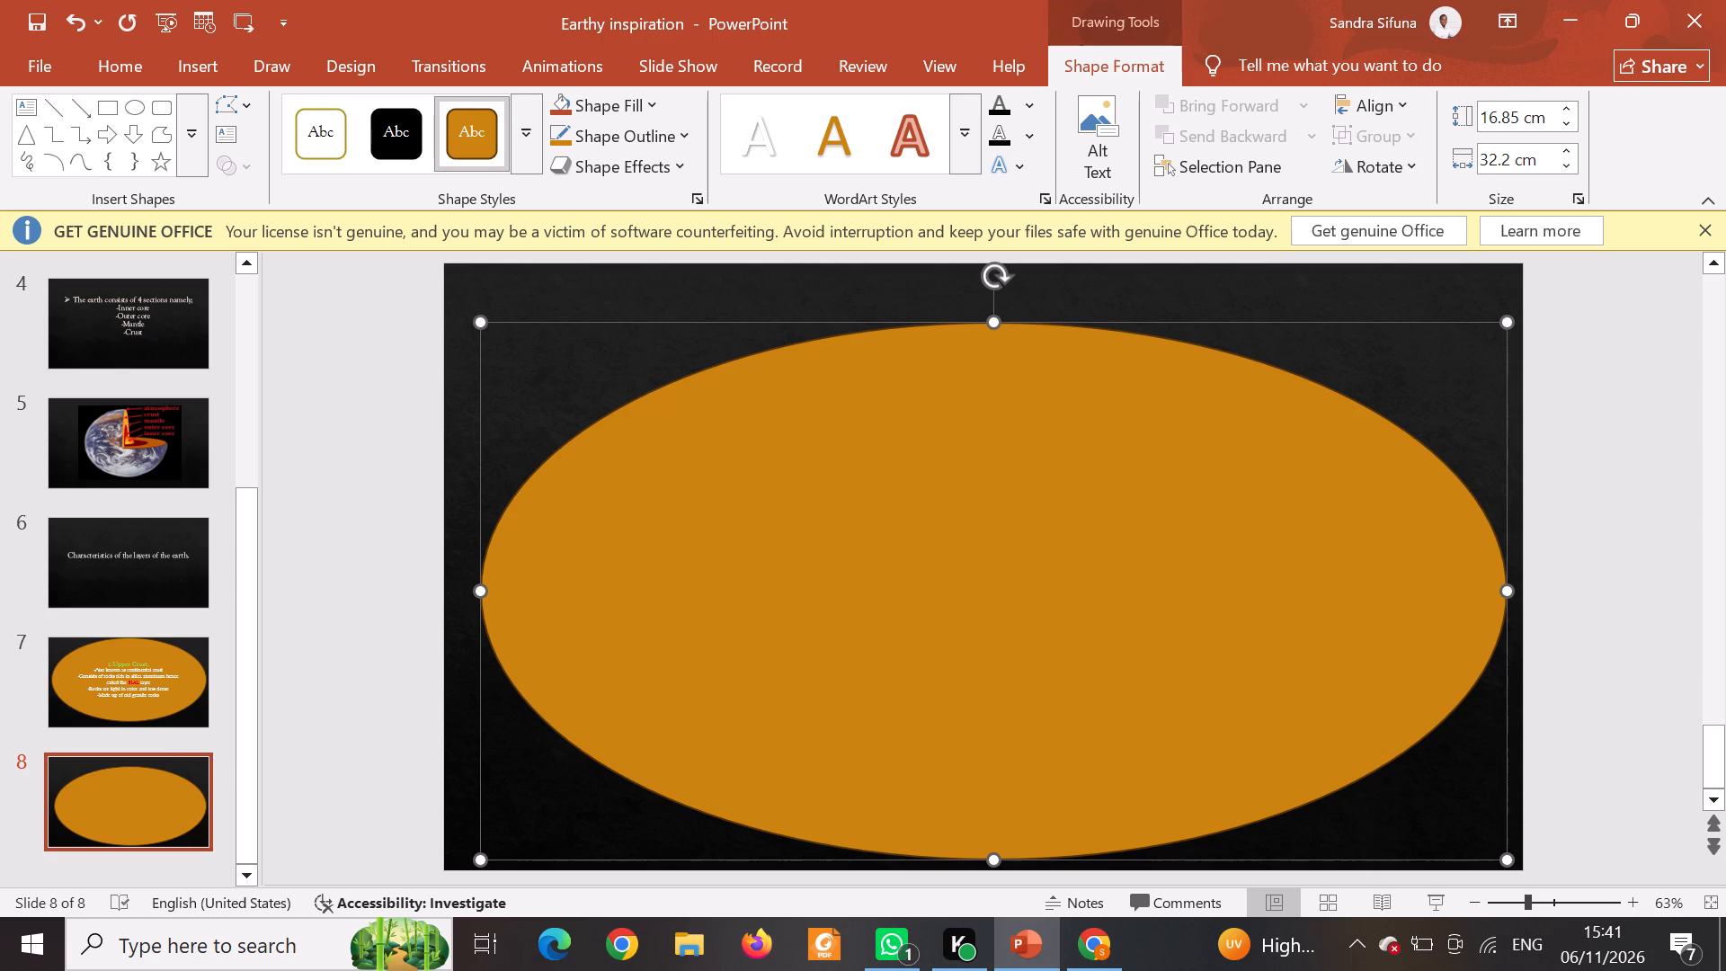
pyautogui.click(909, 667)
pyautogui.press('2')
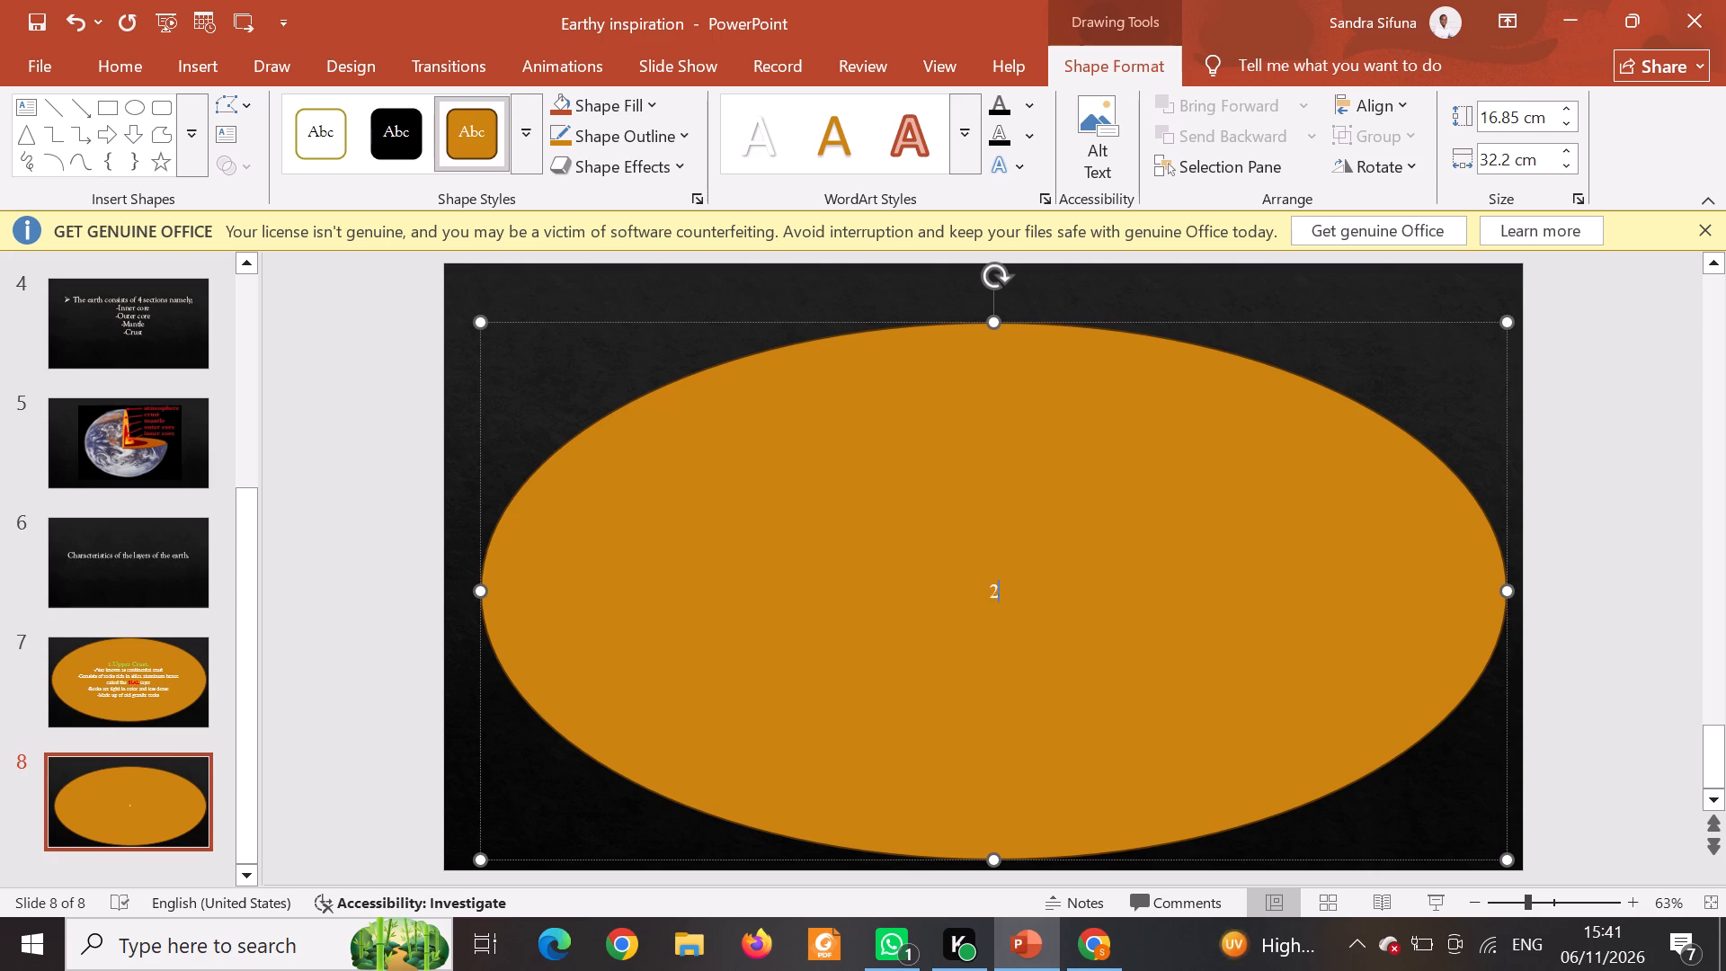
pyautogui.press('.')
pyautogui.press('n')
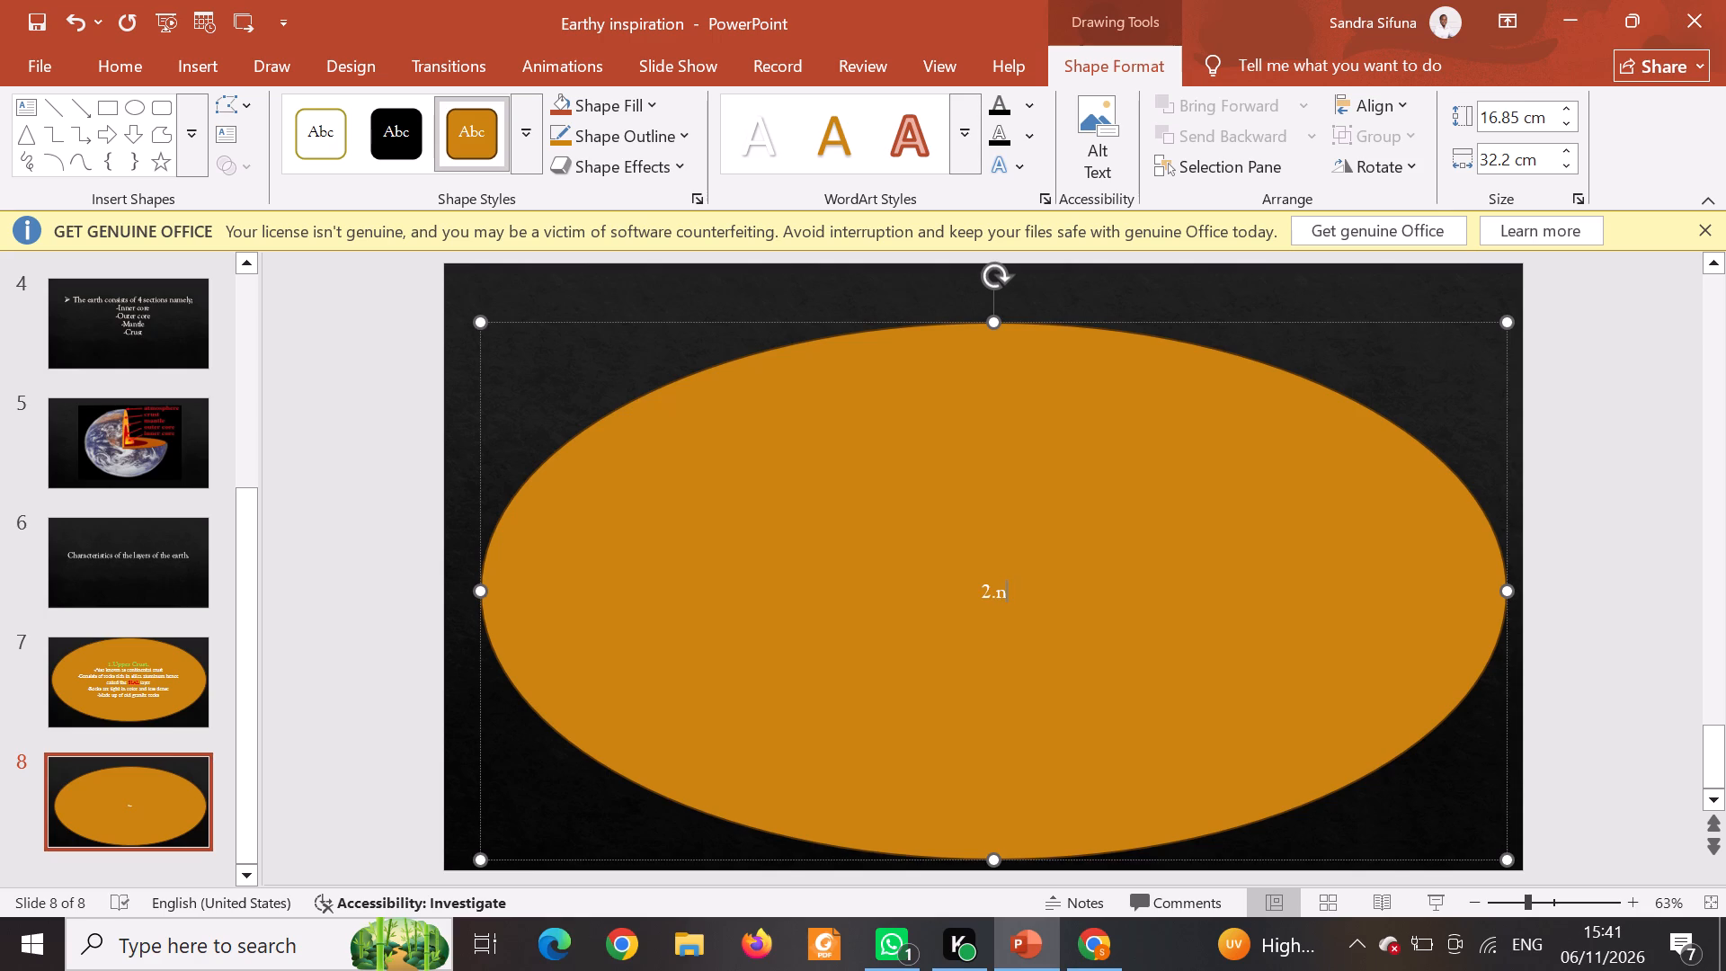
pyautogui.press('BackSpace')
pyautogui.write('LO')
pyautogui.press('BackSpace')
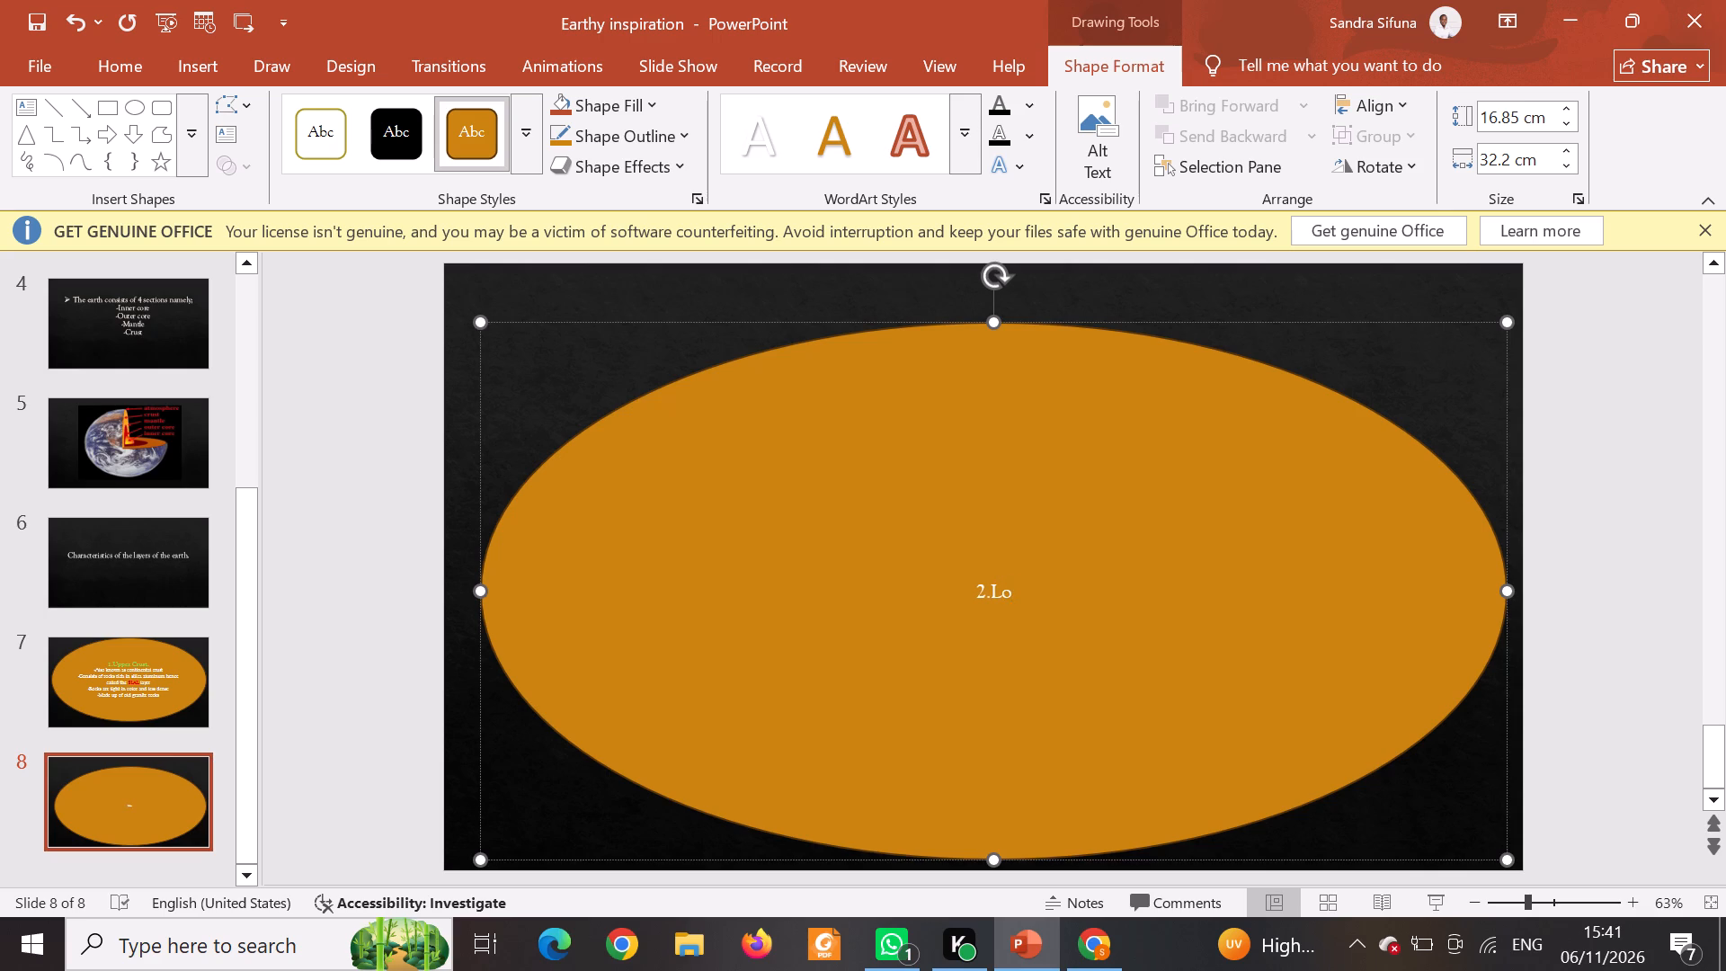
pyautogui.write('r')
pyautogui.press('space')
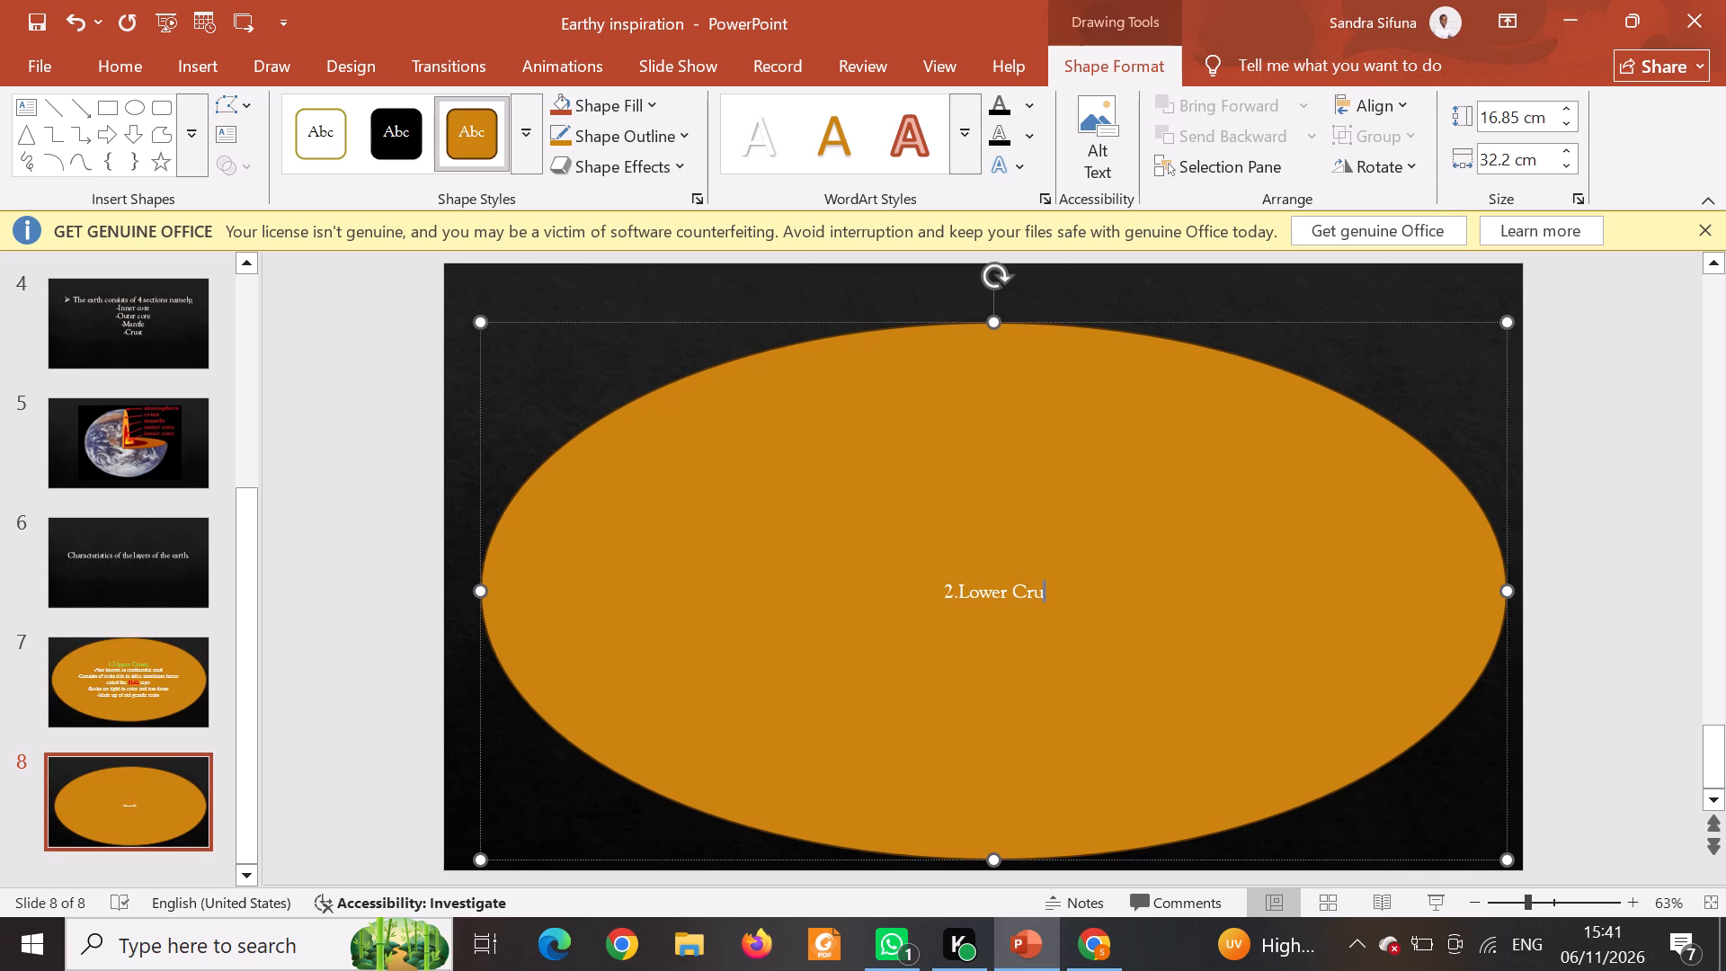
pyautogui.press('Return')
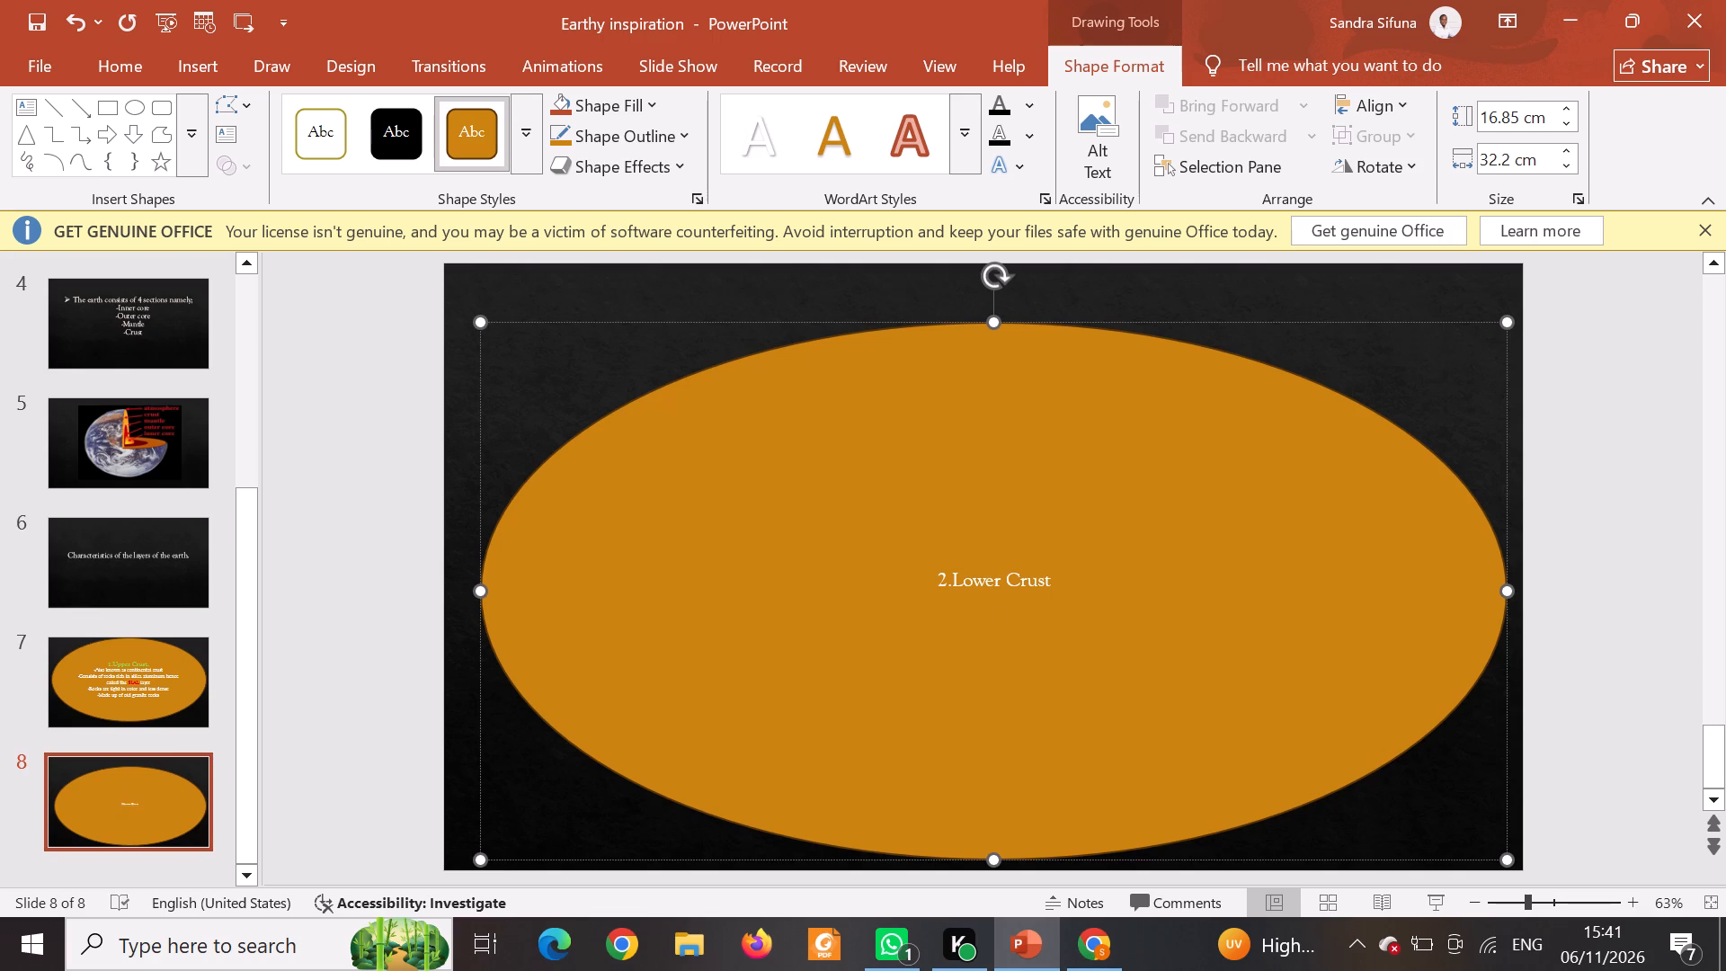
# Add the line "-Also known as oceanic crust" under the Lower Crust heading, followed by a line break.
pyautogui.press('-')
pyautogui.press('a')
pyautogui.write('lso known as oceanic crust')
pyautogui.press('Return')
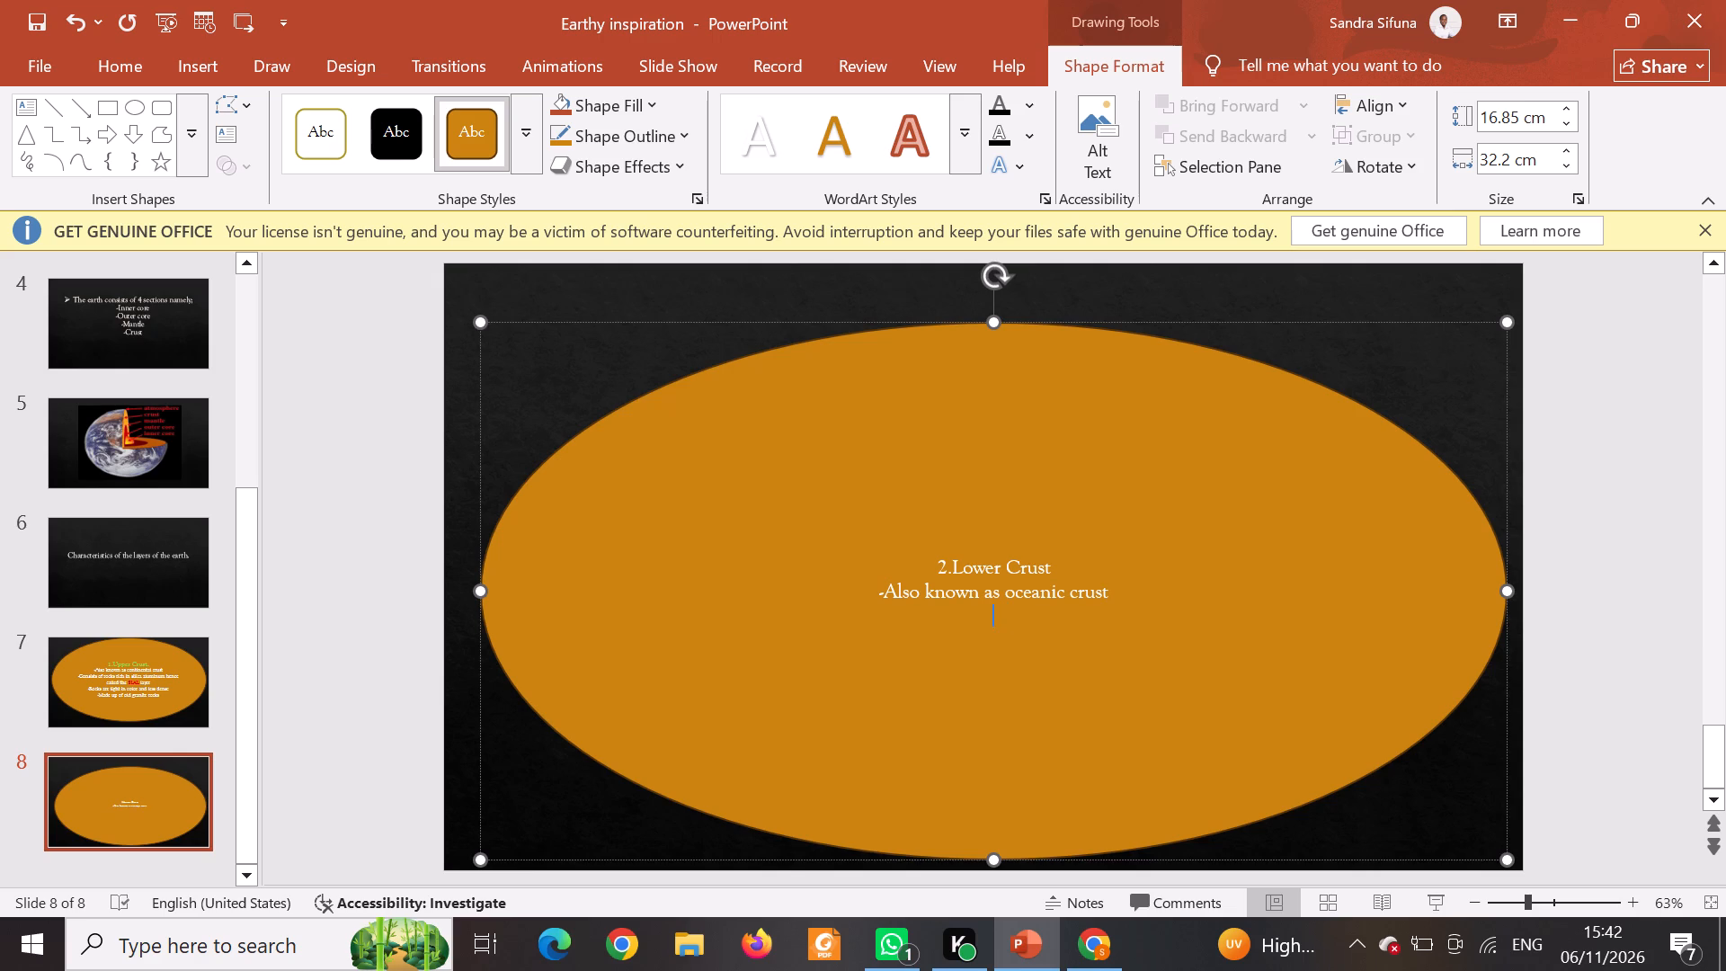
# Add the line "-Made up of young basalt rocks" below the oceanic crust line, followed by a line break.
pyautogui.press('-')
pyautogui.write('ade')
pyautogui.press('space')
pyautogui.write('up of young')
pyautogui.press('space')
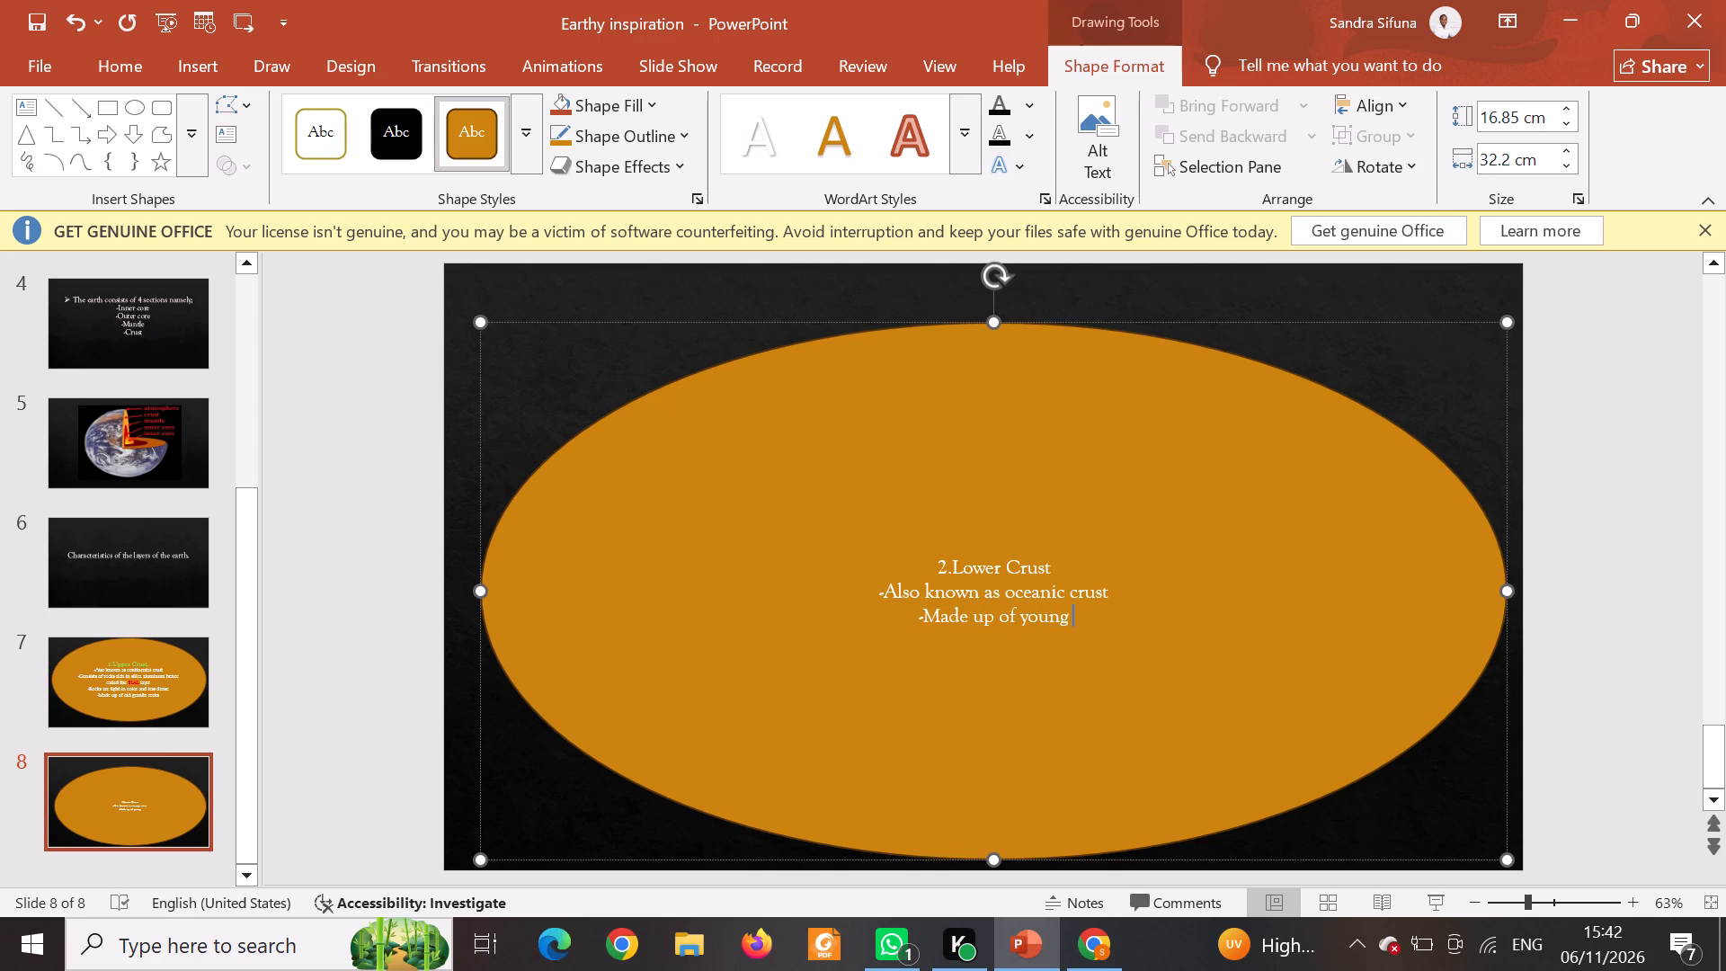
pyautogui.write('basa')
pyautogui.press('l')
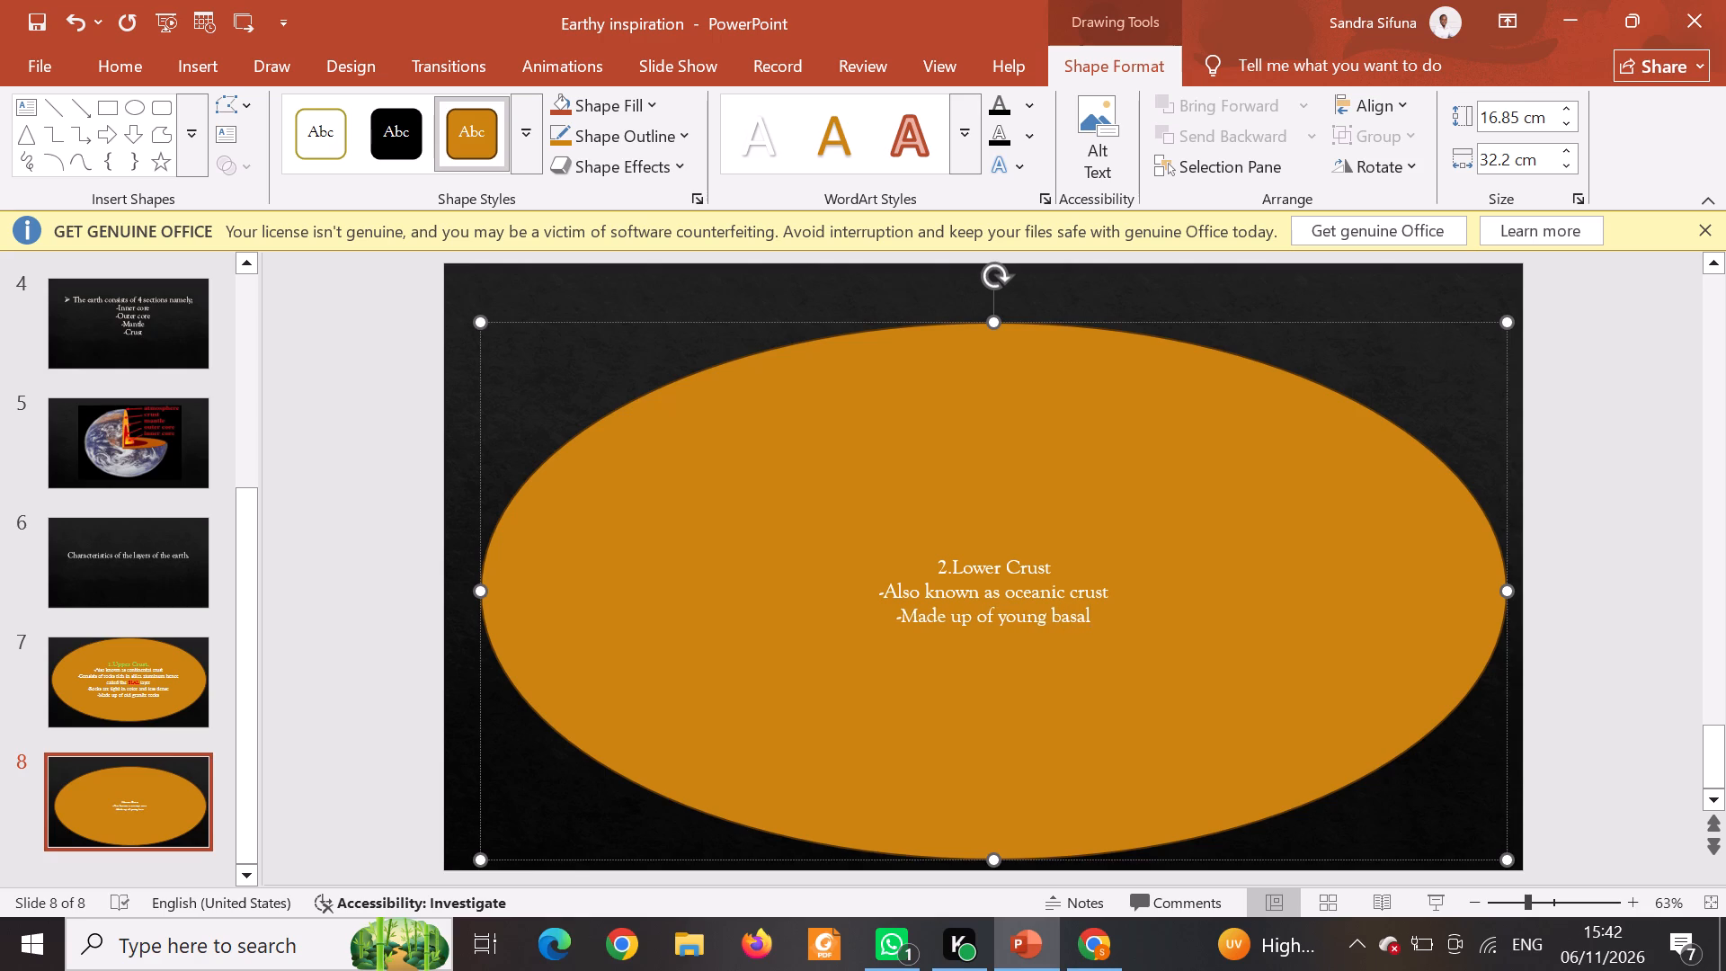
pyautogui.write('t')
pyautogui.press('space')
pyautogui.write('rocks')
pyautogui.press('space')
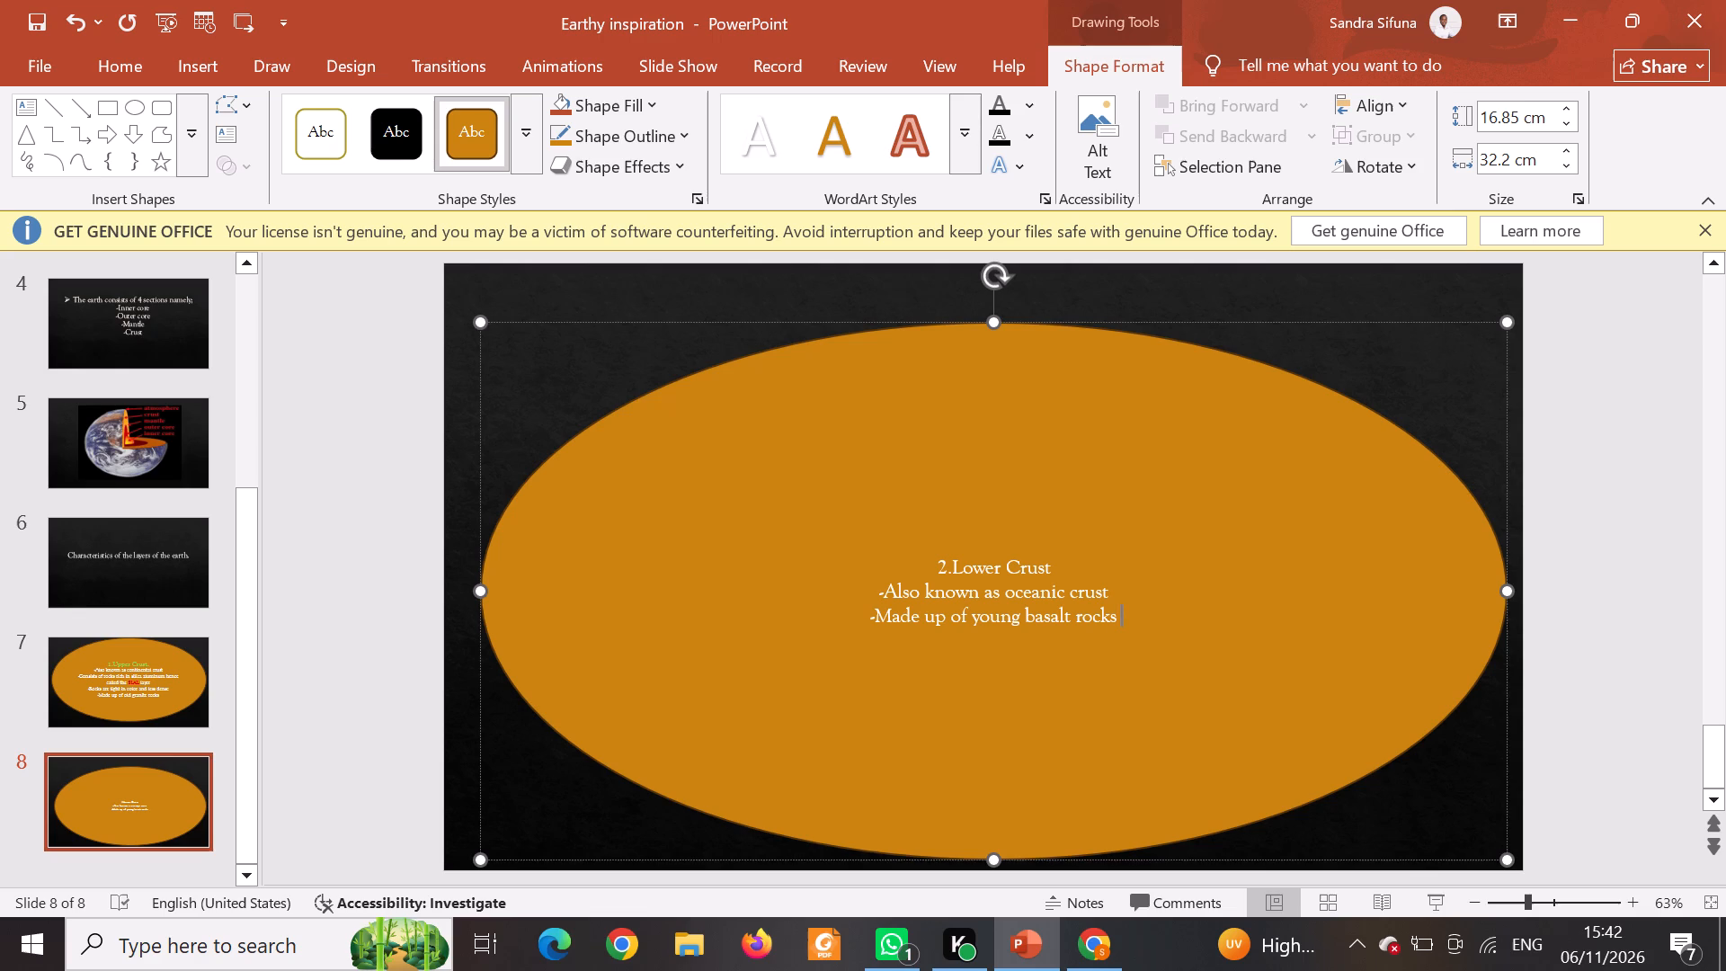
pyautogui.press('Return')
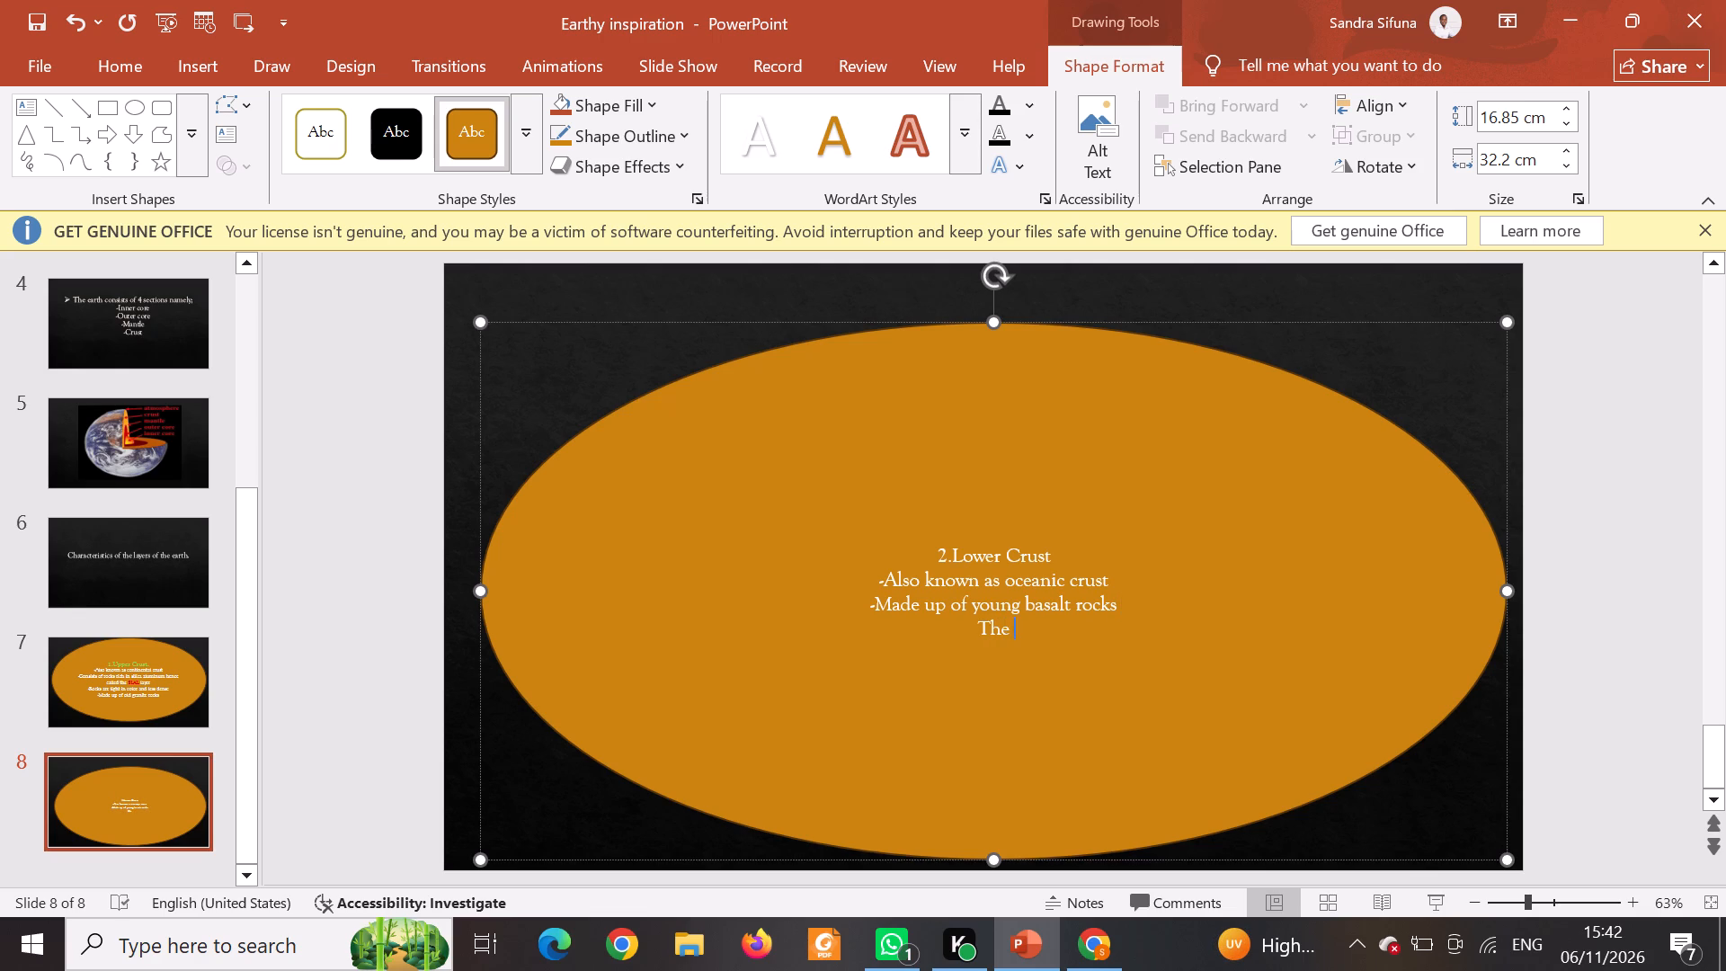
# Replace the unfinished word "The" on the last line with "-The rocks are rich in silica and magnesium".
pyautogui.press('BackSpace')
pyautogui.press('BackSpace')
pyautogui.press('BackSpace')
pyautogui.press('BackSpace')
pyautogui.press('-')
pyautogui.write('TH')
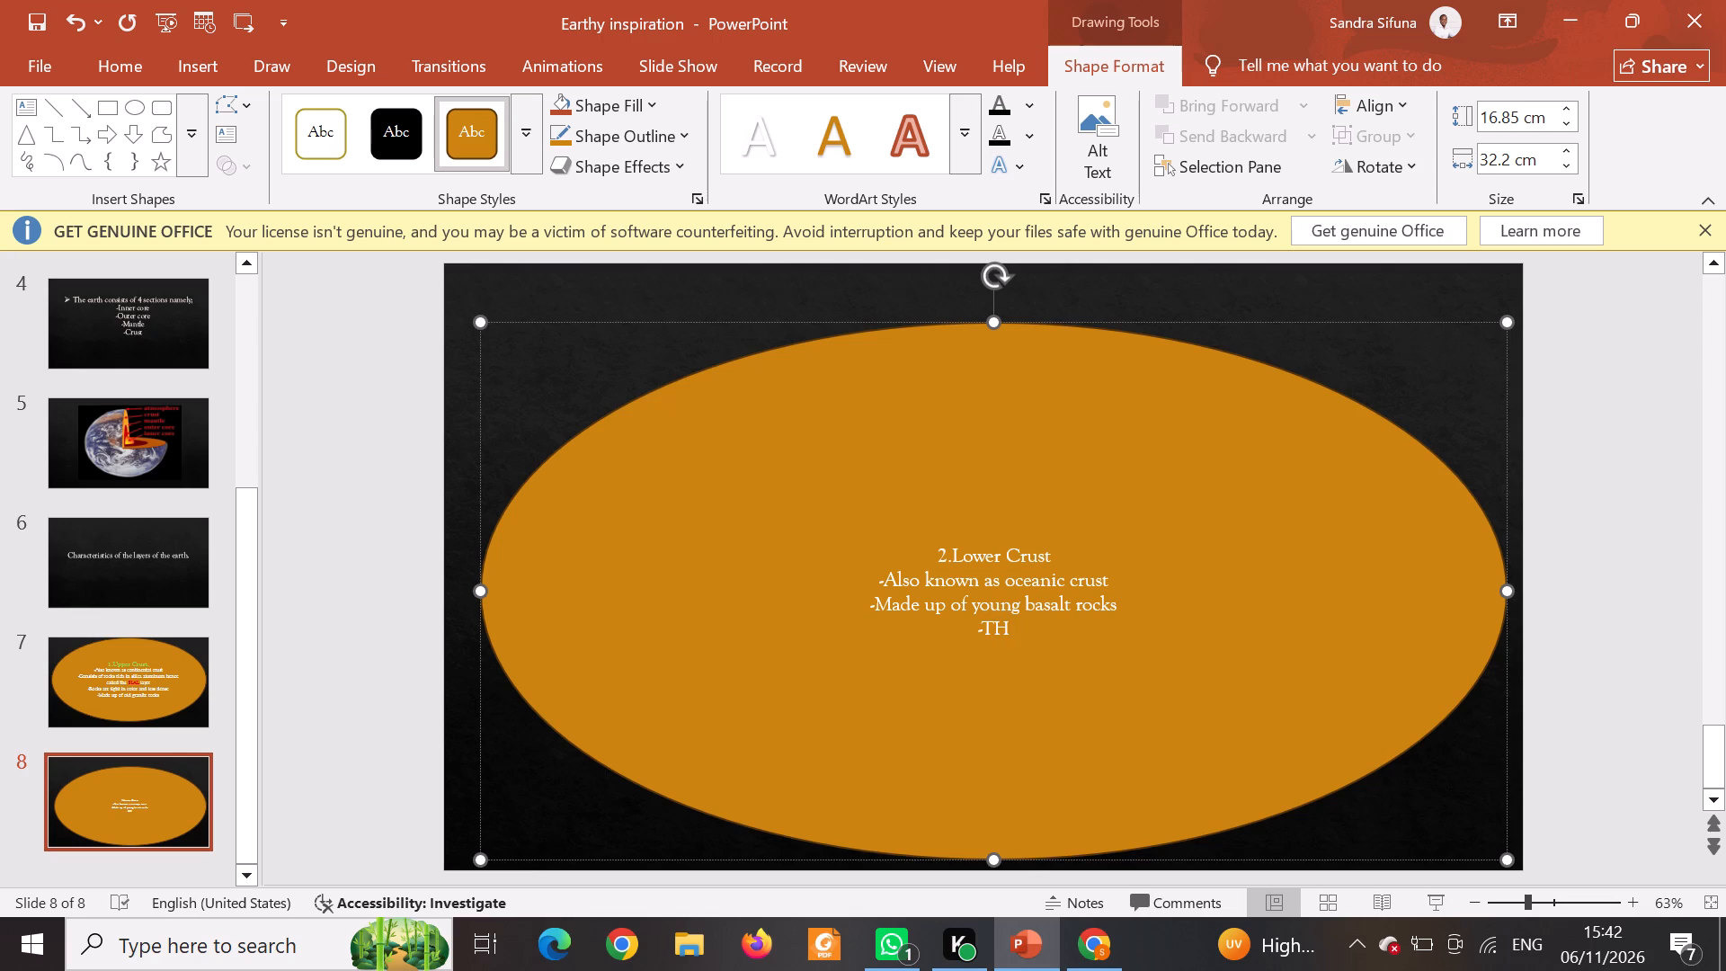
pyautogui.press('BackSpace')
pyautogui.write('he rock')
pyautogui.press('s')
pyautogui.press('space')
pyautogui.write('are rich in silica and ma')
pyautogui.press('g')
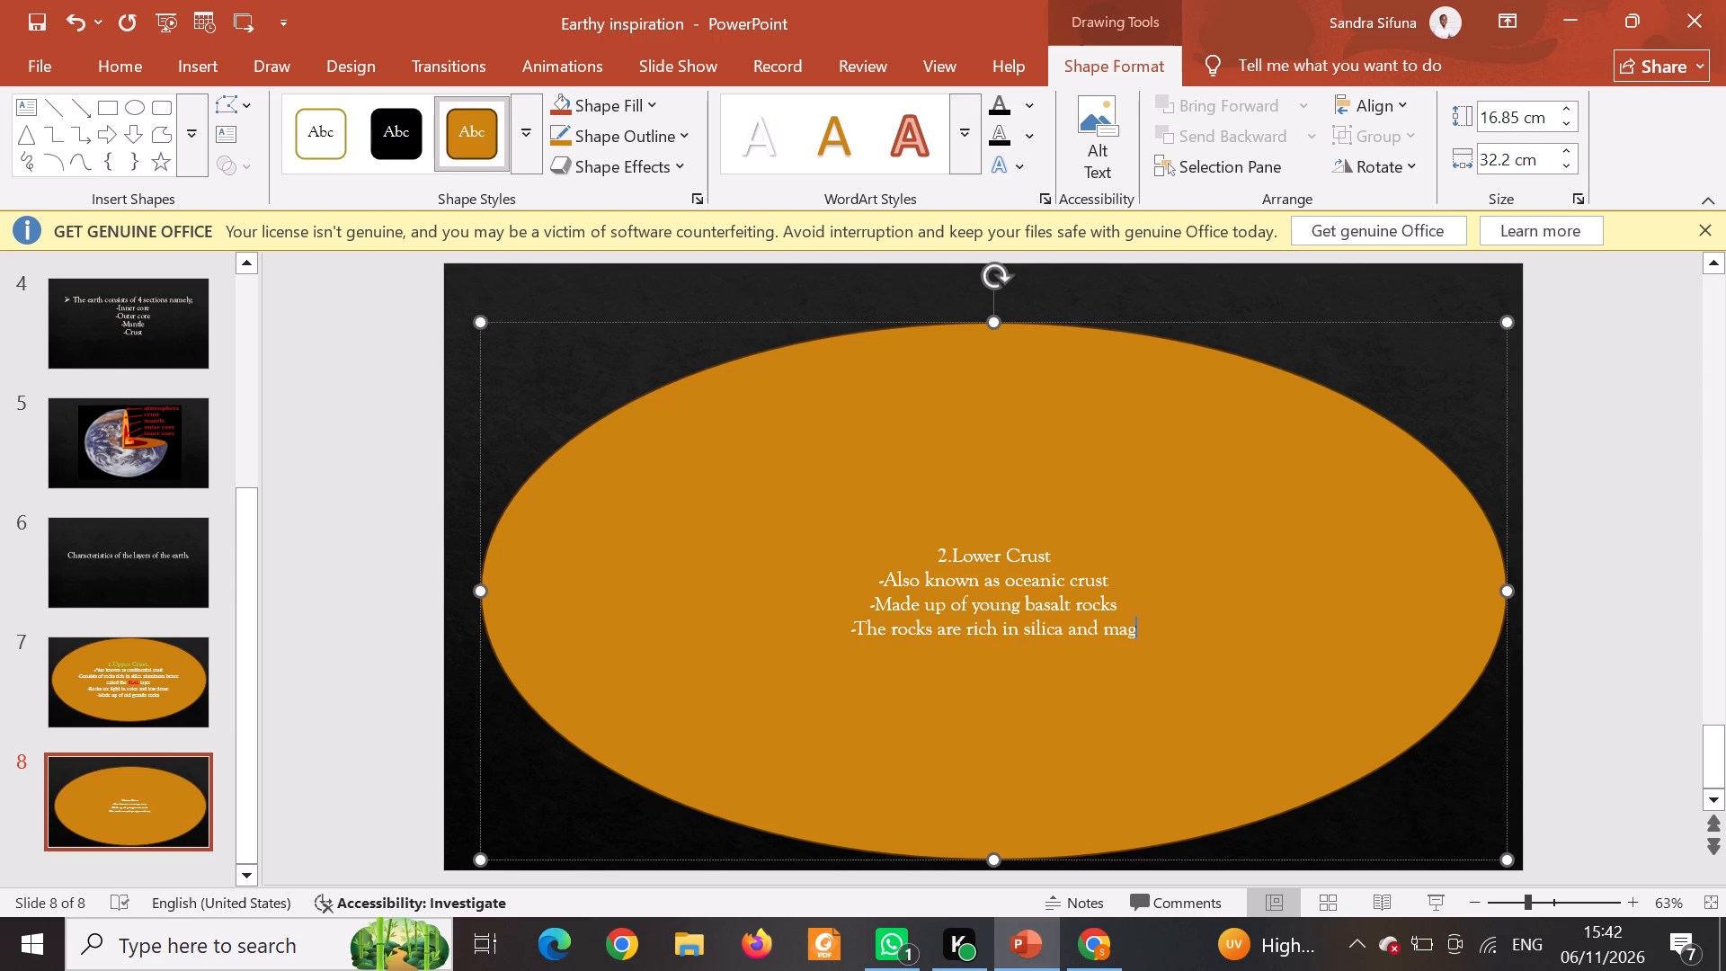
pyautogui.write('nesium')
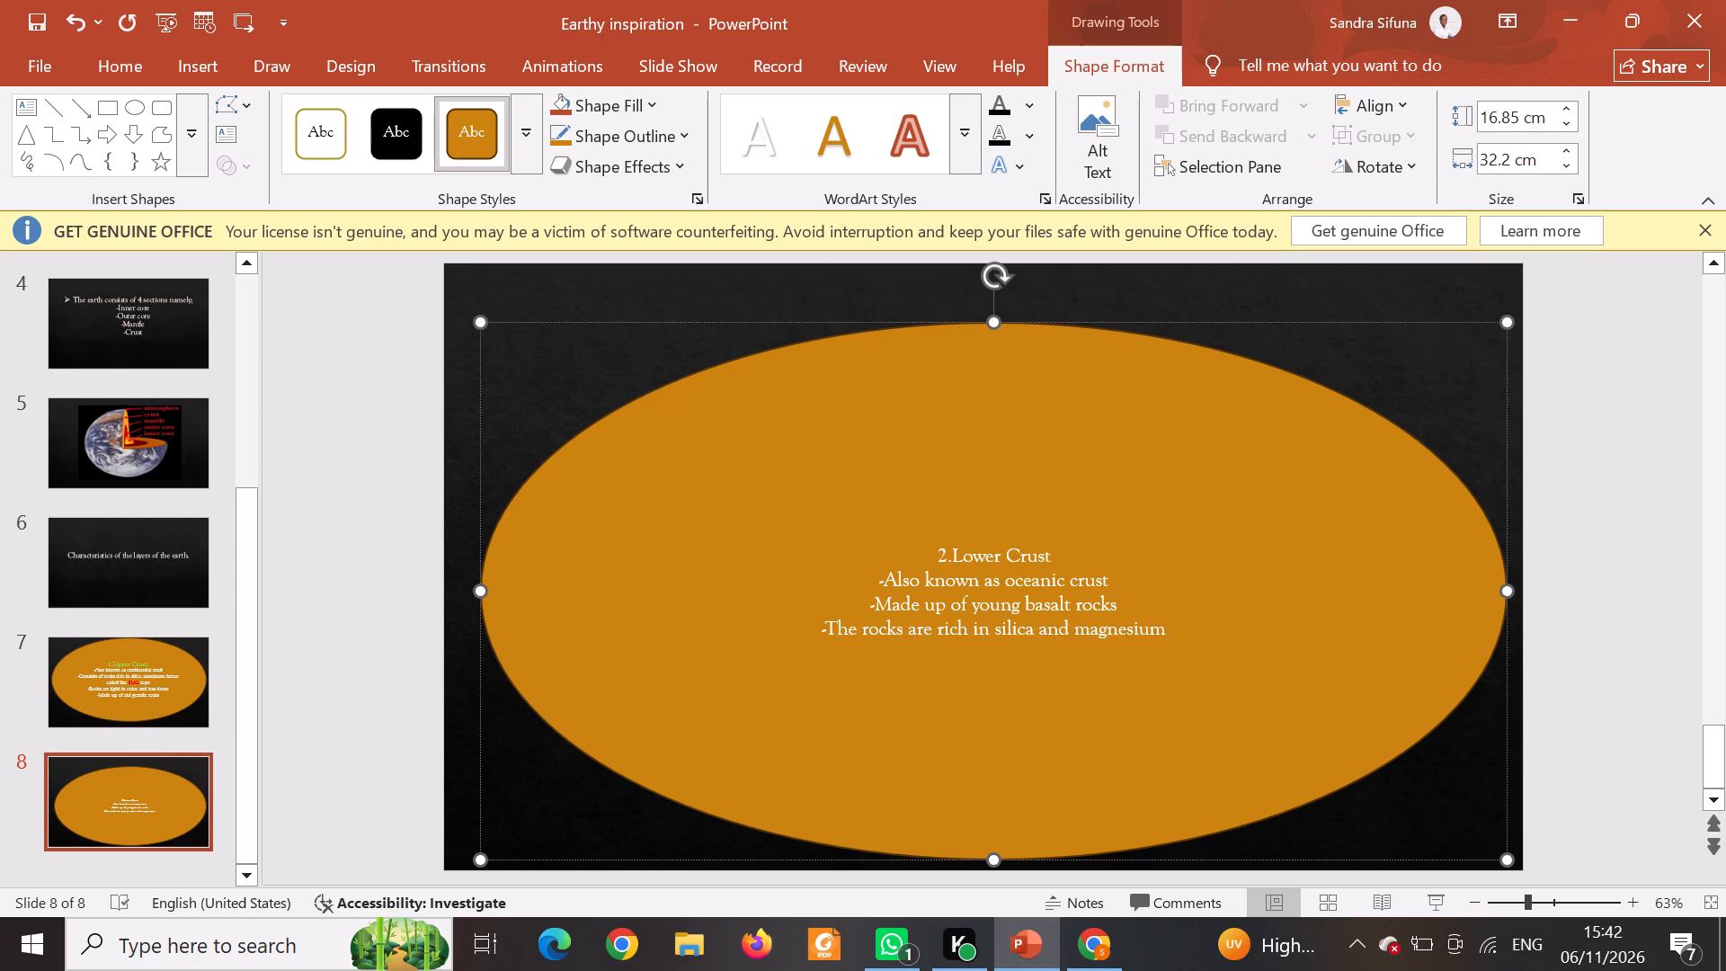
# Continue the silica and magnesium line with "hence reffered to as the SIMA layer", followed by a line break.
pyautogui.press('space')
pyautogui.write('hence reffered to')
pyautogui.press('space')
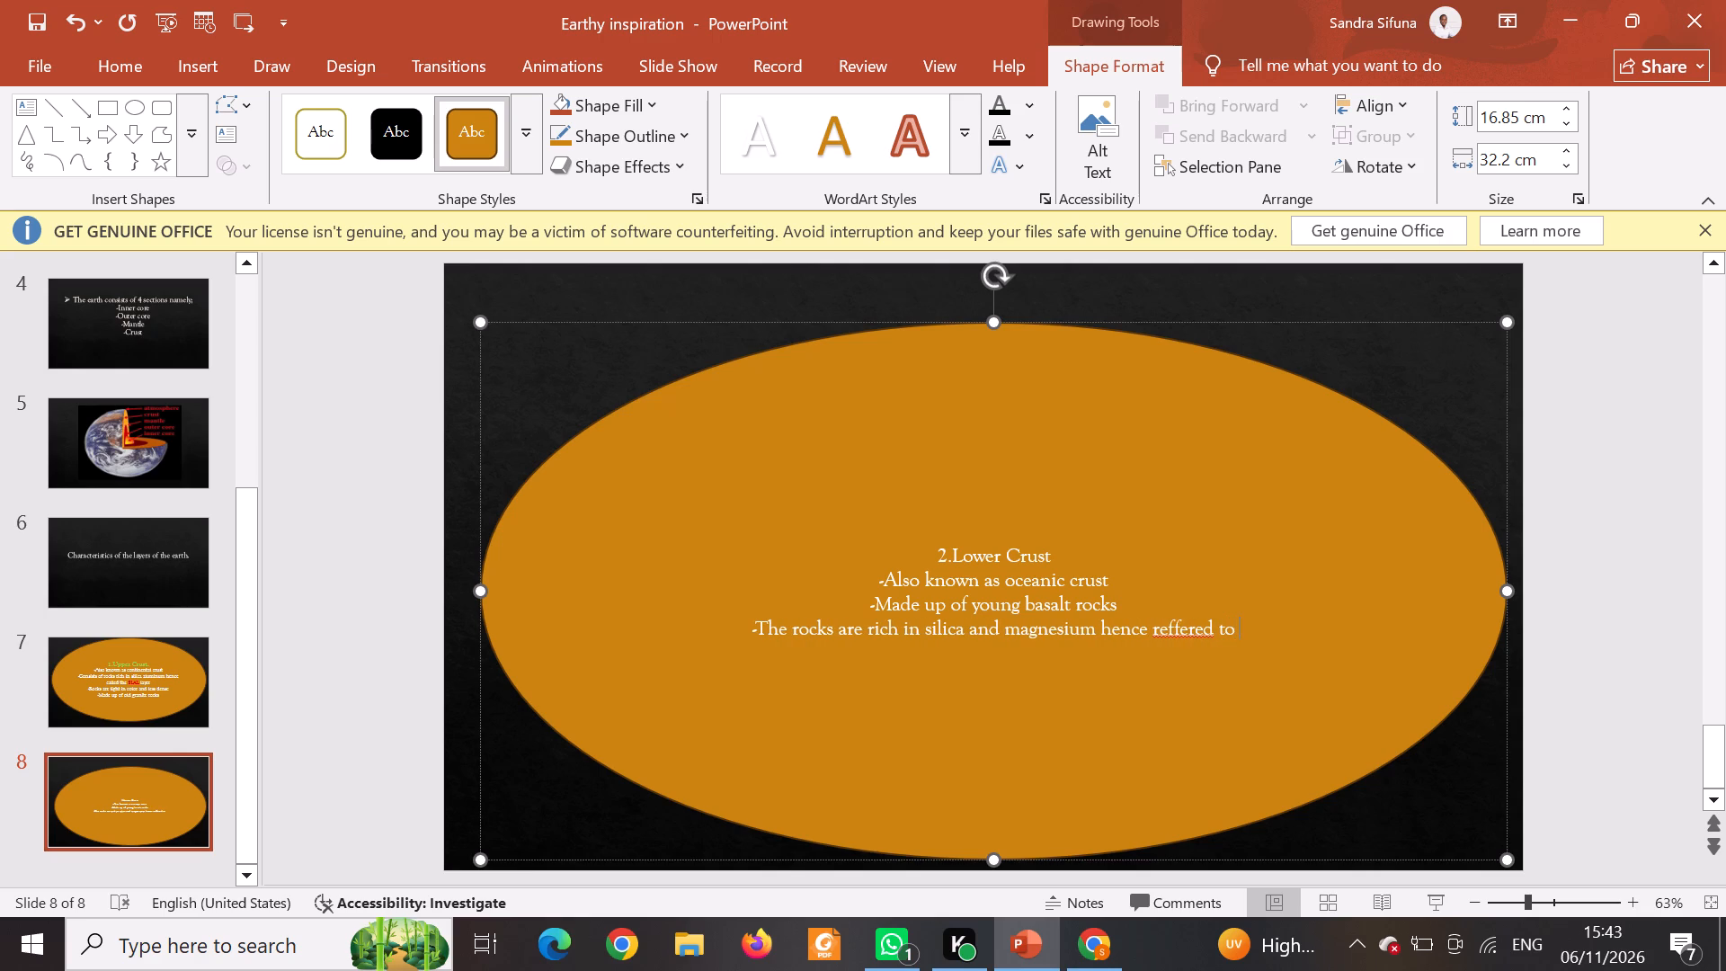
pyautogui.write('as')
pyautogui.press('space')
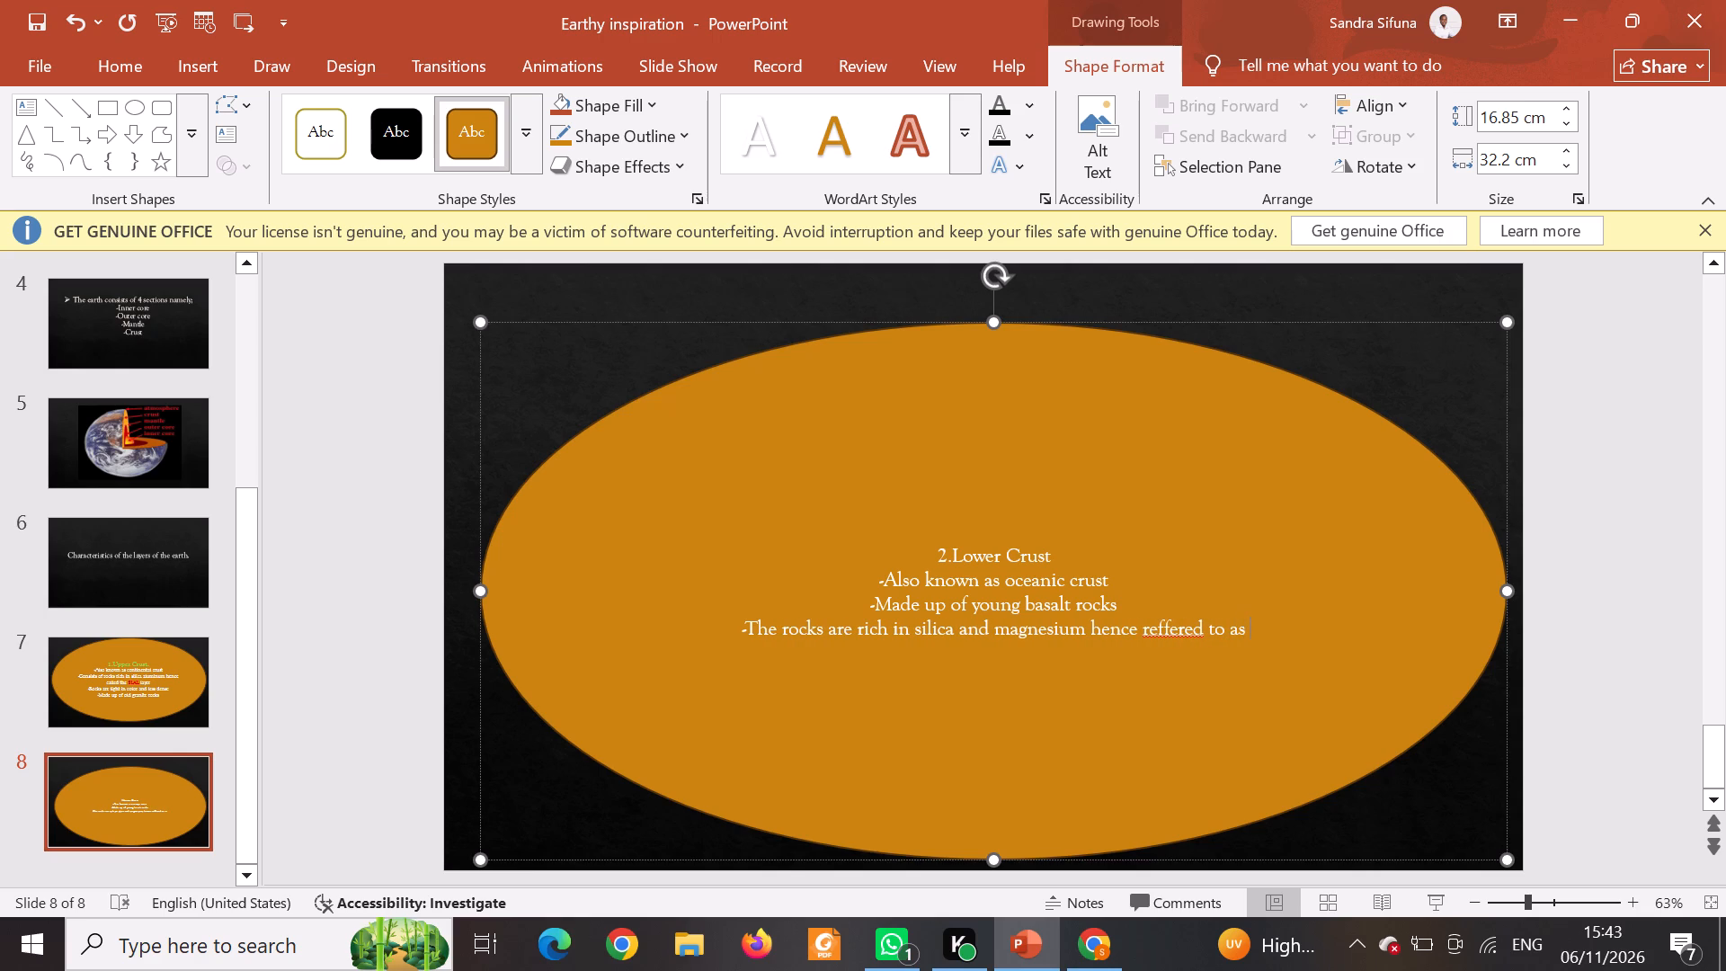
pyautogui.write('the')
pyautogui.press('space')
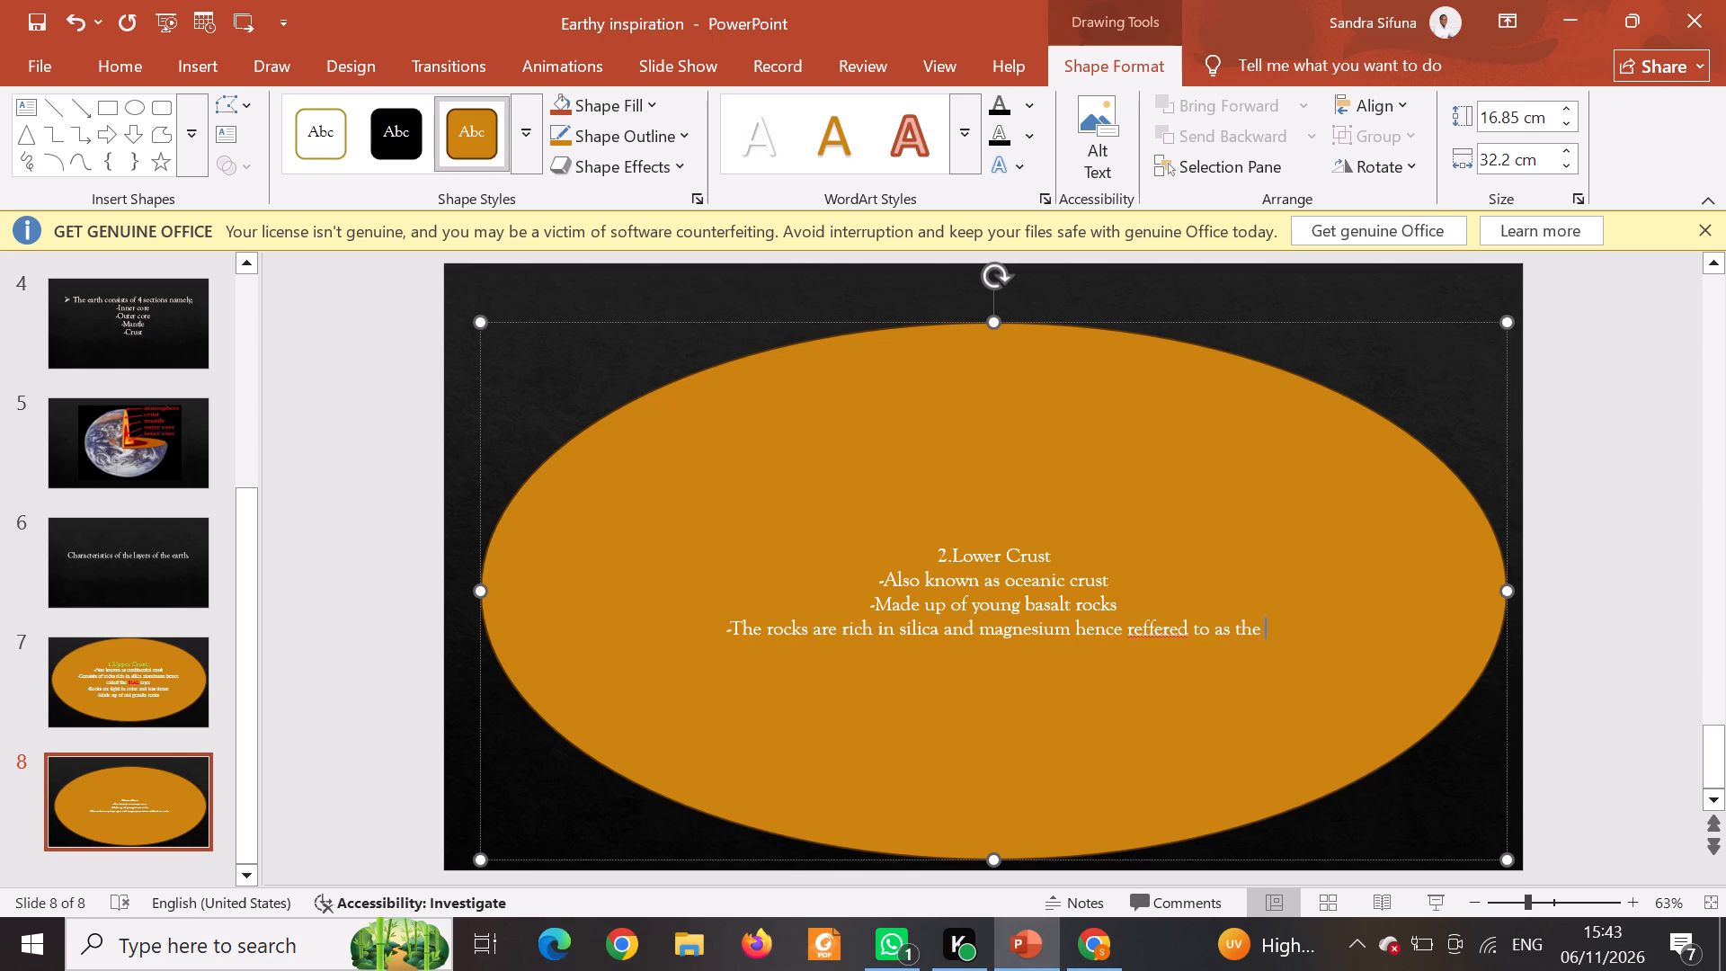
pyautogui.write('SIMA')
pyautogui.press('space')
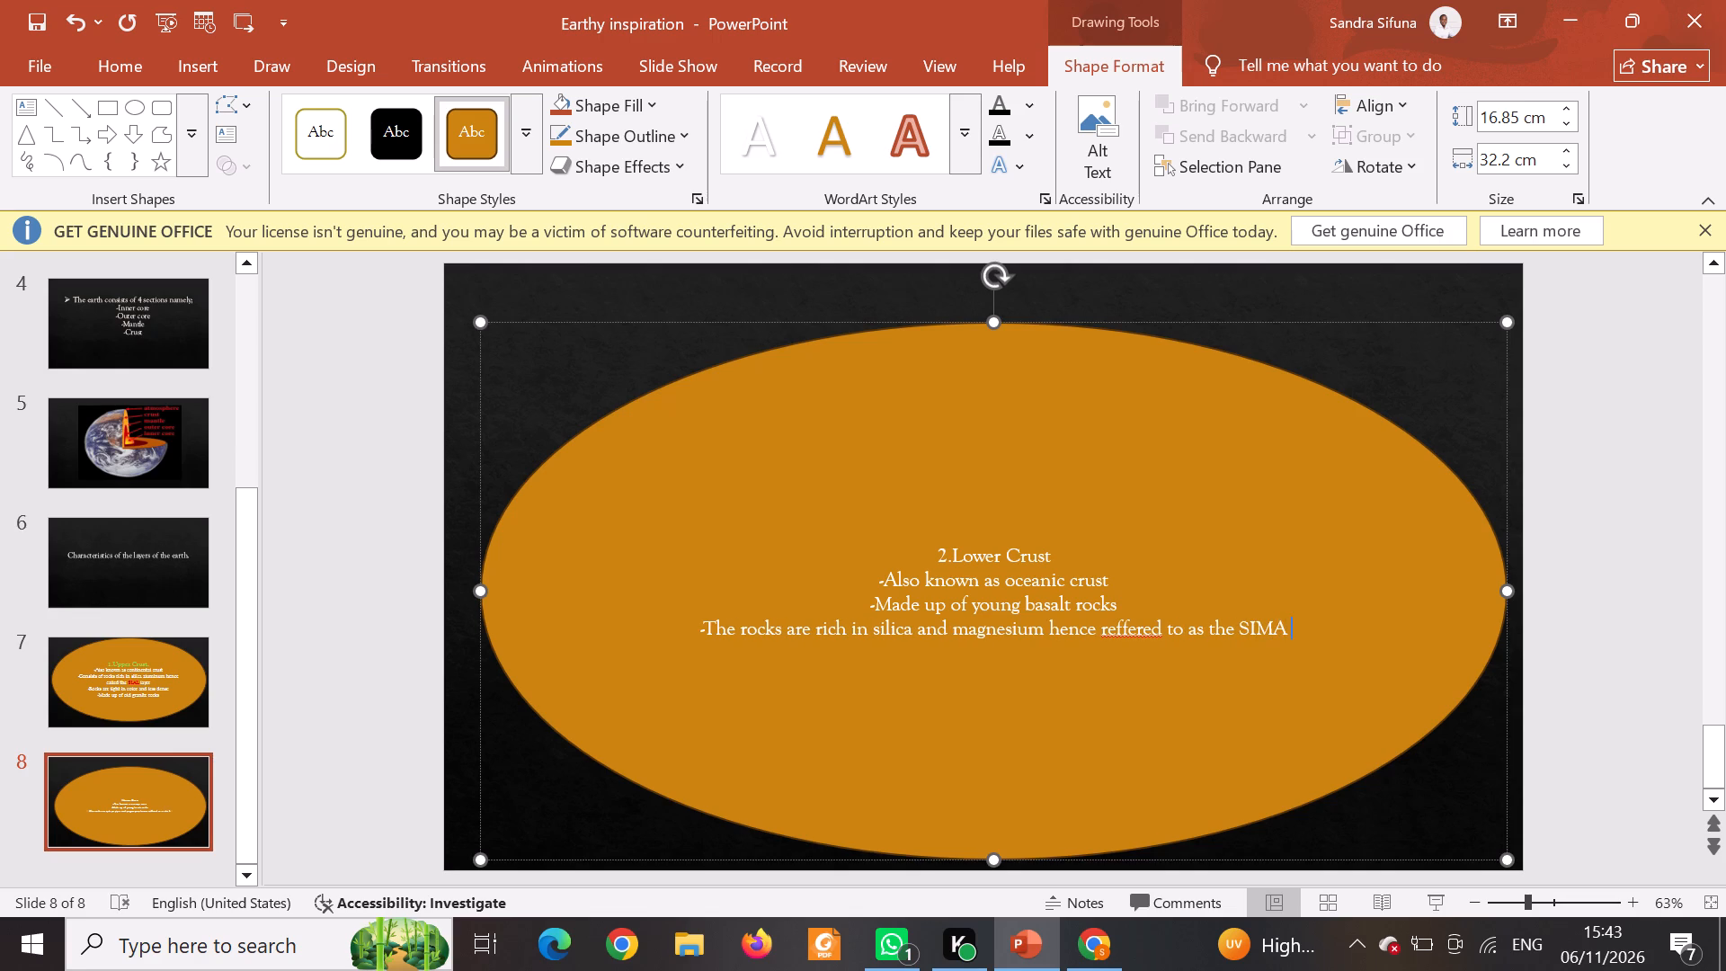
pyautogui.press('l')
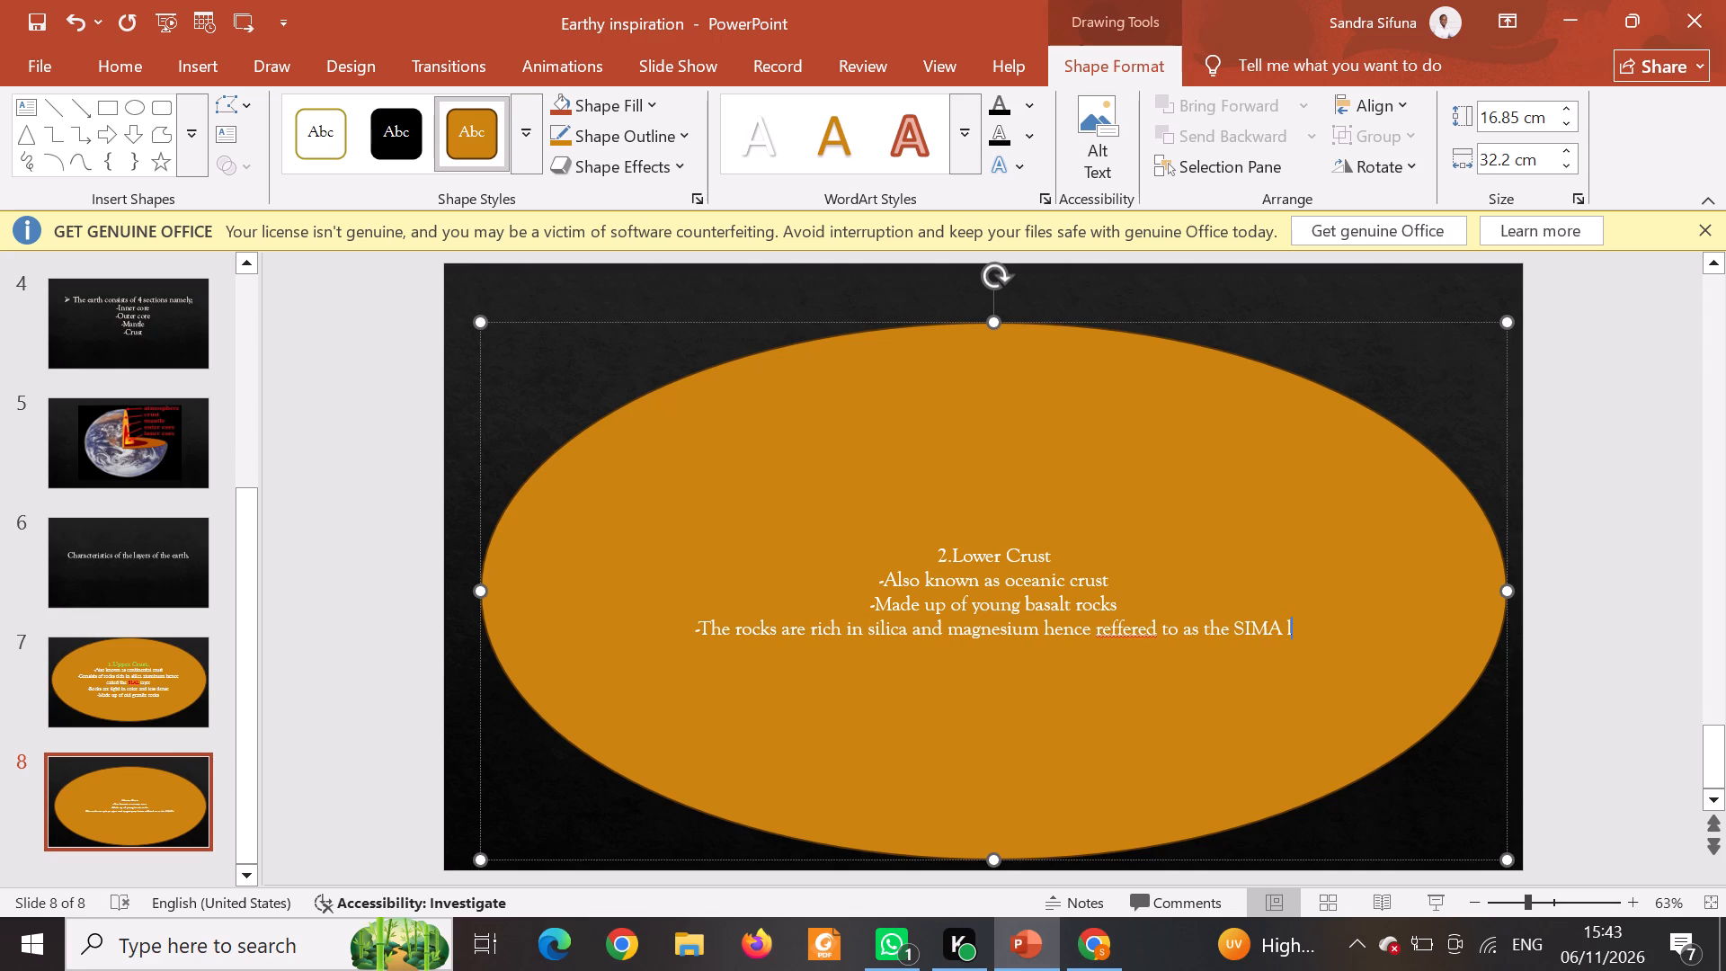
pyautogui.press('BackSpace')
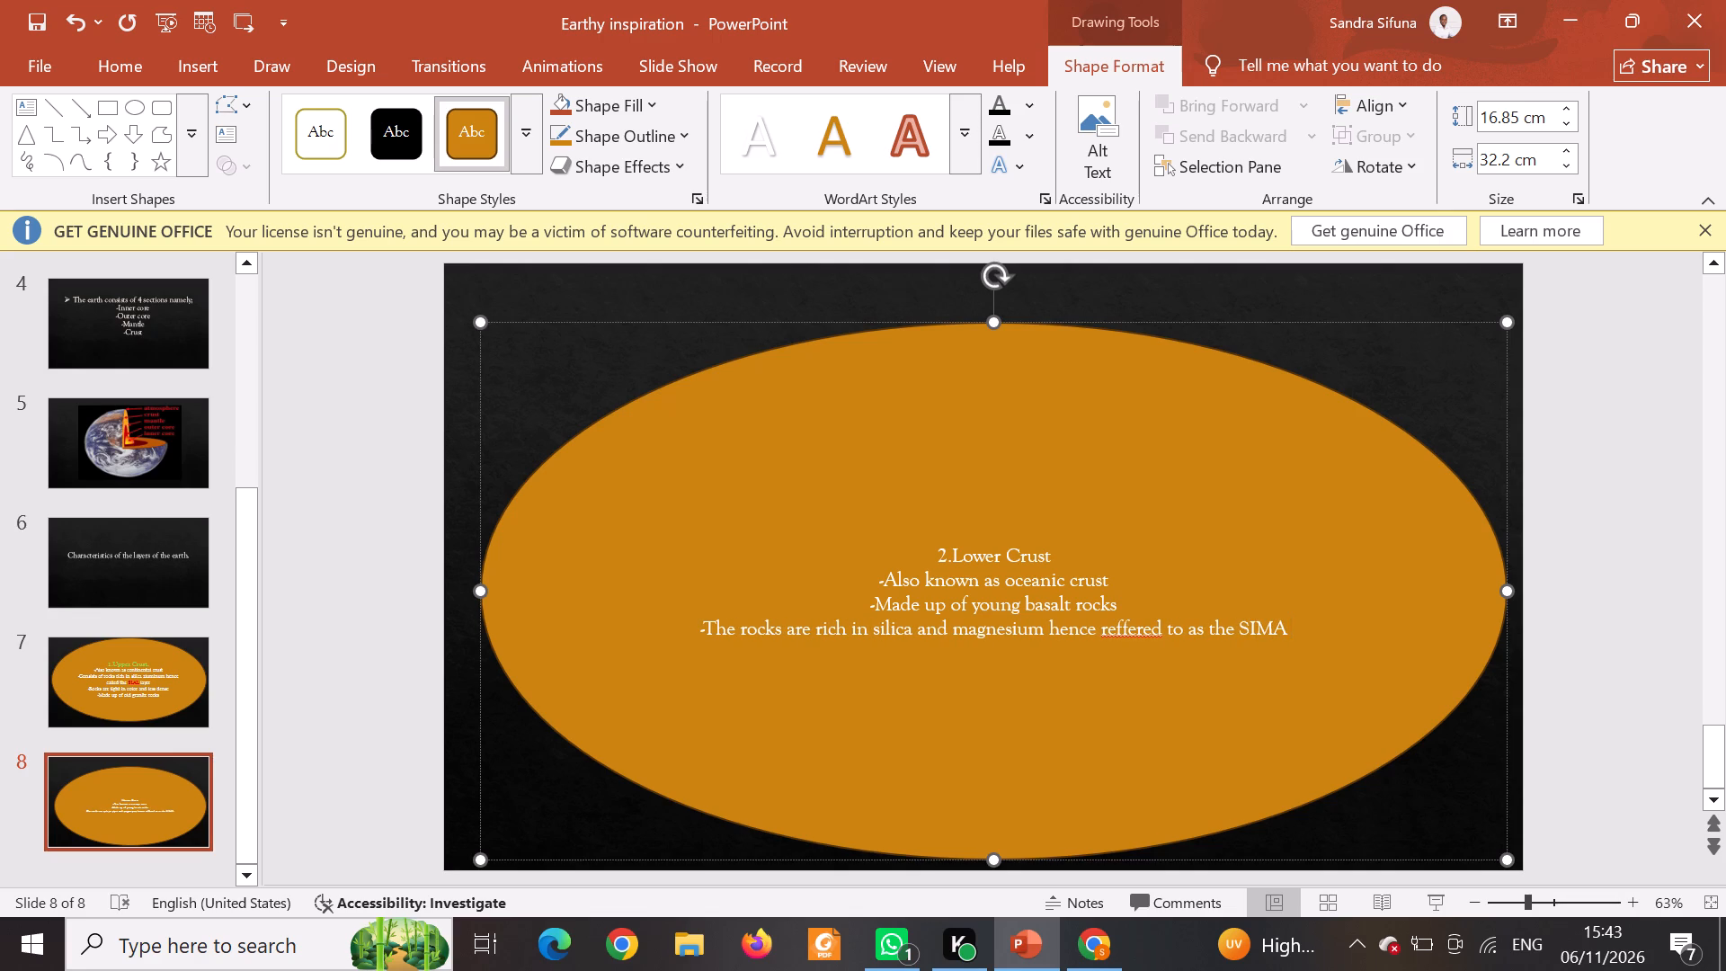
pyautogui.write('la')
pyautogui.write('yer')
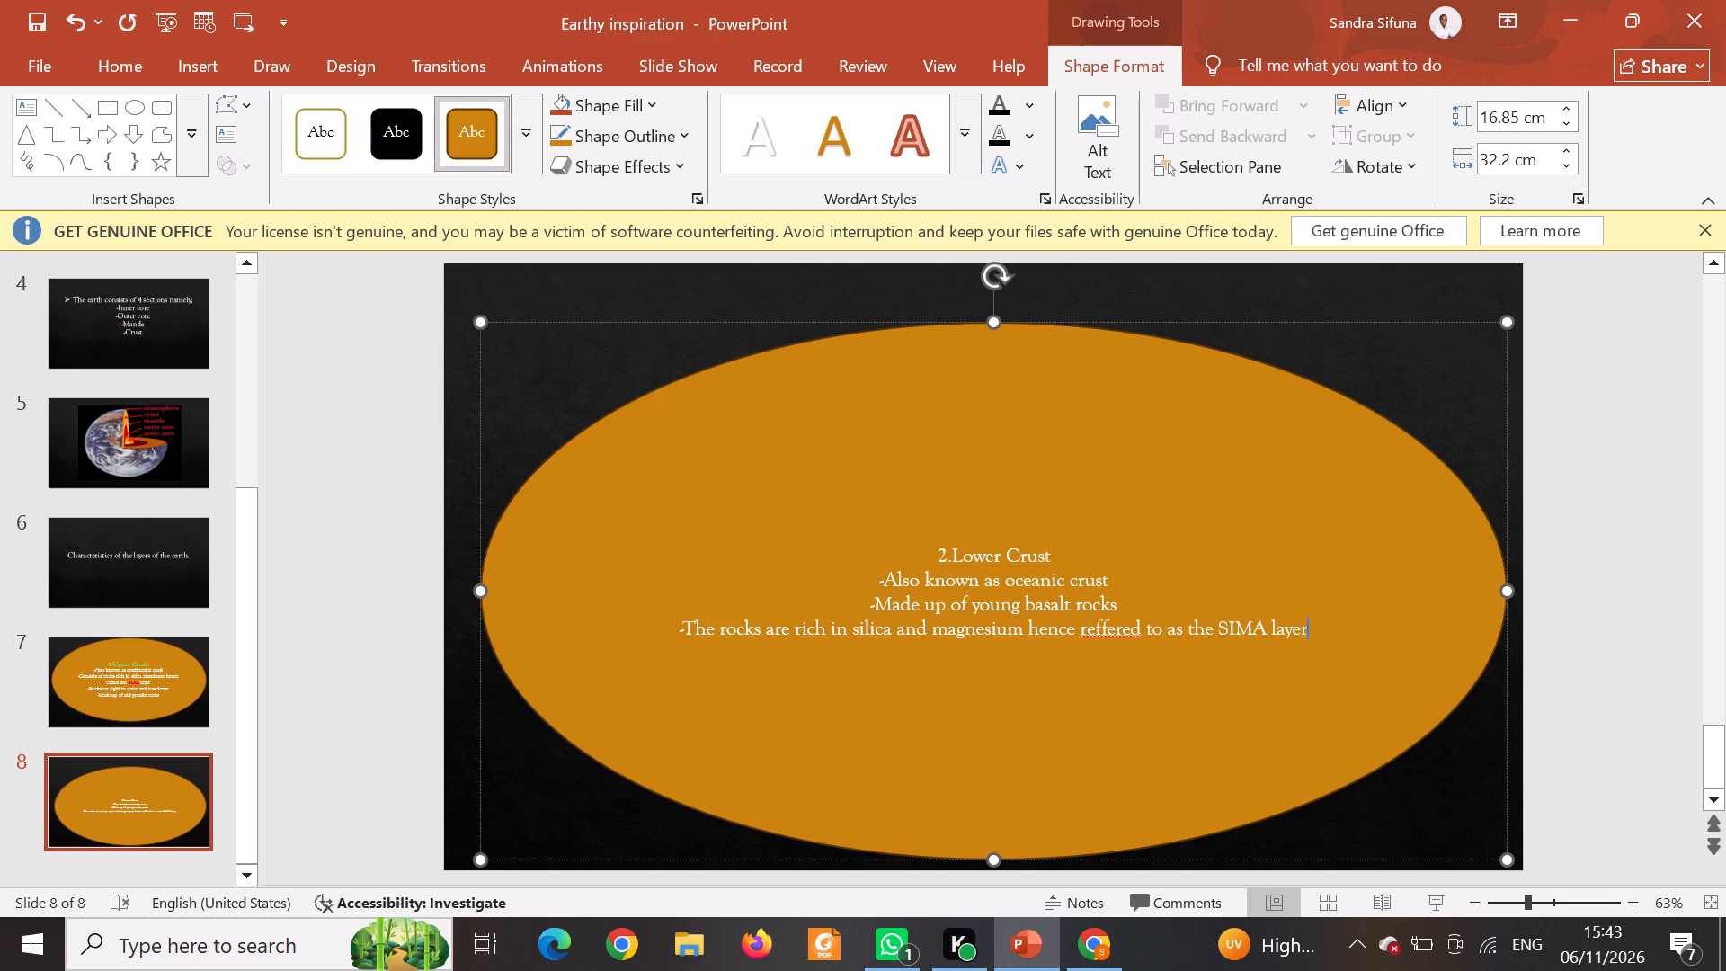
pyautogui.press('Return')
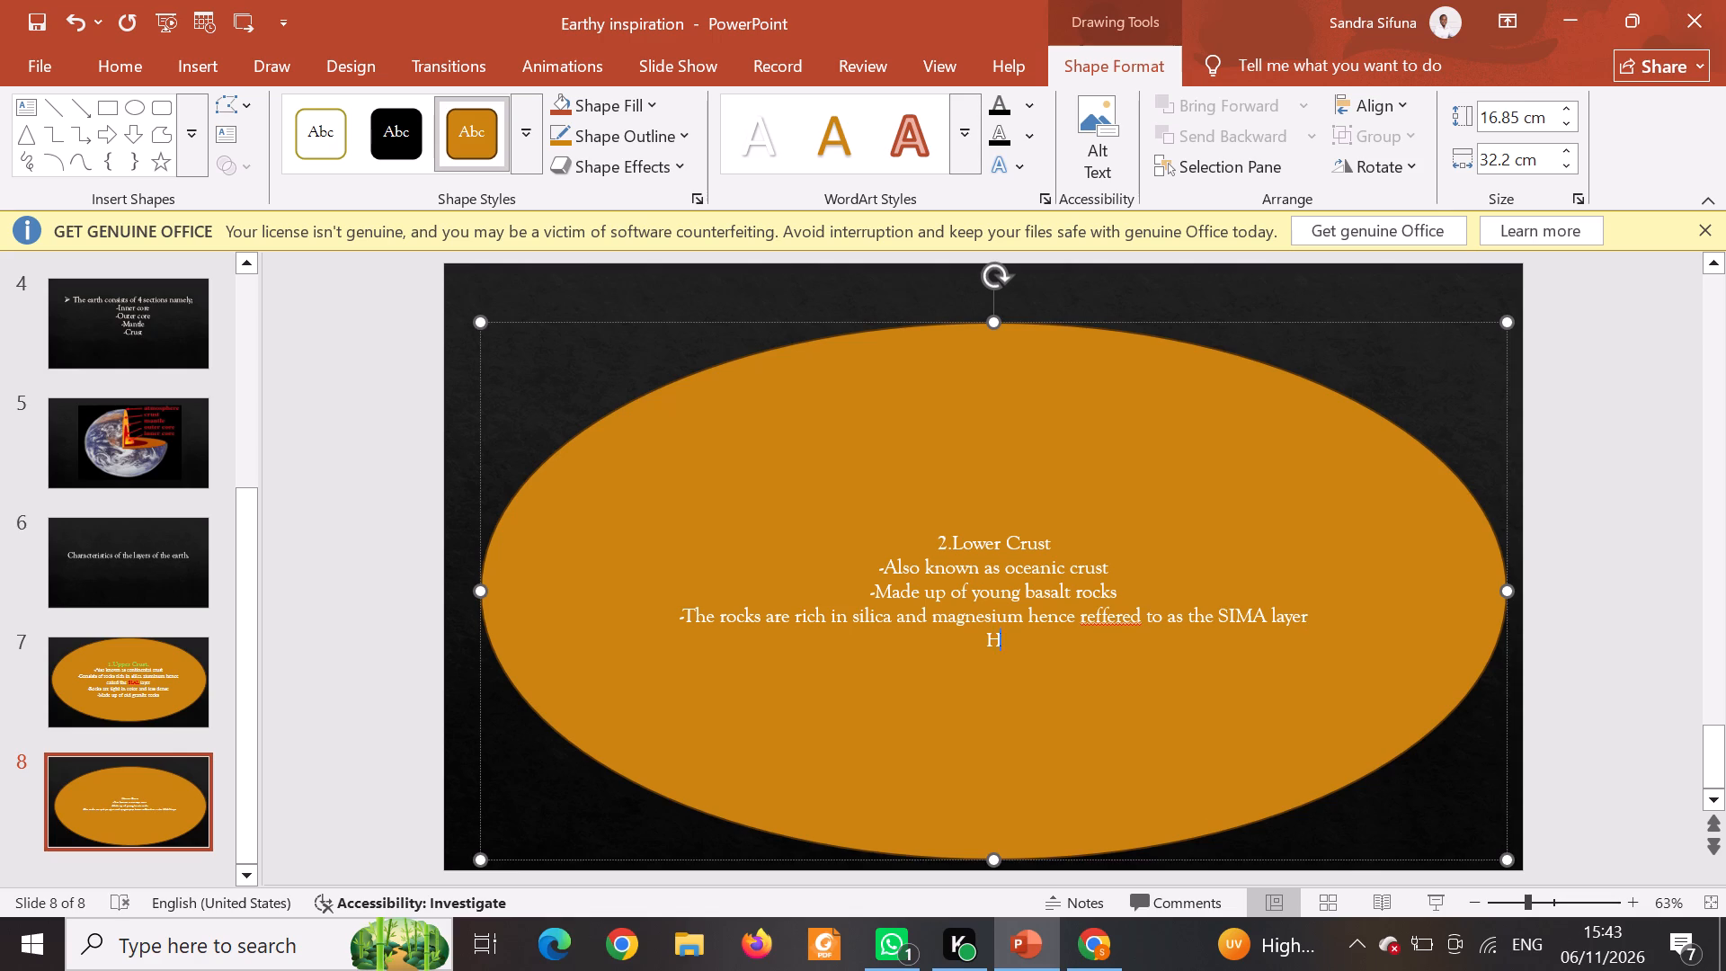
# Complete the last line of the Lower Crust text as "-Has a high density.".
pyautogui.write('as a high density')
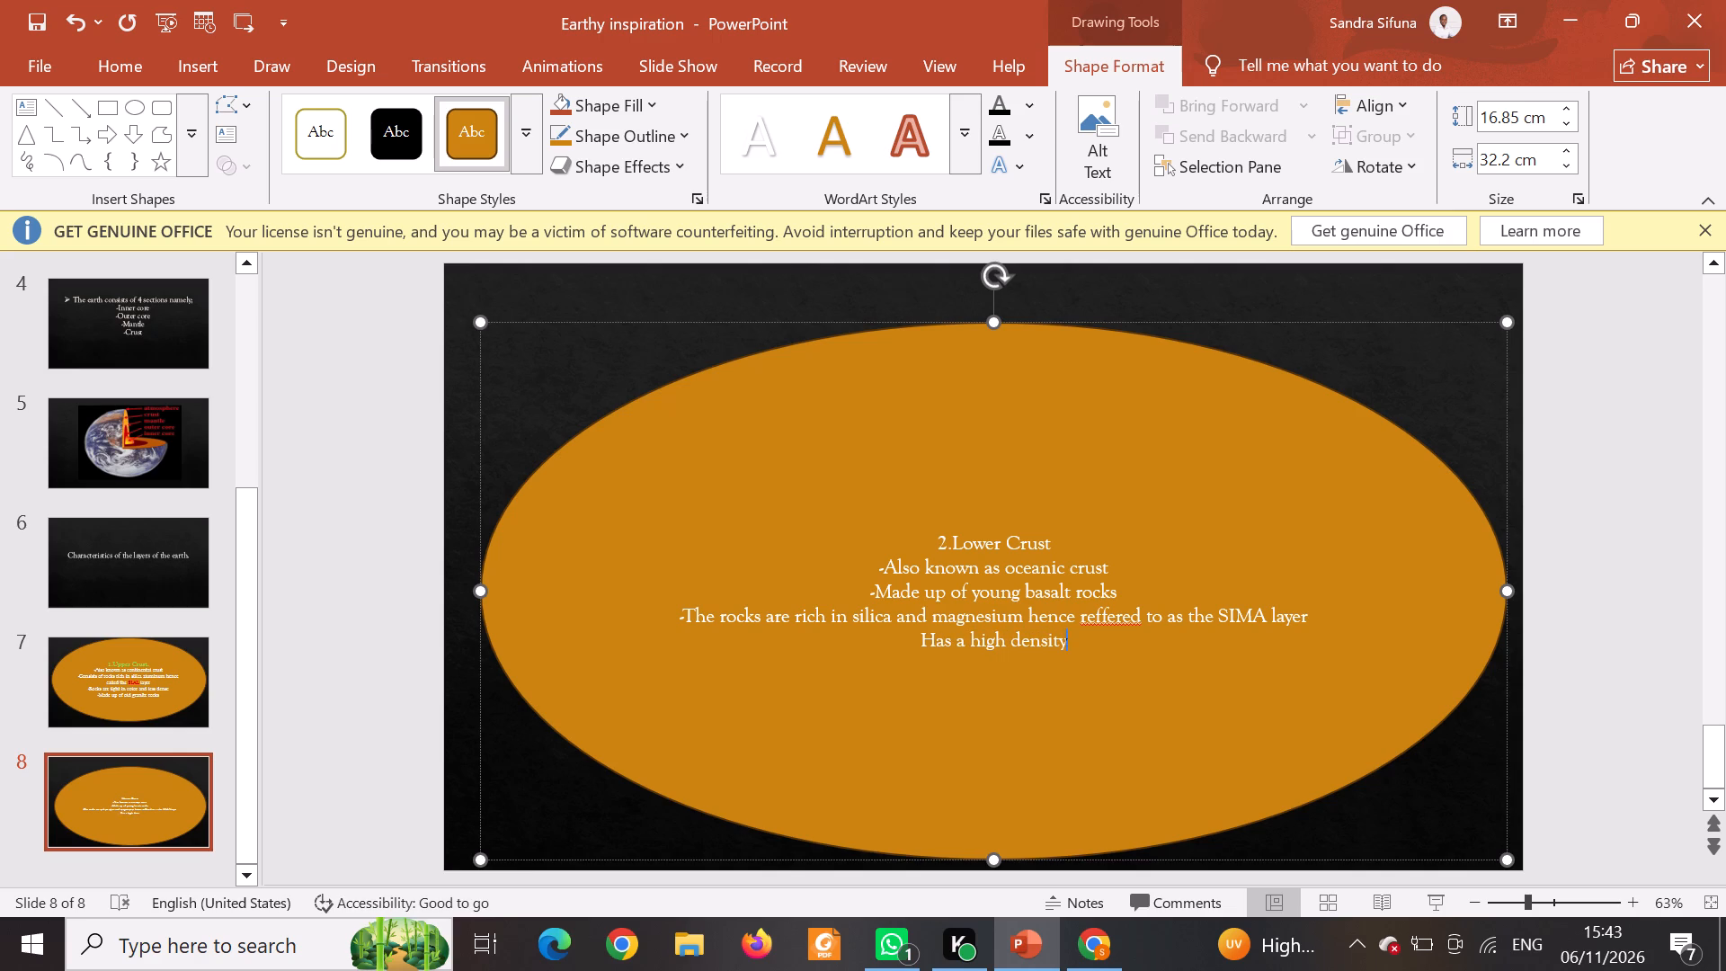
pyautogui.press('.')
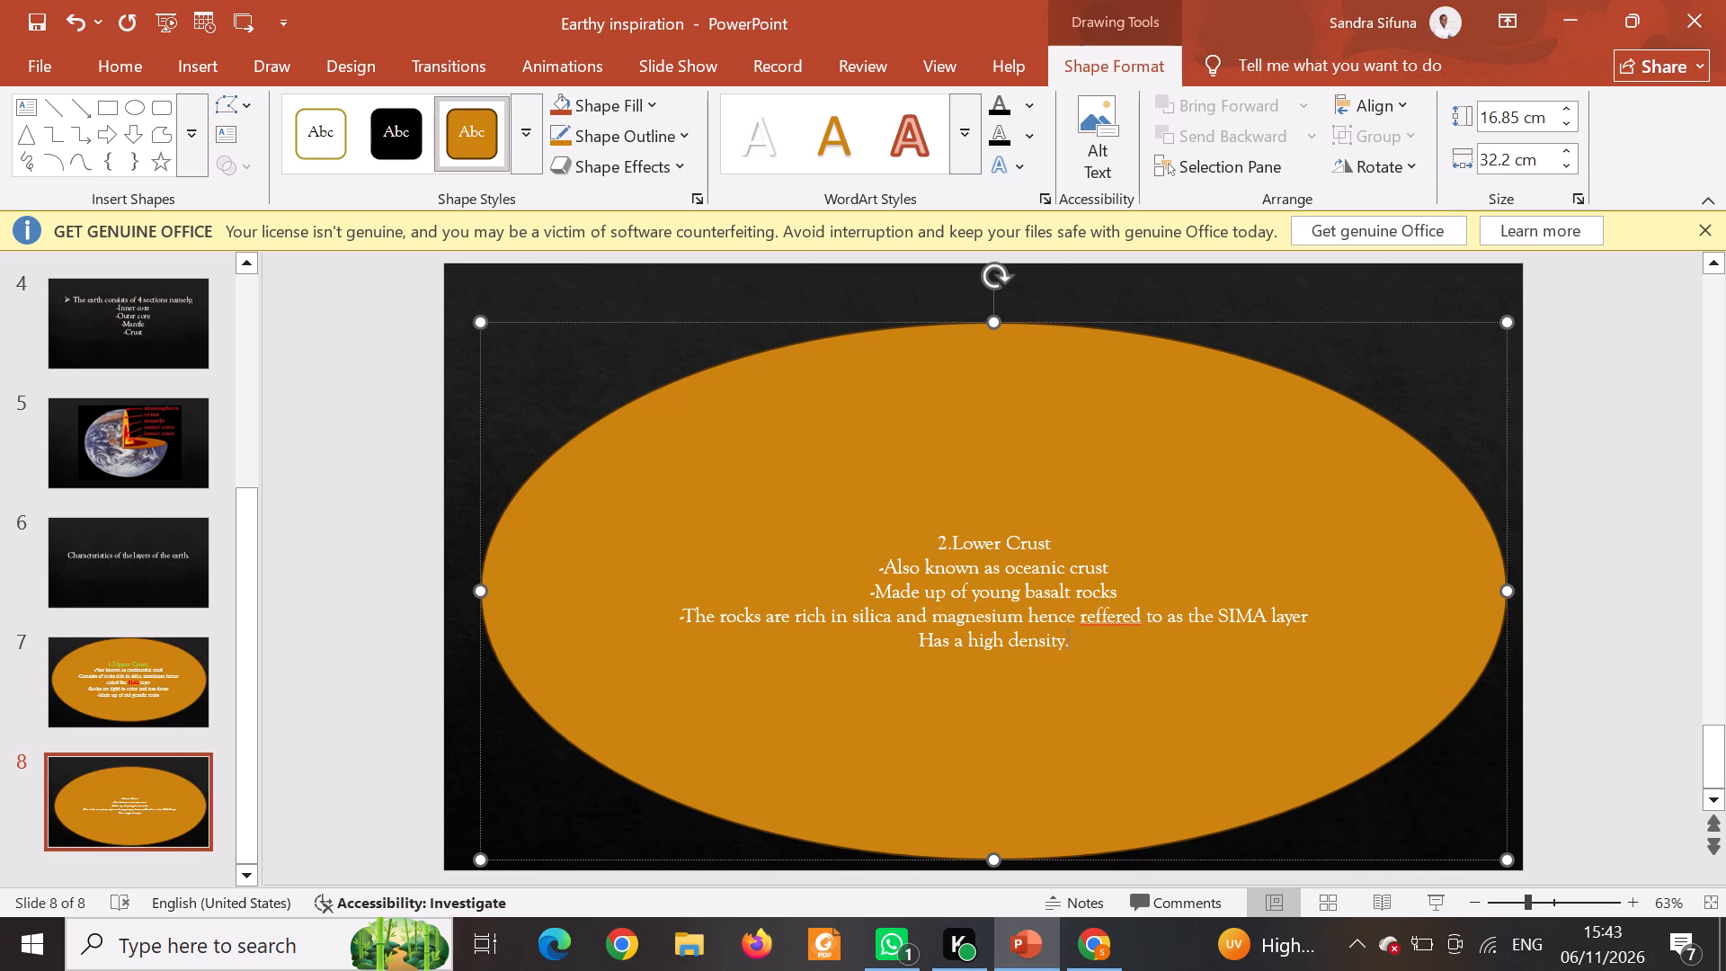
pyautogui.click(921, 645)
pyautogui.press('-')
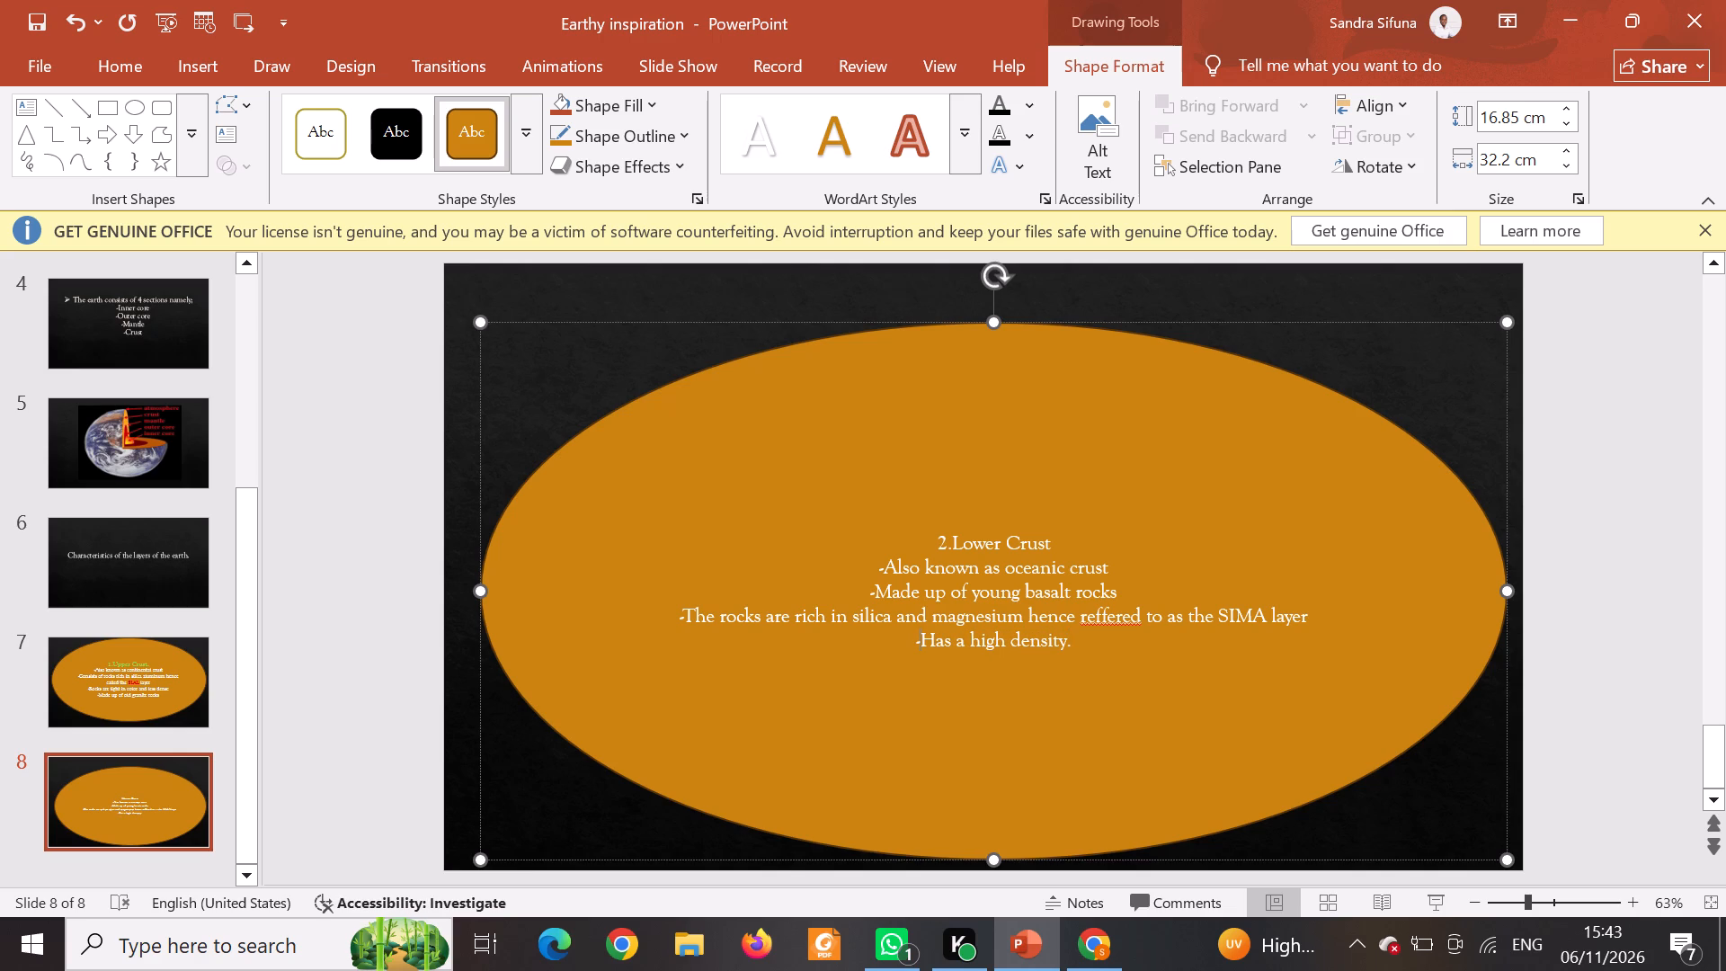
# Check the text formatting on the Upper Crust slide and highlight the "2.Lower Crust" heading on slide 8 in teal.
pyautogui.click(104, 699)
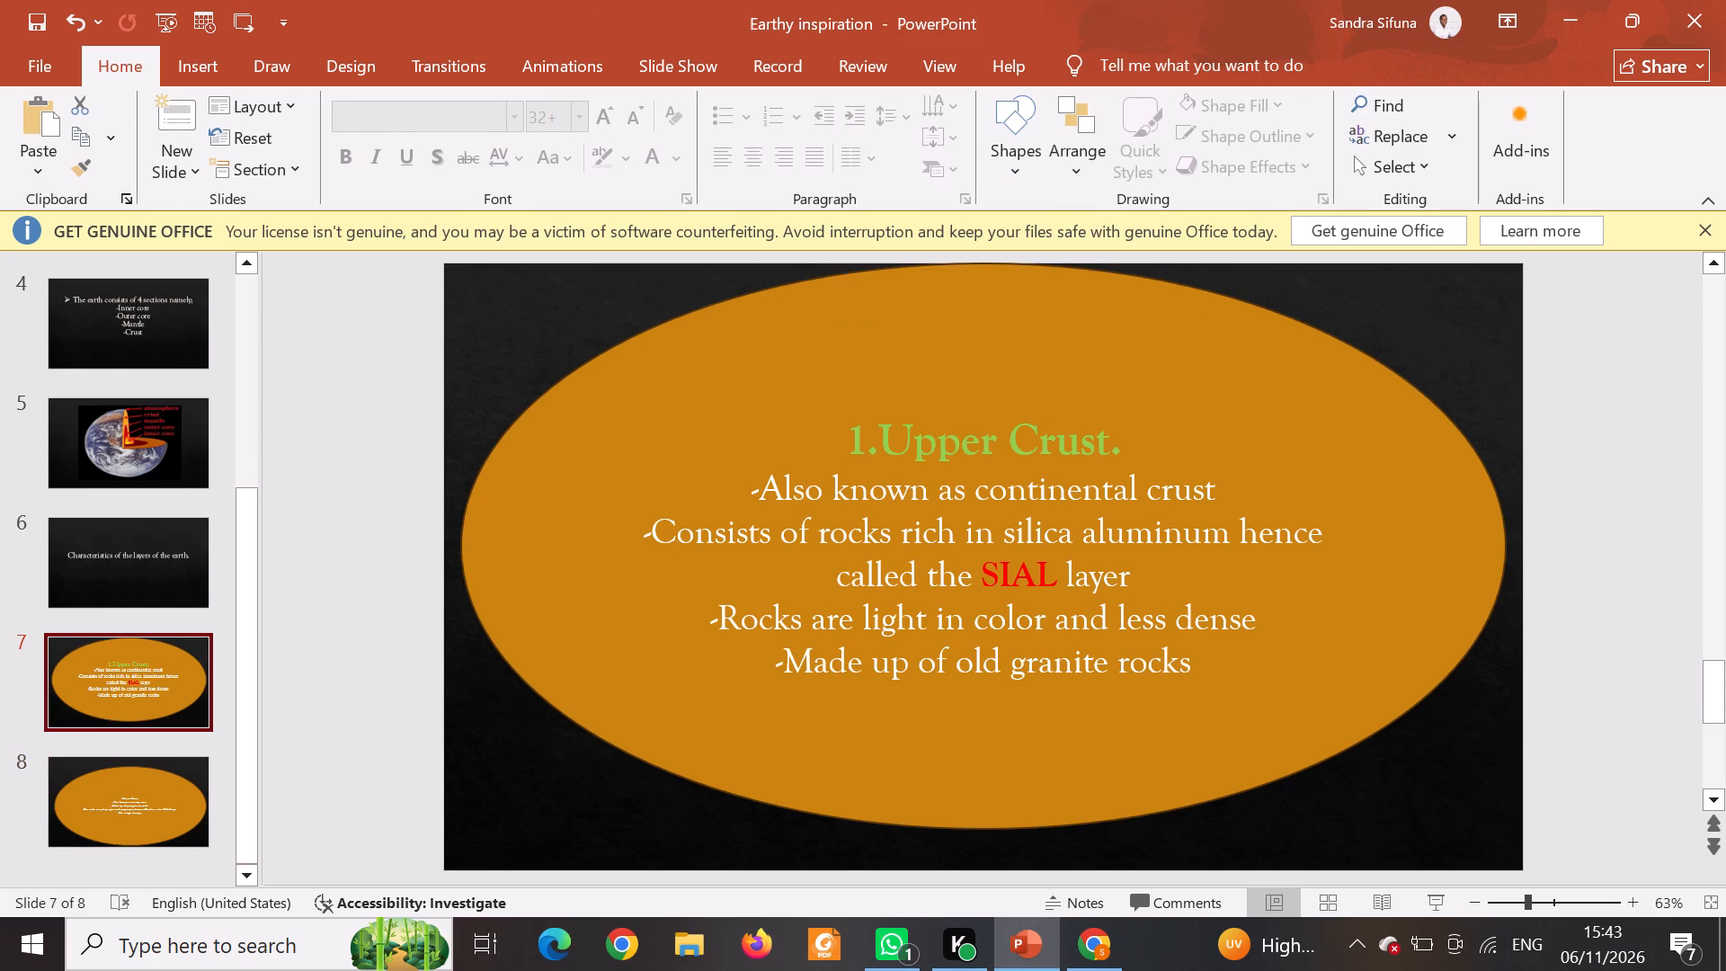
pyautogui.click(1011, 427)
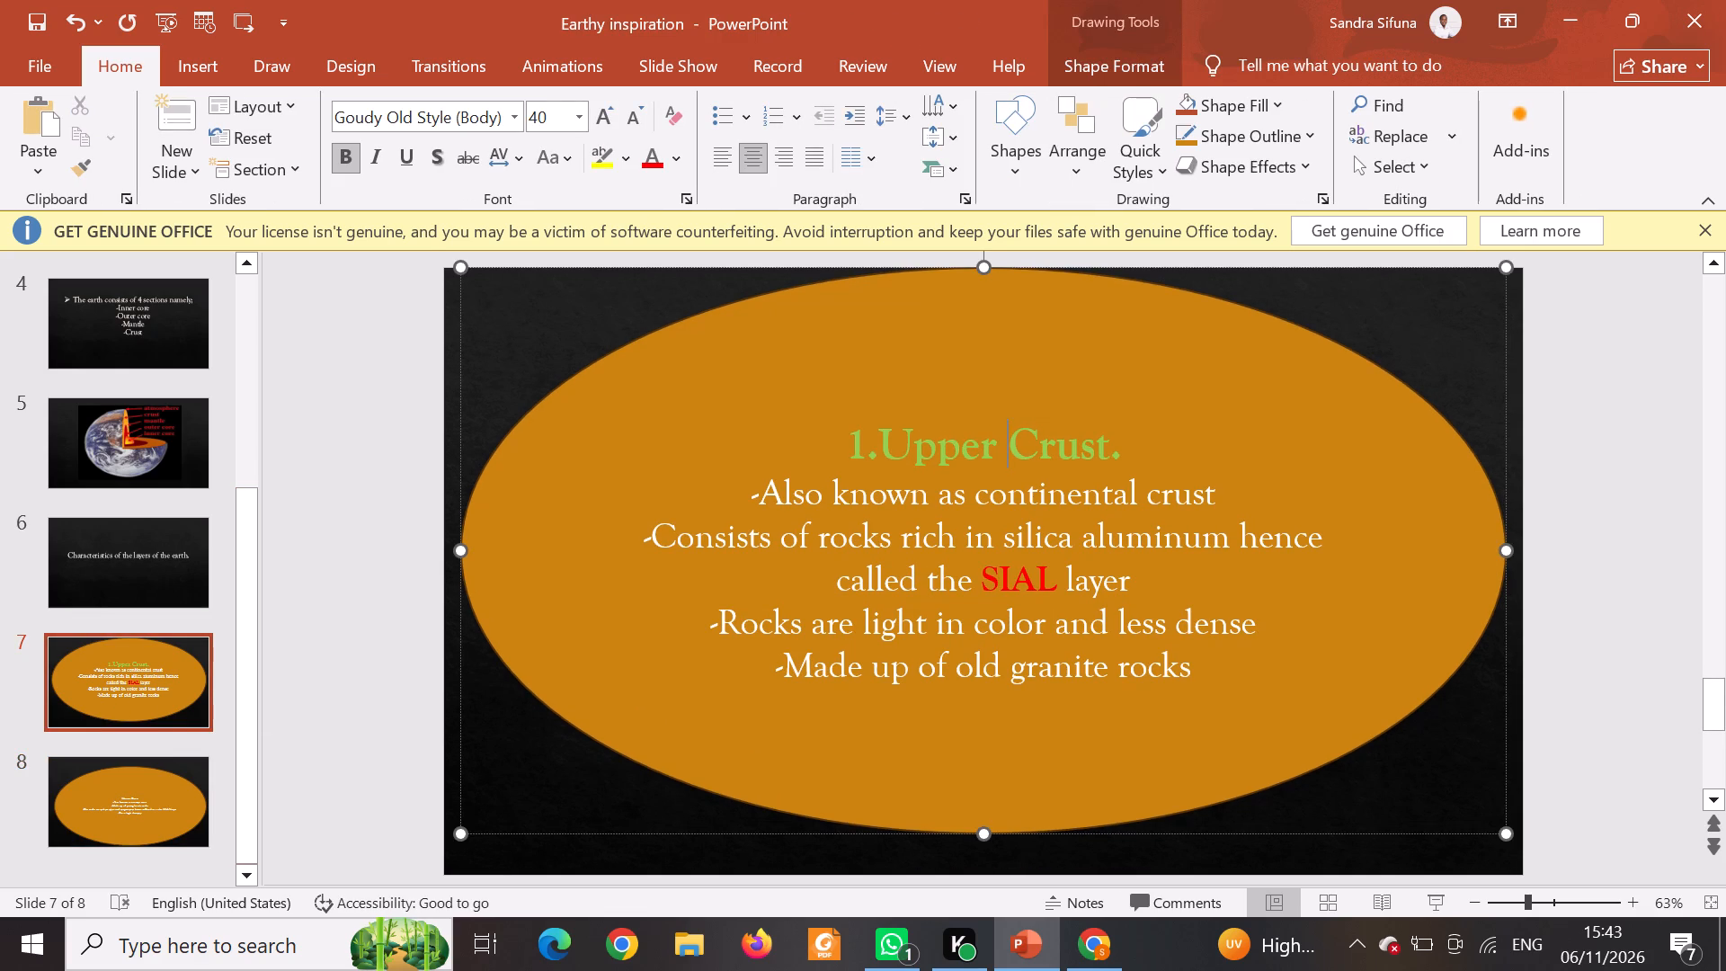
pyautogui.click(913, 615)
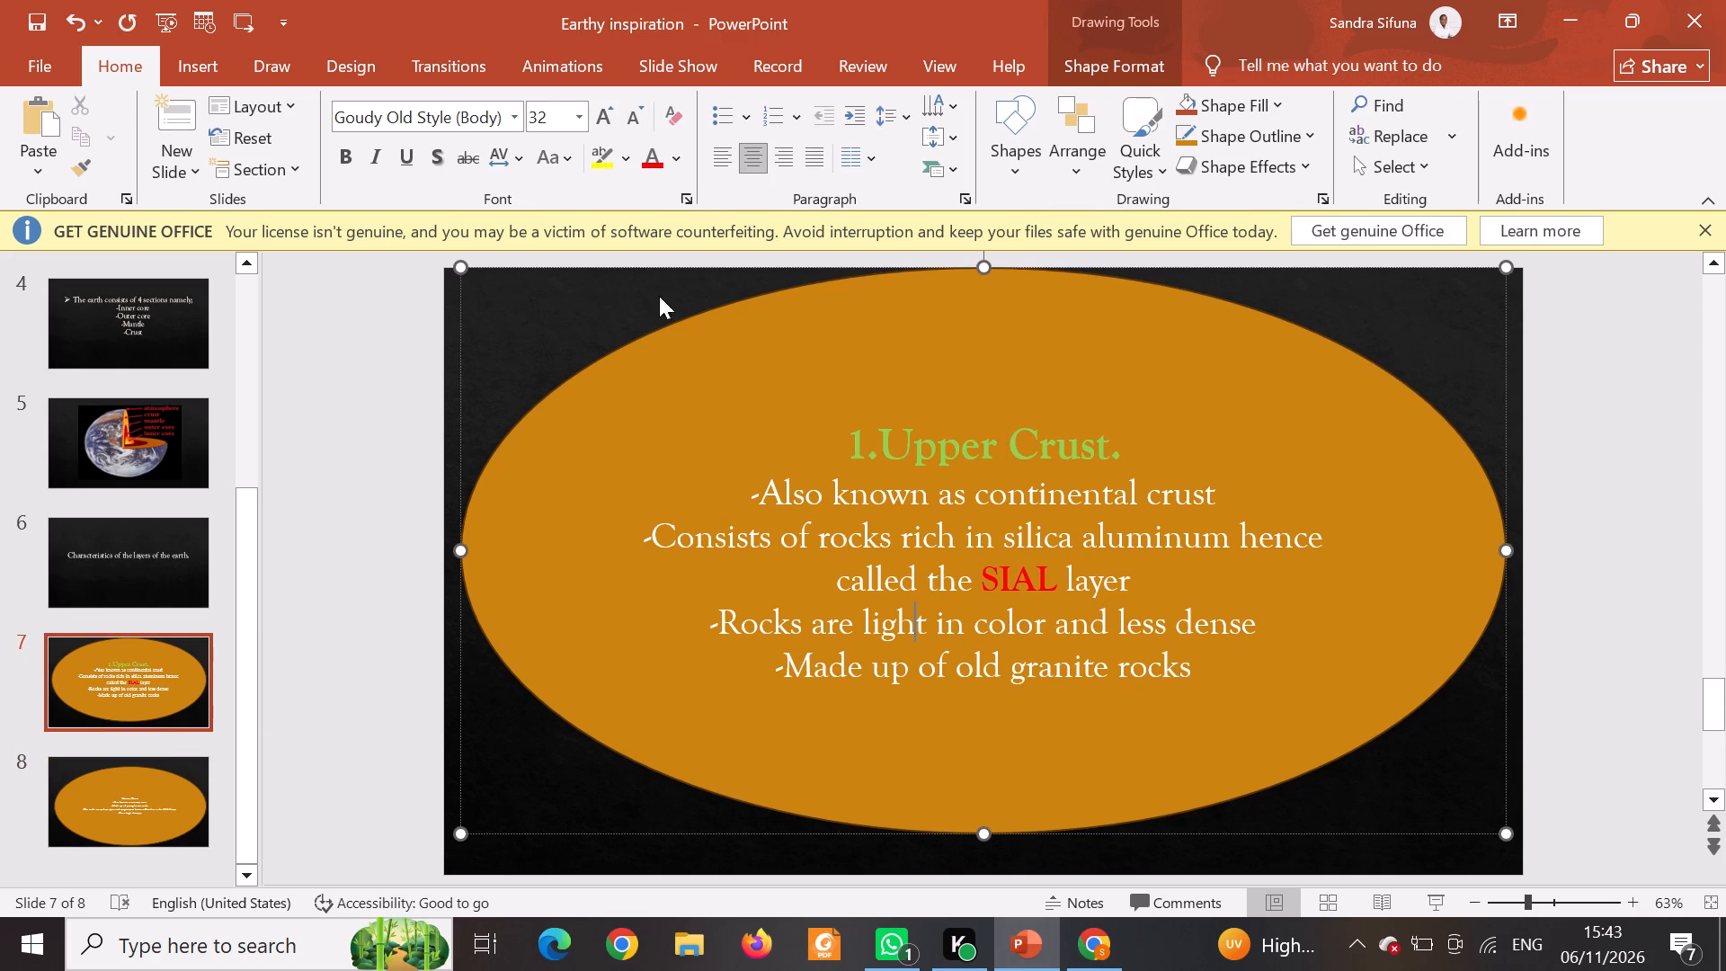
pyautogui.click(114, 819)
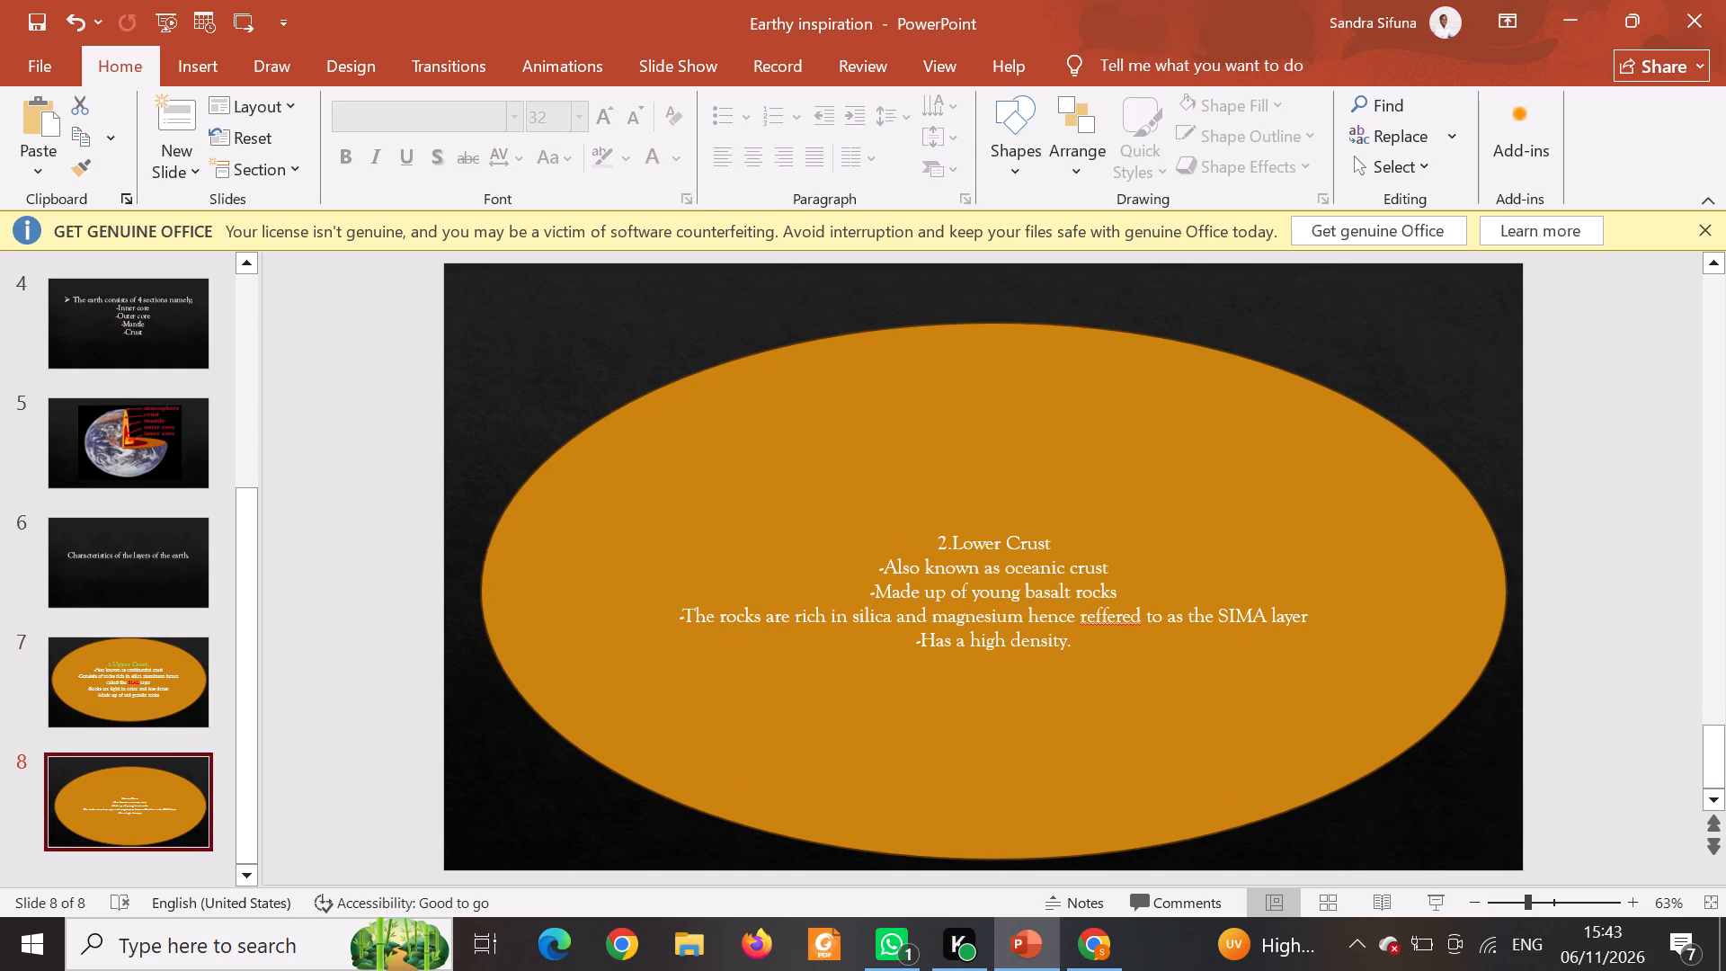
pyautogui.moveTo(1072, 538); pyautogui.dragTo(928, 541)
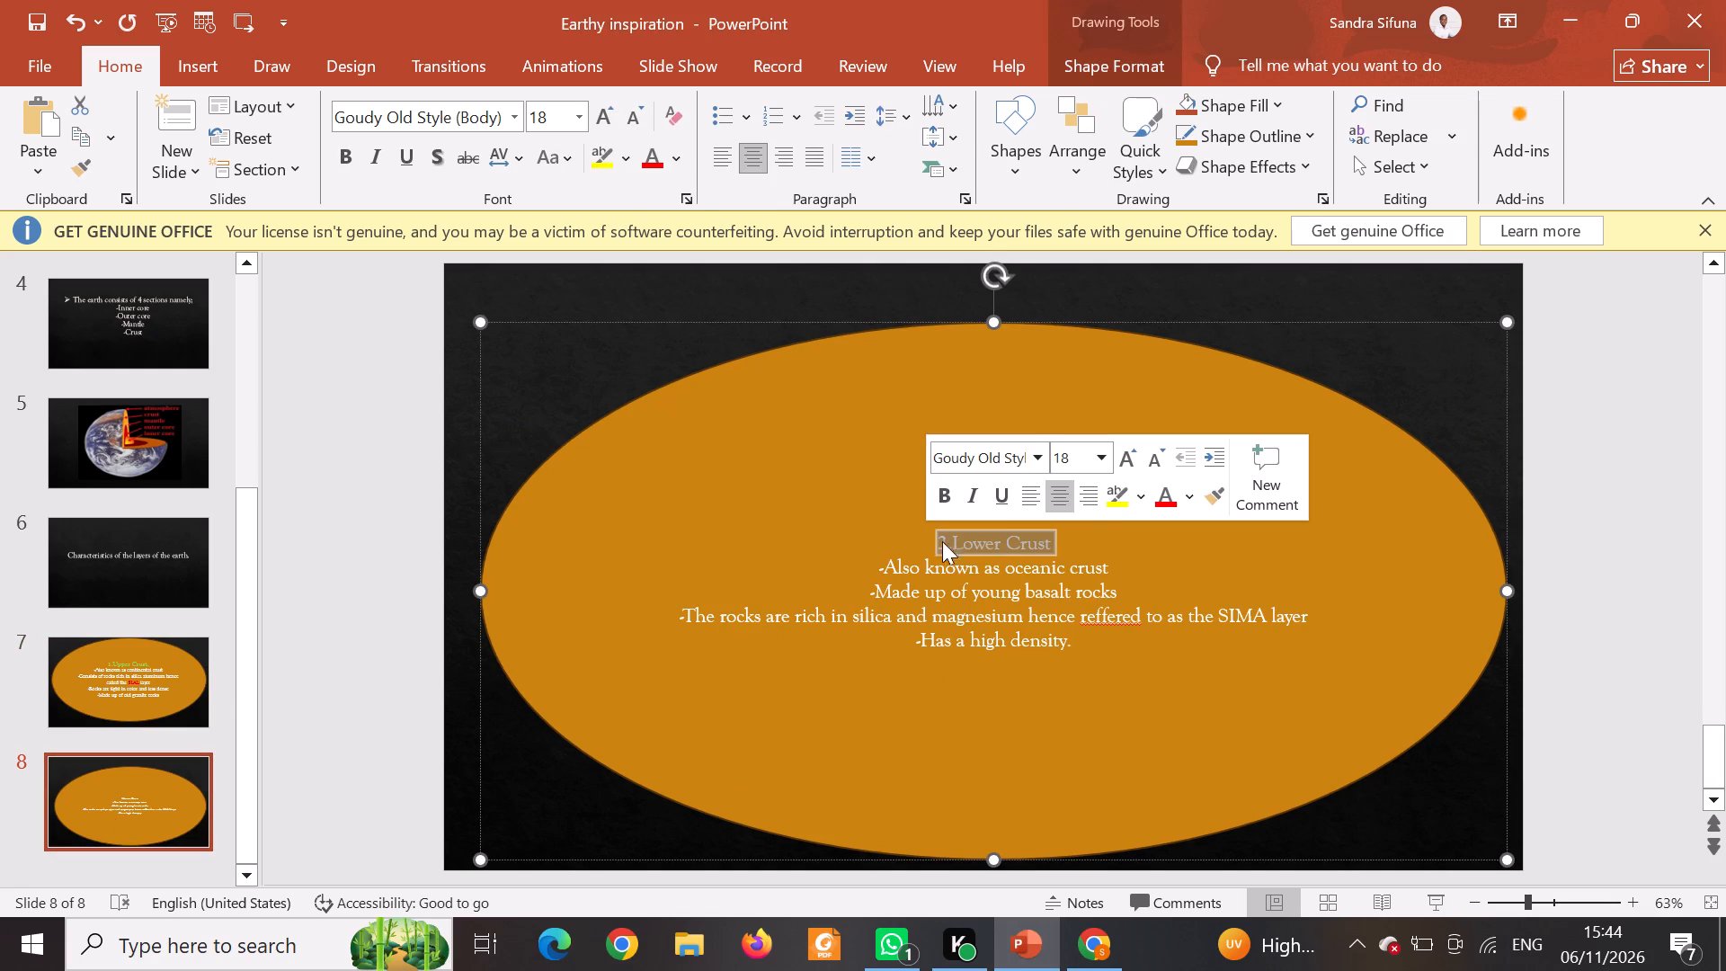
pyautogui.click(1136, 498)
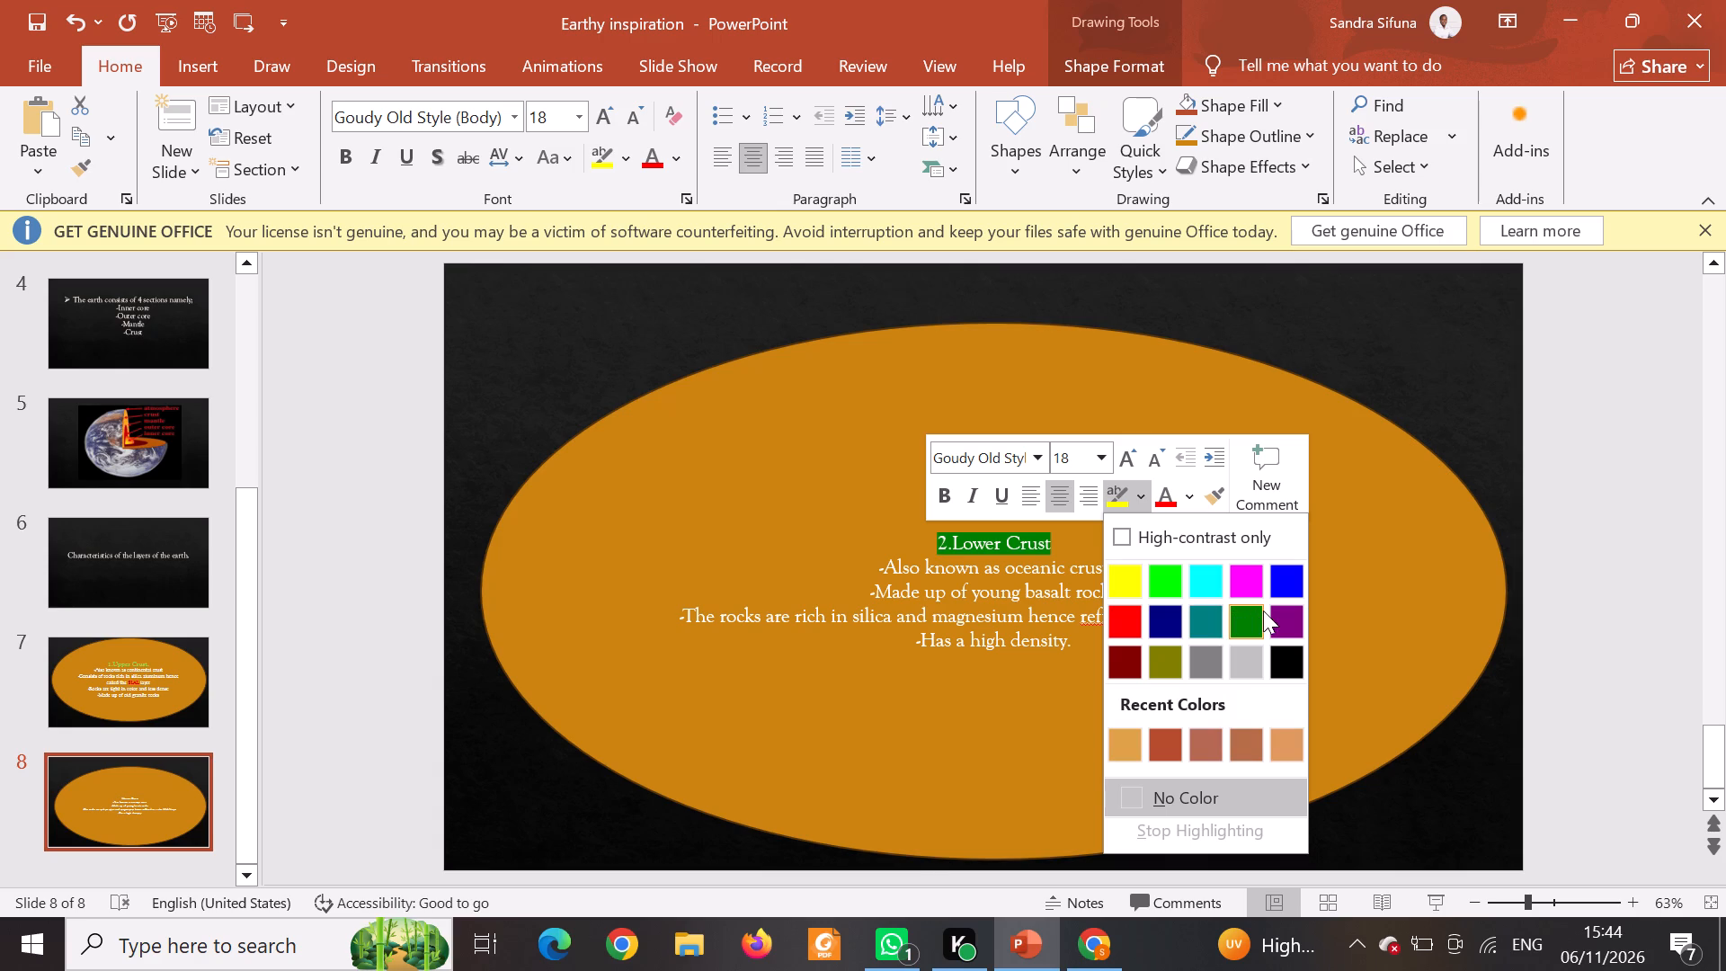
pyautogui.click(1202, 610)
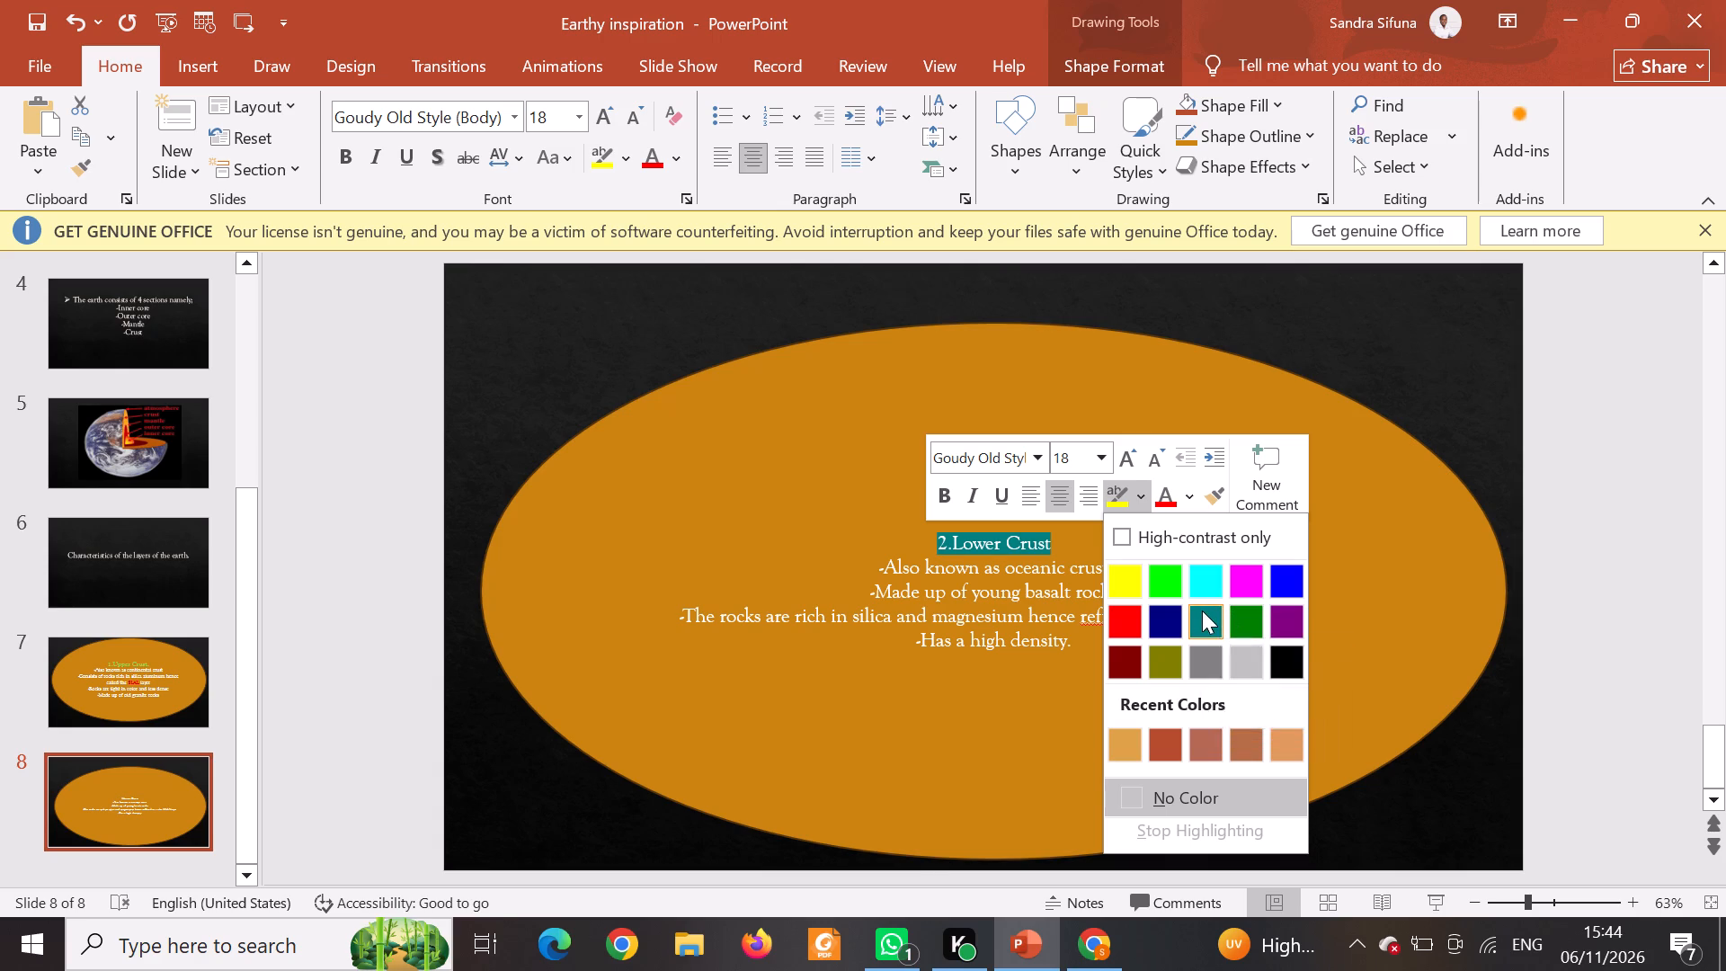
# Set the font size of the "2.Lower Crust" heading to 40.
pyautogui.click(1102, 459)
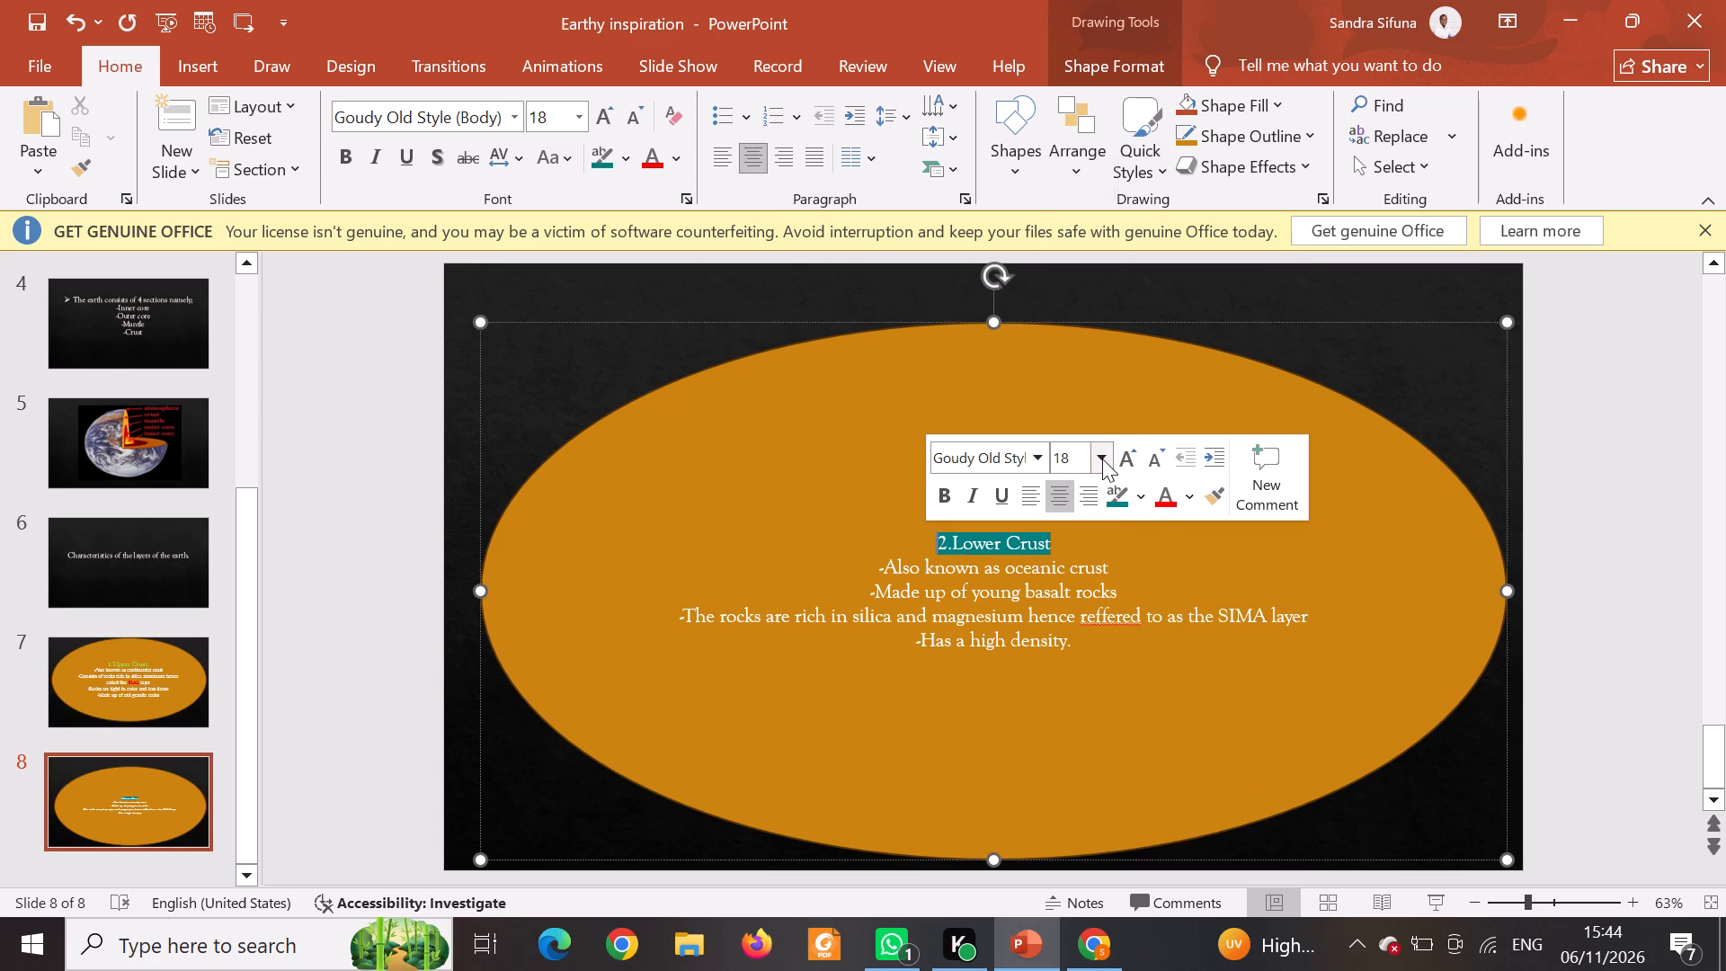
pyautogui.click(1057, 410)
pyautogui.moveTo(1079, 546); pyautogui.dragTo(937, 546)
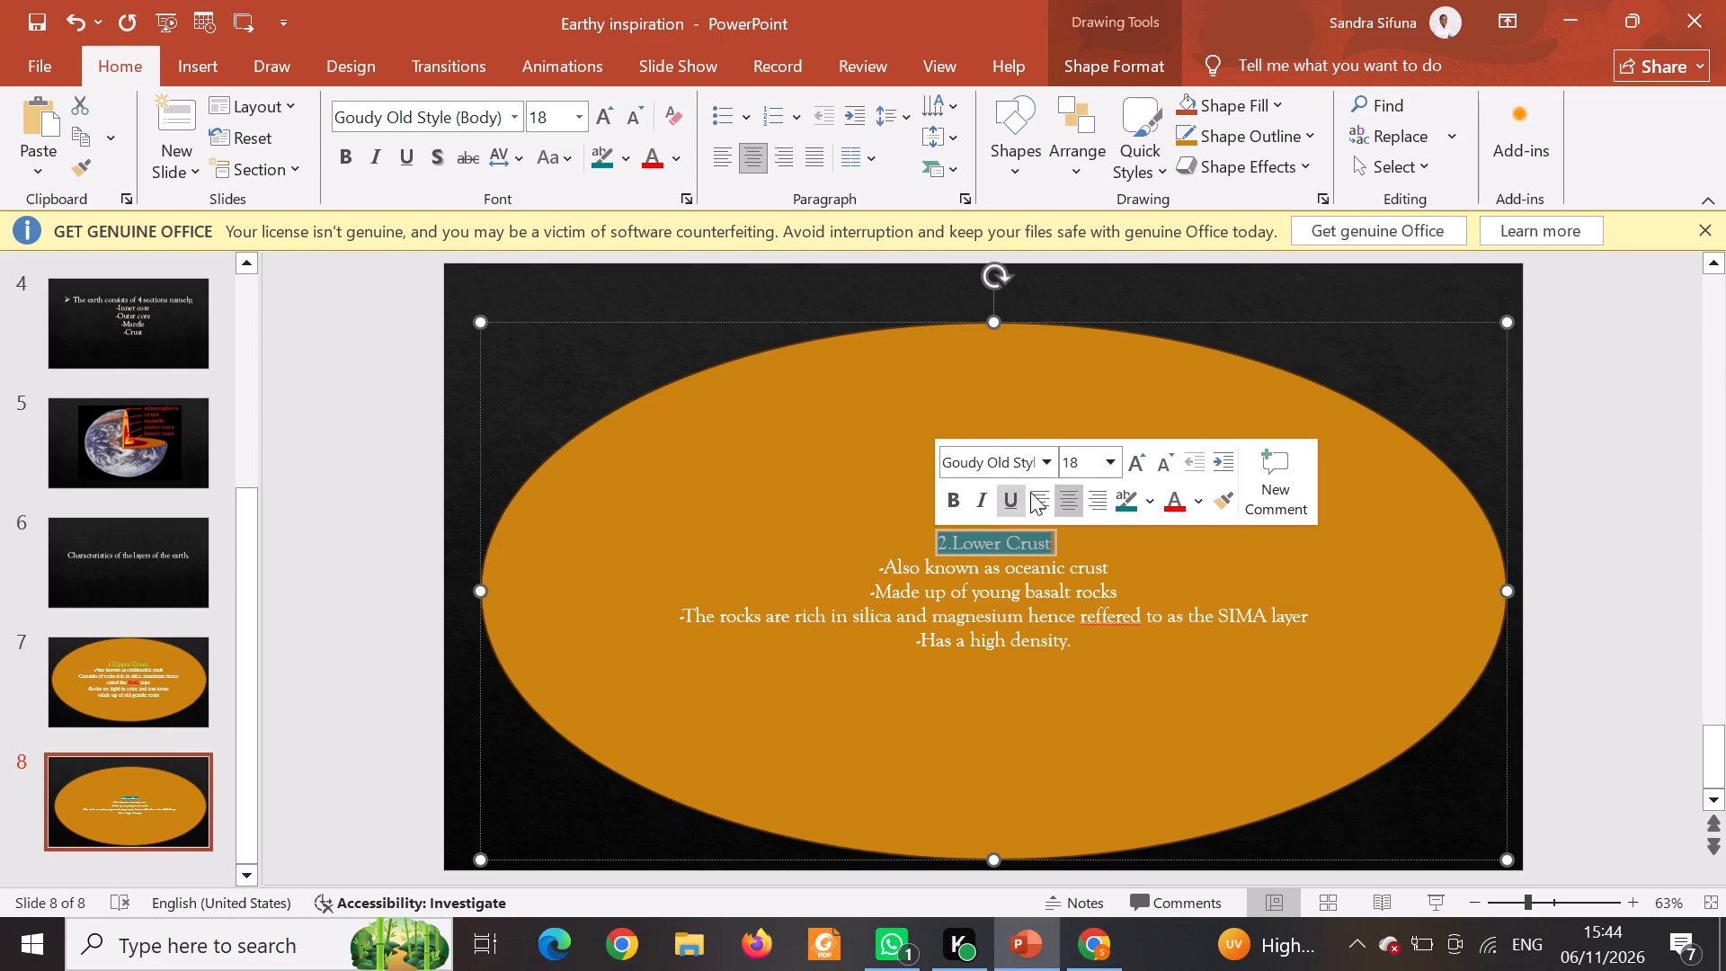
pyautogui.click(1099, 454)
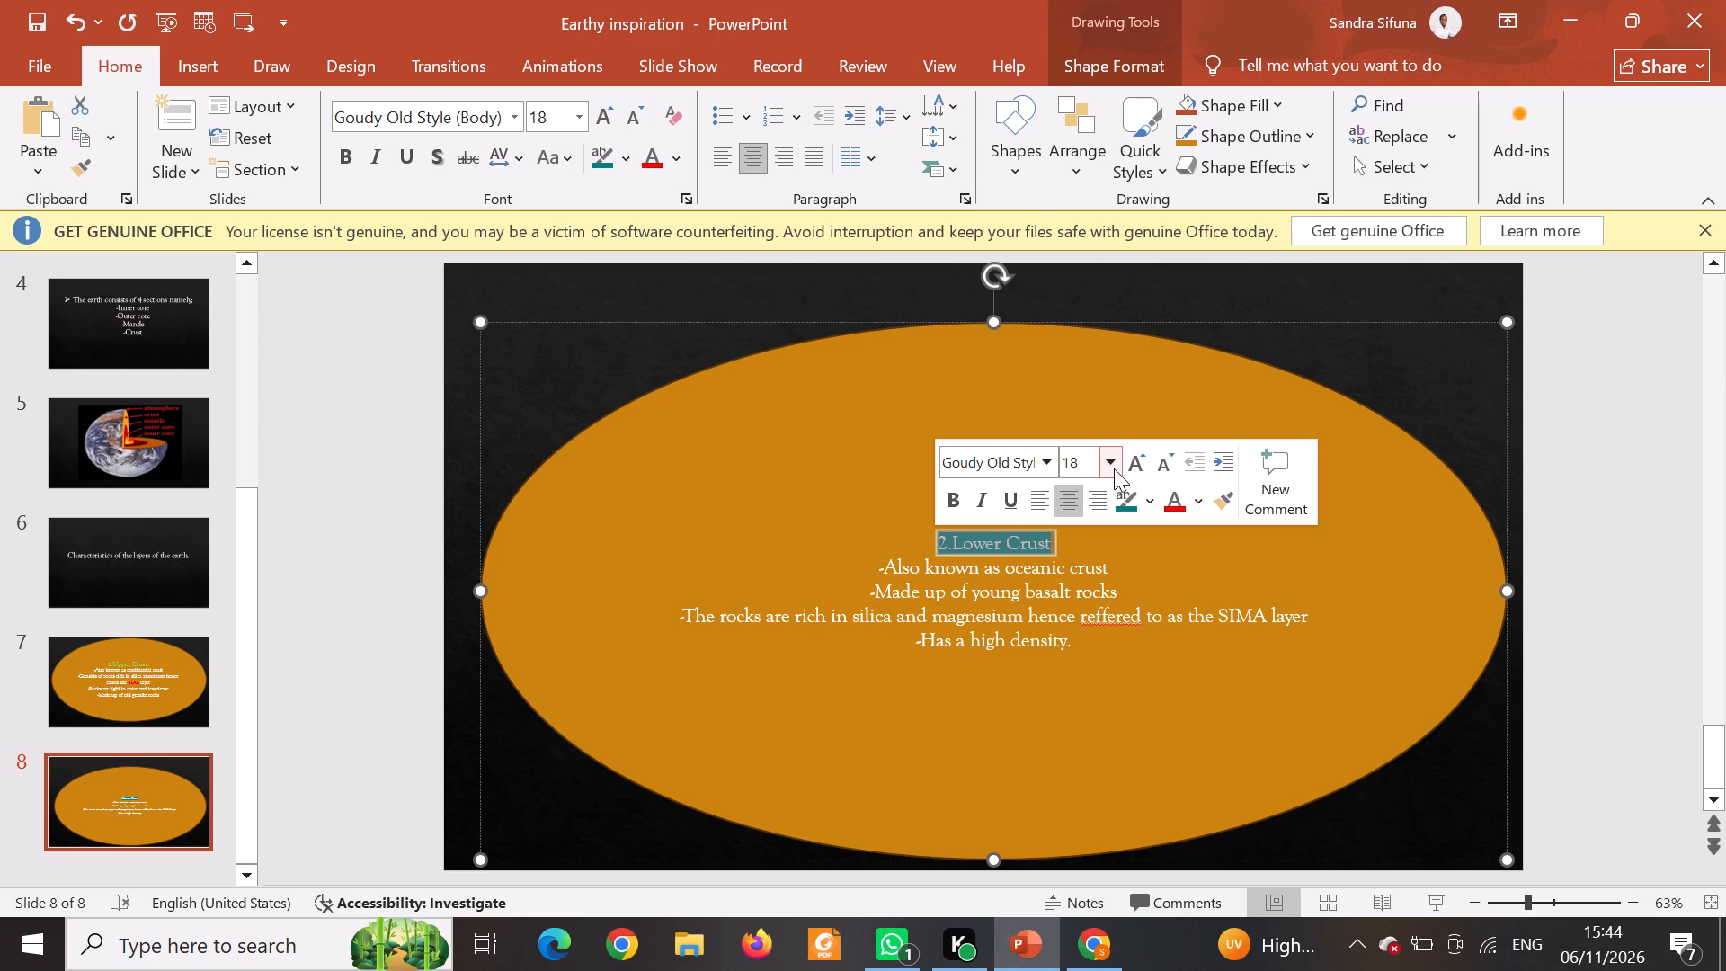
pyautogui.click(1114, 468)
pyautogui.click(1080, 402)
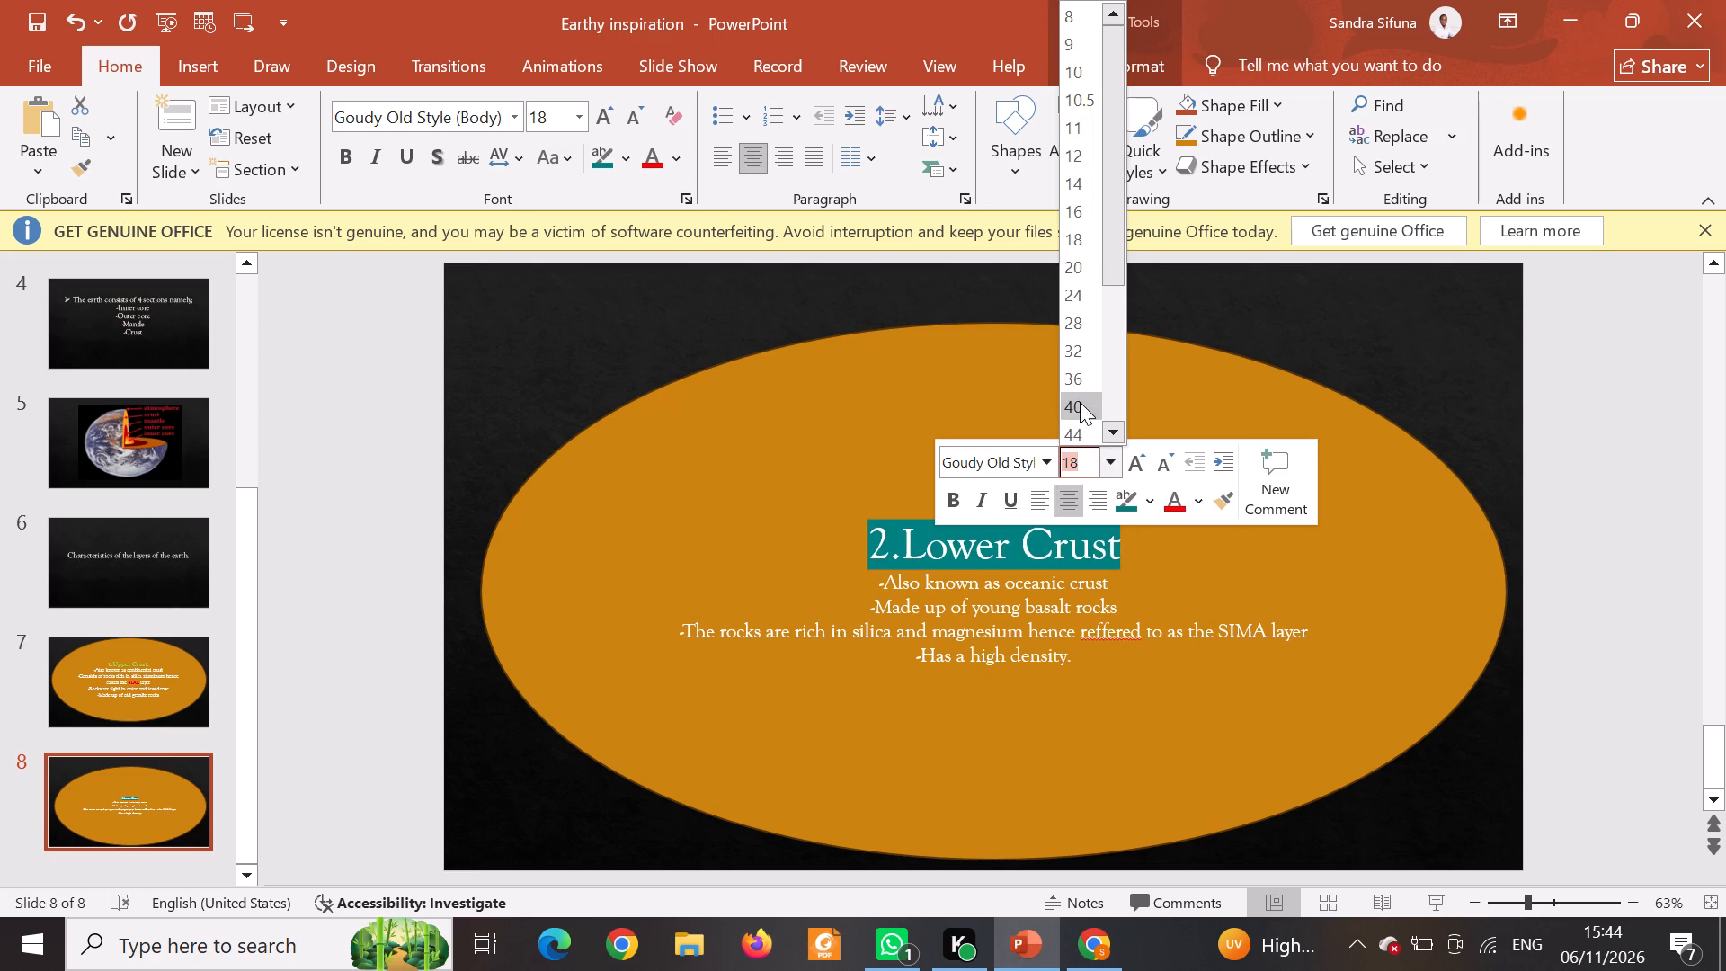
# Set the font size of all the dashed lines below the Lower Crust heading to 32.
pyautogui.moveTo(1093, 673); pyautogui.dragTo(1083, 638)
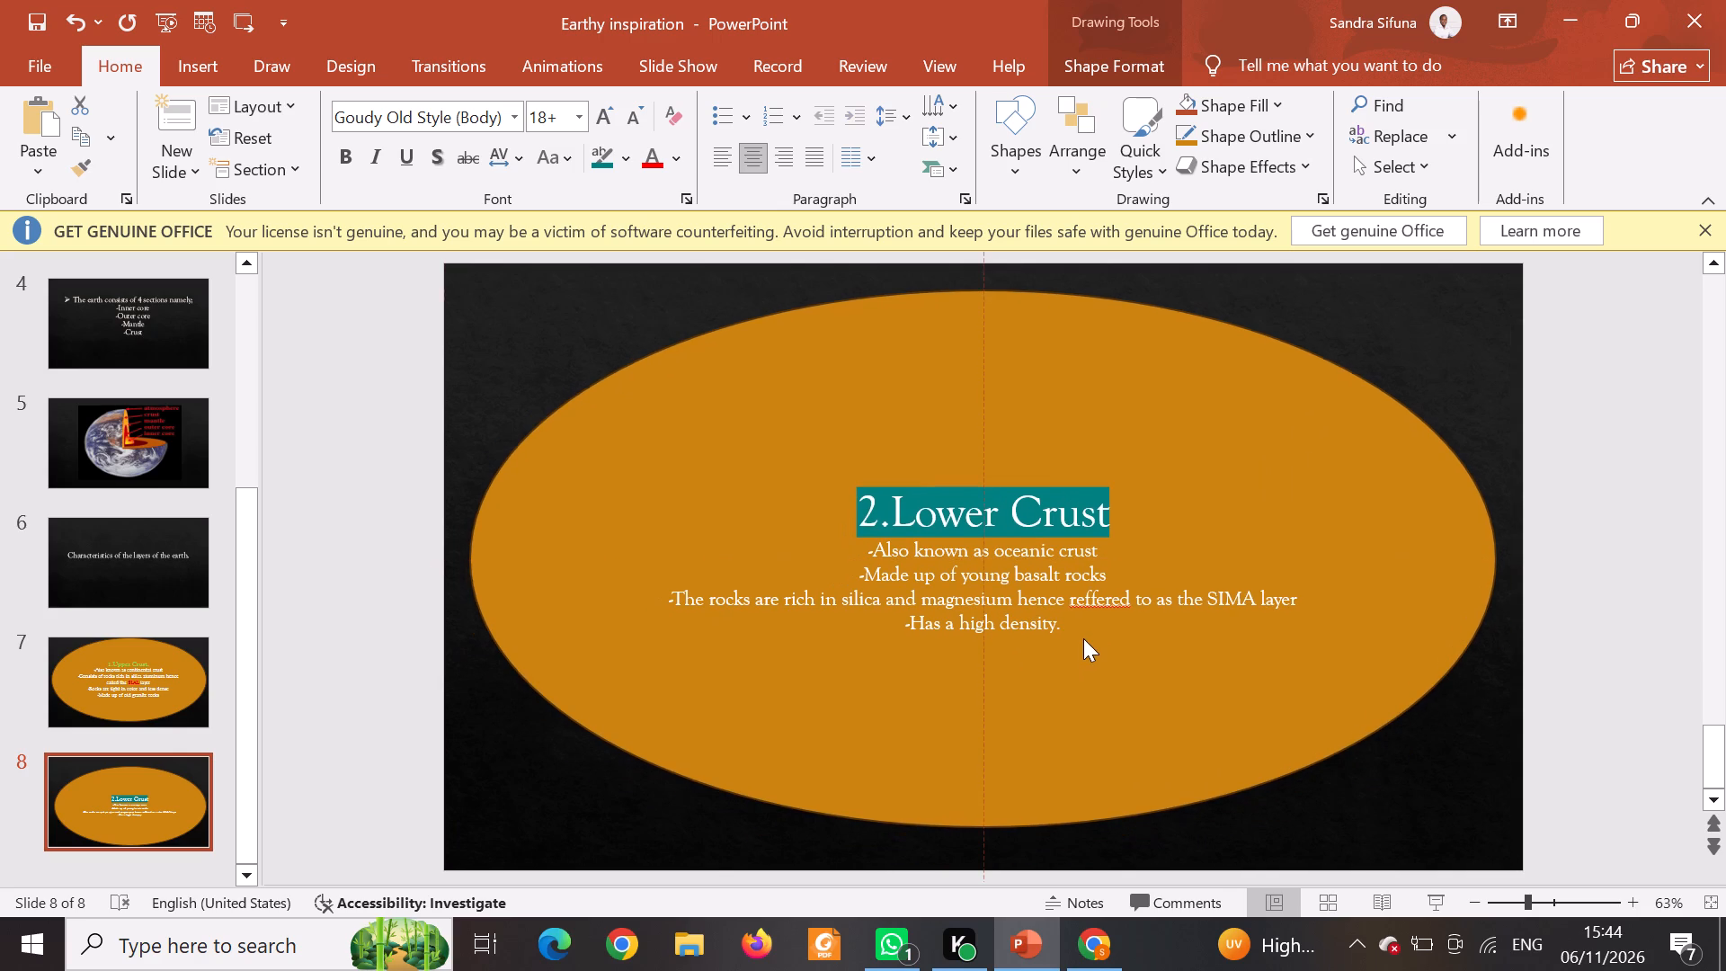
pyautogui.moveTo(1083, 638); pyautogui.dragTo(1083, 634)
pyautogui.click(1083, 634)
pyautogui.moveTo(1083, 634); pyautogui.dragTo(842, 561)
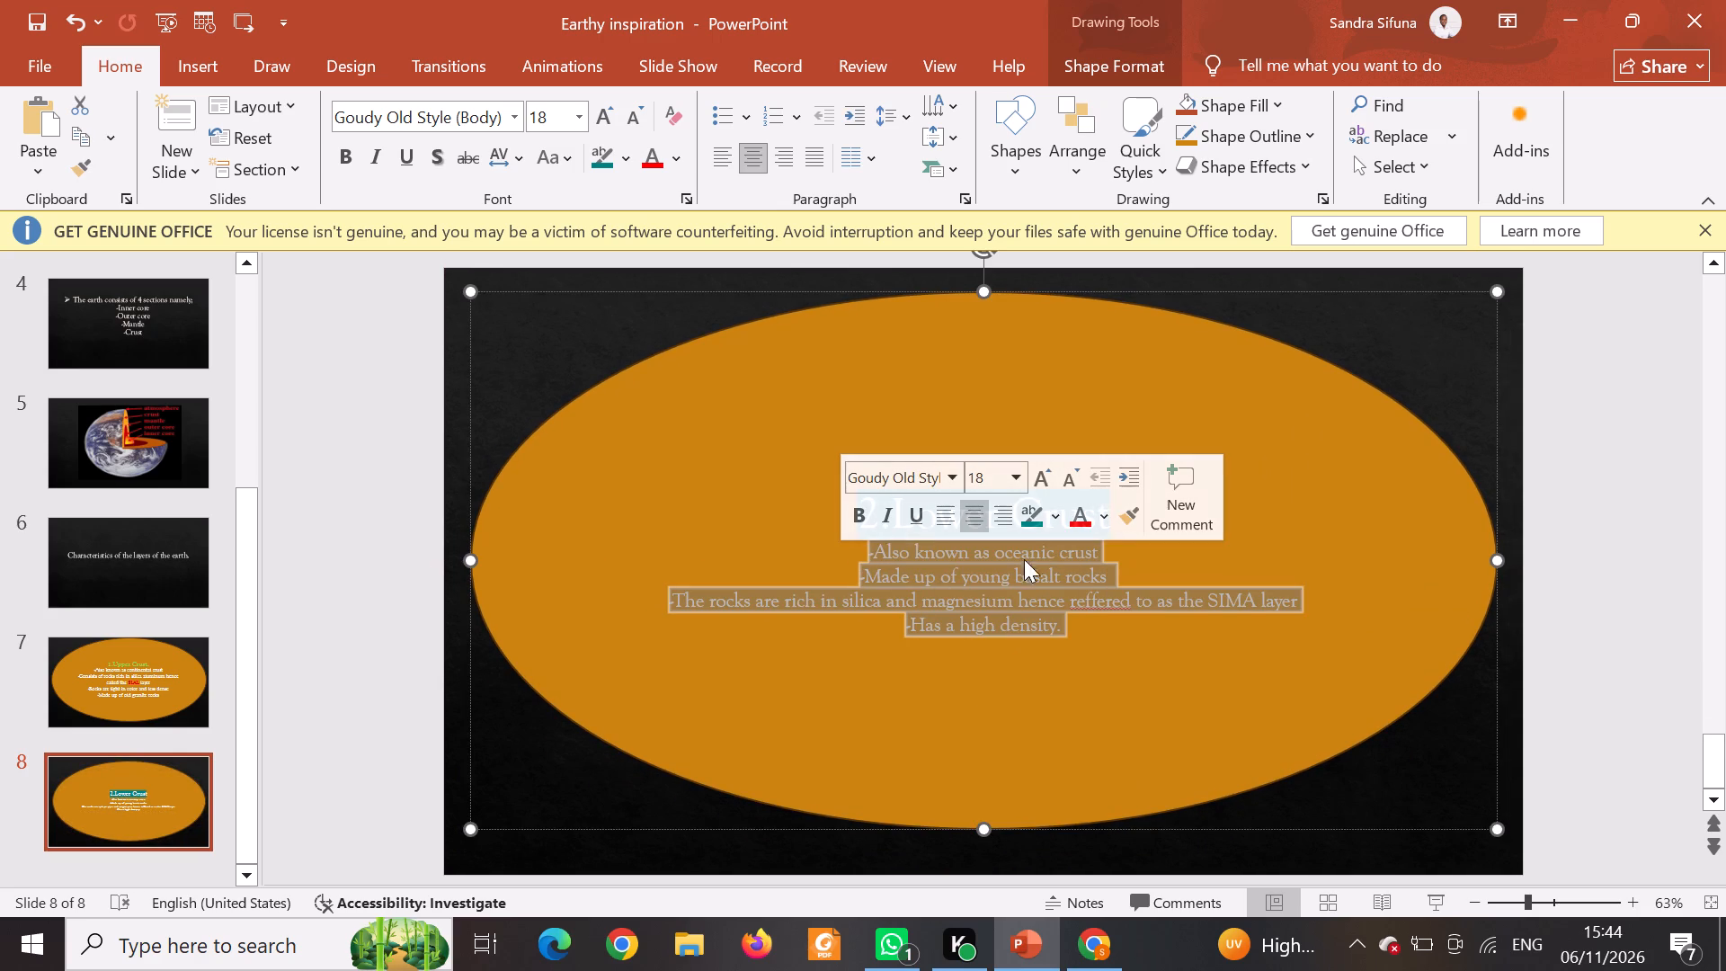
pyautogui.click(1020, 471)
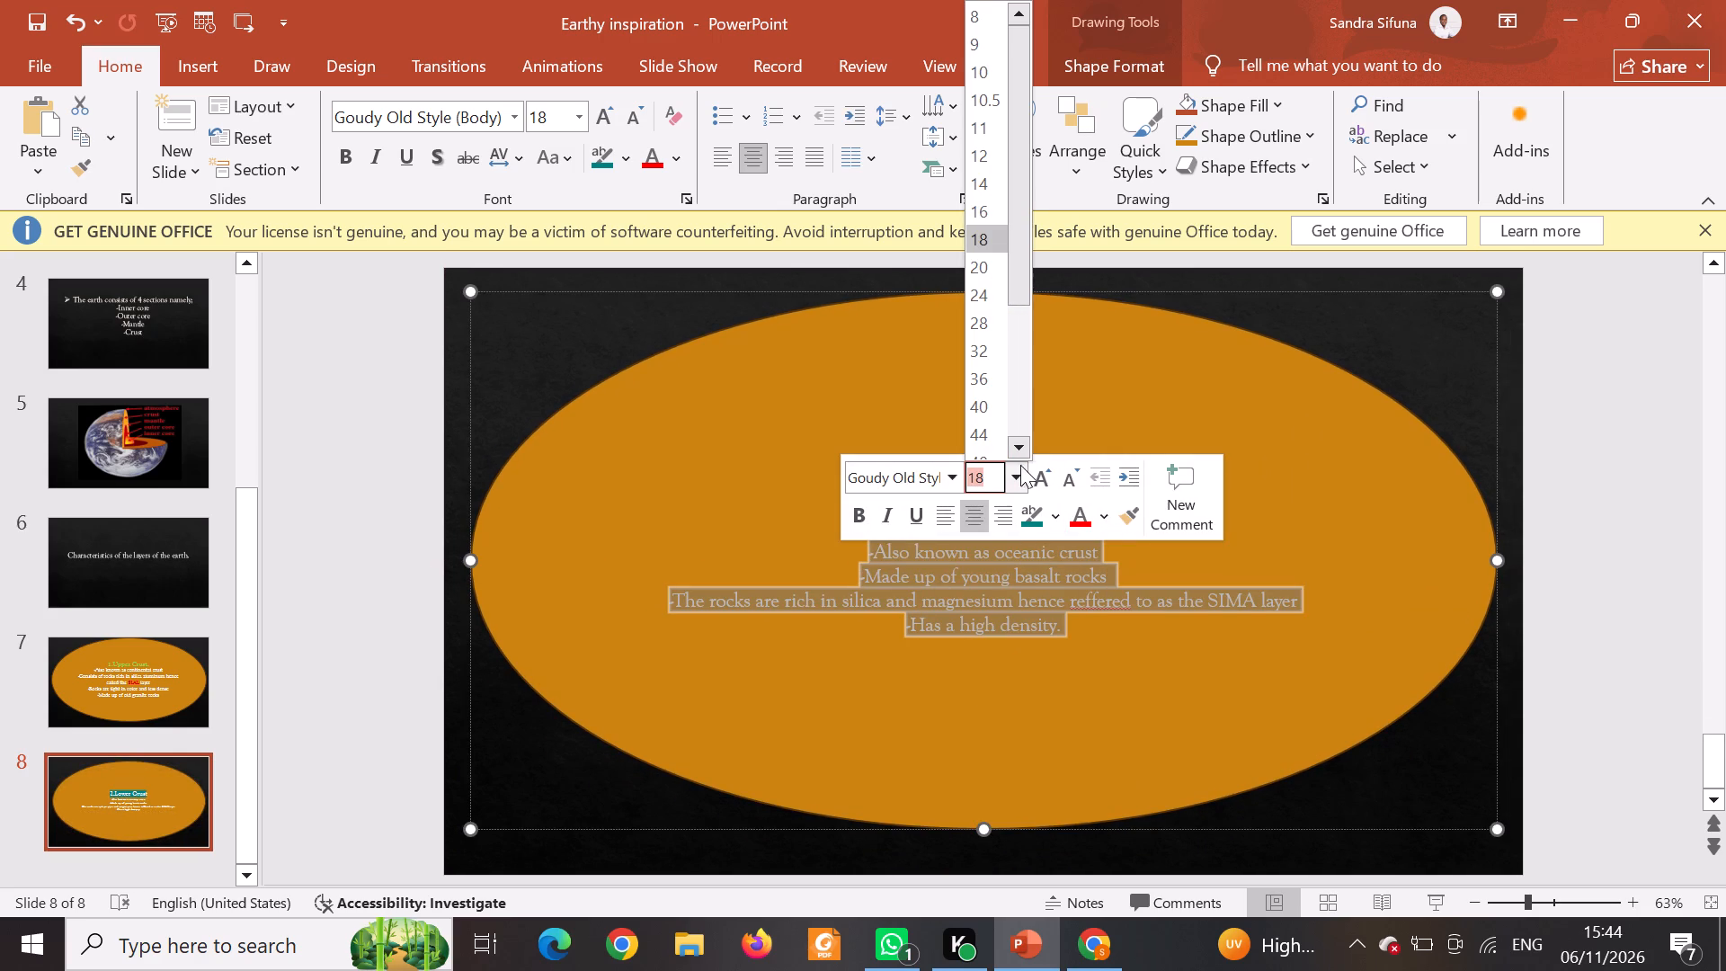
pyautogui.click(987, 346)
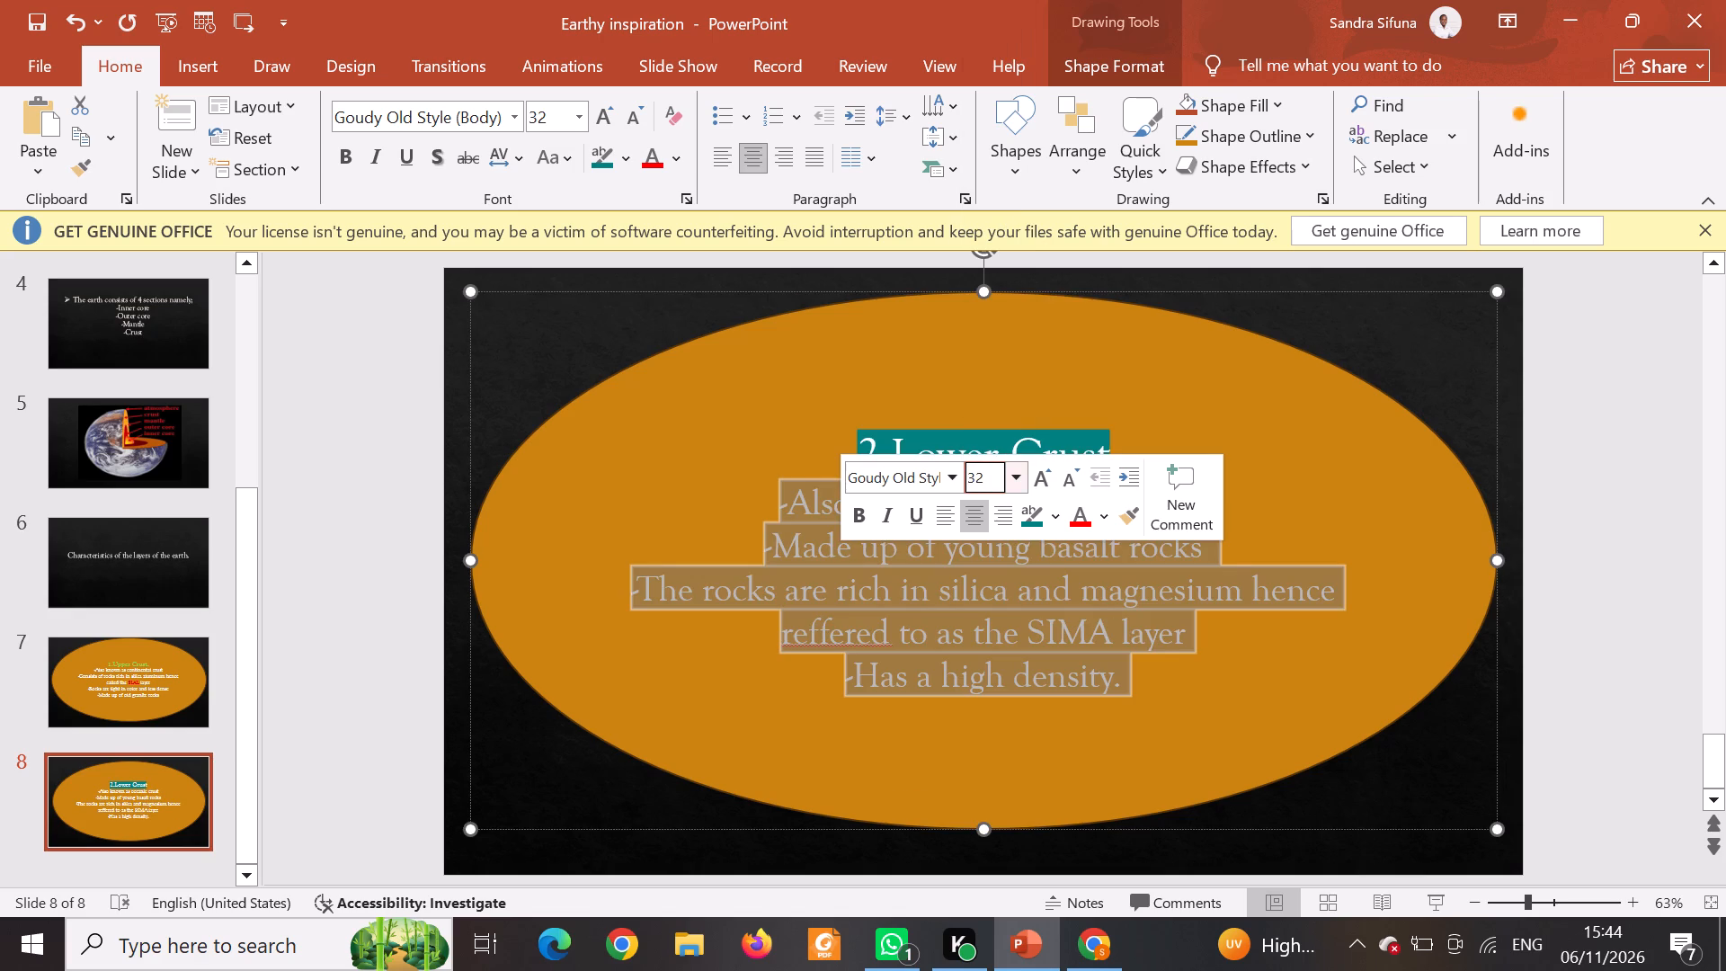
# Move the Lower Crust oval up so that its top meets the slide's upper edge, slightly left of centre.
pyautogui.moveTo(1185, 697); pyautogui.dragTo(1165, 655)
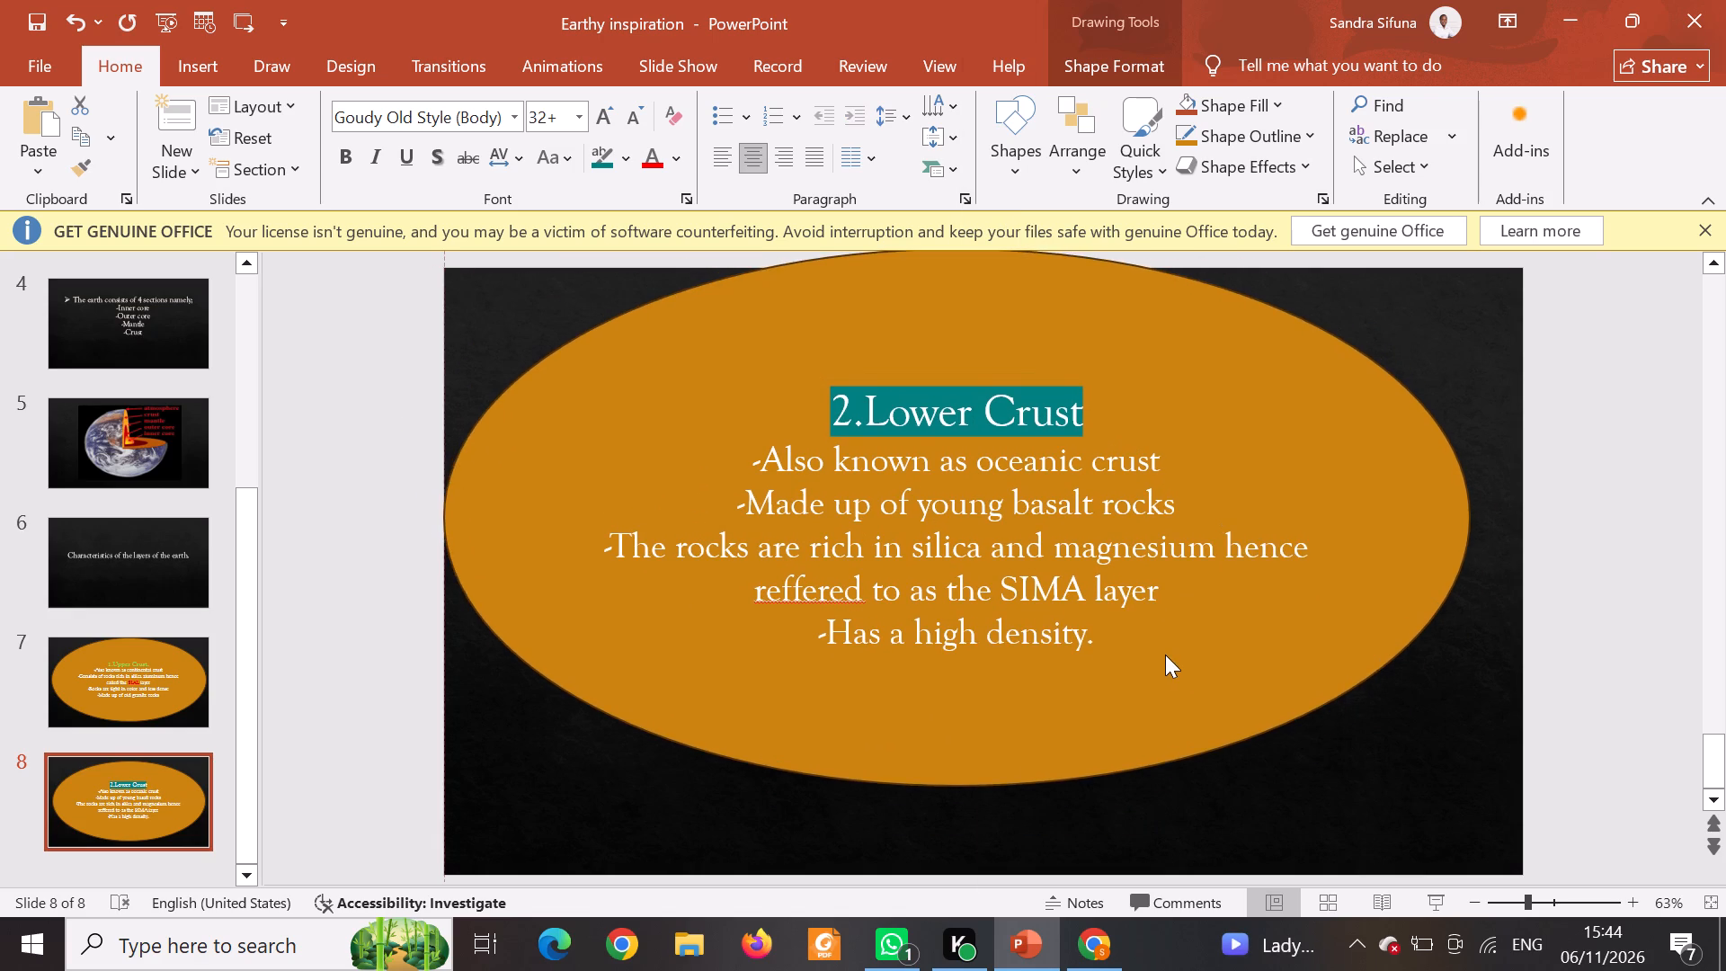
pyautogui.moveTo(1165, 655); pyautogui.dragTo(1176, 677)
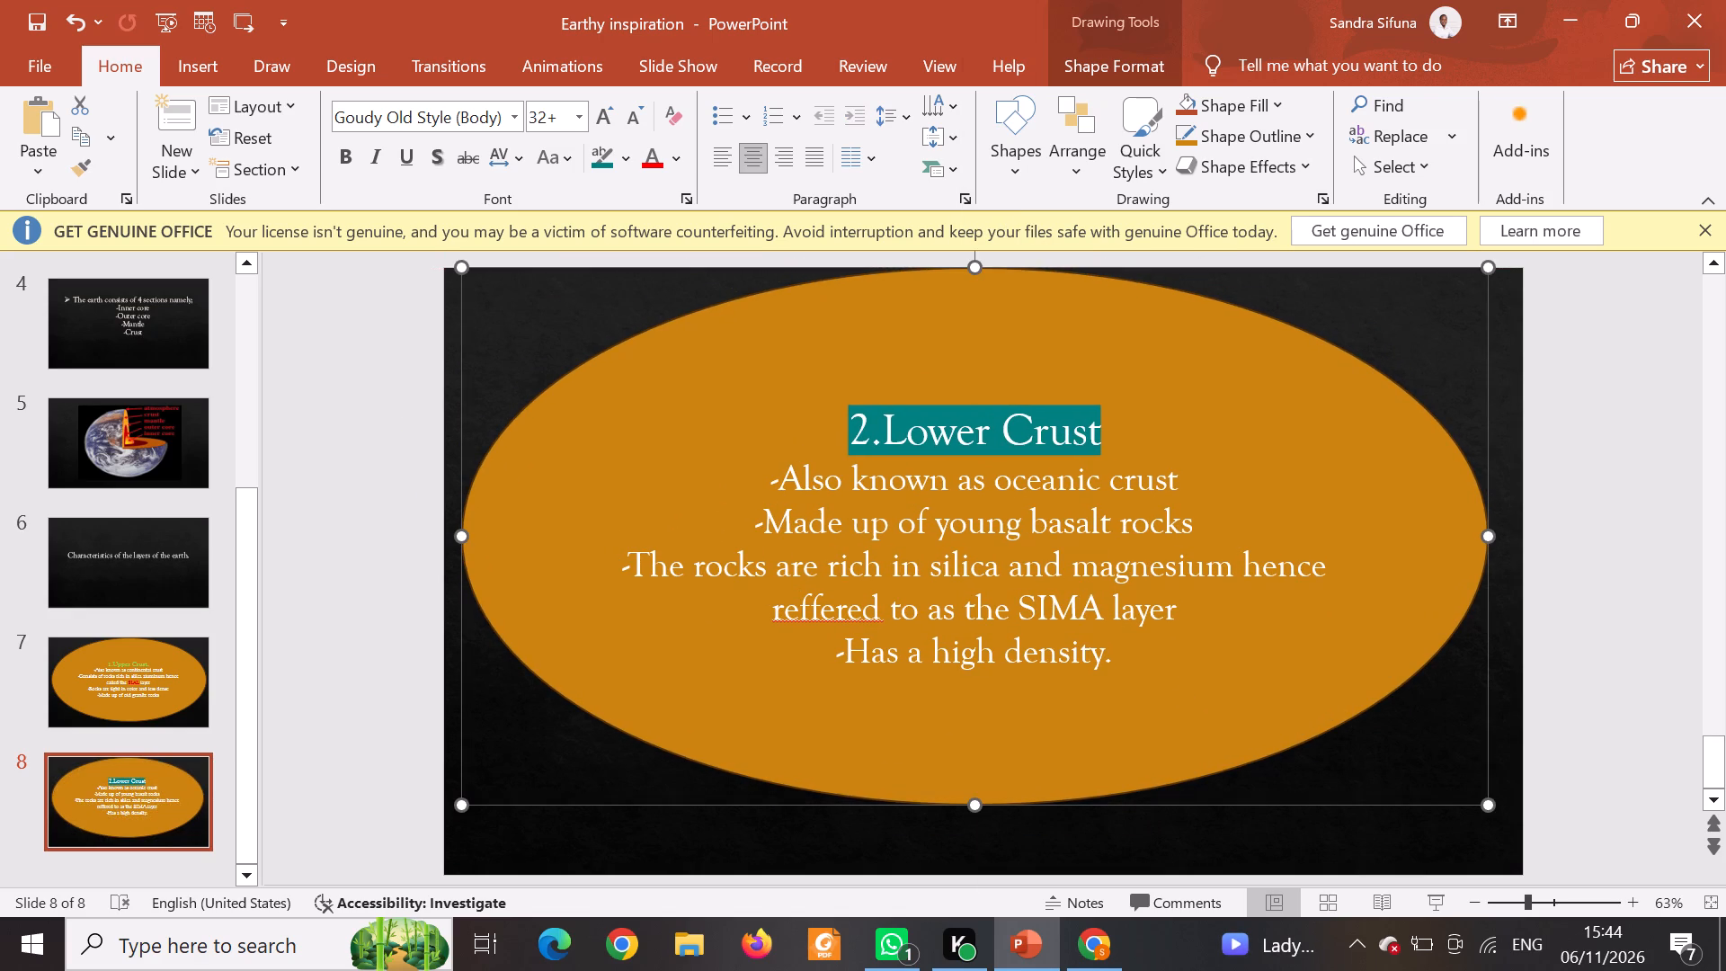
# Colour the word "SIMA" in the Lower Crust text red.
pyautogui.moveTo(1104, 609); pyautogui.dragTo(1015, 621)
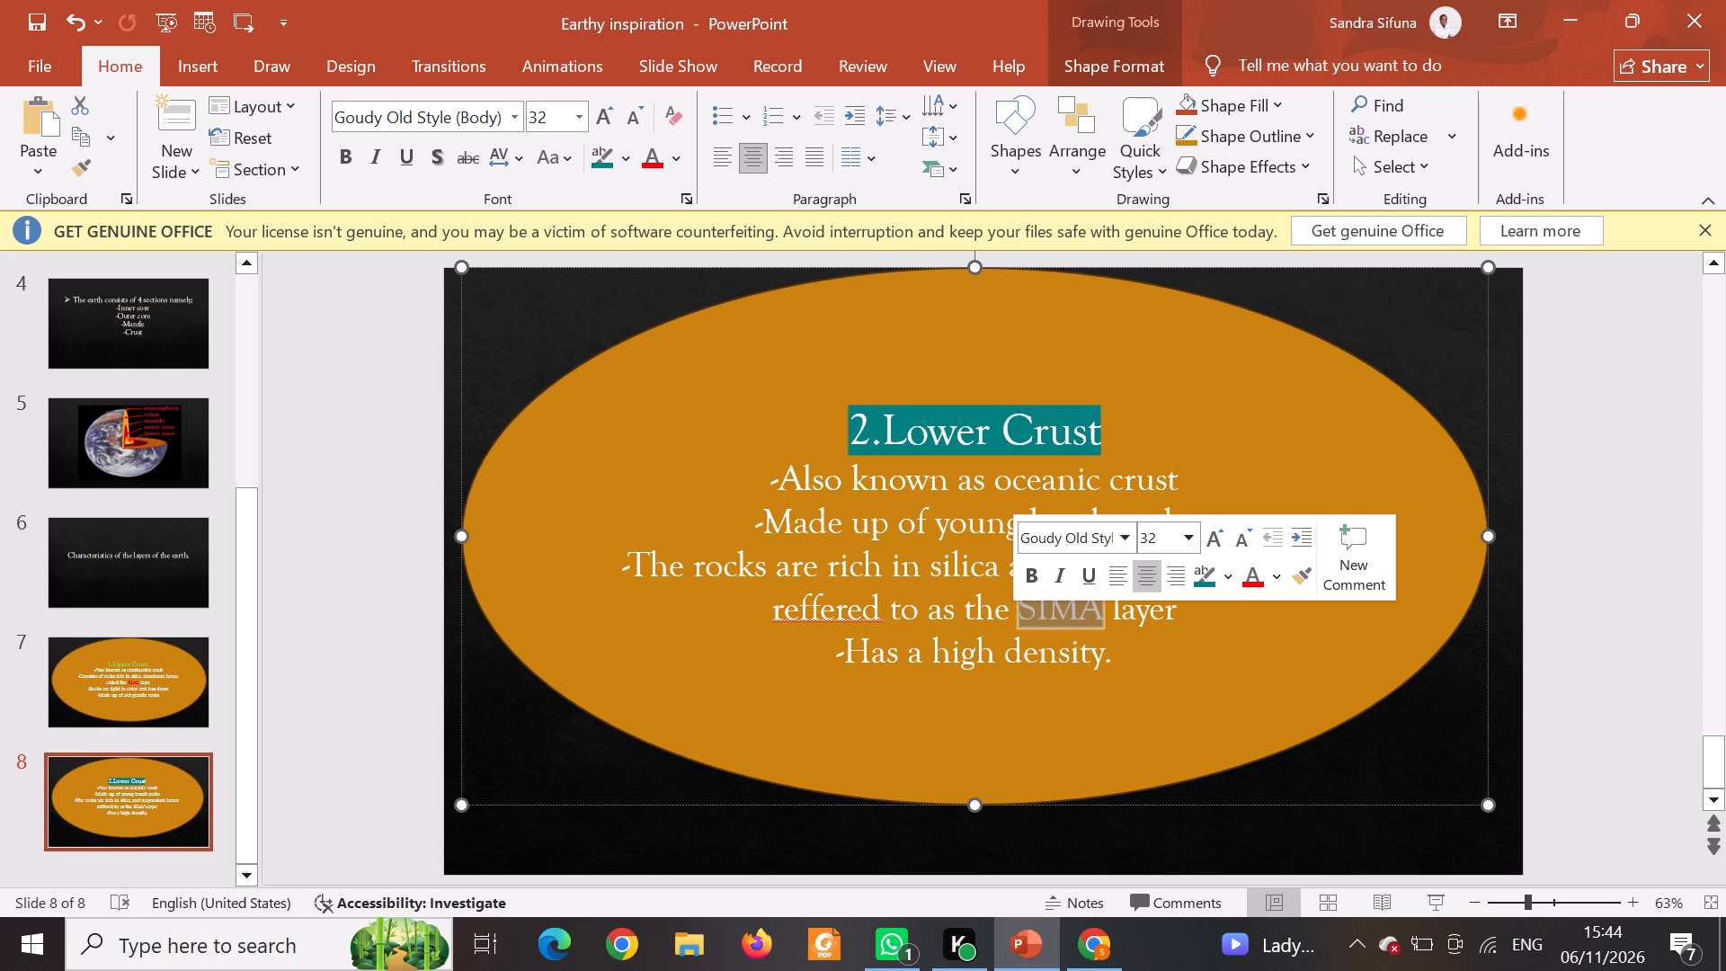
pyautogui.click(1247, 590)
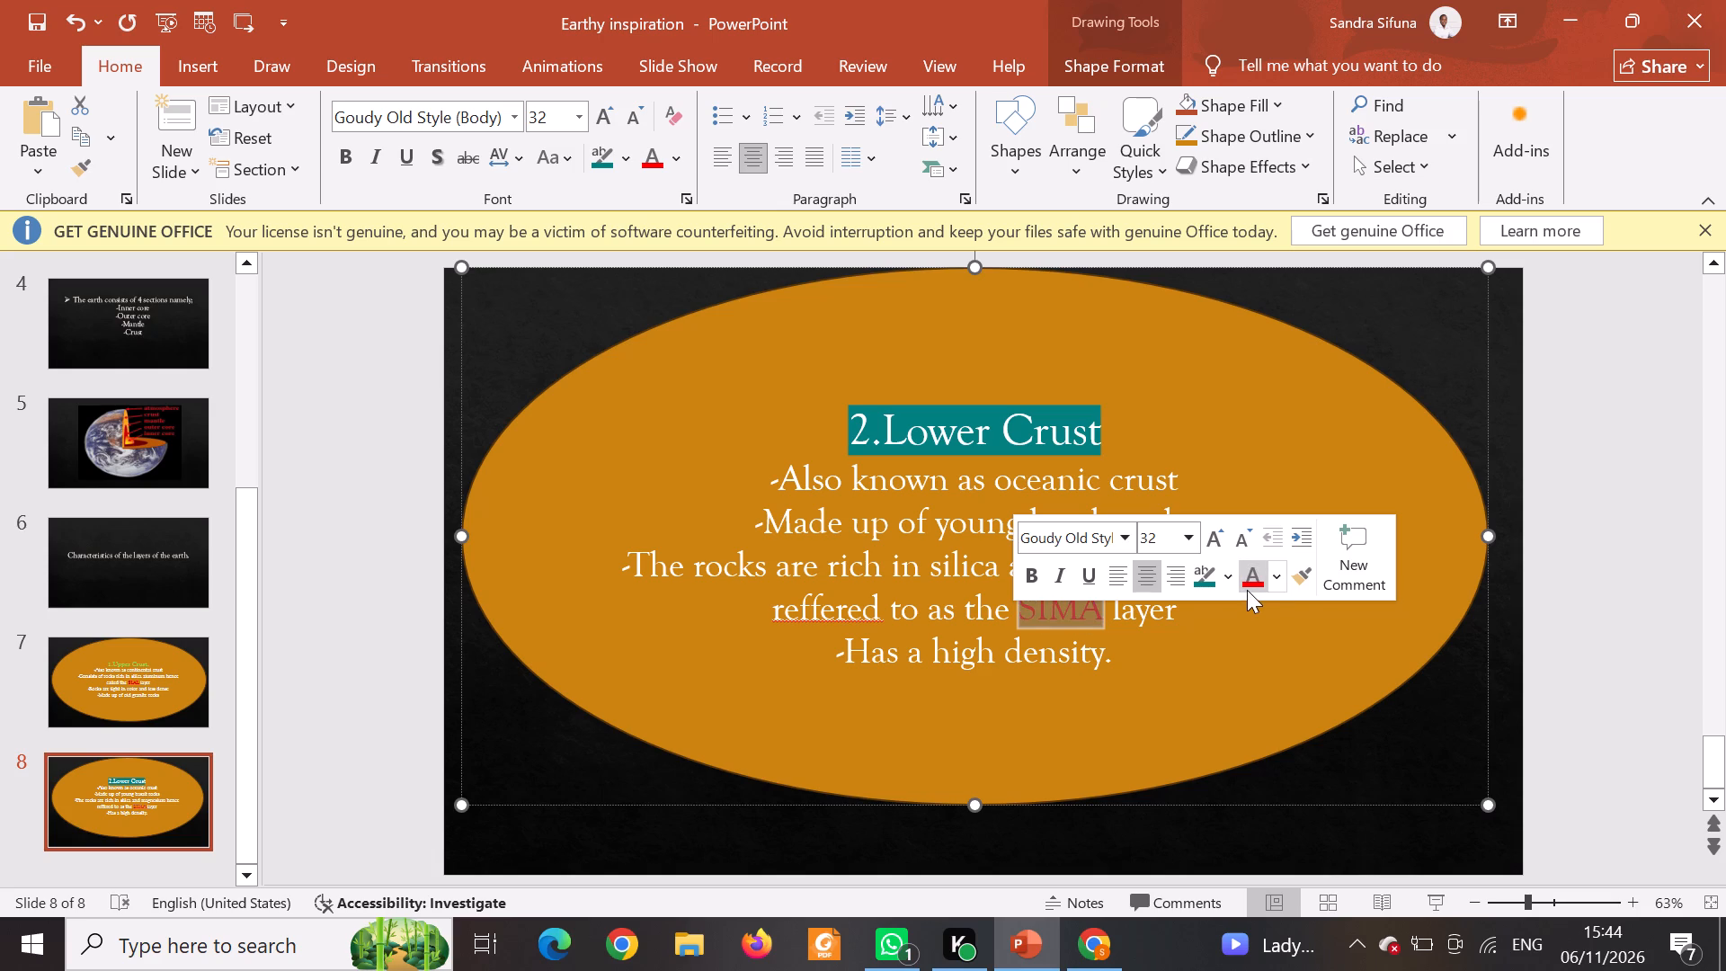
pyautogui.click(1224, 644)
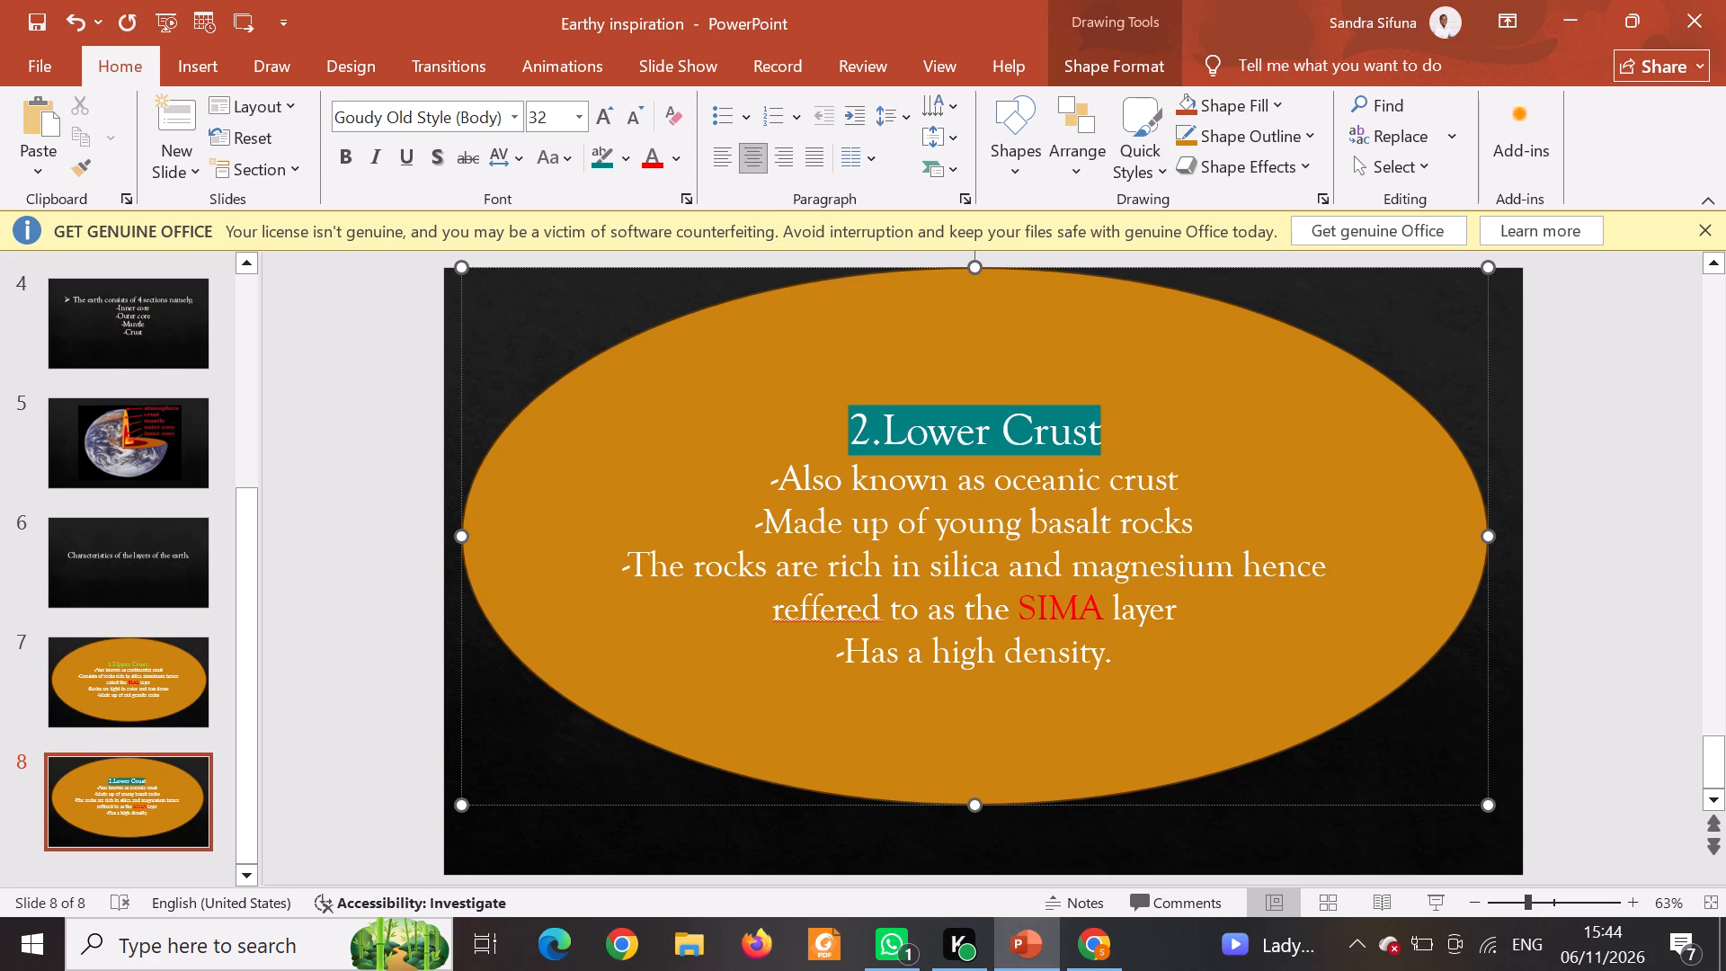